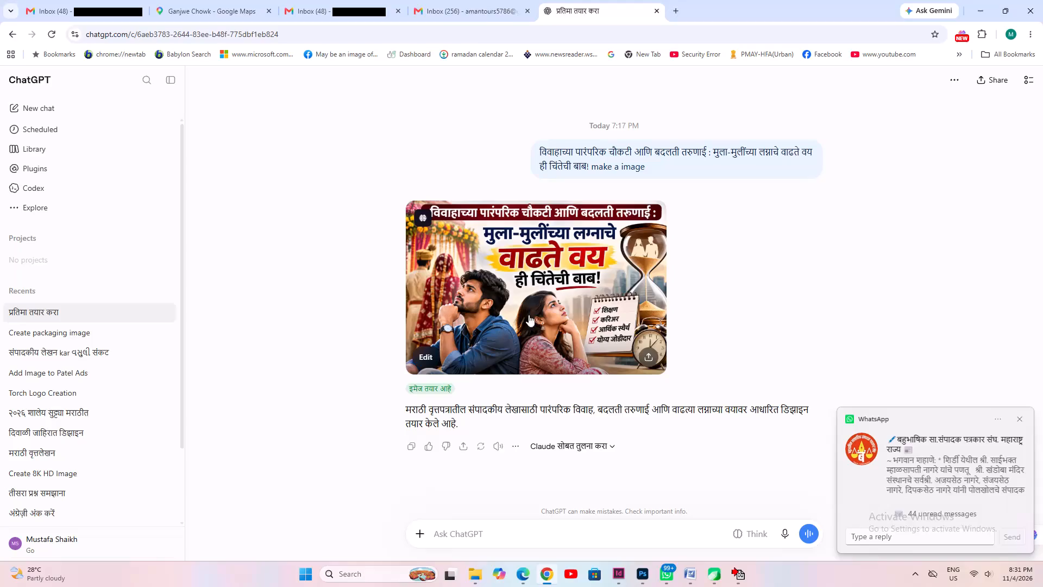
Switch to InDesign and save the 02.indd newspaper document.
{"action": "left_click", "coordinate": [617, 577]}
{"action": "scroll", "coordinate": [499, 382], "scroll_direction": "up", "scroll_amount": 7}
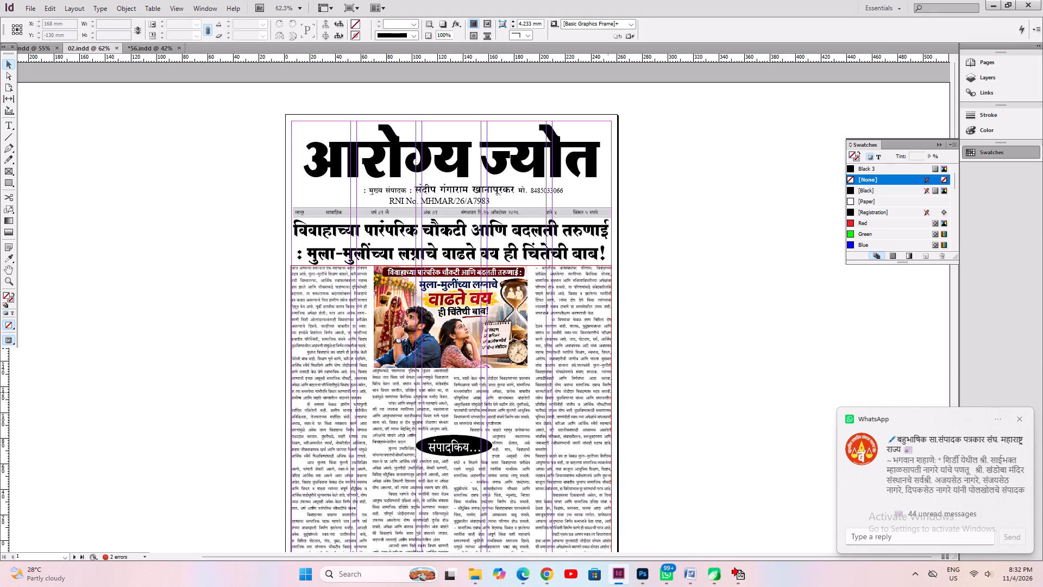
{"action": "key", "text": "ctrl+s"}
Print pages 1-4 of the 56.indd document with Microsoft Print to PDF, proceeding despite the missing fonts.
{"action": "left_click", "coordinate": [142, 41]}
{"action": "left_click", "coordinate": [142, 50]}
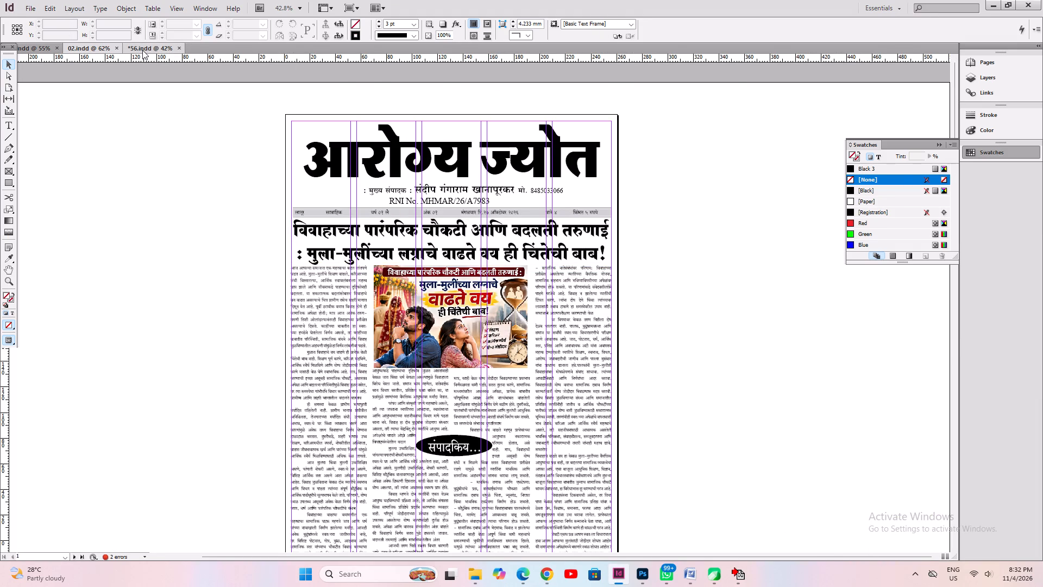
{"action": "scroll", "coordinate": [287, 249], "scroll_direction": "up", "scroll_amount": 9}
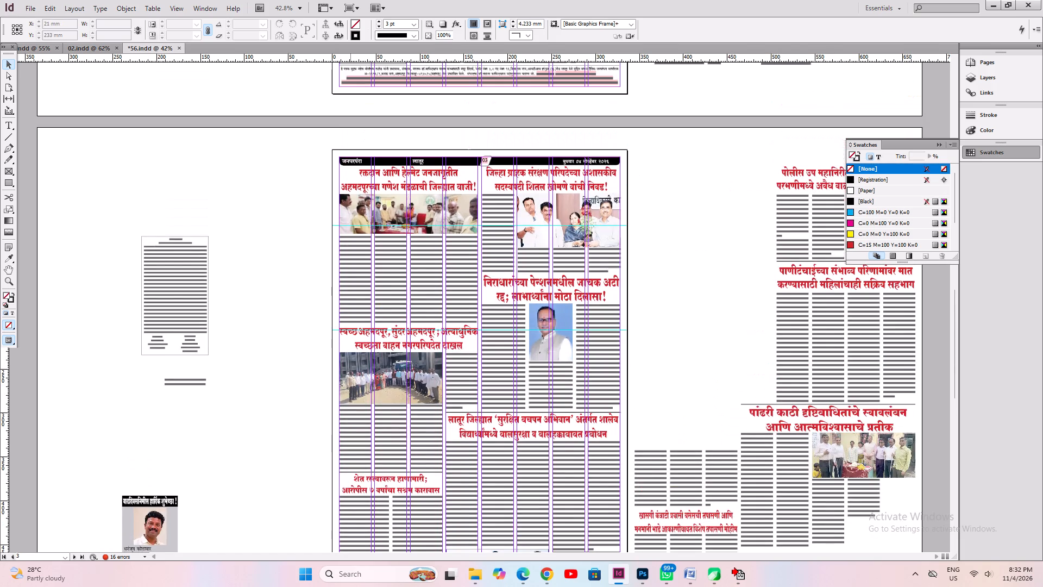
{"action": "key", "text": "ctrl+p"}
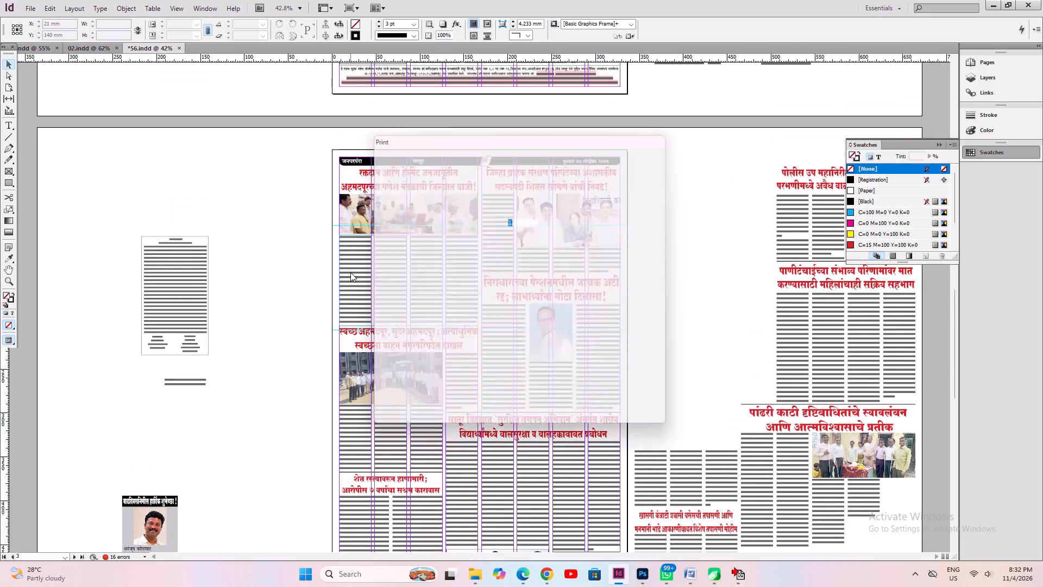
{"action": "left_click", "coordinate": [531, 258]}
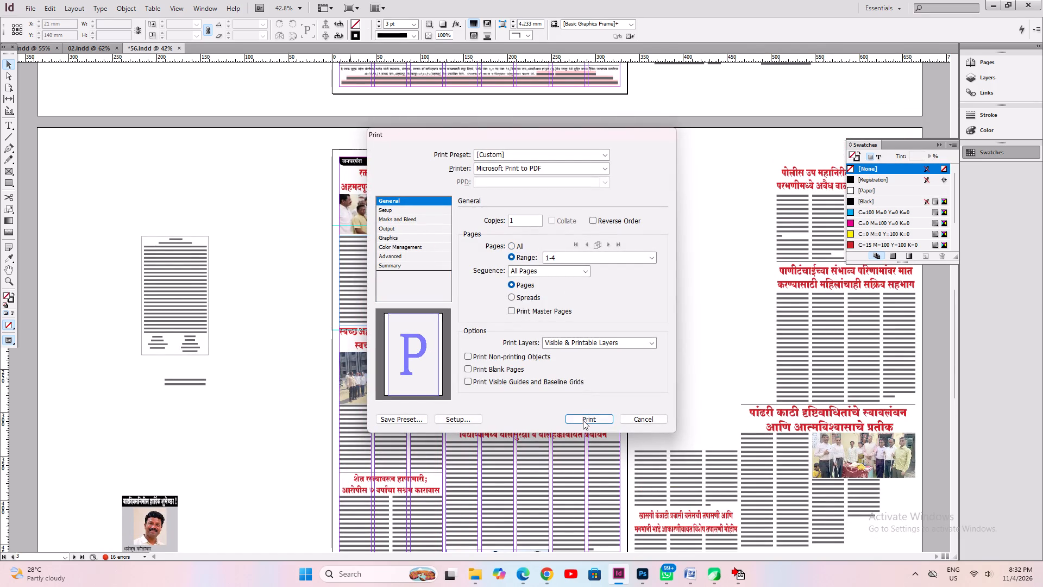
{"action": "left_click", "coordinate": [583, 421]}
{"action": "left_click", "coordinate": [546, 306]}
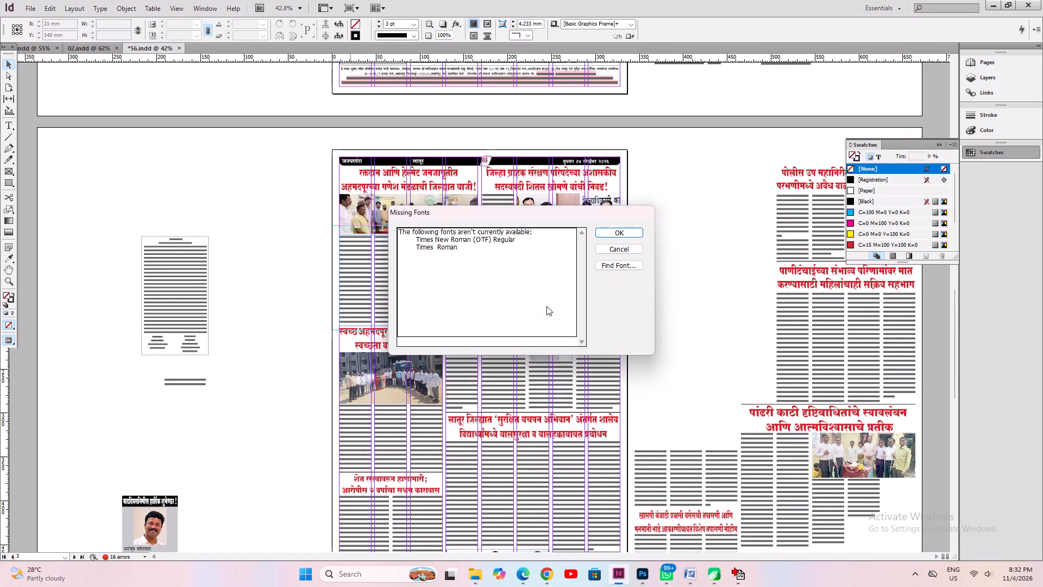
{"action": "left_click", "coordinate": [619, 231]}
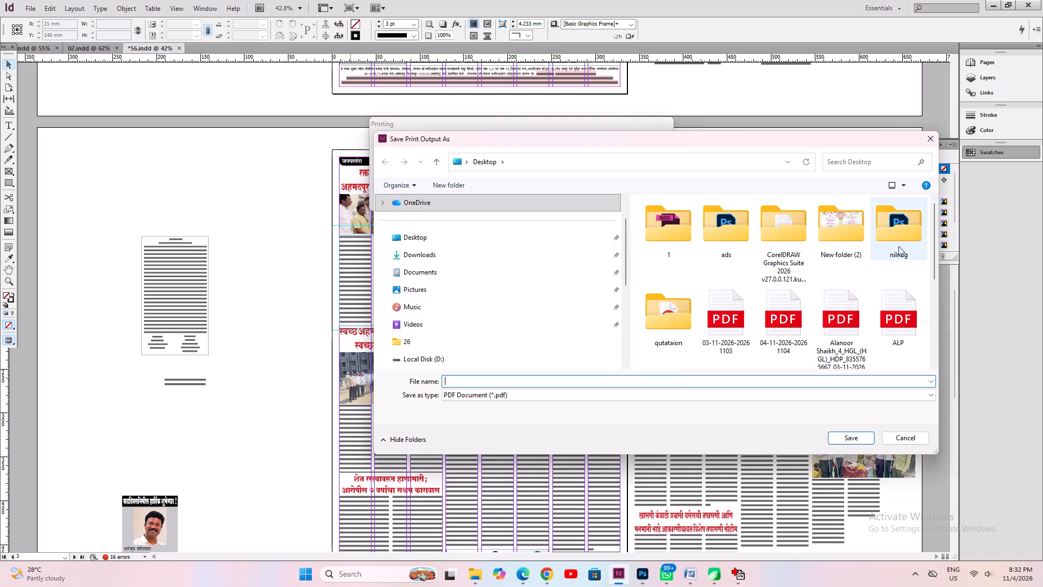
Save the print output on the Desktop as JANPAARMPRA black, replacing the existing PDF.
{"action": "left_click_drag", "start_coordinate": [937, 237], "coordinate": [937, 335]}
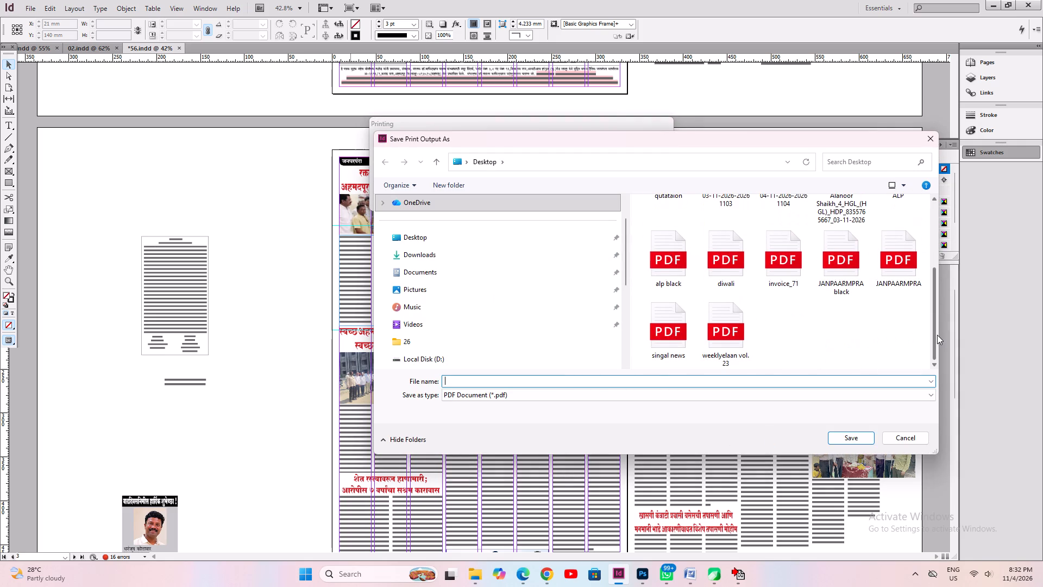
{"action": "left_click", "coordinate": [851, 253]}
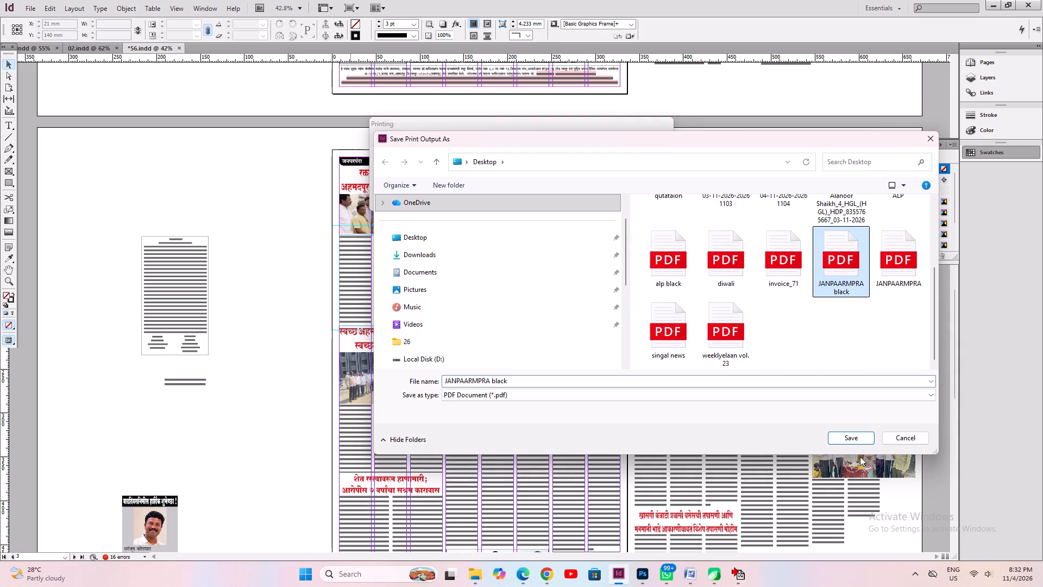
{"action": "left_click", "coordinate": [844, 438]}
{"action": "left_click", "coordinate": [542, 290]}
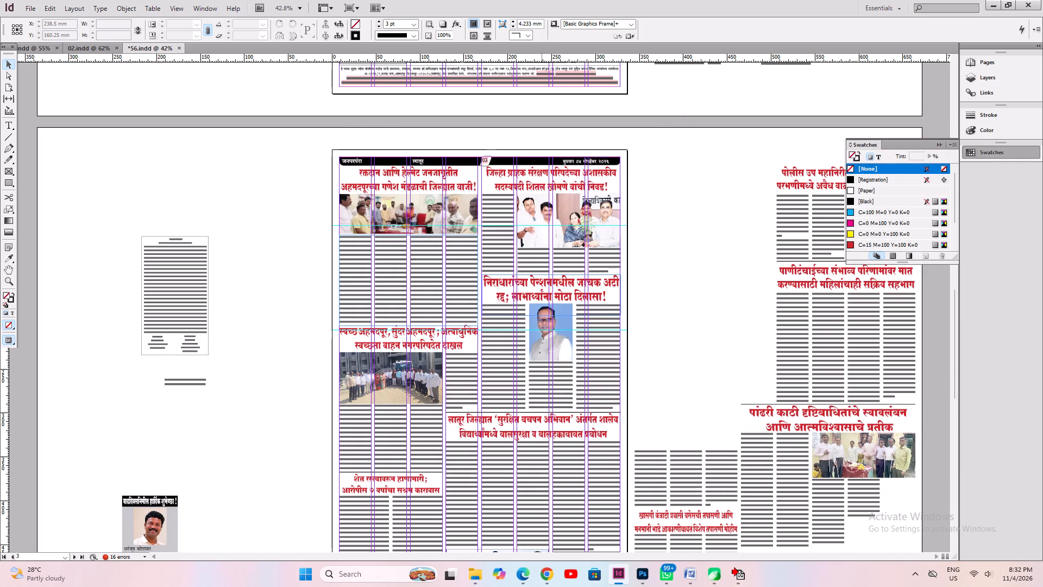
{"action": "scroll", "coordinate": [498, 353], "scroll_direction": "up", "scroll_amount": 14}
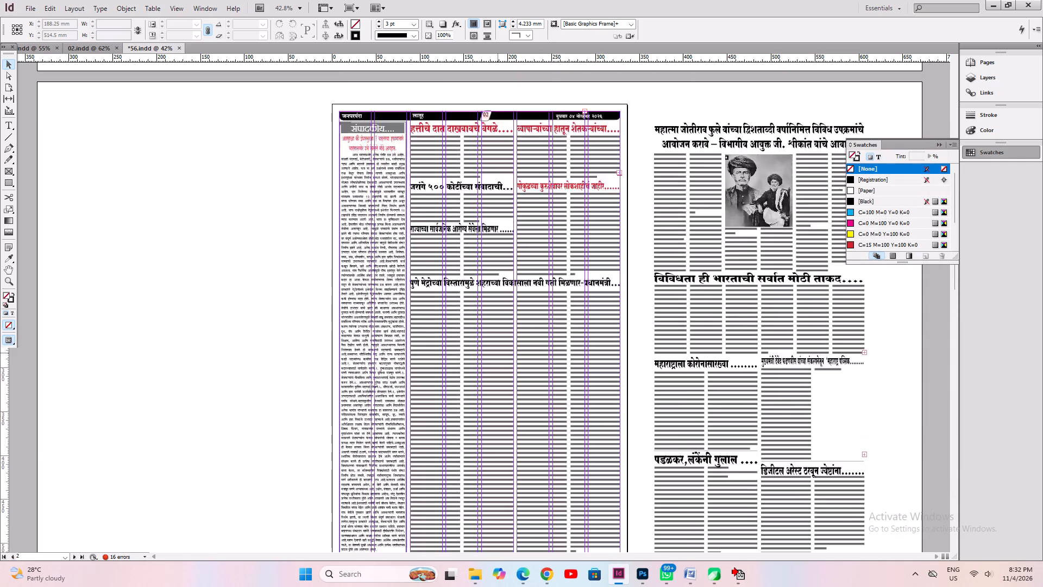
Return to the newspaper's front page and save the 56.indd document.
{"action": "scroll", "coordinate": [498, 353], "scroll_direction": "up", "scroll_amount": 14}
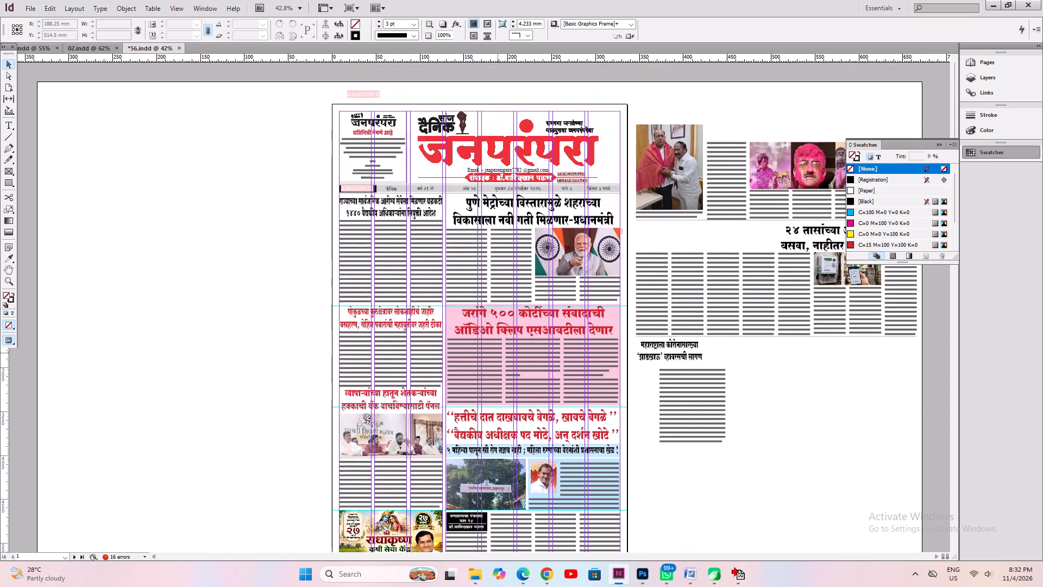
{"action": "left_click", "coordinate": [300, 323]}
{"action": "key", "text": "ctrl+a"}
{"action": "key", "text": "ctrl+s"}
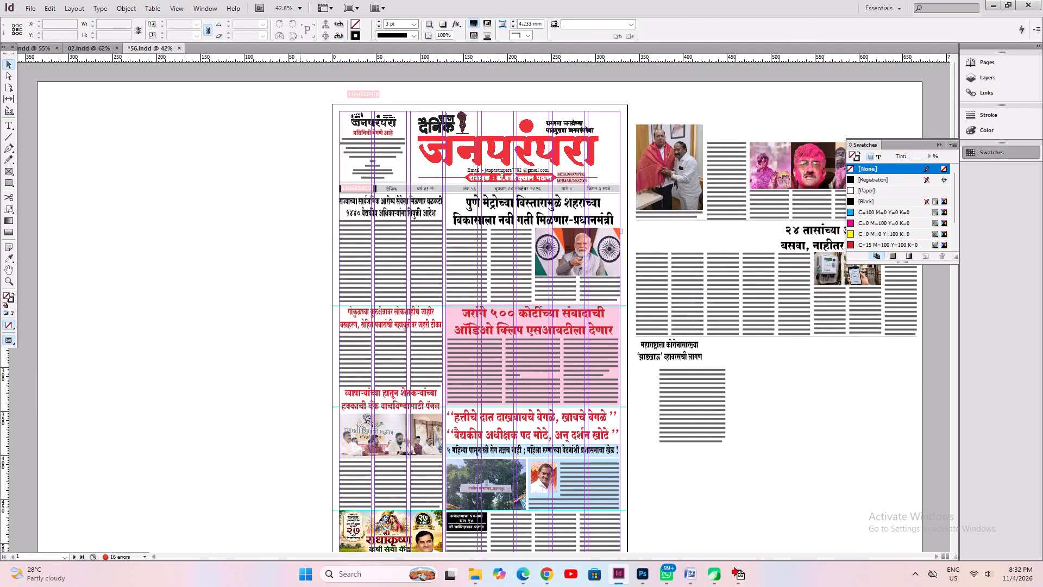
Delete the small pink text frame on the pasteboard above the front page's masthead.
{"action": "left_click", "coordinate": [254, 328]}
{"action": "left_click_drag", "start_coordinate": [297, 78], "coordinate": [623, 94]}
{"action": "key", "text": "Delete"}
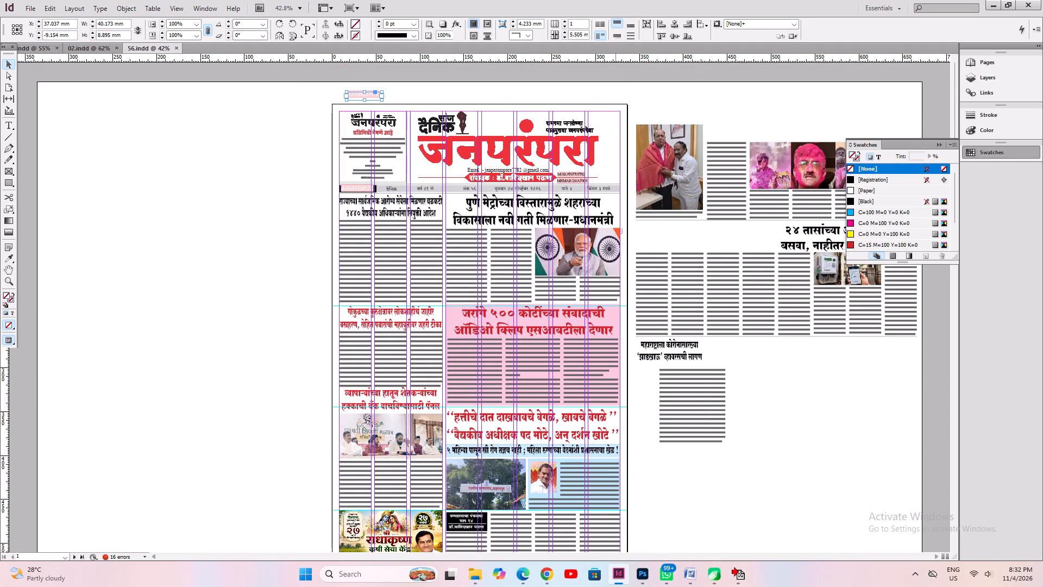
Save the 56.indd document again with the front-page items deselected.
{"action": "key", "text": "ctrl+a"}
{"action": "key", "text": "ctrl+s"}
{"action": "left_click", "coordinate": [177, 313]}
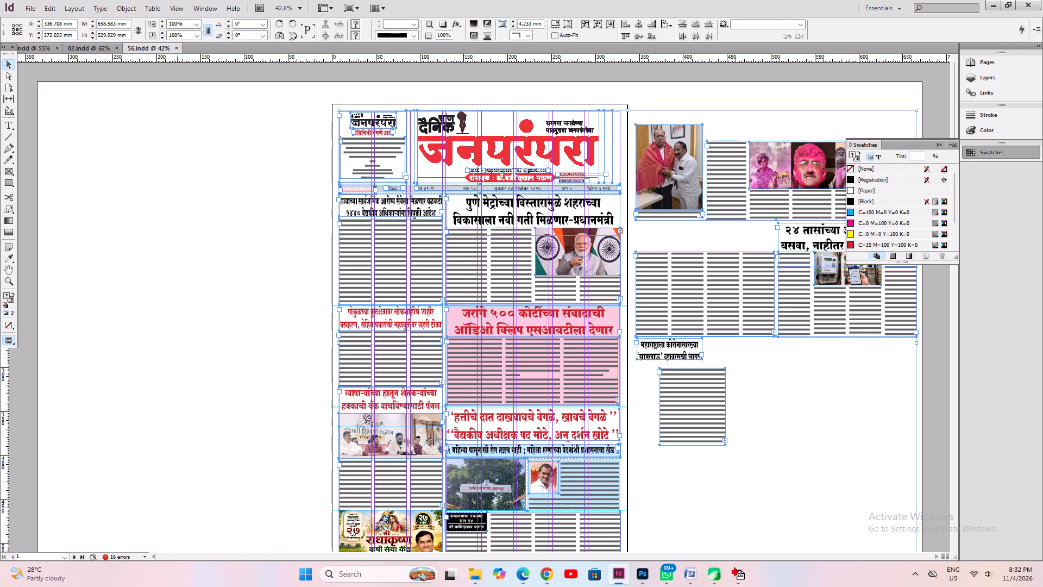
{"action": "key", "text": "ctrl+s"}
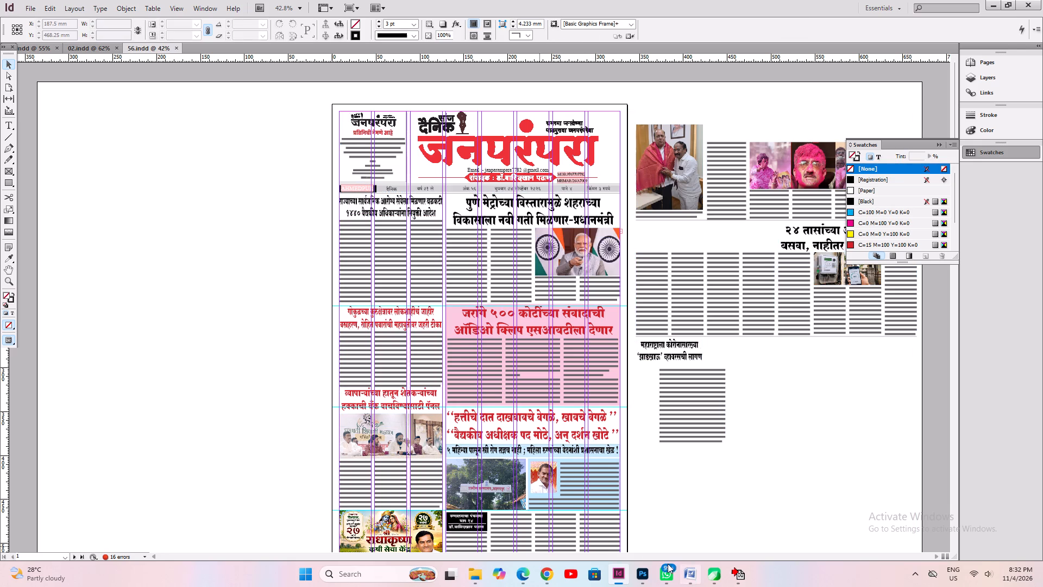
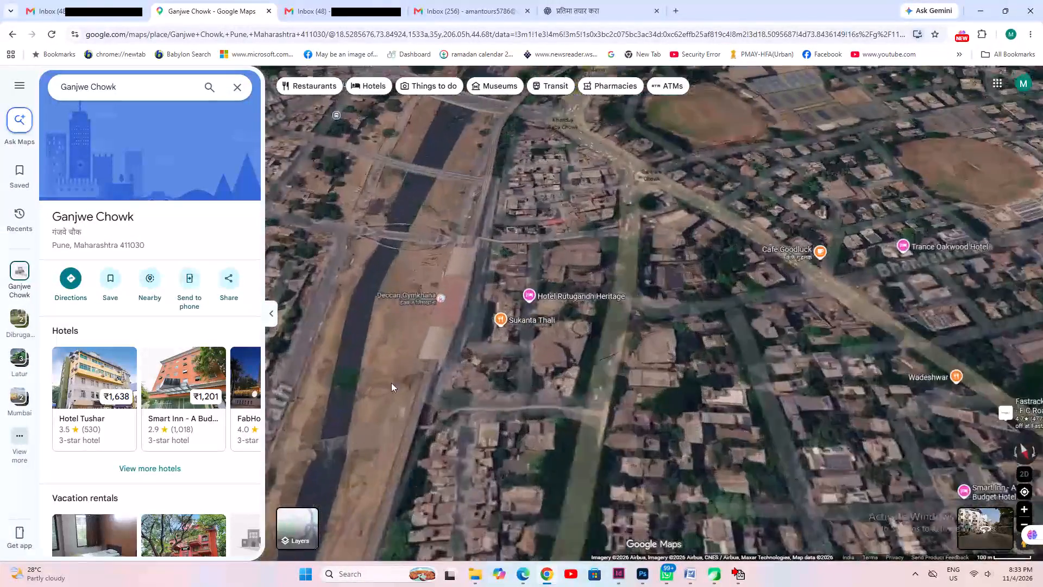
Examine the satellite map of Pune along the Mutha River from Deccan Gymkhana and Baba Bhide Bridge toward Mhatre Bridge.
{"action": "scroll", "coordinate": [391, 383], "scroll_direction": "up", "scroll_amount": 4}
{"action": "scroll", "coordinate": [334, 384], "scroll_direction": "up", "scroll_amount": 4}
{"action": "scroll", "coordinate": [355, 304], "scroll_direction": "up", "scroll_amount": 6}
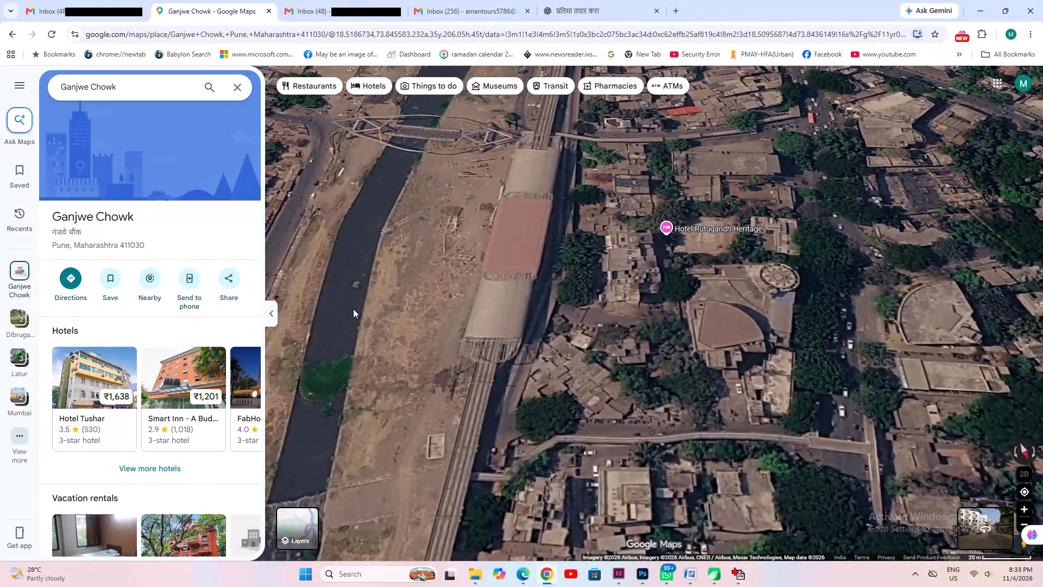
{"action": "left_click_drag", "start_coordinate": [378, 297], "coordinate": [517, 404]}
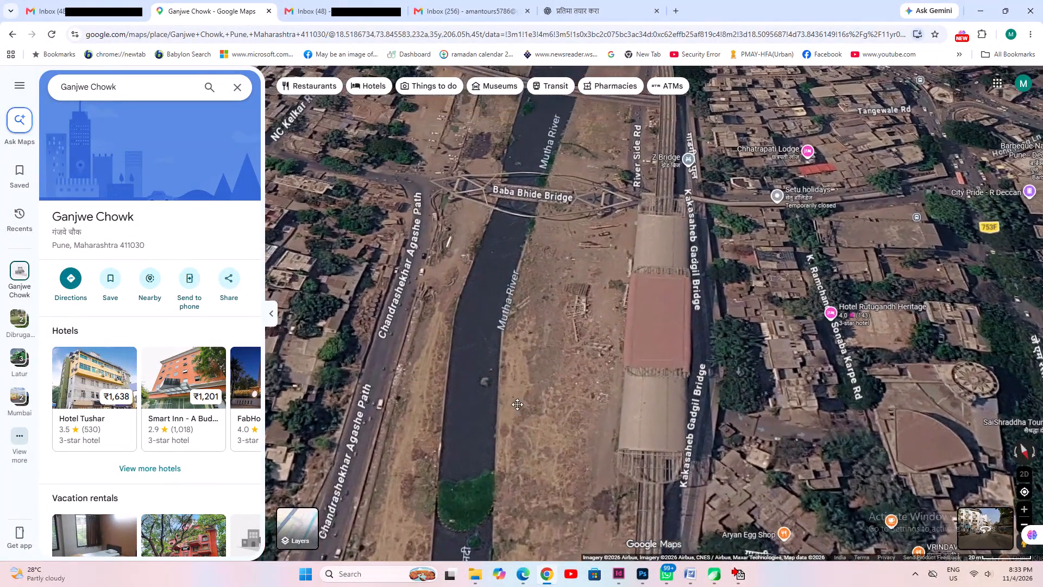
{"action": "left_click_drag", "start_coordinate": [517, 404], "coordinate": [515, 494]}
{"action": "left_click_drag", "start_coordinate": [566, 168], "coordinate": [566, 179]}
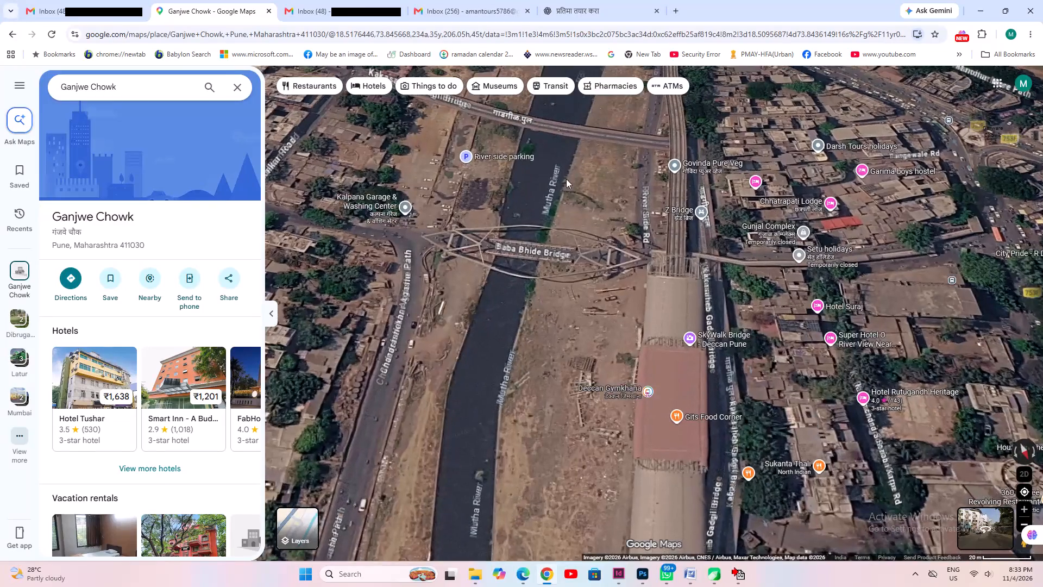
{"action": "left_click_drag", "start_coordinate": [566, 179], "coordinate": [566, 370]}
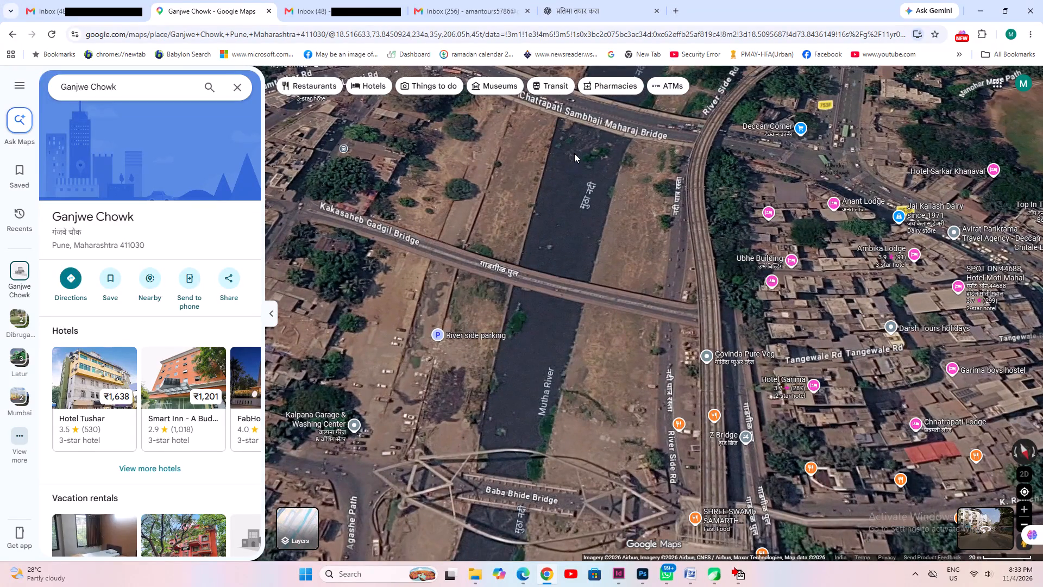
{"action": "left_click_drag", "start_coordinate": [574, 202], "coordinate": [570, 319]}
{"action": "left_click", "coordinate": [570, 319]}
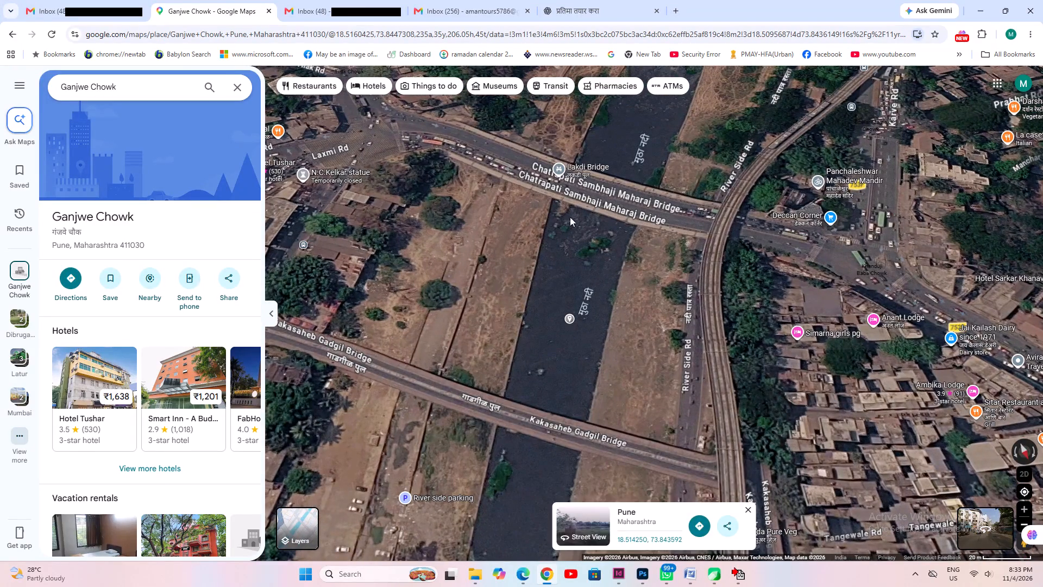
{"action": "left_click_drag", "start_coordinate": [578, 188], "coordinate": [474, 387]}
{"action": "left_click_drag", "start_coordinate": [567, 209], "coordinate": [521, 332]}
{"action": "left_click_drag", "start_coordinate": [558, 220], "coordinate": [532, 368]}
{"action": "left_click_drag", "start_coordinate": [634, 199], "coordinate": [573, 388]}
{"action": "left_click_drag", "start_coordinate": [609, 227], "coordinate": [590, 430]}
{"action": "left_click_drag", "start_coordinate": [648, 230], "coordinate": [613, 428]}
{"action": "left_click_drag", "start_coordinate": [656, 227], "coordinate": [613, 440]}
{"action": "left_click_drag", "start_coordinate": [682, 258], "coordinate": [669, 329]}
{"action": "scroll", "coordinate": [621, 379], "scroll_direction": "down", "scroll_amount": 2}
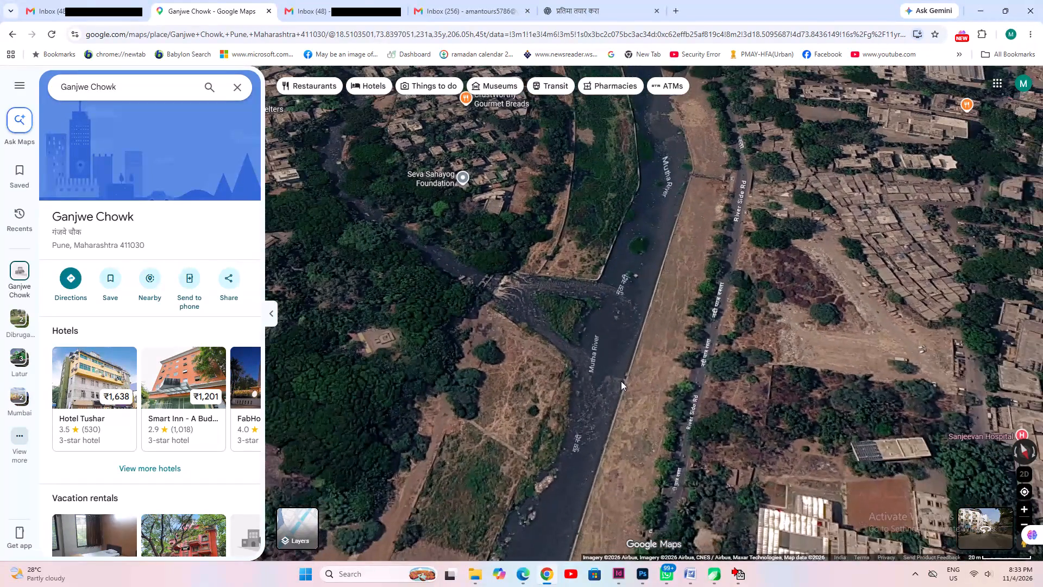
{"action": "left_click_drag", "start_coordinate": [530, 302], "coordinate": [564, 447]}
{"action": "left_click_drag", "start_coordinate": [637, 383], "coordinate": [656, 490]}
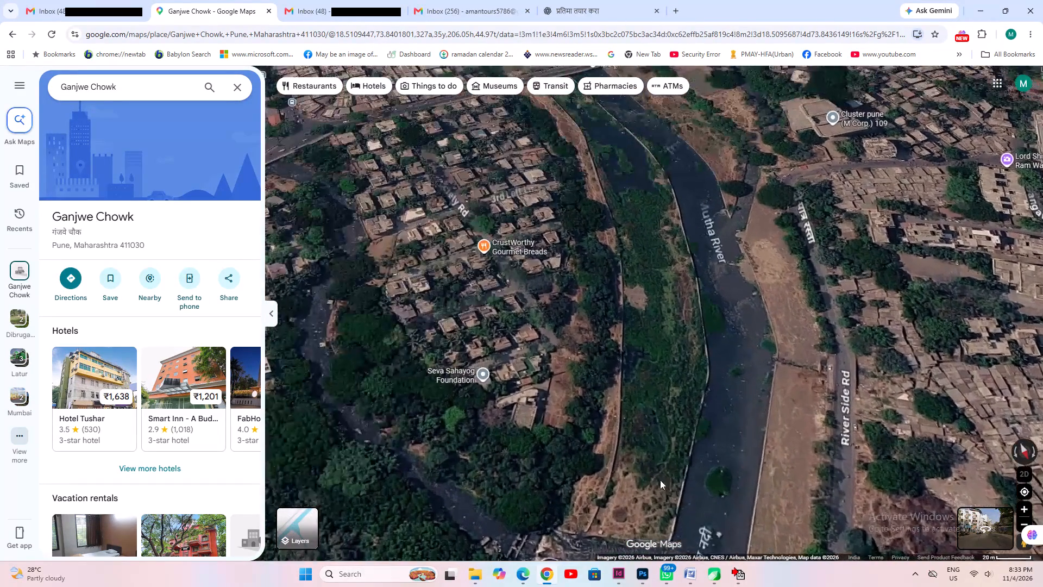
{"action": "scroll", "coordinate": [511, 346], "scroll_direction": "down", "scroll_amount": 4}
{"action": "scroll", "coordinate": [333, 267], "scroll_direction": "up", "scroll_amount": 2}
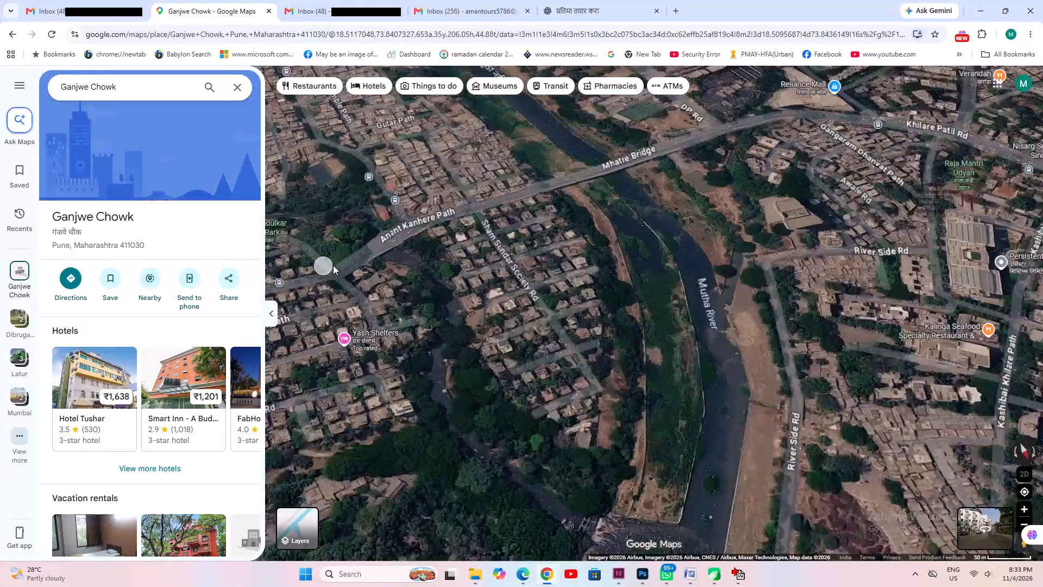
Examine the neighbourhoods from Anant Kanhere Path to Sinhgad Road and Dattawadi on the satellite map.
{"action": "scroll", "coordinate": [333, 265], "scroll_direction": "up", "scroll_amount": 9}
{"action": "left_click_drag", "start_coordinate": [480, 253], "coordinate": [659, 271]}
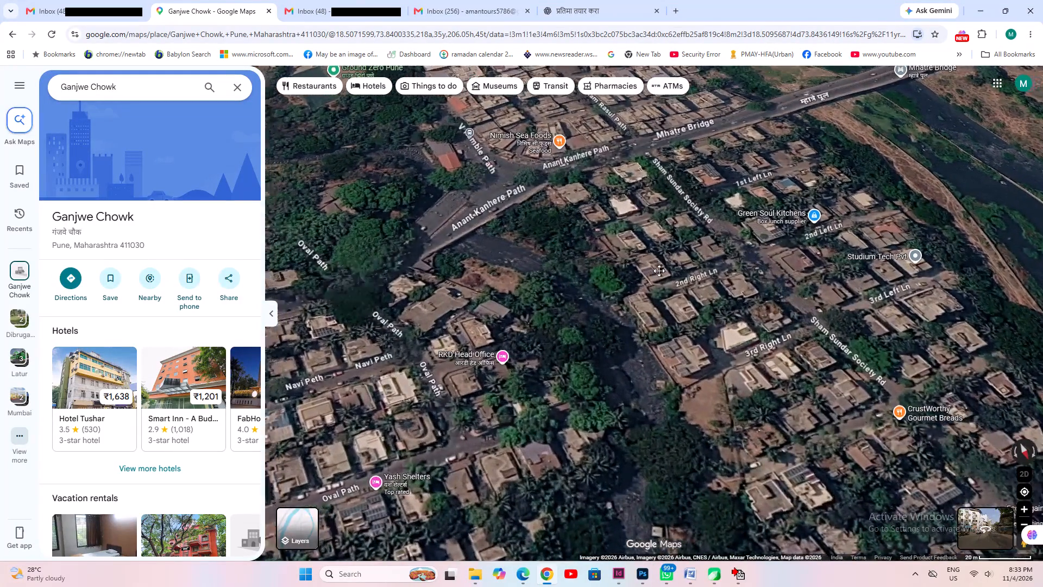
{"action": "left_click_drag", "start_coordinate": [659, 271], "coordinate": [787, 272]}
{"action": "left_click_drag", "start_coordinate": [517, 289], "coordinate": [863, 579]}
{"action": "left_click_drag", "start_coordinate": [494, 244], "coordinate": [819, 382]}
{"action": "left_click_drag", "start_coordinate": [538, 378], "coordinate": [947, 463]}
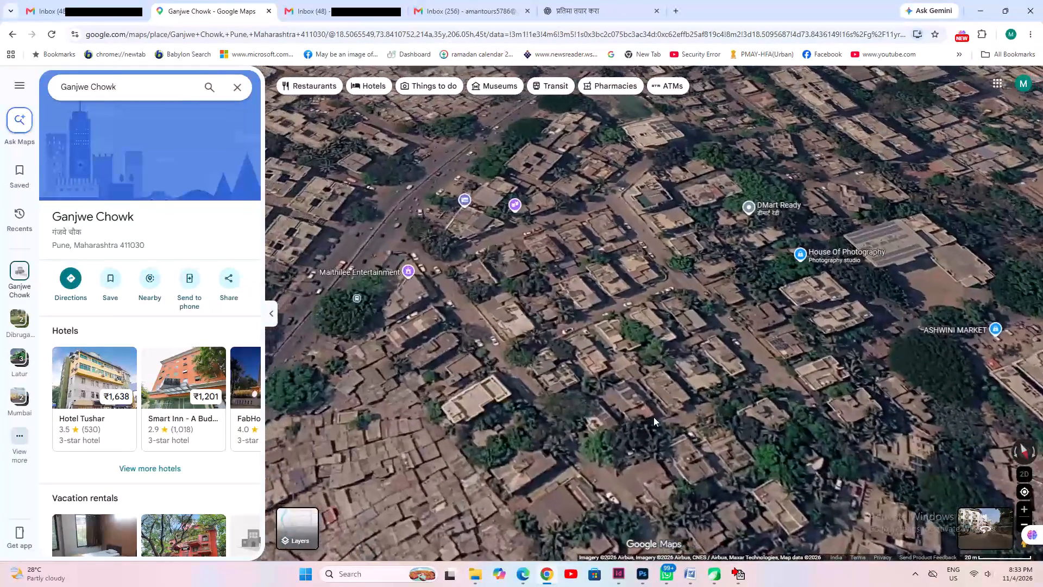
{"action": "scroll", "coordinate": [652, 417], "scroll_direction": "down", "scroll_amount": 3}
{"action": "scroll", "coordinate": [570, 477], "scroll_direction": "up", "scroll_amount": 2}
{"action": "scroll", "coordinate": [611, 369], "scroll_direction": "down", "scroll_amount": 3}
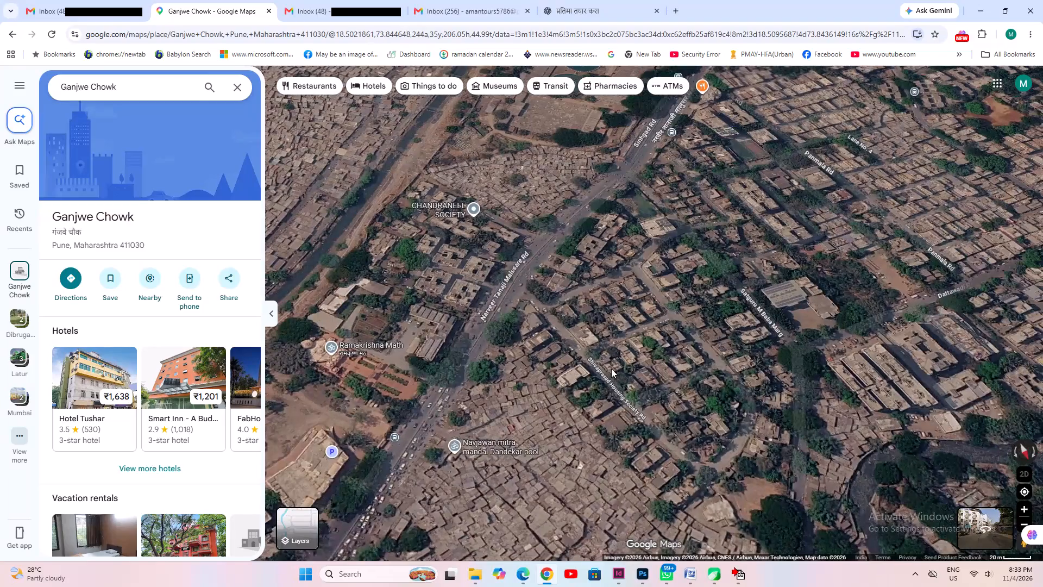
{"action": "scroll", "coordinate": [611, 369], "scroll_direction": "down", "scroll_amount": 3}
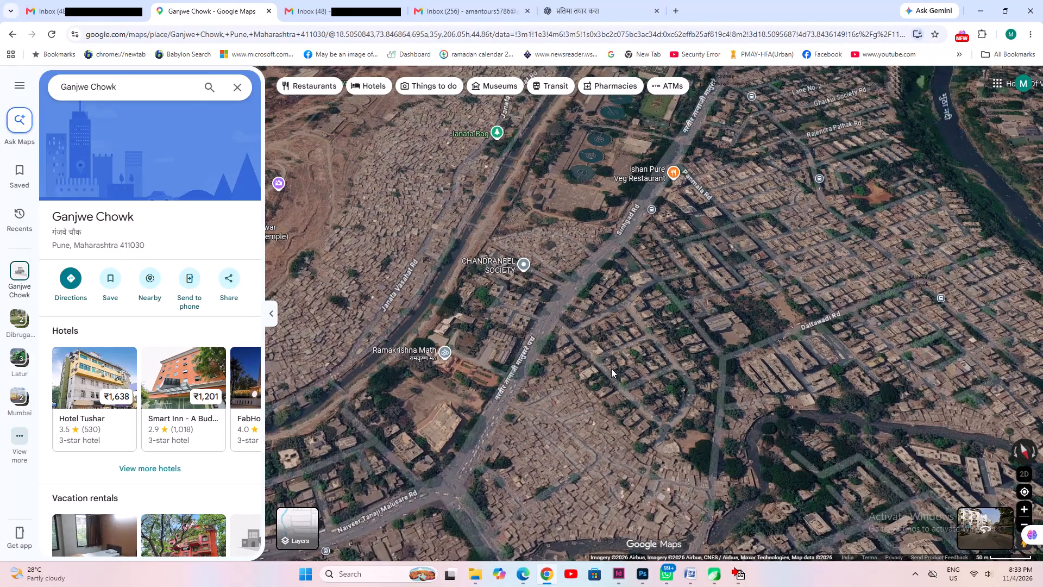
{"action": "scroll", "coordinate": [611, 369], "scroll_direction": "down", "scroll_amount": 4}
{"action": "left_click_drag", "start_coordinate": [695, 251], "coordinate": [451, 414]}
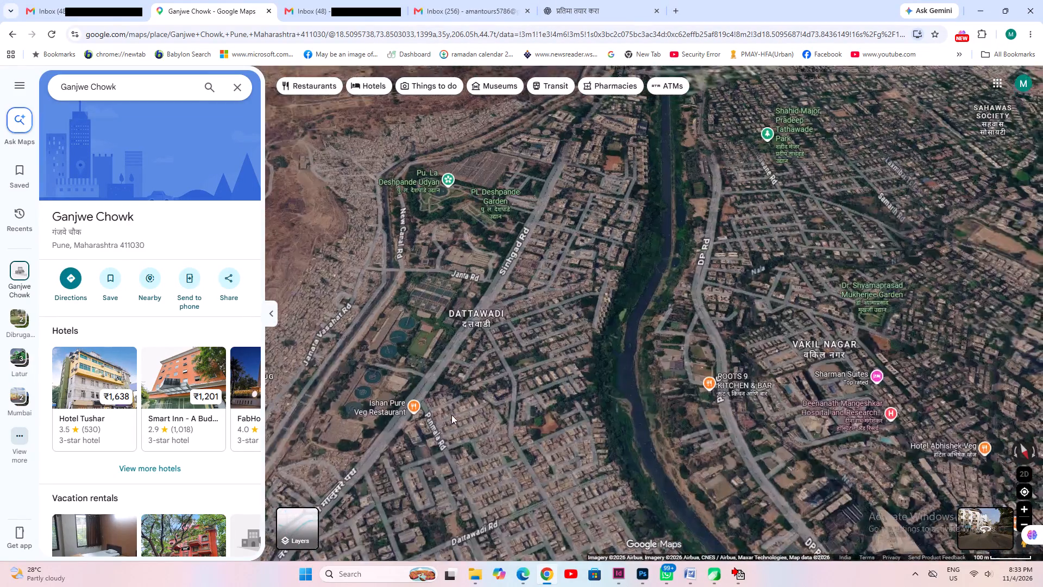
{"action": "left_click_drag", "start_coordinate": [640, 342], "coordinate": [689, 572]}
{"action": "left_click_drag", "start_coordinate": [621, 281], "coordinate": [624, 484]}
{"action": "left_click_drag", "start_coordinate": [709, 288], "coordinate": [611, 532]}
{"action": "left_click_drag", "start_coordinate": [795, 310], "coordinate": [785, 570]}
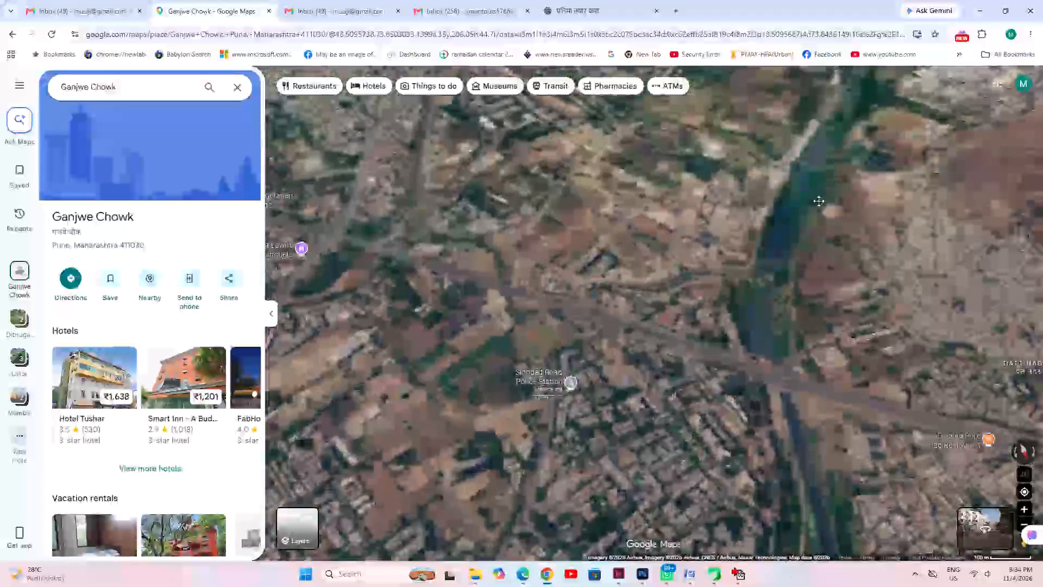
{"action": "left_click_drag", "start_coordinate": [816, 217], "coordinate": [733, 451]}
{"action": "left_click_drag", "start_coordinate": [845, 268], "coordinate": [777, 433]}
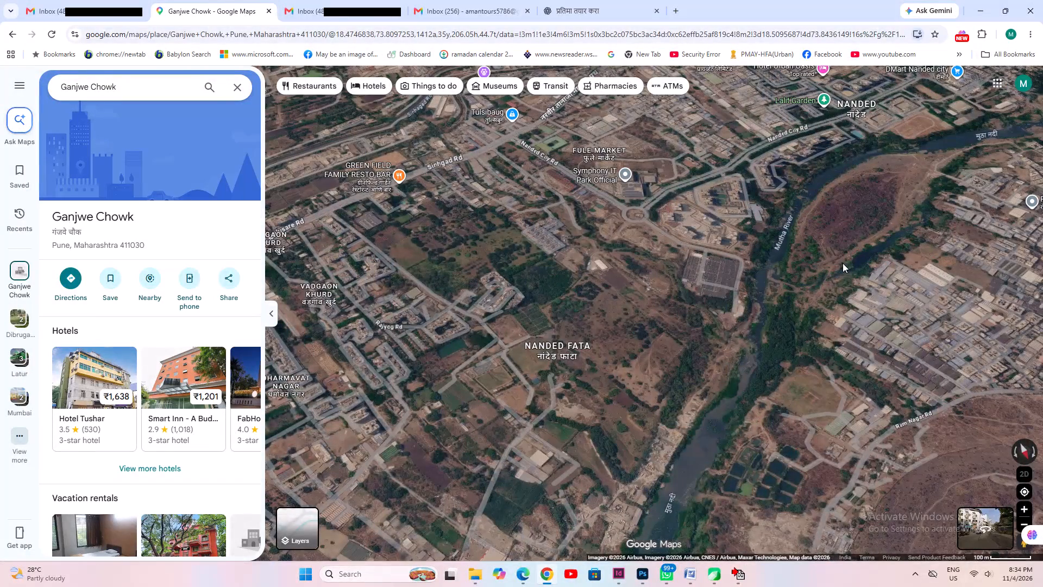
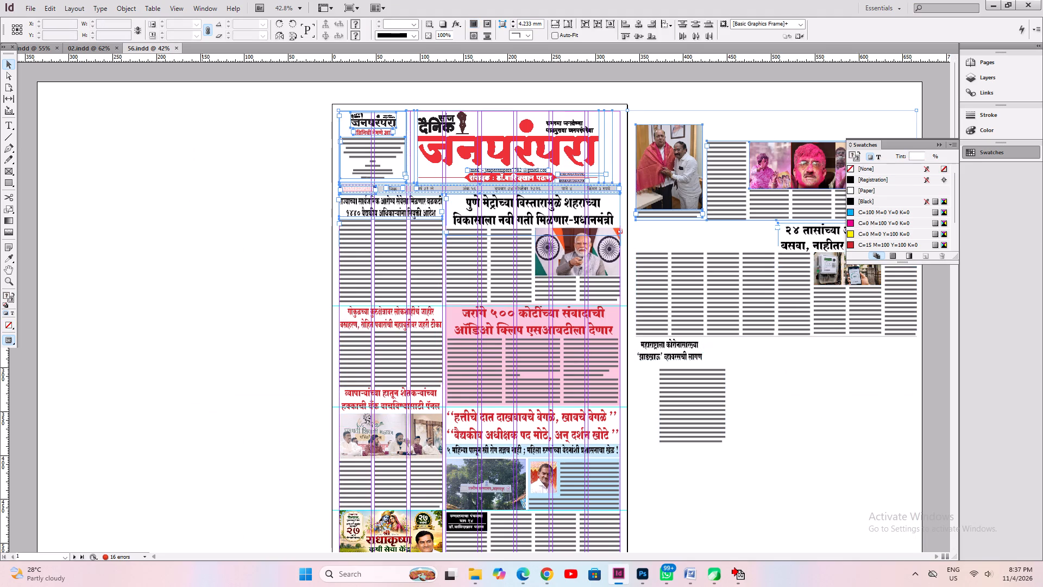
Save the 56.indd newspaper document and leave all page objects deselected.
{"action": "key", "text": "ctrl+a"}
{"action": "key", "text": "ctrl+s"}
{"action": "left_click", "coordinate": [202, 208]}
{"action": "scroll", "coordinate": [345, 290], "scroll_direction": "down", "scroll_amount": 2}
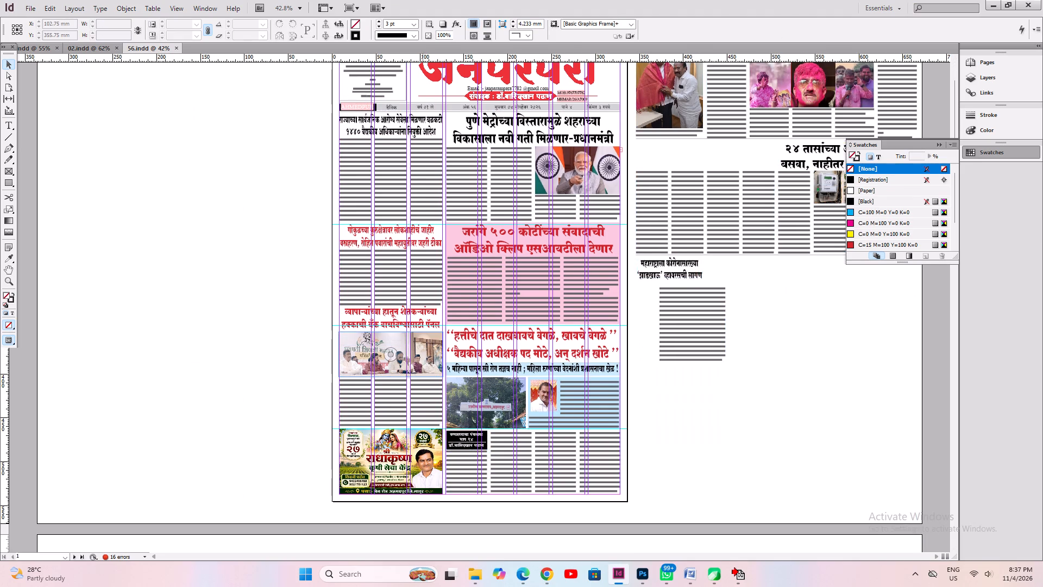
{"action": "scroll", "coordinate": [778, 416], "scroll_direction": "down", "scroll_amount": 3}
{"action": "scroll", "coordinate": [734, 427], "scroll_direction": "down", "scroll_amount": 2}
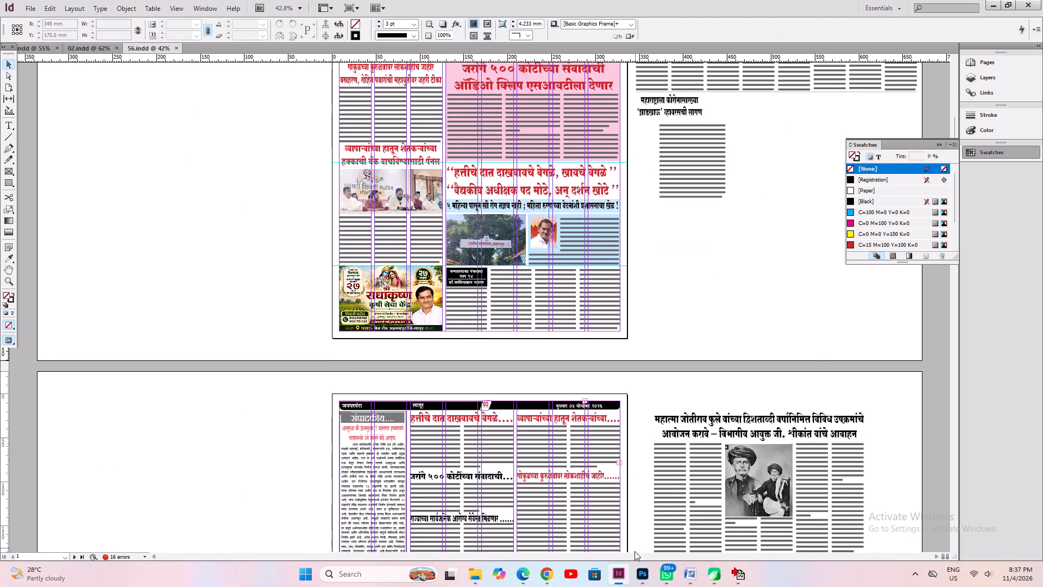
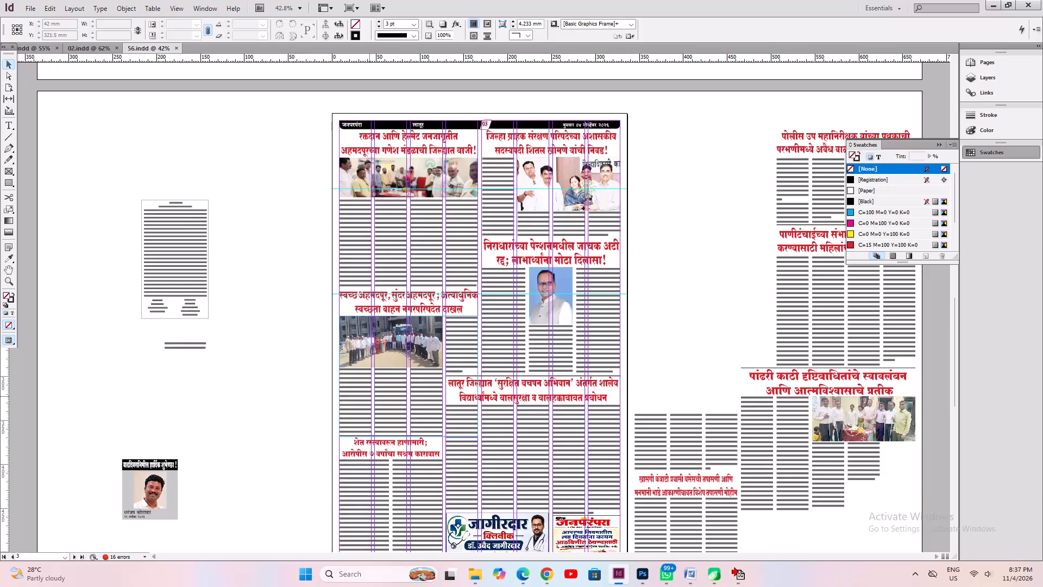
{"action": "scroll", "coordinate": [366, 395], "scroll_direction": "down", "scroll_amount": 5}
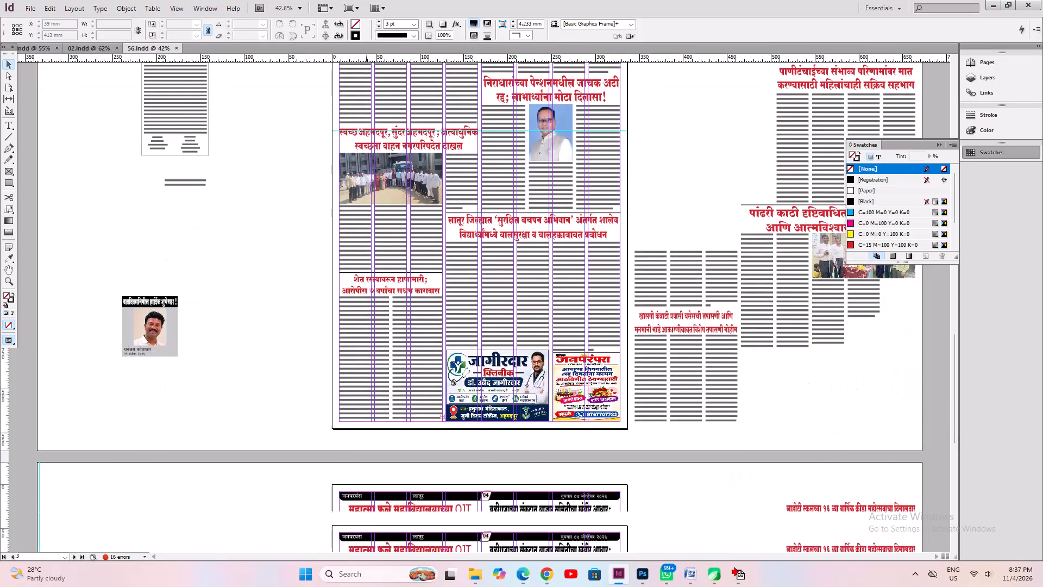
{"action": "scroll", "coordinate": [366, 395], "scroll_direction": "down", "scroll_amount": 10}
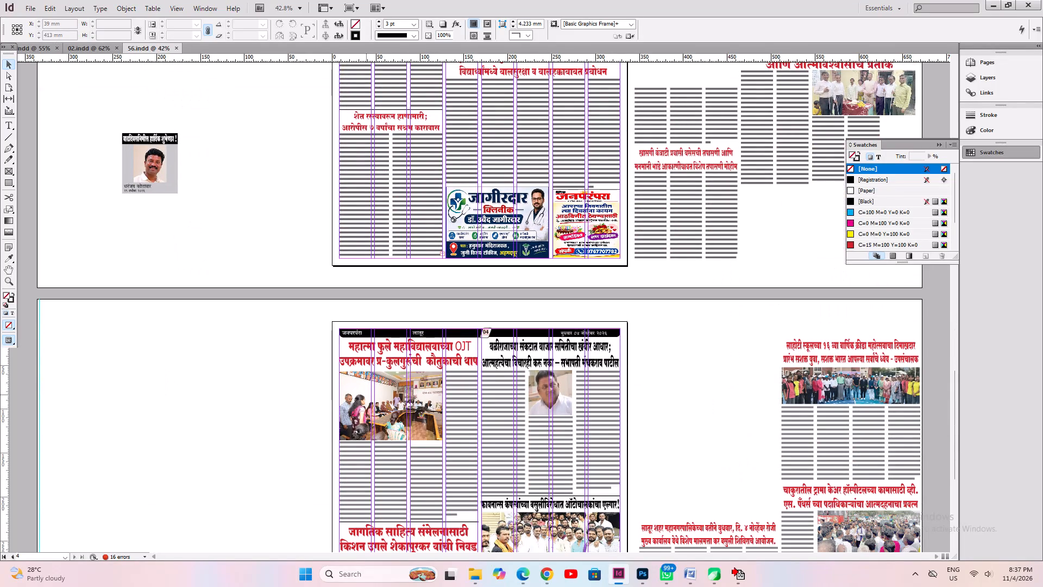
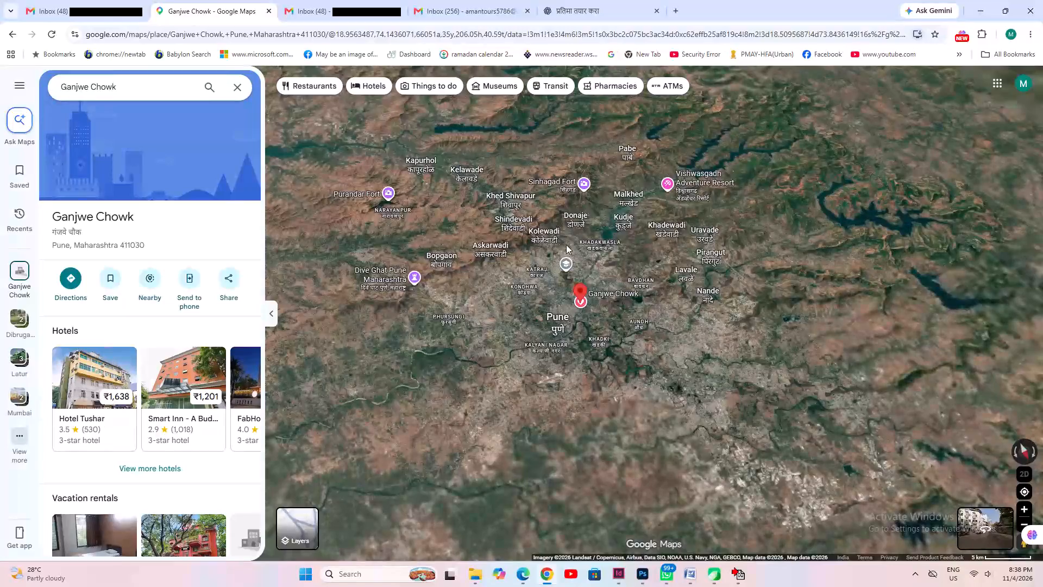
Examine the reservoirs and hill ranges west of Pune, beyond Nande and Pirangut, on the satellite map.
{"action": "left_click_drag", "start_coordinate": [891, 341], "coordinate": [617, 233]}
{"action": "scroll", "coordinate": [686, 196], "scroll_direction": "up", "scroll_amount": 6}
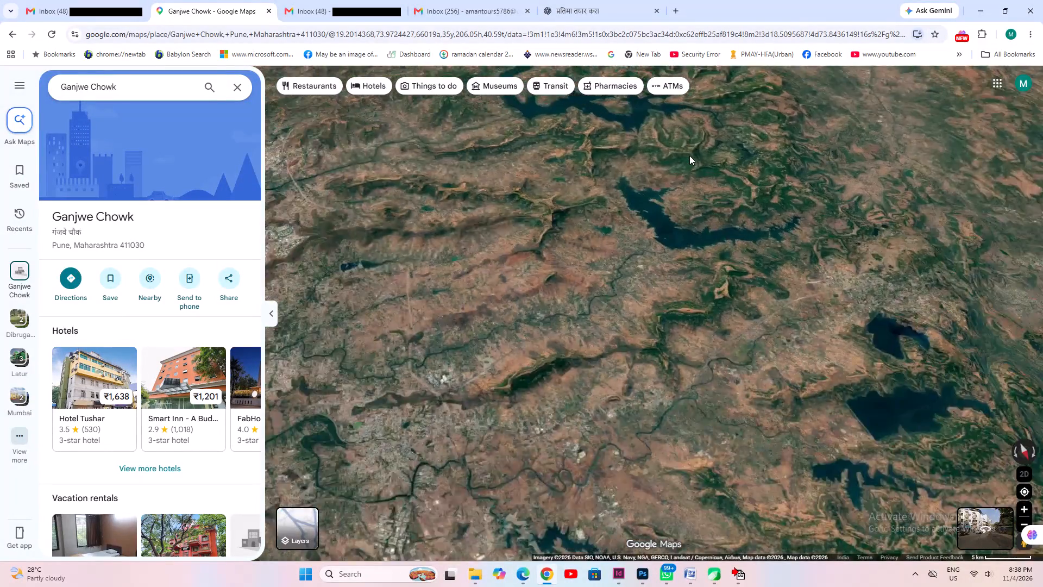
Examine the Pawana Lake shoreline near Lonavala on the satellite map, close up around Pawana Lake Camping Island.
{"action": "scroll", "coordinate": [689, 155], "scroll_direction": "up", "scroll_amount": 3}
{"action": "left_click_drag", "start_coordinate": [816, 353], "coordinate": [601, 230]}
{"action": "scroll", "coordinate": [783, 226], "scroll_direction": "up", "scroll_amount": 10}
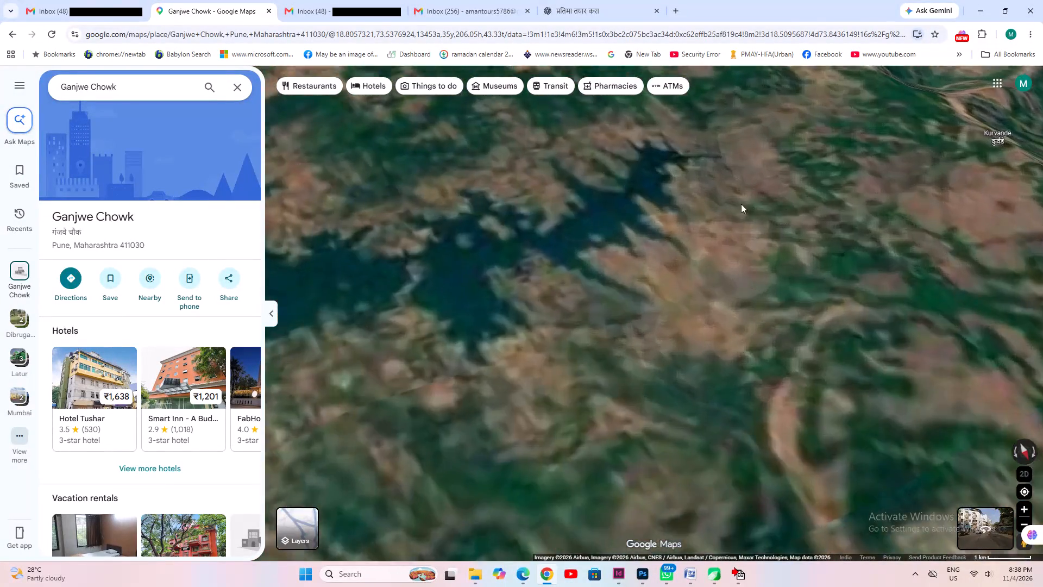
{"action": "scroll", "coordinate": [741, 204], "scroll_direction": "up", "scroll_amount": 3}
{"action": "left_click_drag", "start_coordinate": [666, 245], "coordinate": [622, 369]}
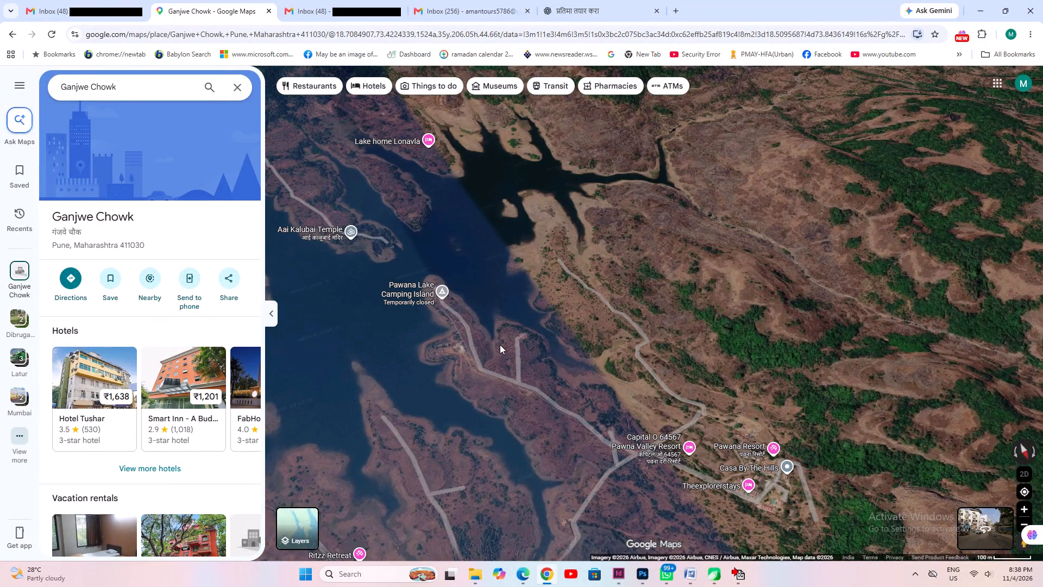
{"action": "scroll", "coordinate": [501, 345], "scroll_direction": "up", "scroll_amount": 4}
{"action": "scroll", "coordinate": [374, 248], "scroll_direction": "up", "scroll_amount": 6}
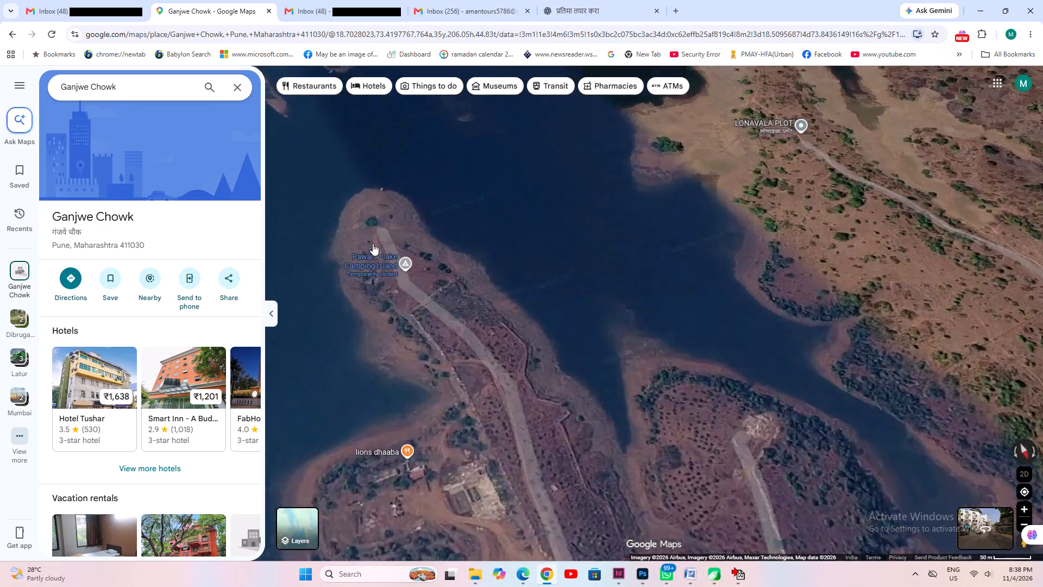
{"action": "scroll", "coordinate": [373, 243], "scroll_direction": "up", "scroll_amount": 15}
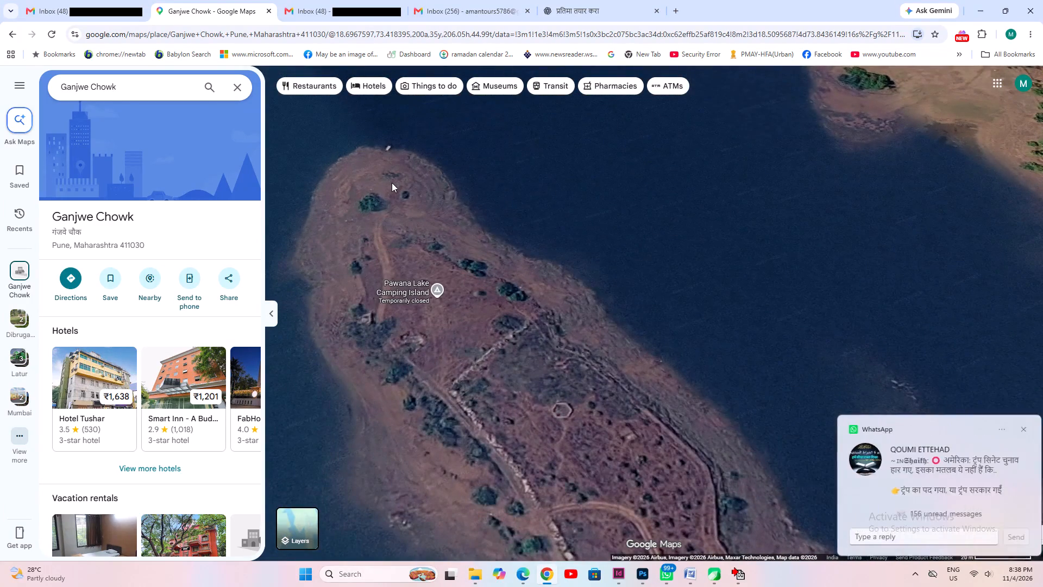
{"action": "scroll", "coordinate": [392, 183], "scroll_direction": "down", "scroll_amount": 10}
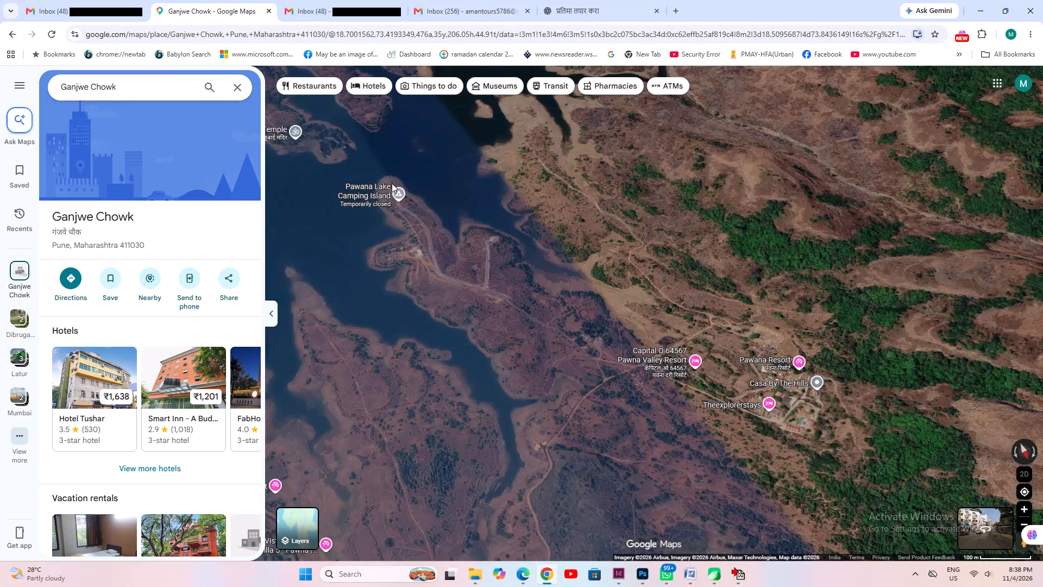
Examine the wider area around Pawana Lake, from Lonavala and Lion Point out to the Mumbai coast.
{"action": "scroll", "coordinate": [392, 183], "scroll_direction": "down", "scroll_amount": 12}
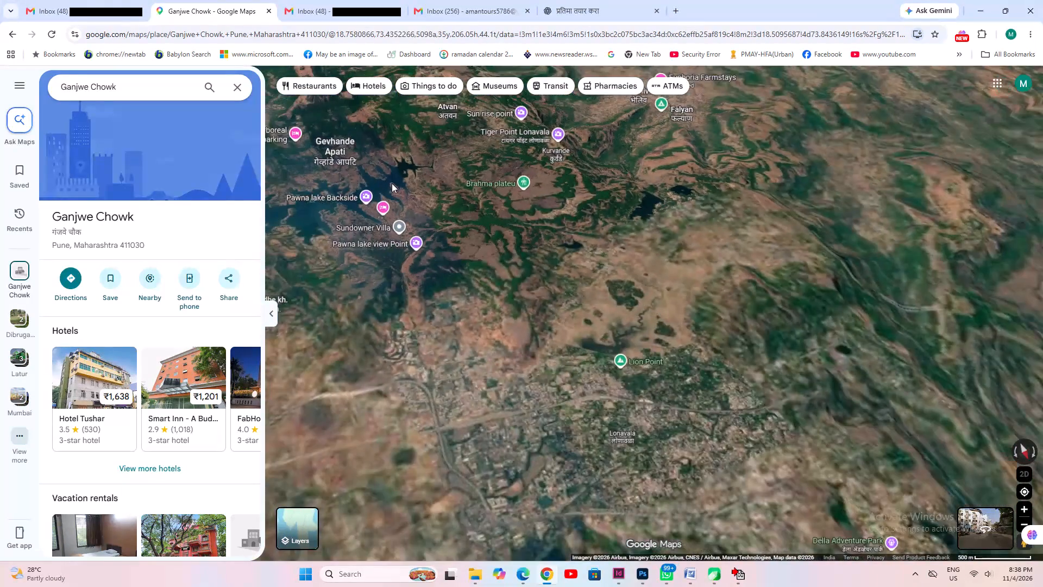
{"action": "scroll", "coordinate": [392, 183], "scroll_direction": "down", "scroll_amount": 6}
{"action": "scroll", "coordinate": [433, 319], "scroll_direction": "down", "scroll_amount": 4}
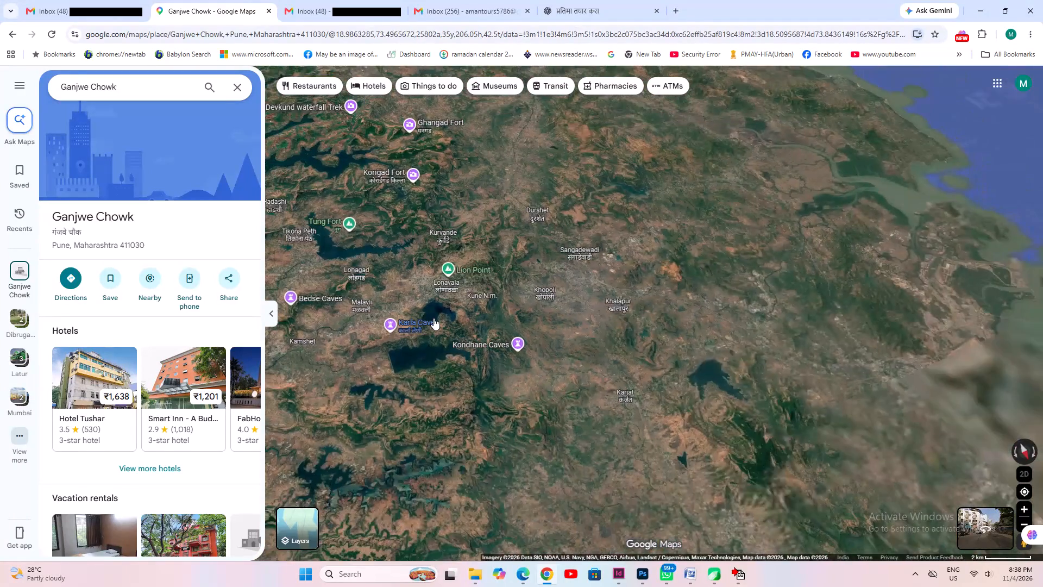
{"action": "scroll", "coordinate": [433, 317], "scroll_direction": "down", "scroll_amount": 10}
Examine Maharashtra on the satellite map from the Mumbai coast inland past Ahilyanagar and Beed toward Latur and Nanded.
{"action": "left_click_drag", "start_coordinate": [392, 397], "coordinate": [501, 347]}
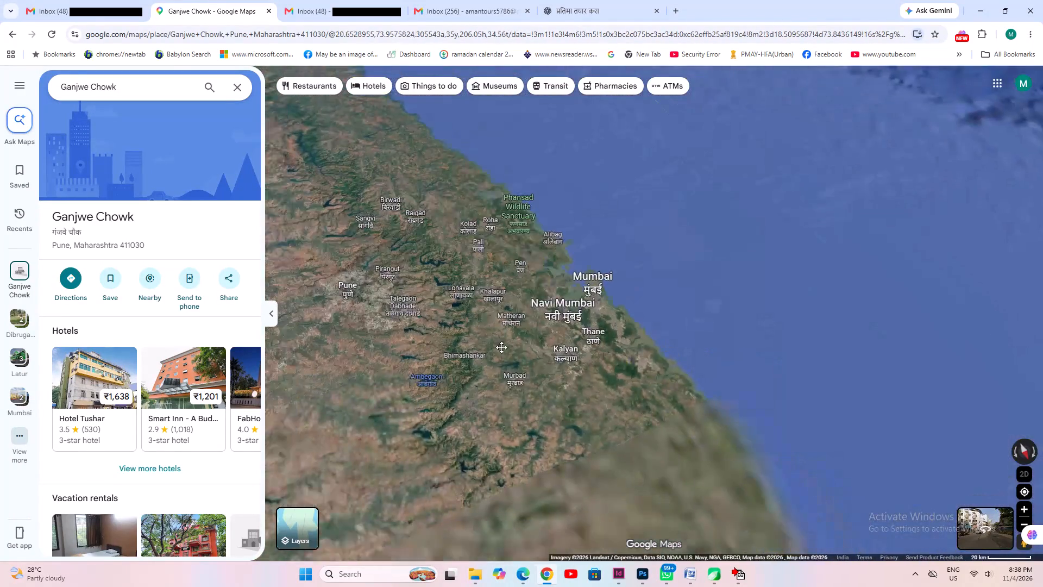
{"action": "left_click_drag", "start_coordinate": [501, 347], "coordinate": [554, 334]}
{"action": "left_click_drag", "start_coordinate": [482, 359], "coordinate": [584, 291]}
{"action": "left_click", "coordinate": [536, 327]}
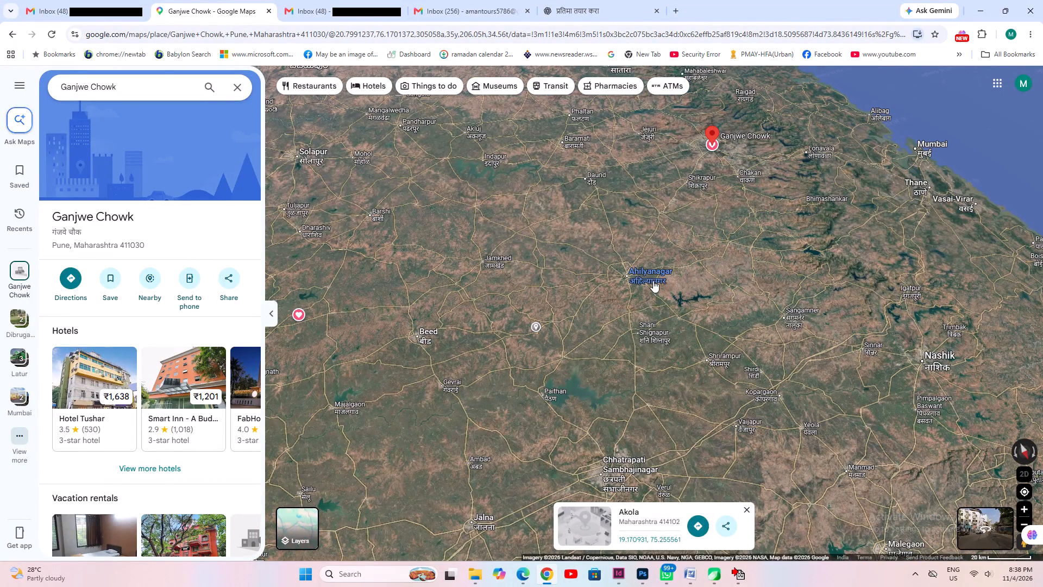
{"action": "left_click_drag", "start_coordinate": [624, 304], "coordinate": [625, 251]}
{"action": "scroll", "coordinate": [636, 350], "scroll_direction": "down", "scroll_amount": 1}
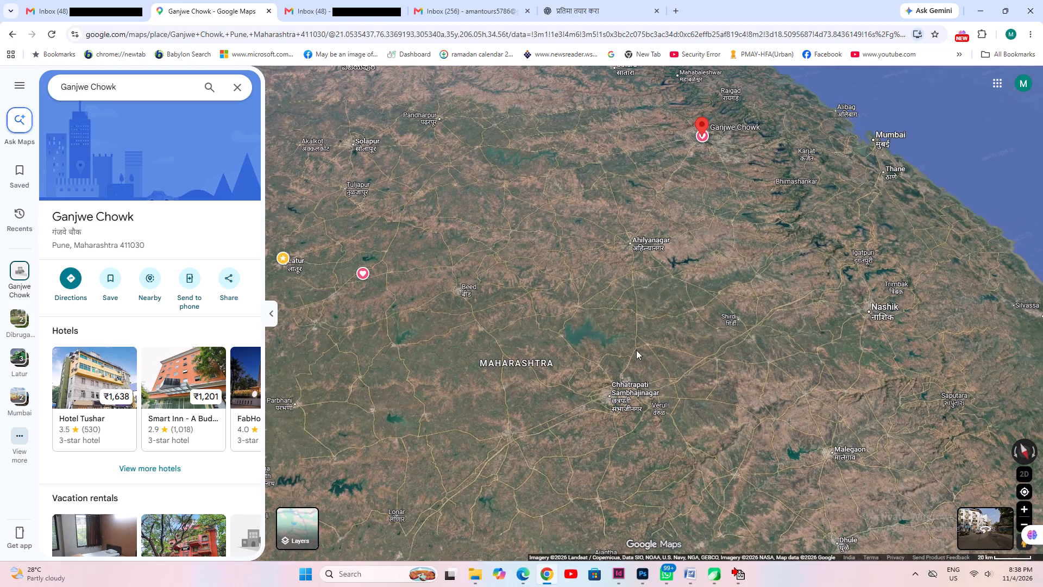
{"action": "left_click_drag", "start_coordinate": [493, 446], "coordinate": [598, 461]}
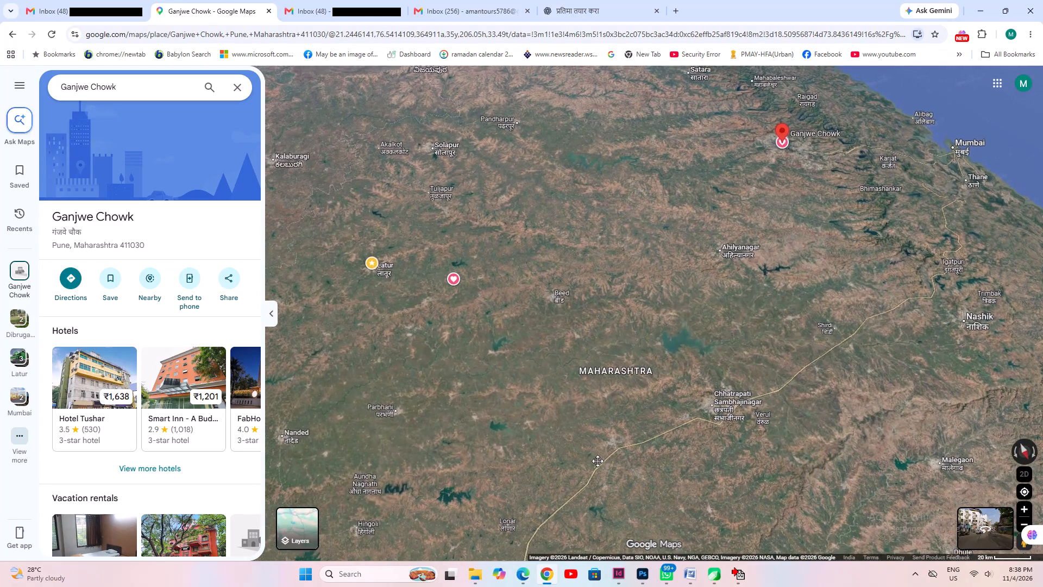
{"action": "left_click_drag", "start_coordinate": [598, 461], "coordinate": [593, 478]}
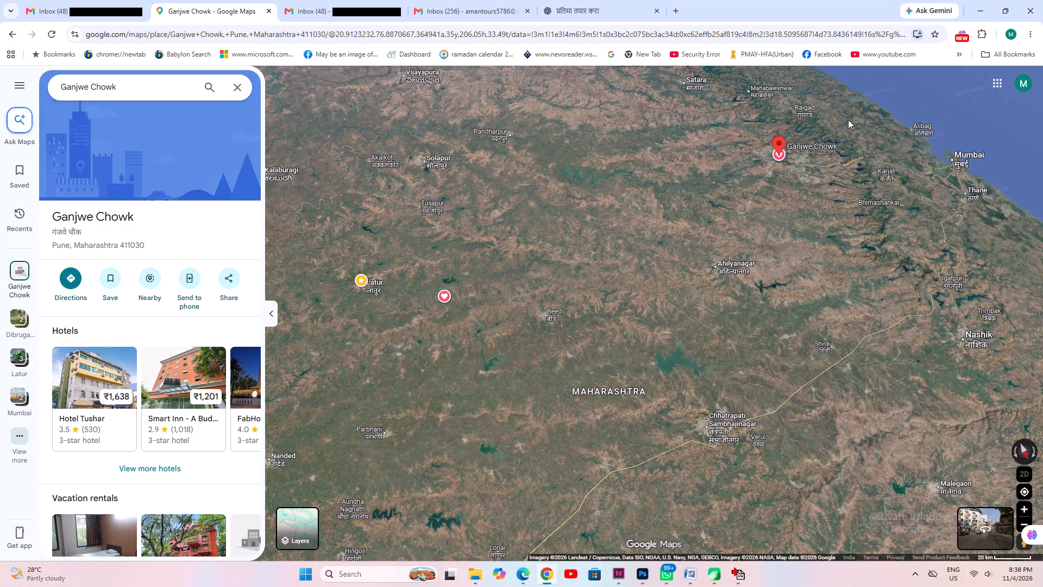
Locate the Barshi - Latur Hwy near Tingare Fabrication, west of Murud, on the satellite map.
{"action": "scroll", "coordinate": [467, 239], "scroll_direction": "up", "scroll_amount": 5}
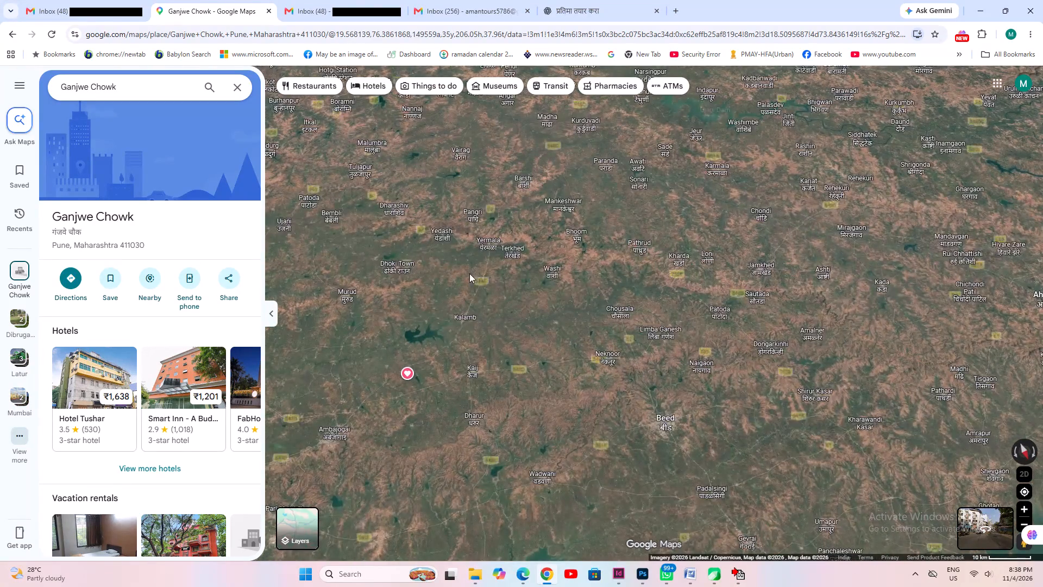
{"action": "left_click_drag", "start_coordinate": [469, 273], "coordinate": [673, 198]}
{"action": "scroll", "coordinate": [551, 214], "scroll_direction": "up", "scroll_amount": 5}
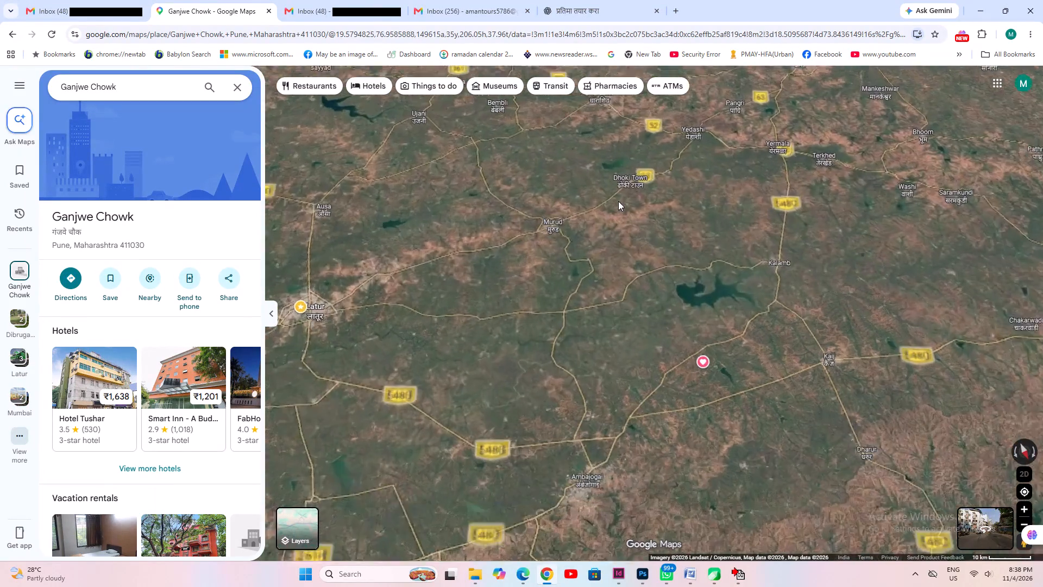
{"action": "scroll", "coordinate": [618, 201], "scroll_direction": "up", "scroll_amount": 3}
{"action": "scroll", "coordinate": [554, 203], "scroll_direction": "up", "scroll_amount": 7}
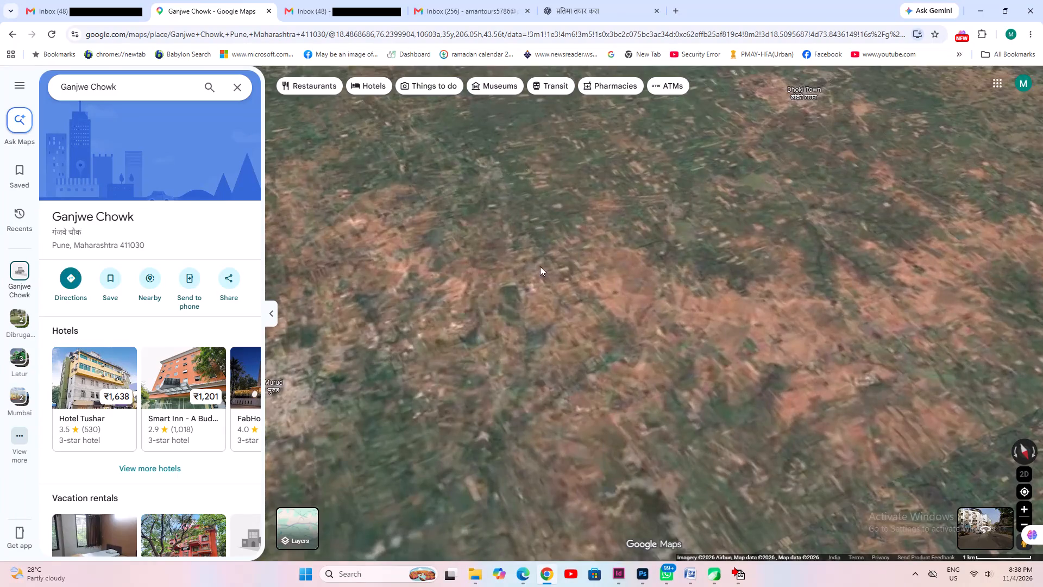
{"action": "scroll", "coordinate": [409, 318], "scroll_direction": "up", "scroll_amount": 6}
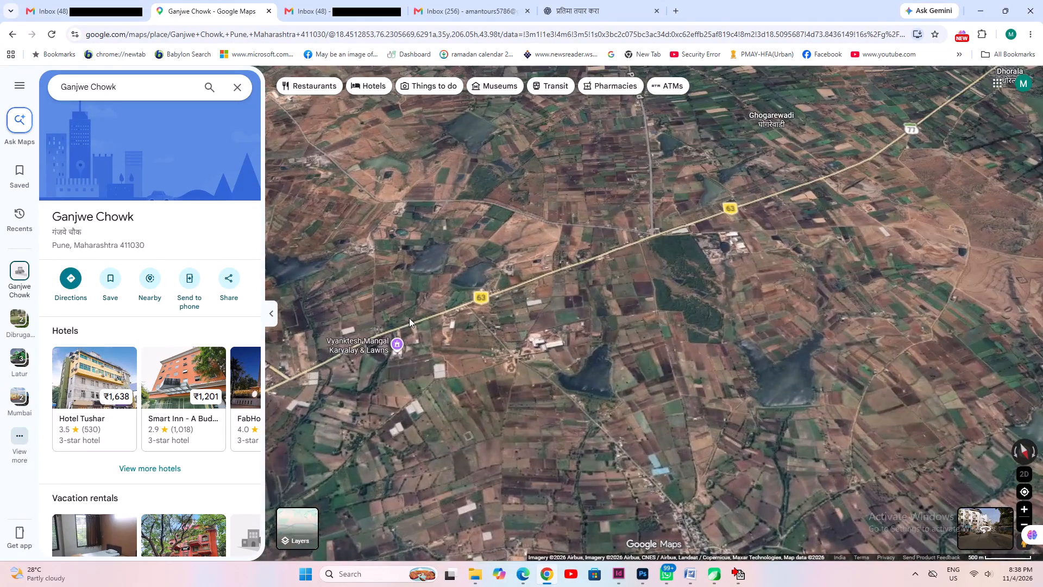
{"action": "scroll", "coordinate": [409, 318], "scroll_direction": "up", "scroll_amount": 9}
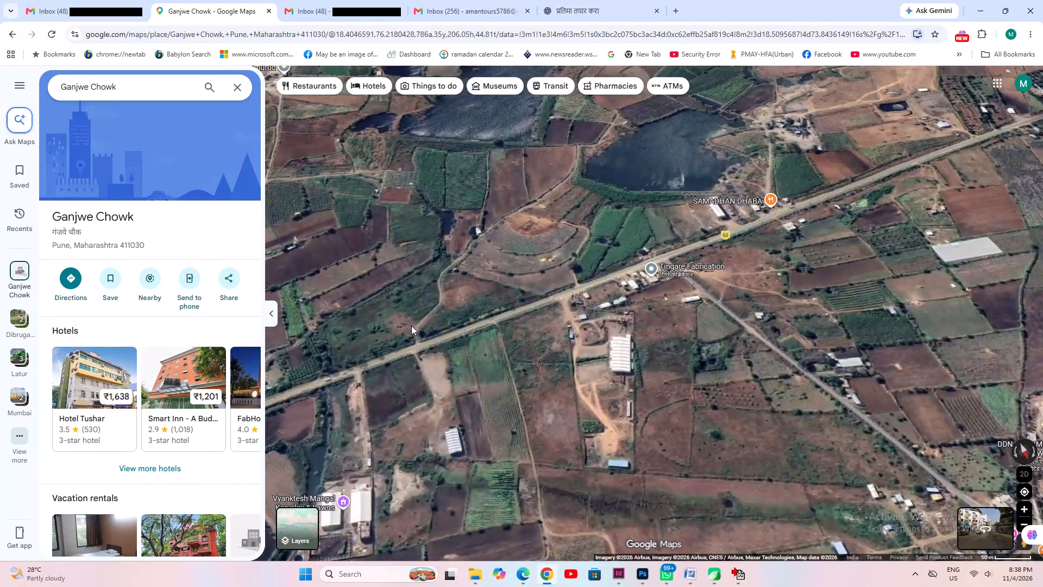
{"action": "scroll", "coordinate": [411, 326], "scroll_direction": "up", "scroll_amount": 3}
{"action": "scroll", "coordinate": [463, 340], "scroll_direction": "up", "scroll_amount": 9}
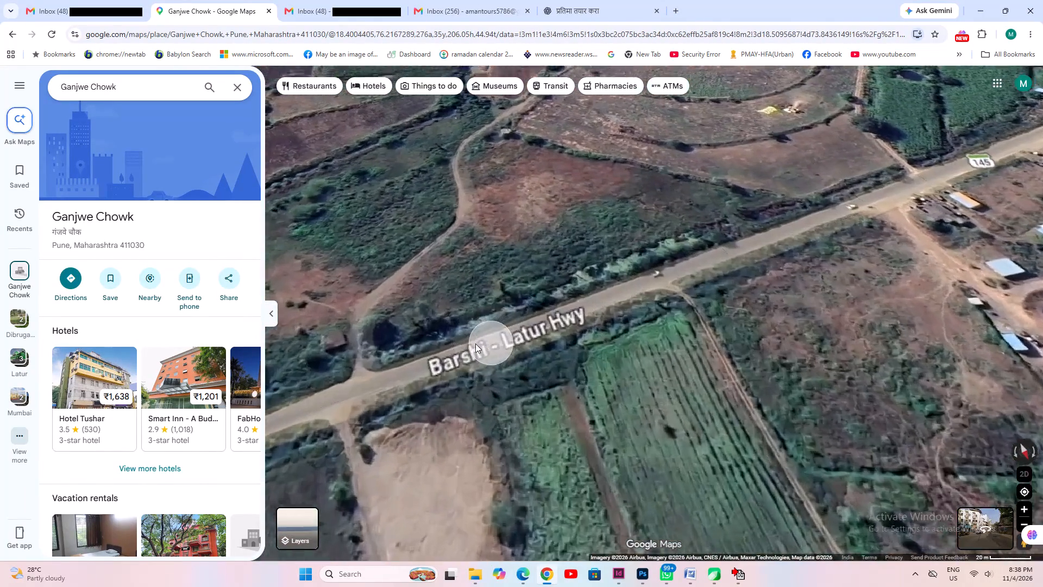
Look around MH SH 145 near Murud in Street View in both road directions, and return to the satellite map.
{"action": "scroll", "coordinate": [475, 344], "scroll_direction": "up", "scroll_amount": 2}
{"action": "left_click_drag", "start_coordinate": [821, 396], "coordinate": [227, 396]}
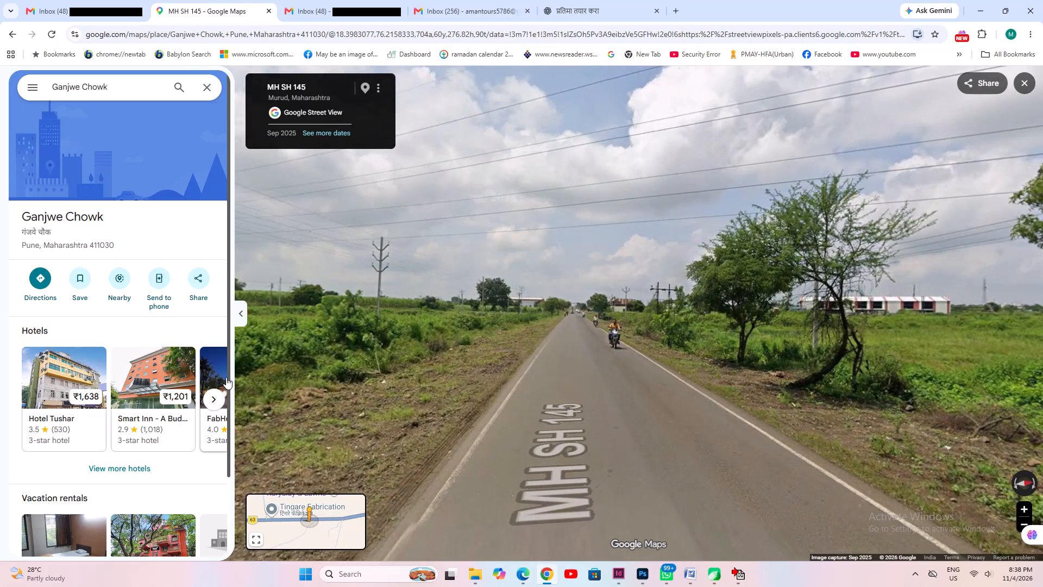
{"action": "left_click_drag", "start_coordinate": [557, 444], "coordinate": [1000, 405]}
{"action": "left_click_drag", "start_coordinate": [607, 419], "coordinate": [1042, 278]}
{"action": "left_click_drag", "start_coordinate": [435, 326], "coordinate": [810, 240]}
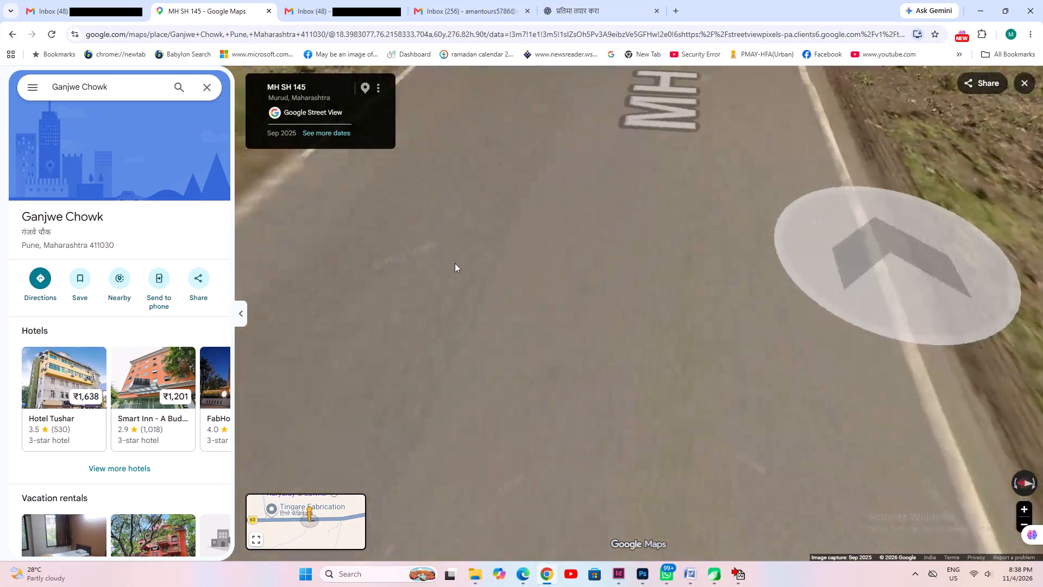
{"action": "left_click_drag", "start_coordinate": [443, 282], "coordinate": [466, 402]}
{"action": "left_click_drag", "start_coordinate": [569, 364], "coordinate": [416, 546]}
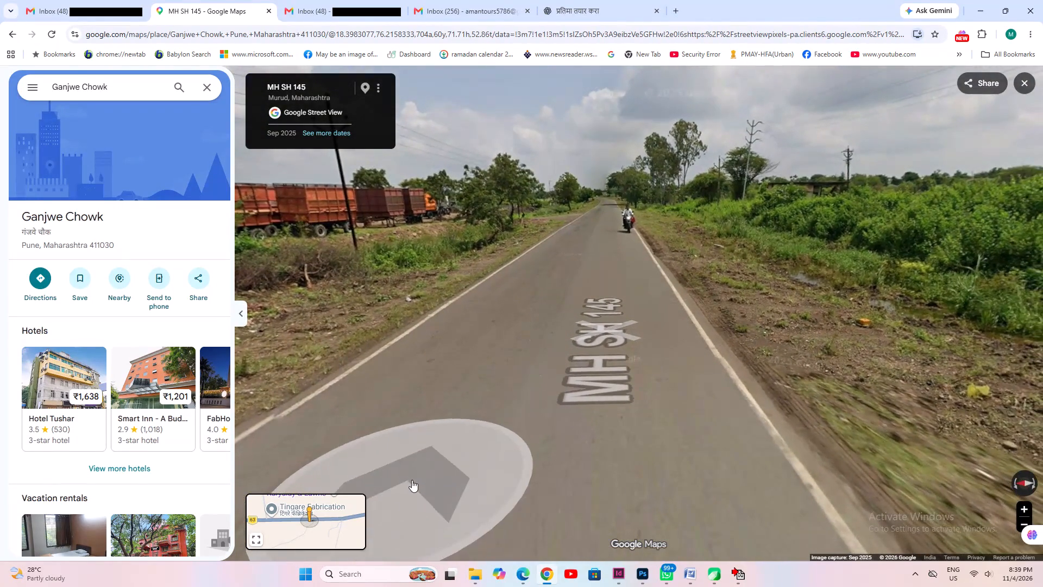
{"action": "key", "text": "Escape"}
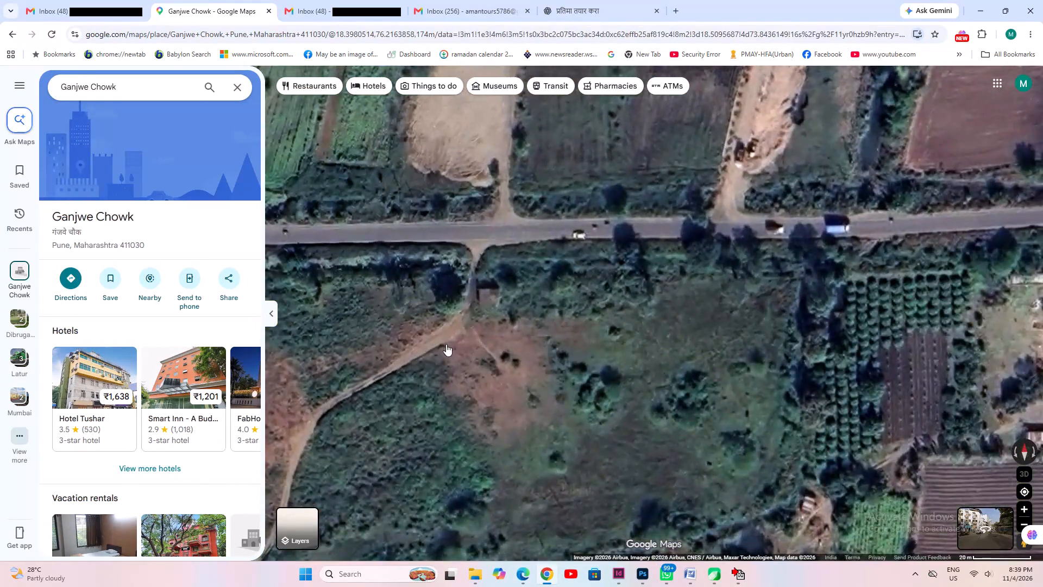
Follow the highway on the satellite map from Murud to Latur's outskirts, and back past Murud to Dhoki Town.
{"action": "scroll", "coordinate": [445, 349], "scroll_direction": "down", "scroll_amount": 15}
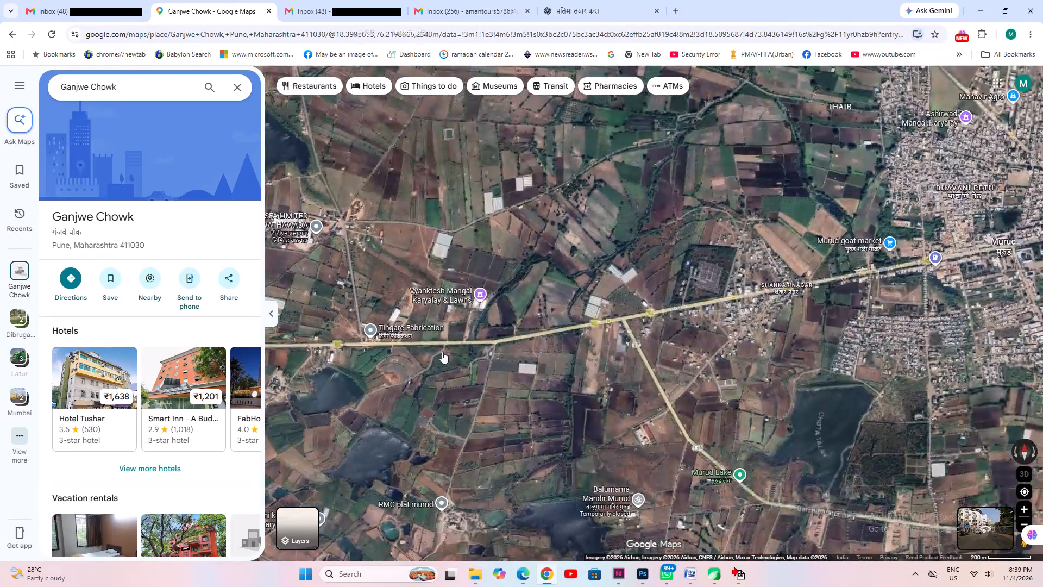
{"action": "scroll", "coordinate": [442, 352], "scroll_direction": "down", "scroll_amount": 8}
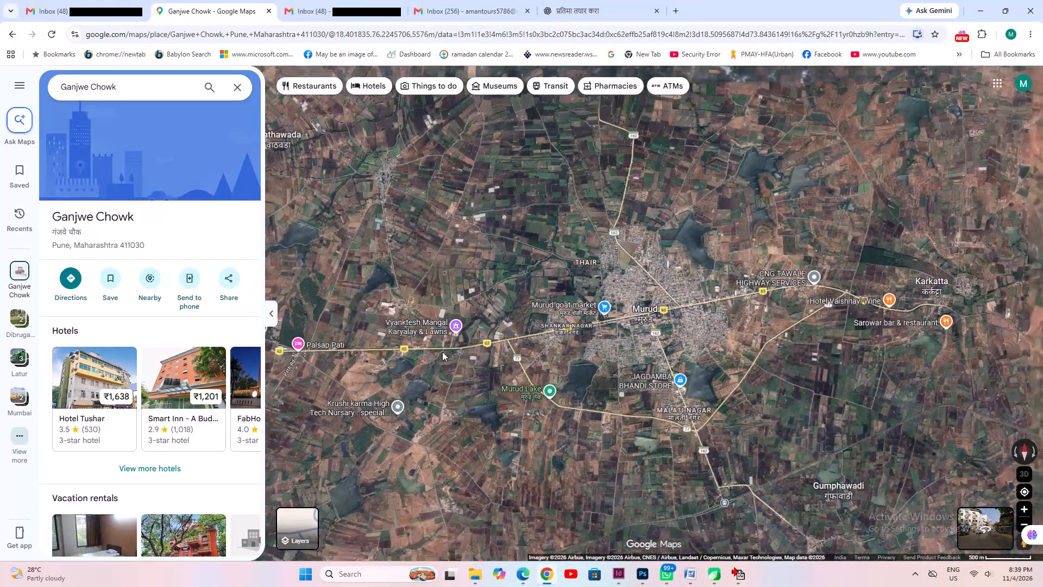
{"action": "scroll", "coordinate": [442, 352], "scroll_direction": "down", "scroll_amount": 2}
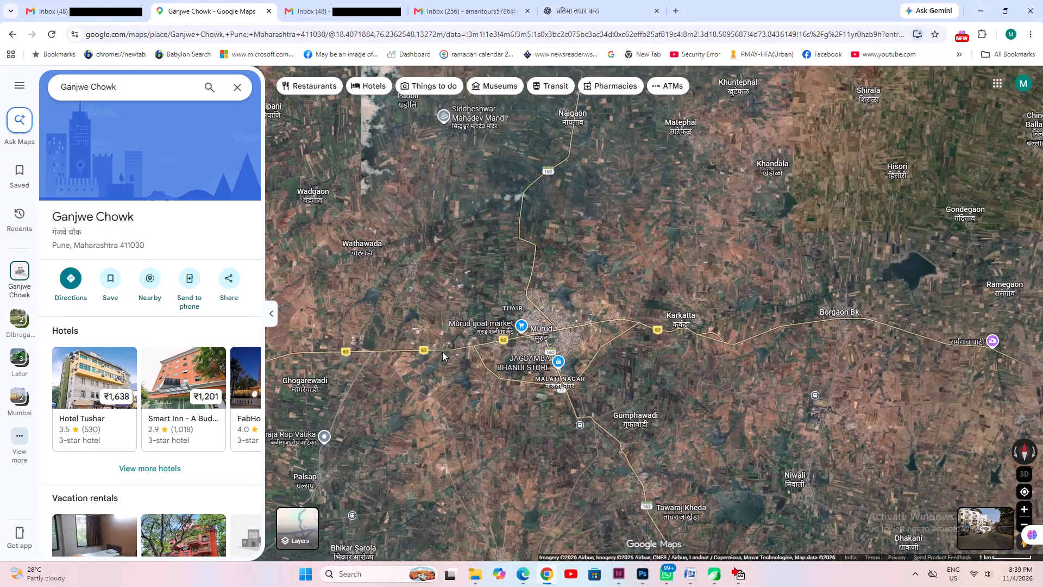
{"action": "left_click_drag", "start_coordinate": [781, 296], "coordinate": [479, 233]}
{"action": "left_click_drag", "start_coordinate": [796, 322], "coordinate": [569, 305]}
{"action": "left_click_drag", "start_coordinate": [796, 327], "coordinate": [567, 291]}
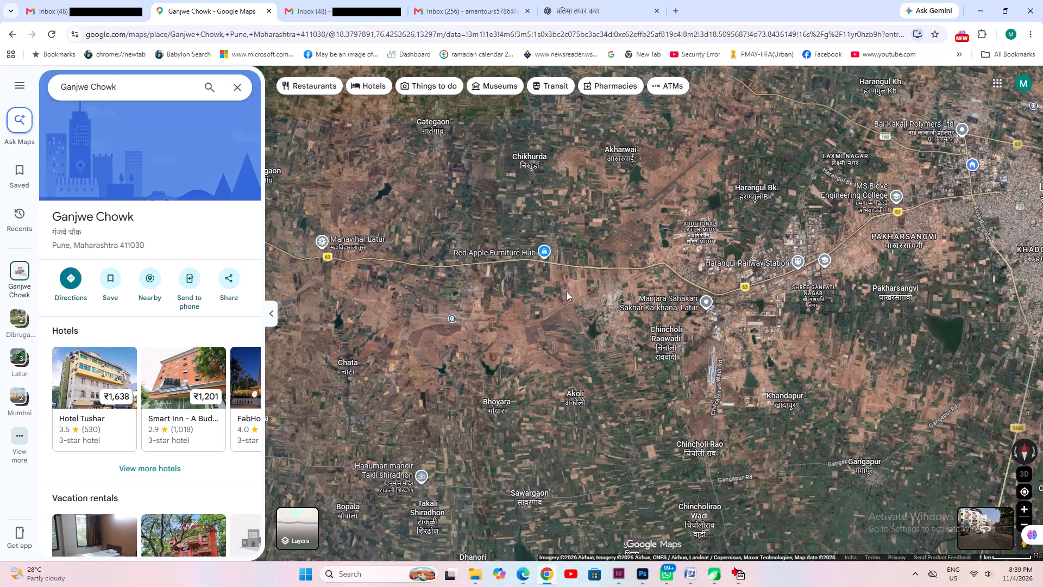
{"action": "left_click_drag", "start_coordinate": [567, 291], "coordinate": [921, 255]}
{"action": "left_click_drag", "start_coordinate": [606, 276], "coordinate": [819, 277]}
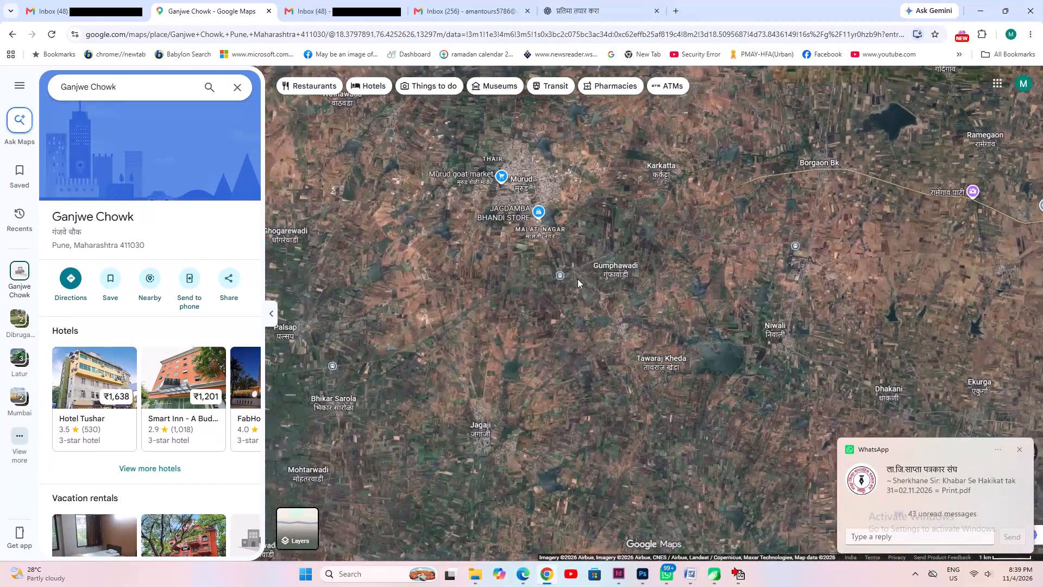
{"action": "left_click_drag", "start_coordinate": [577, 279], "coordinate": [784, 314]}
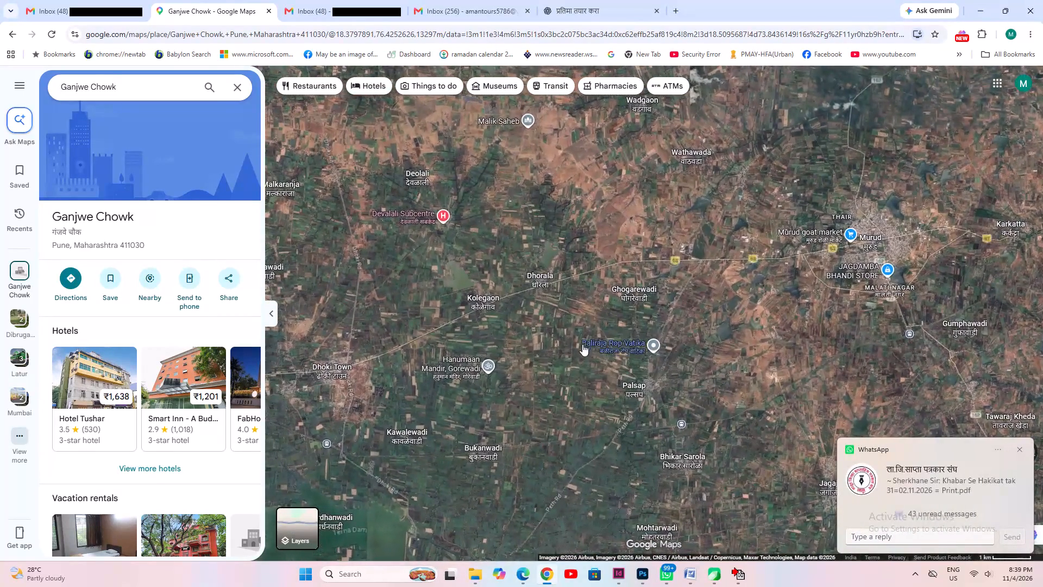
{"action": "left_click_drag", "start_coordinate": [498, 352], "coordinate": [571, 299]}
{"action": "left_click_drag", "start_coordinate": [439, 347], "coordinate": [486, 328]}
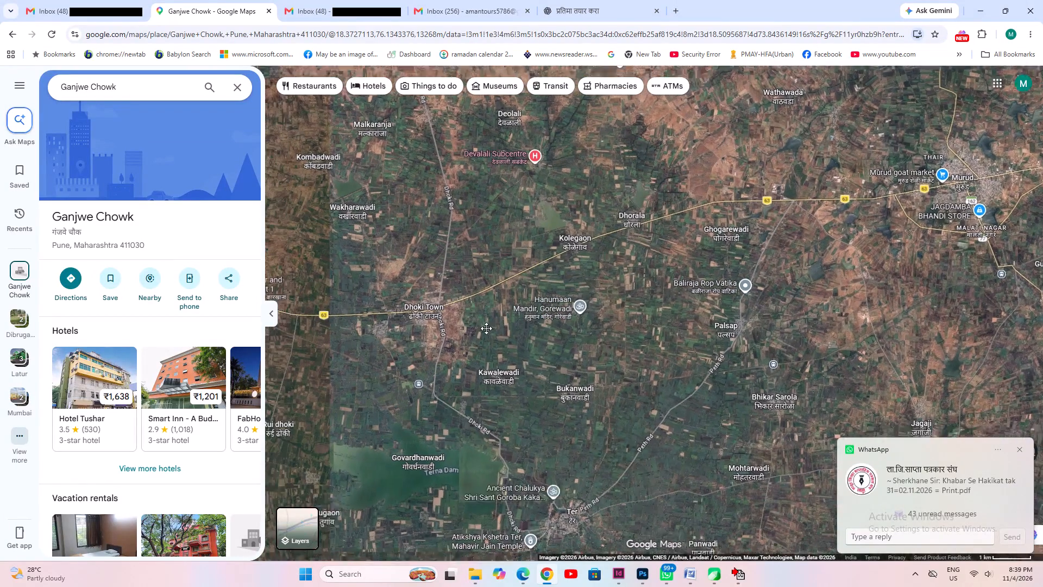
Examine the Terna Dam wall beside Dhoki Rd, south-east of Dhoki Town, on the satellite map, and return to the wide regional view.
{"action": "left_click_drag", "start_coordinate": [486, 328], "coordinate": [536, 304]}
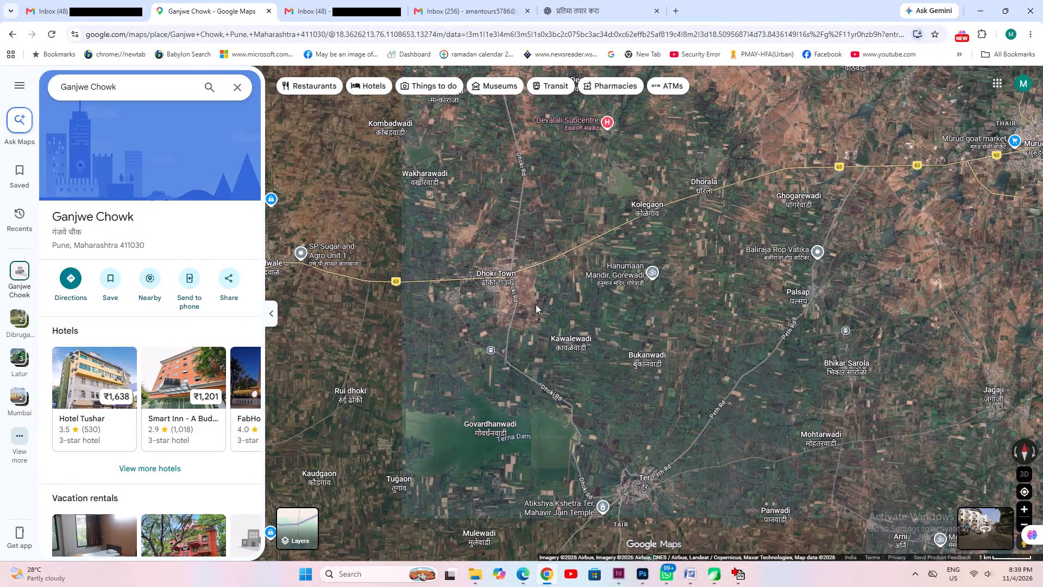
{"action": "scroll", "coordinate": [555, 444], "scroll_direction": "up", "scroll_amount": 8}
{"action": "scroll", "coordinate": [548, 352], "scroll_direction": "up", "scroll_amount": 2}
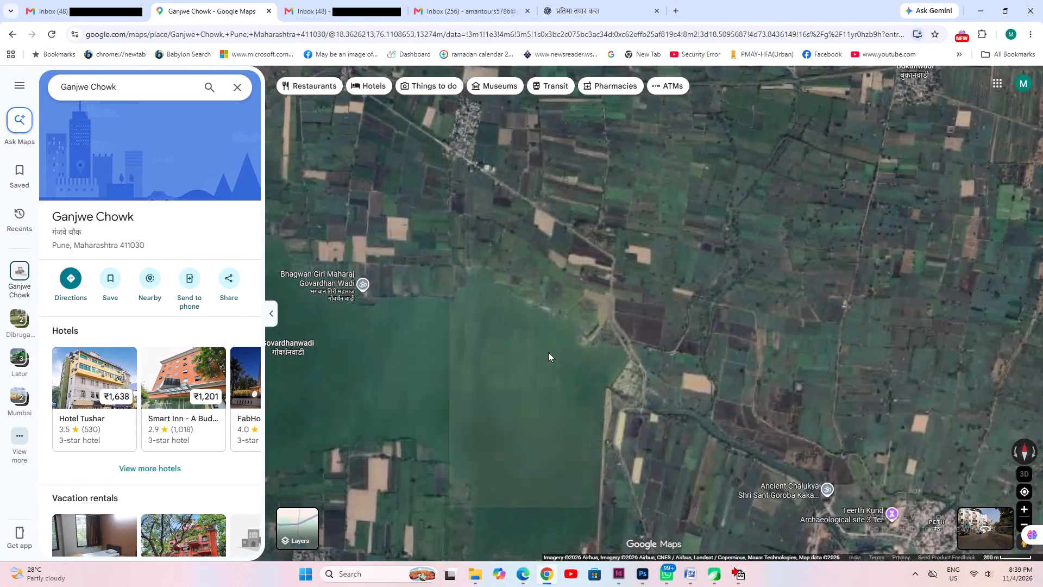
{"action": "scroll", "coordinate": [662, 330], "scroll_direction": "up", "scroll_amount": 14}
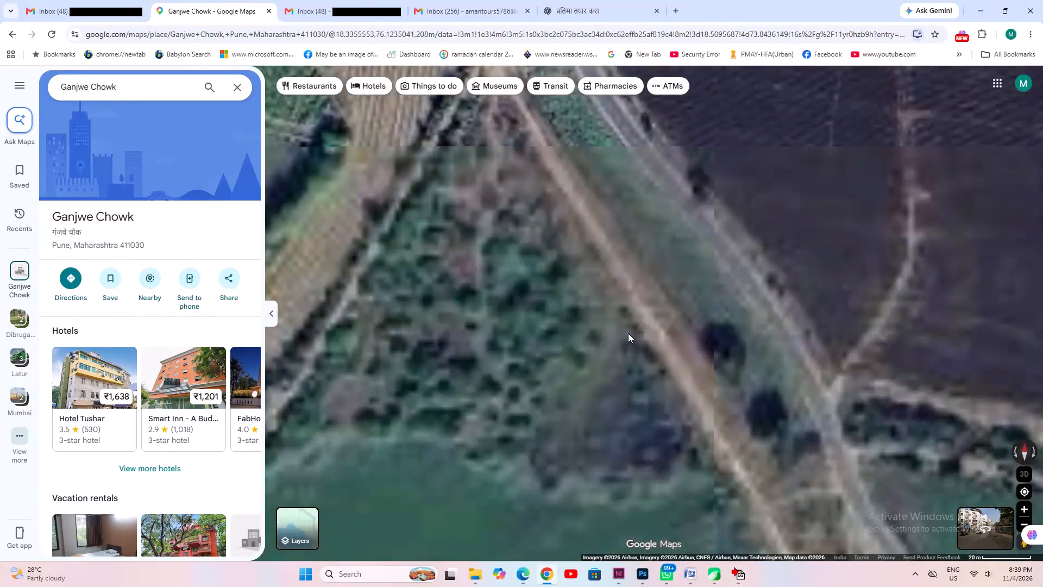
{"action": "scroll", "coordinate": [628, 333], "scroll_direction": "up", "scroll_amount": 10}
{"action": "left_click_drag", "start_coordinate": [596, 357], "coordinate": [398, 67]}
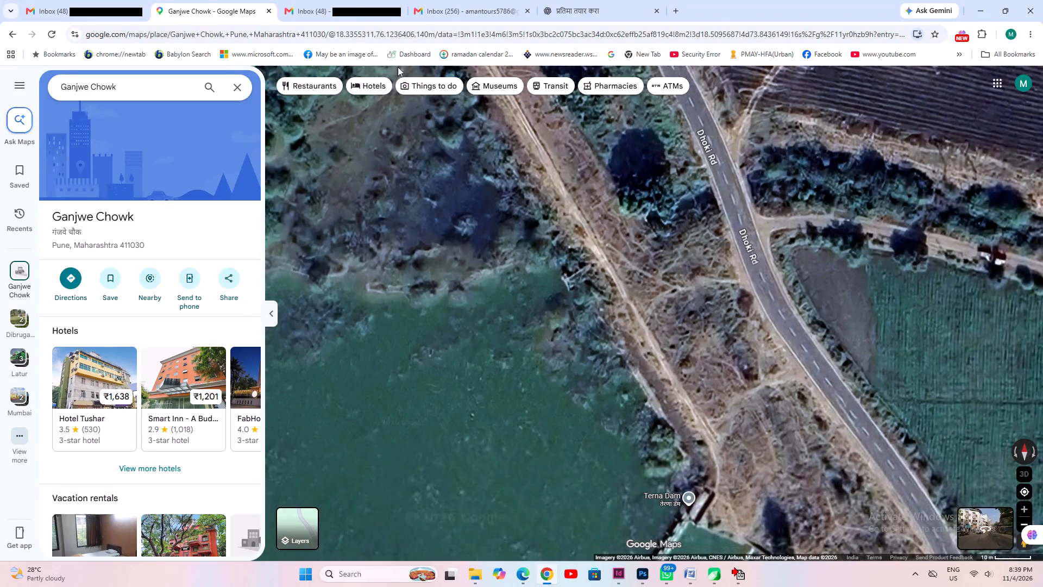
{"action": "left_click_drag", "start_coordinate": [546, 273], "coordinate": [470, 142]}
{"action": "left_click_drag", "start_coordinate": [565, 284], "coordinate": [627, 124]}
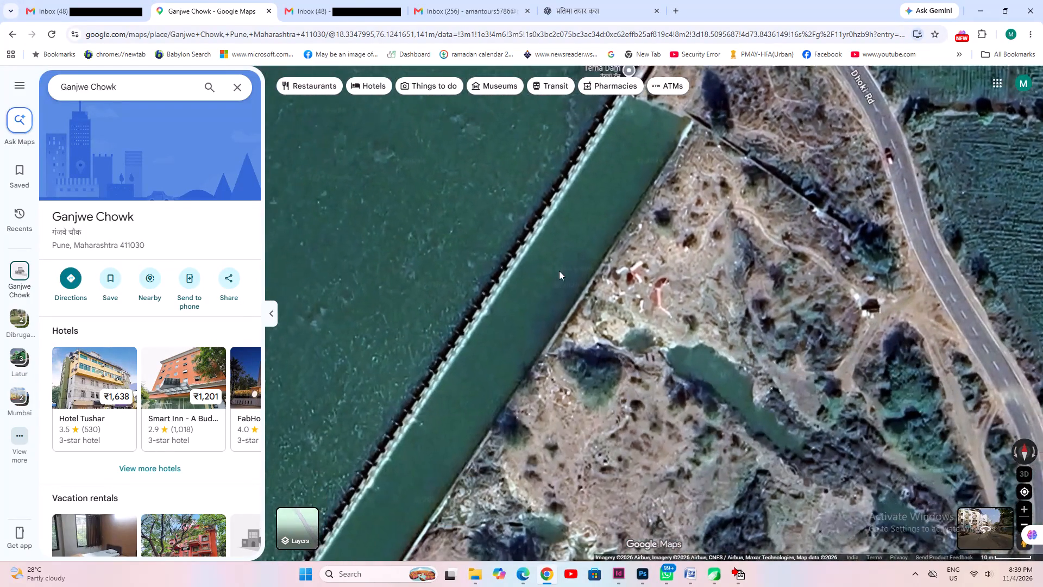
{"action": "left_click_drag", "start_coordinate": [558, 271], "coordinate": [599, 214]}
{"action": "left_click_drag", "start_coordinate": [535, 292], "coordinate": [602, 188]}
{"action": "left_click_drag", "start_coordinate": [557, 300], "coordinate": [631, 180]}
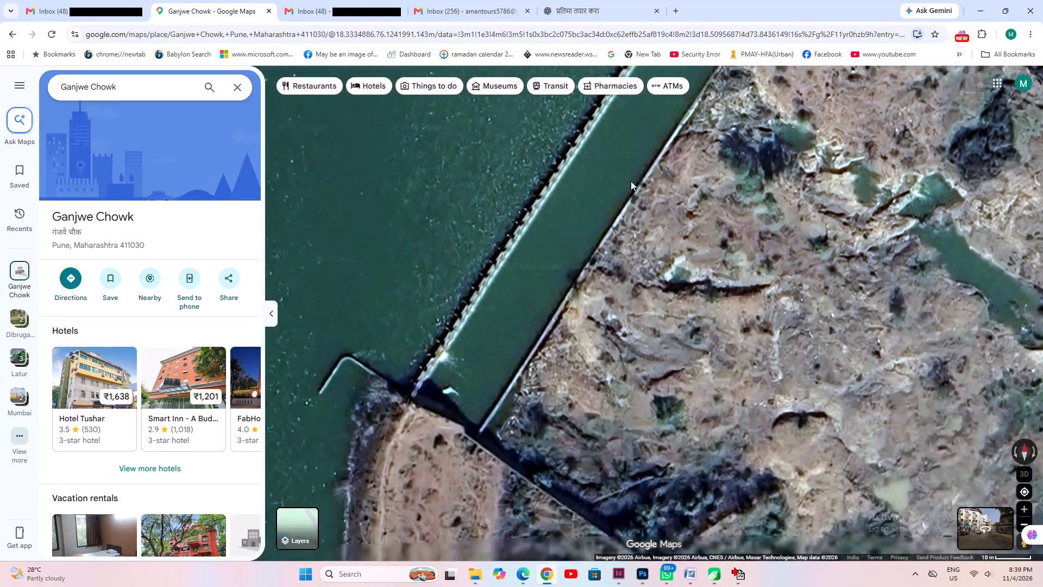
{"action": "scroll", "coordinate": [511, 301], "scroll_direction": "down", "scroll_amount": 10}
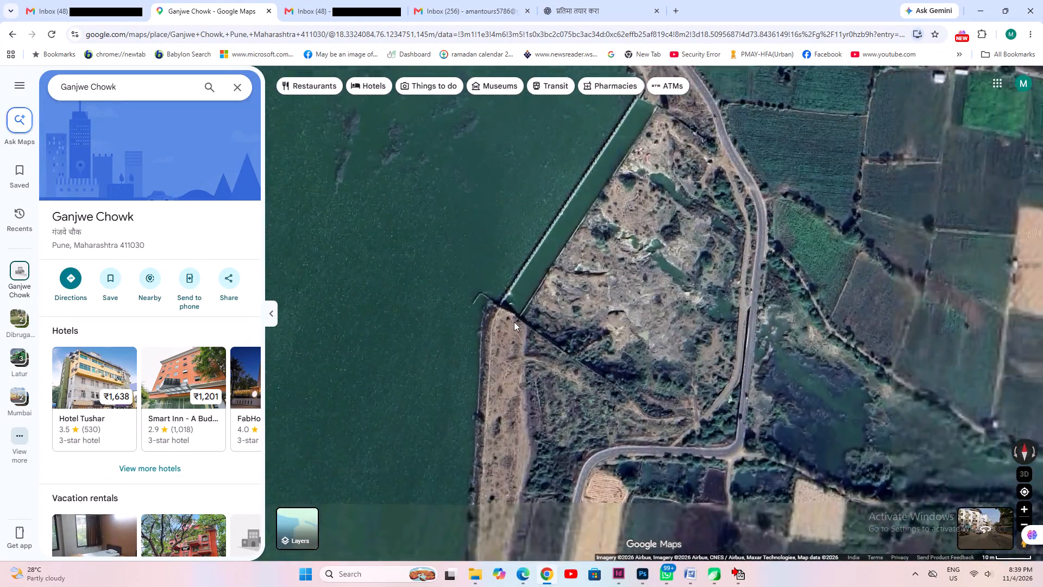
{"action": "scroll", "coordinate": [514, 314], "scroll_direction": "down", "scroll_amount": 12}
{"action": "scroll", "coordinate": [529, 383], "scroll_direction": "down", "scroll_amount": 16}
{"action": "scroll", "coordinate": [496, 383], "scroll_direction": "down", "scroll_amount": 5}
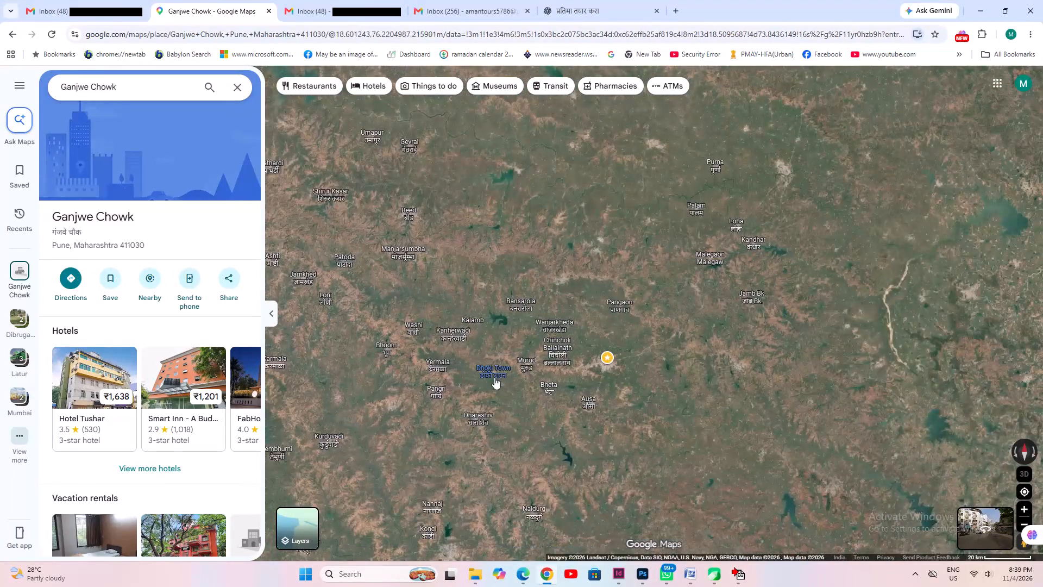
{"action": "scroll", "coordinate": [495, 371], "scroll_direction": "down", "scroll_amount": 5}
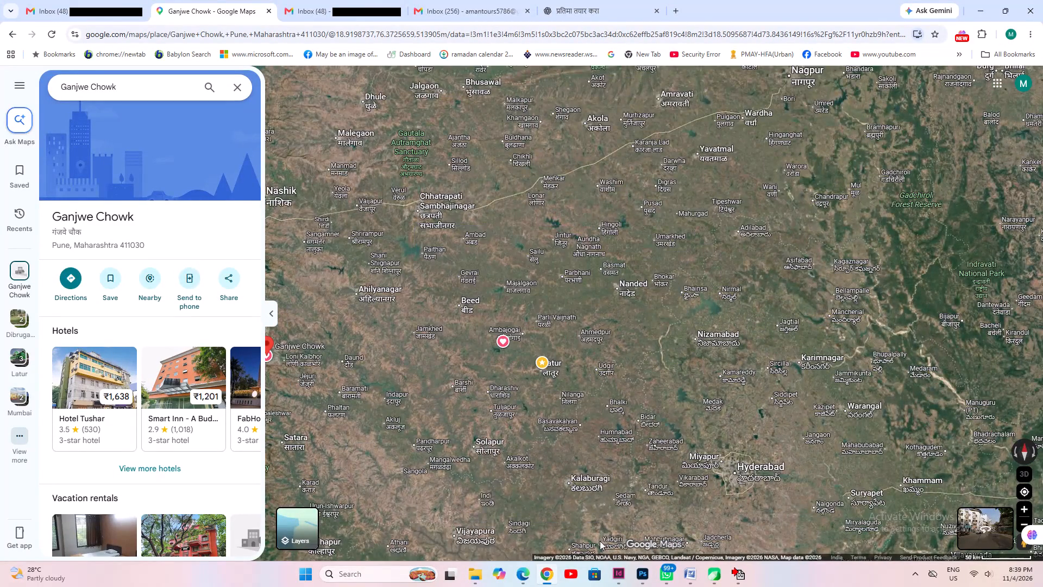
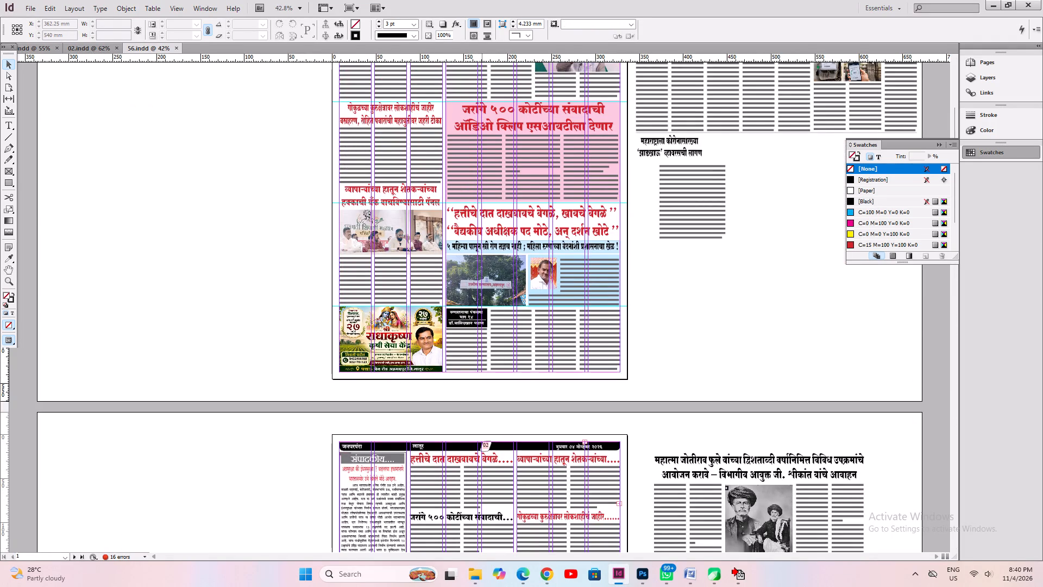
Move the Ahmadpur rural hospital article, with its headlines, photos and body text, off page 1 onto the pasteboard left of the page.
{"action": "left_click_drag", "start_coordinate": [549, 361], "coordinate": [200, 248]}
{"action": "left_click", "coordinate": [218, 335]}
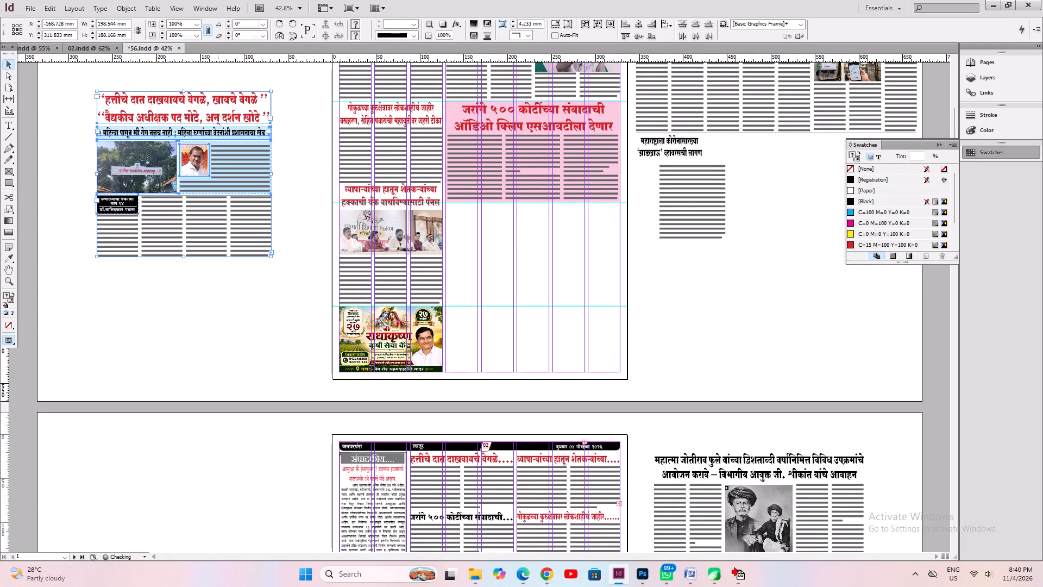
Extend the hospital article's four-column body text frame downward to a height of about 94 mm.
{"action": "left_click", "coordinate": [227, 217]}
{"action": "key", "text": "ctrl+alt+c"}
{"action": "key", "text": "ctrl+1"}
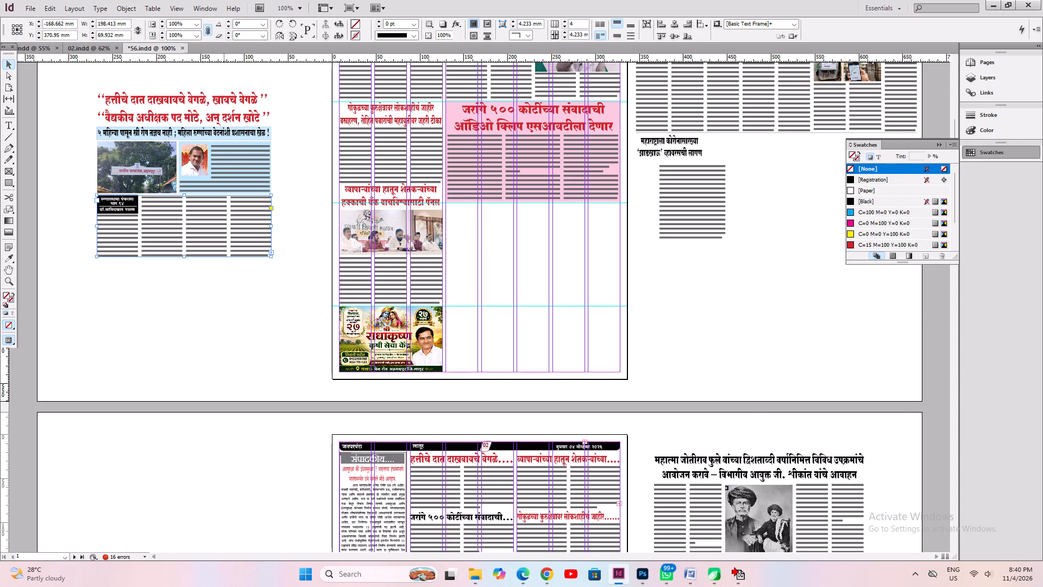
{"action": "left_click", "coordinate": [233, 349]}
{"action": "left_click", "coordinate": [336, 352]}
{"action": "left_click_drag", "start_coordinate": [346, 445], "coordinate": [349, 429]}
{"action": "left_click", "coordinate": [351, 370]}
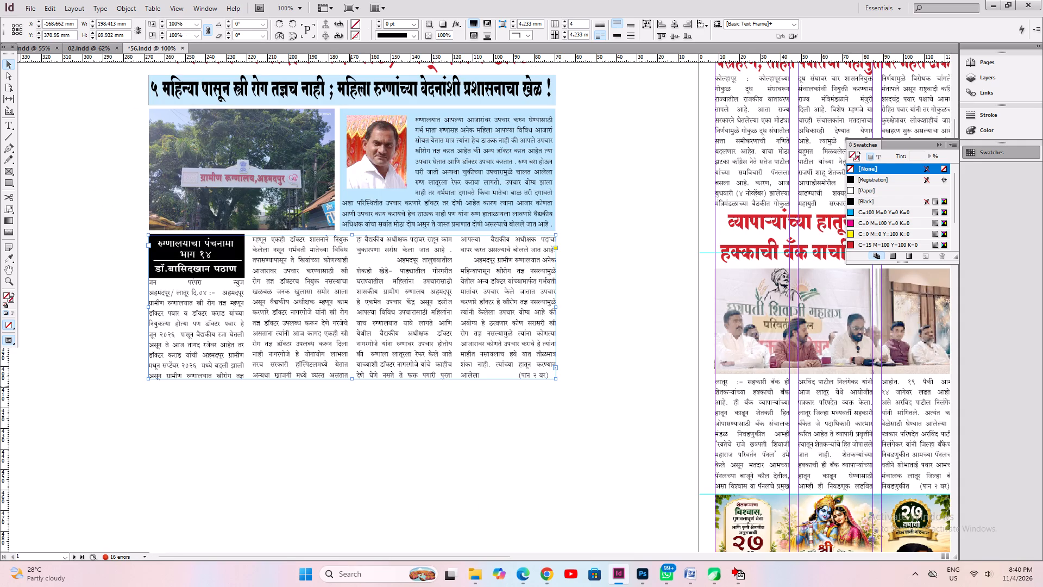
{"action": "left_click_drag", "start_coordinate": [352, 381], "coordinate": [352, 429]}
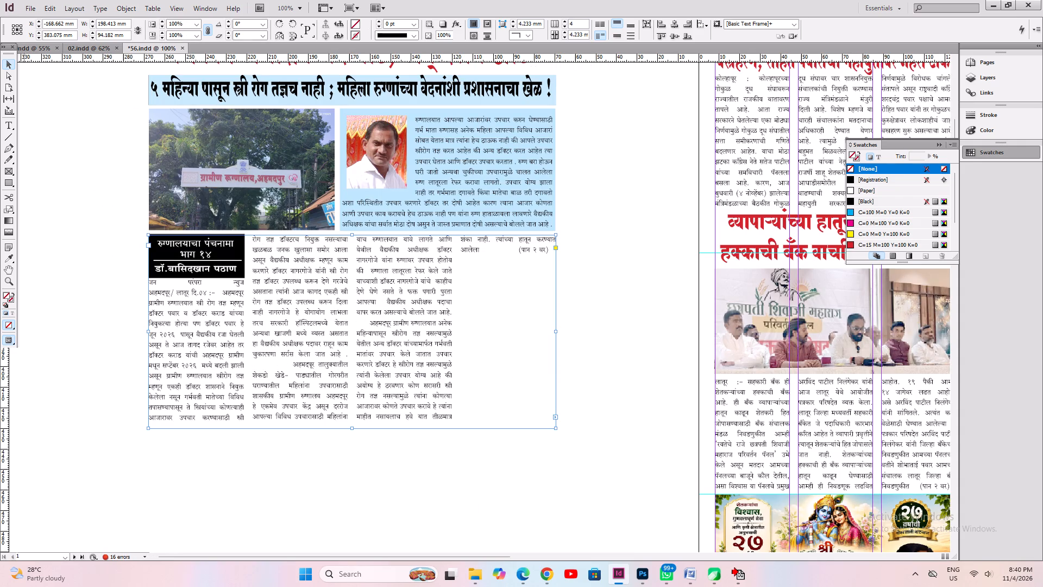
Delete the spacing and continuation note "(पान २ वर)" after "आलेला" in the hospital article, letting the rest of the story run on.
{"action": "left_click", "coordinate": [8, 124]}
{"action": "left_click", "coordinate": [486, 251]}
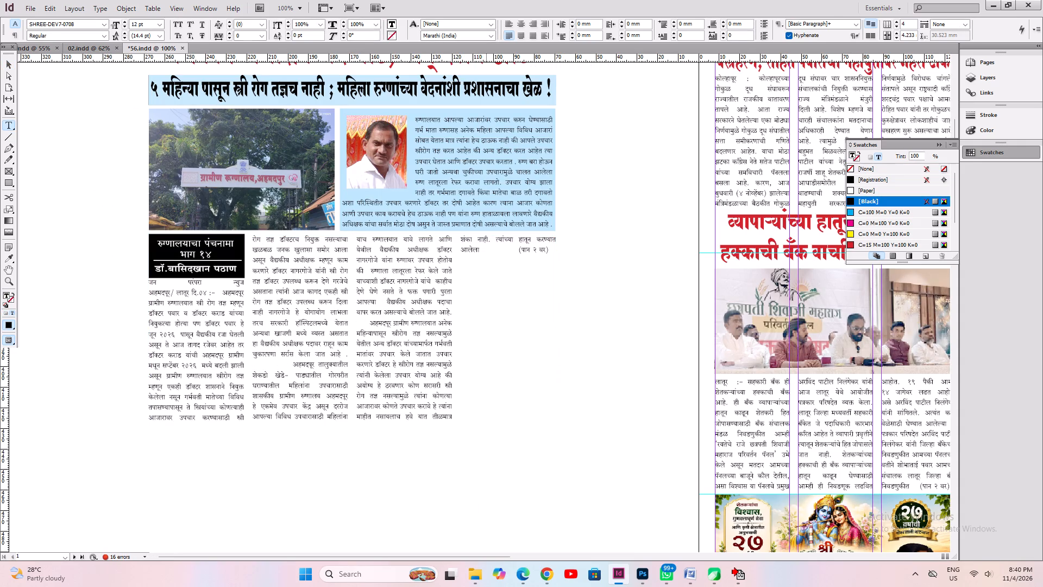
{"action": "key", "text": "Delete"}
{"action": "key", "text": "Delete"}
{"action": "key", "text": "Delete"}
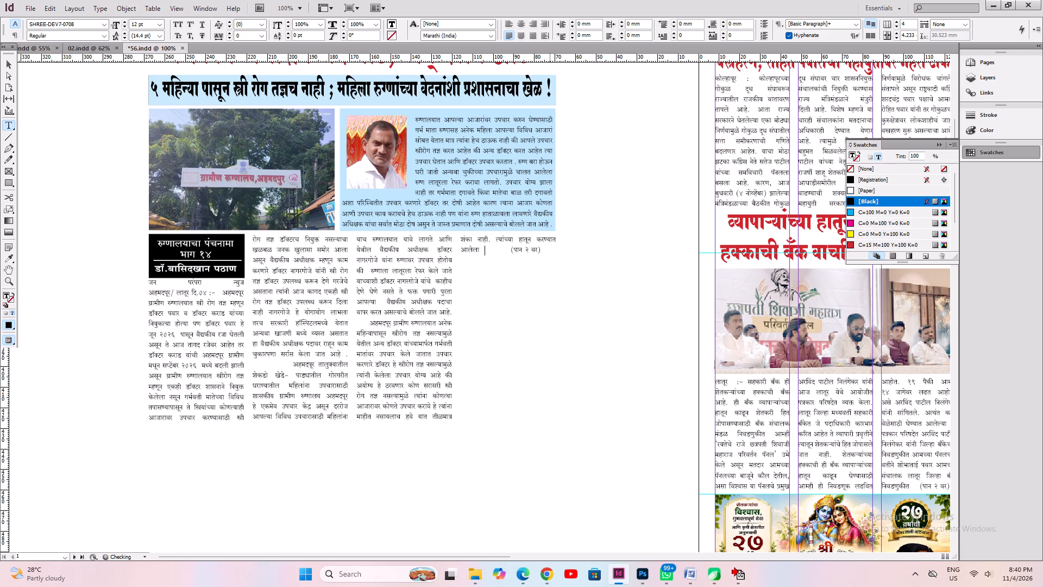
{"action": "key", "text": "Delete"}
{"action": "key", "text": "Delete"}
{"action": "key", "text": "Delete"}
{"action": "key", "text": "Delete"}
{"action": "key", "text": "Delete"}
{"action": "key", "text": "Delete"}
{"action": "key", "text": "Delete"}
{"action": "key", "text": "Delete"}
{"action": "key", "text": "Delete"}
{"action": "key", "text": "Delete"}
{"action": "key", "text": "Delete"}
{"action": "key", "text": "Delete"}
{"action": "key", "text": "Delete"}
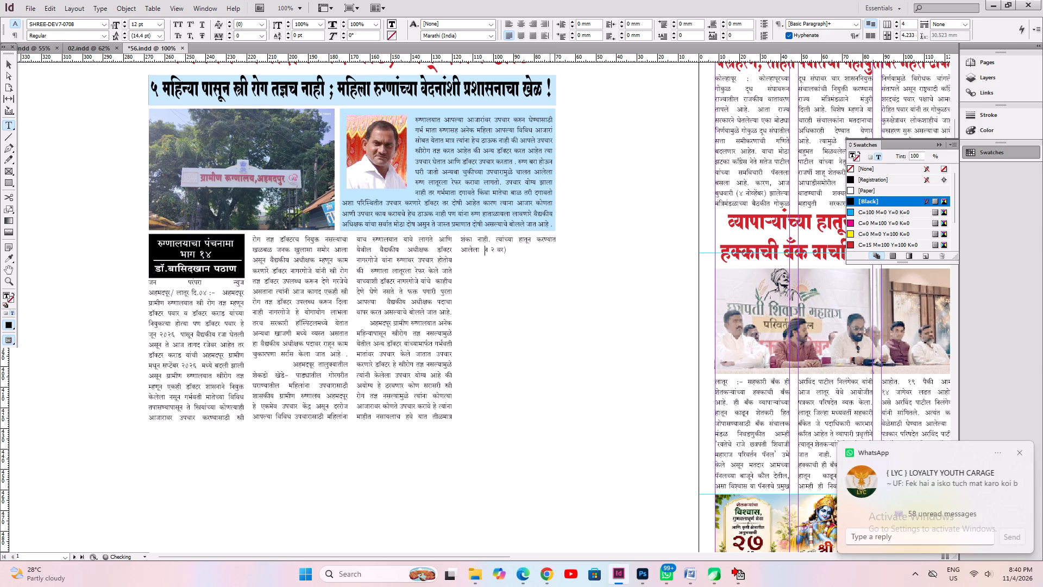
{"action": "key", "text": "Delete"}
{"action": "key", "text": "Delete"}
{"action": "key", "text": "Delete"}
{"action": "key", "text": "Delete"}
{"action": "key", "text": "Delete"}
{"action": "key", "text": "Delete"}
{"action": "key", "text": "Delete"}
{"action": "key", "text": "Delete"}
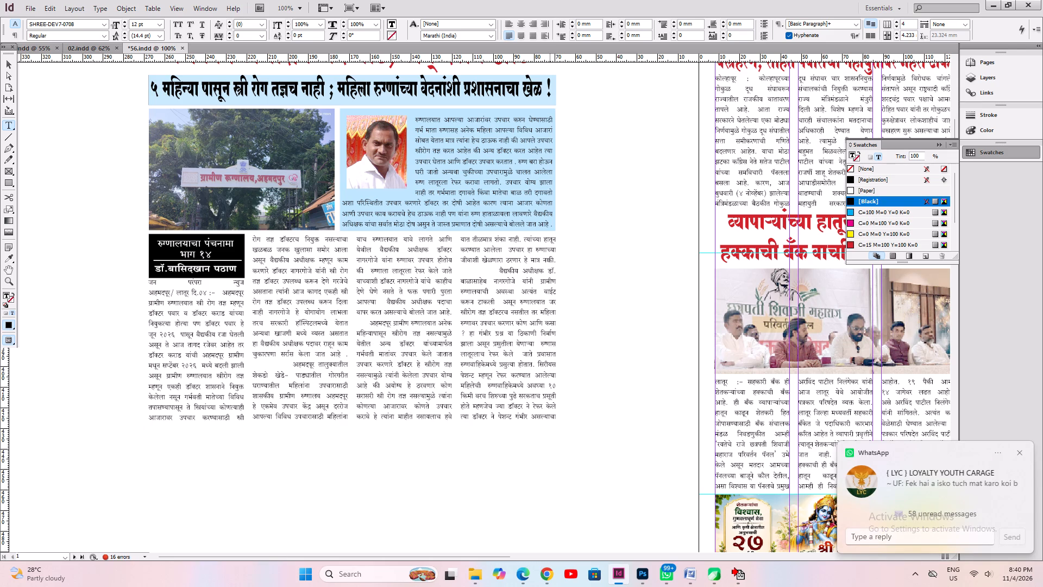
Extend the hospital article's body text frame downward to a height of about 103 mm to hold the full story.
{"action": "key", "text": "ctrl+alt+c"}
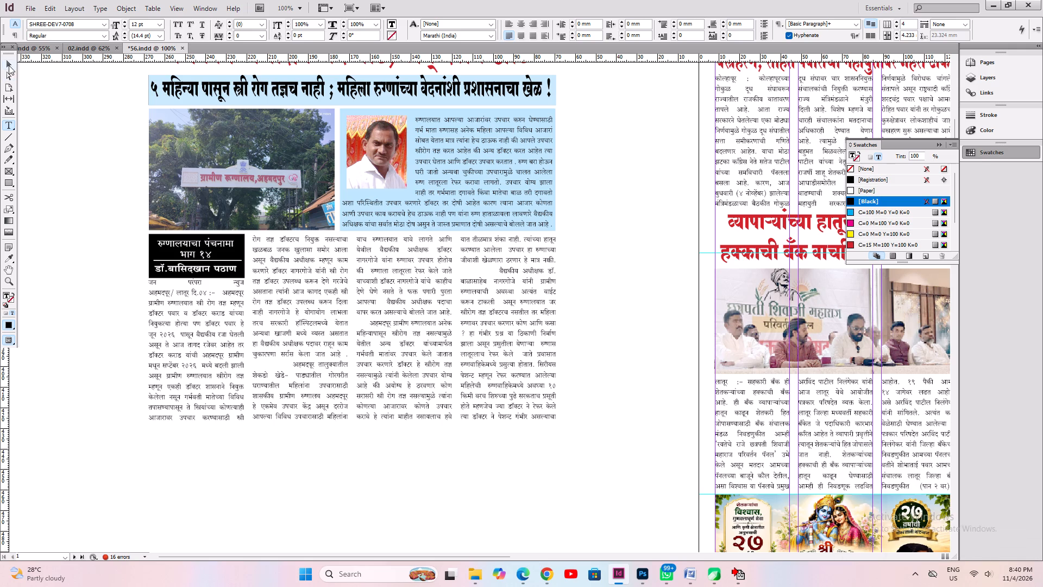
{"action": "left_click", "coordinate": [10, 63]}
{"action": "left_click", "coordinate": [417, 343]}
{"action": "scroll", "coordinate": [417, 343], "scroll_direction": "down", "scroll_amount": 1}
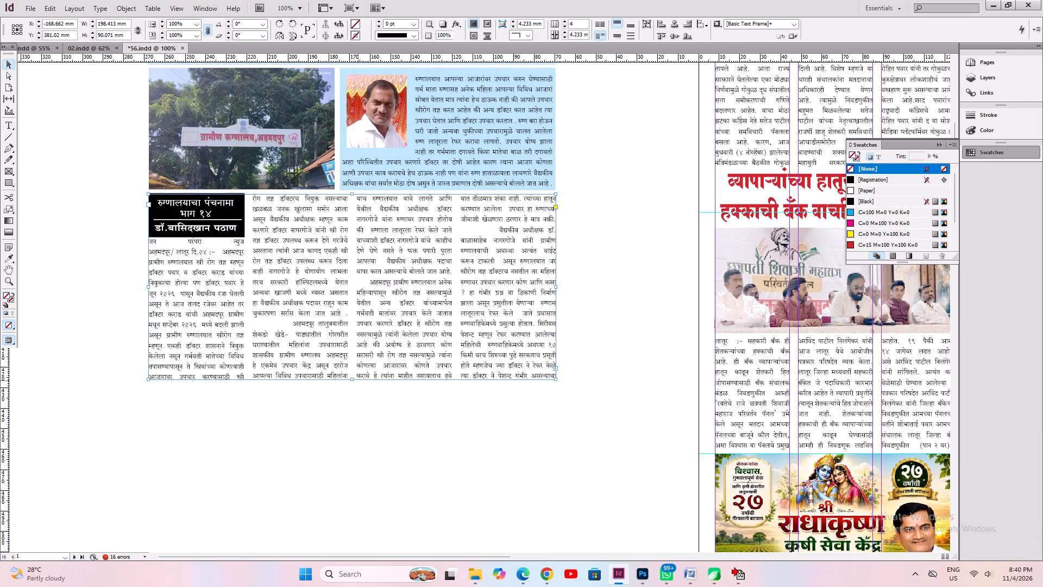
{"action": "left_click_drag", "start_coordinate": [353, 379], "coordinate": [351, 408]}
{"action": "left_click", "coordinate": [350, 408]}
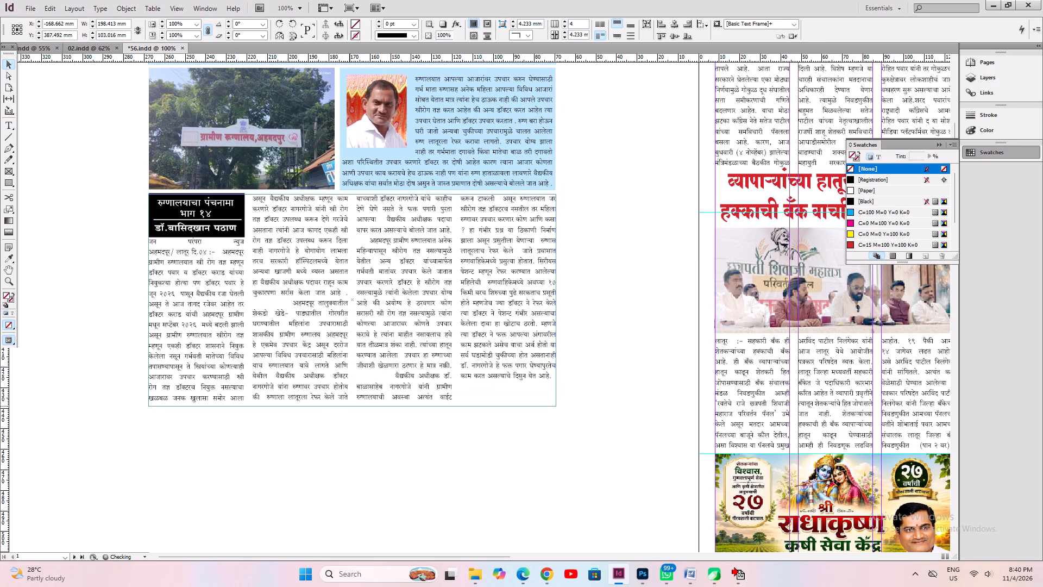
{"action": "left_click", "coordinate": [348, 419]}
Loosen the tracking to 20 on the passage running from the third into the fourth column, undoing the last change.
{"action": "left_click", "coordinate": [7, 120]}
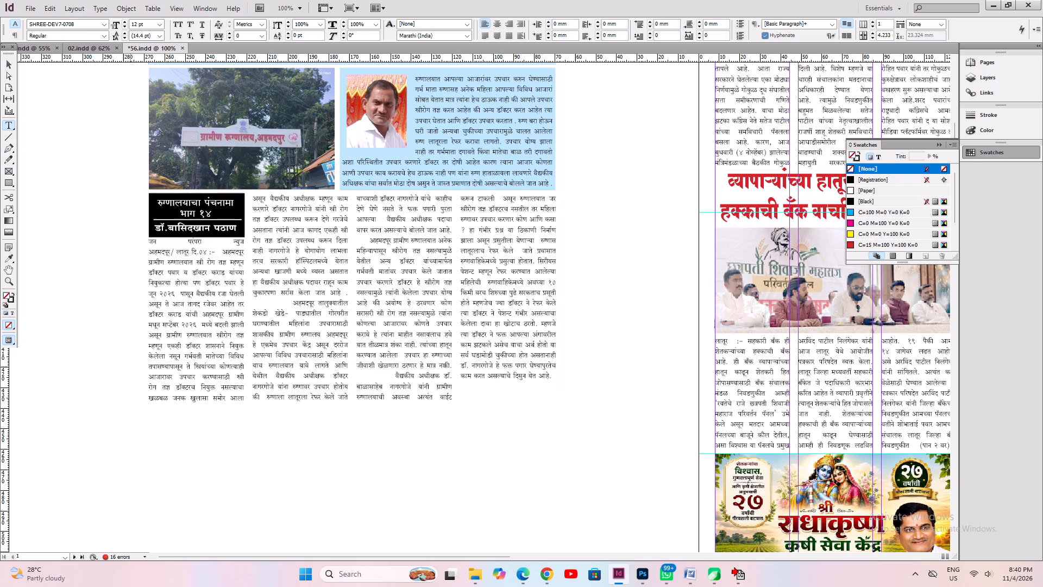
{"action": "left_click_drag", "start_coordinate": [404, 261], "coordinate": [549, 296]}
{"action": "key", "text": "alt+Right"}
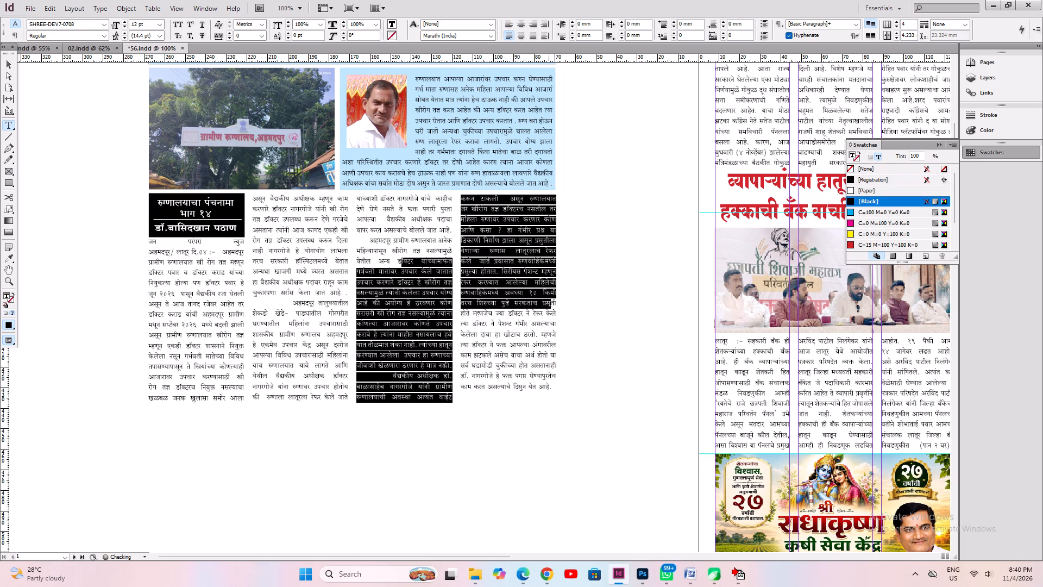
{"action": "key", "text": "ctrl+z"}
Select the passage in the second column of the hospital article, ending at the line "येथील वैद्यकीय अधीक्षक डॉक्टर".
{"action": "left_click", "coordinate": [322, 293]}
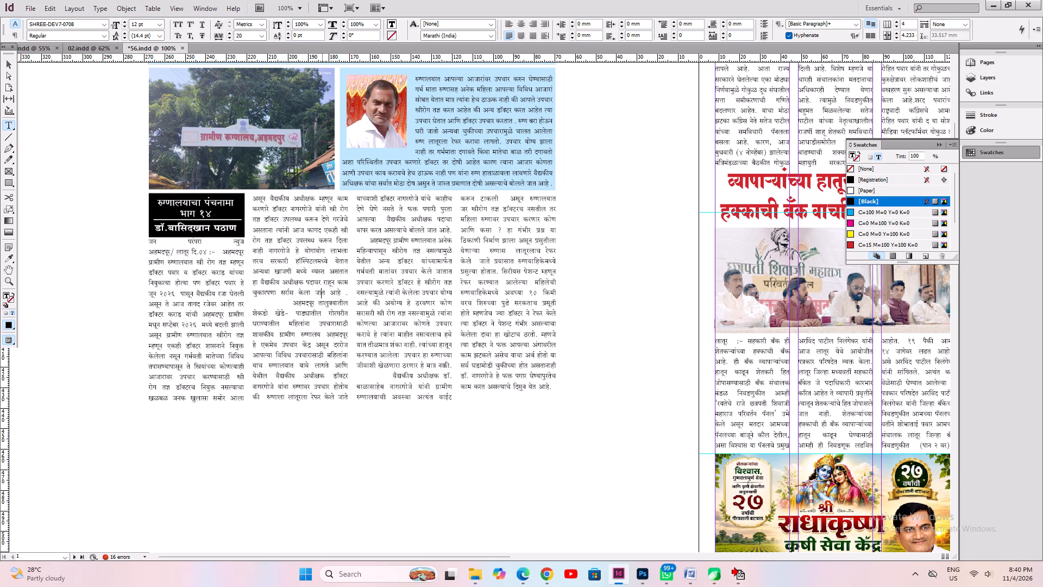
{"action": "left_click_drag", "start_coordinate": [337, 248], "coordinate": [353, 374]}
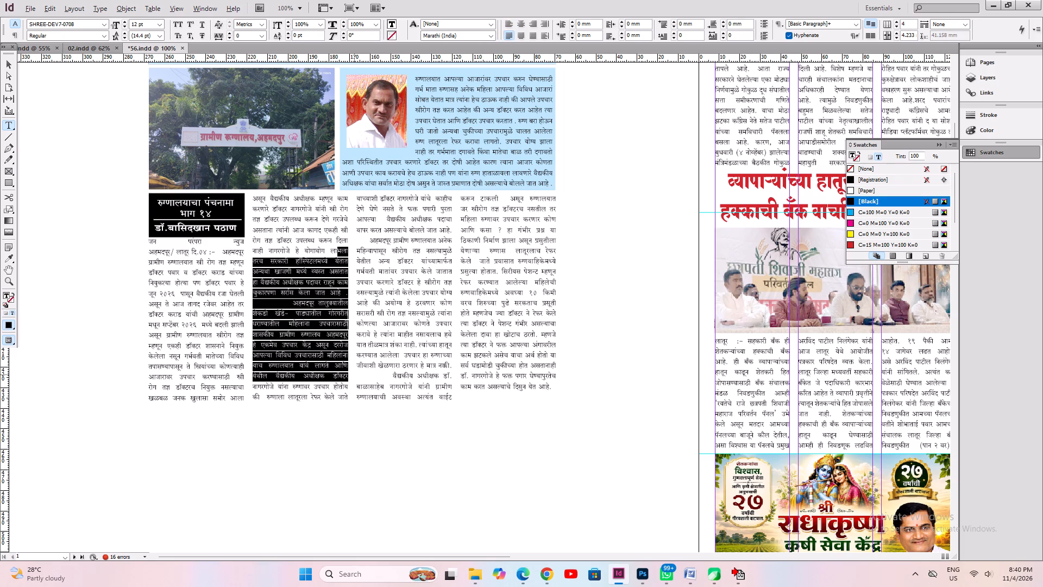
Loosen the tracking of the selected passage in the hospital article's second column by one increment.
{"action": "key", "text": "alt+Right"}
{"action": "key", "text": "alt+Right"}
{"action": "key", "text": "alt+Right"}
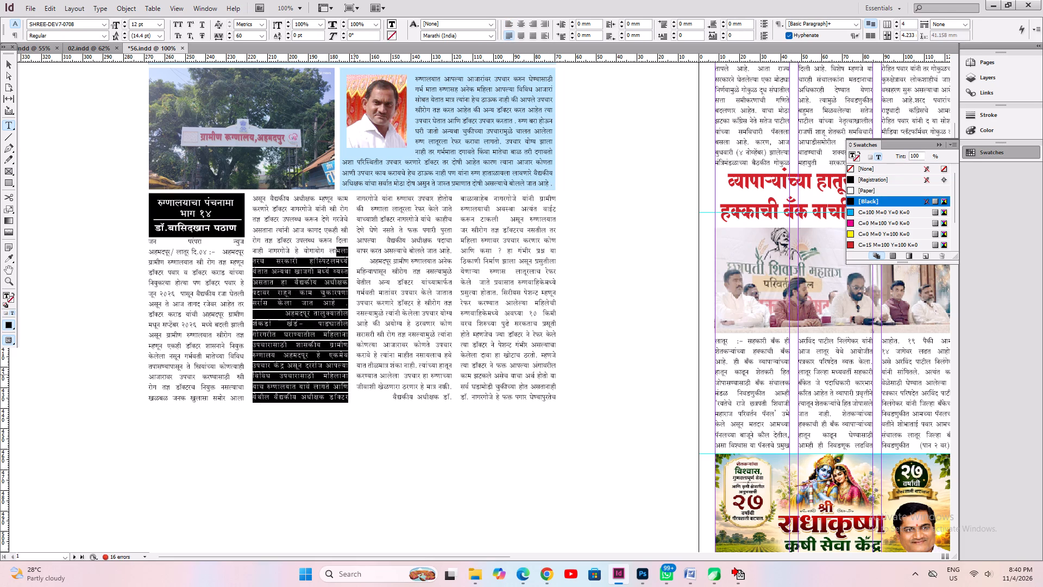
{"action": "key", "text": "ctrl+z"}
{"action": "key", "text": "ctrl+z"}
{"action": "left_click", "coordinate": [388, 461]}
{"action": "scroll", "coordinate": [363, 335], "scroll_direction": "up", "scroll_amount": 2}
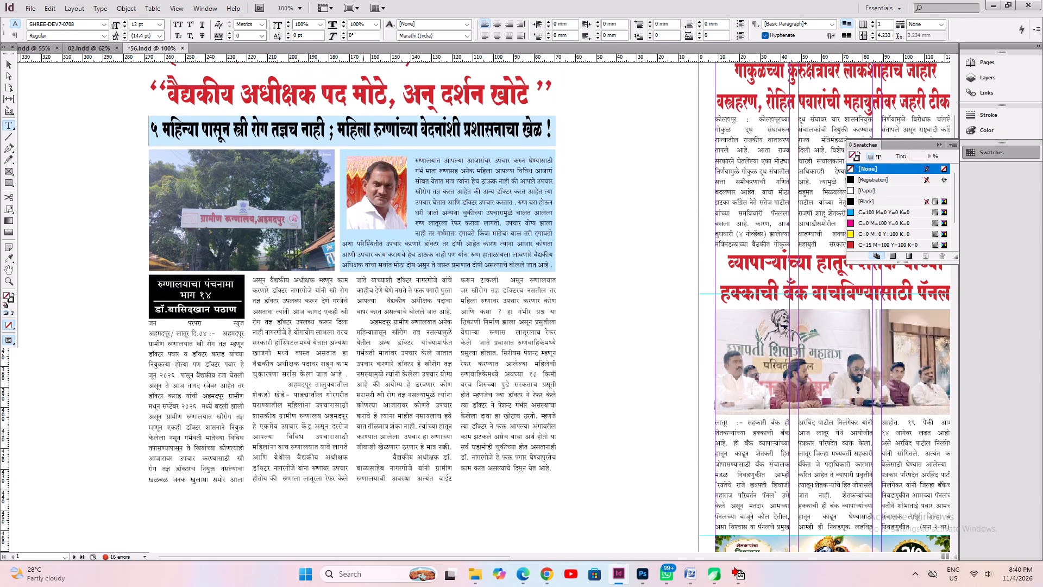
Copy the whole hospital article beside the front page, including its headlines, photos, label and body text.
{"action": "key", "text": "ctrl+0"}
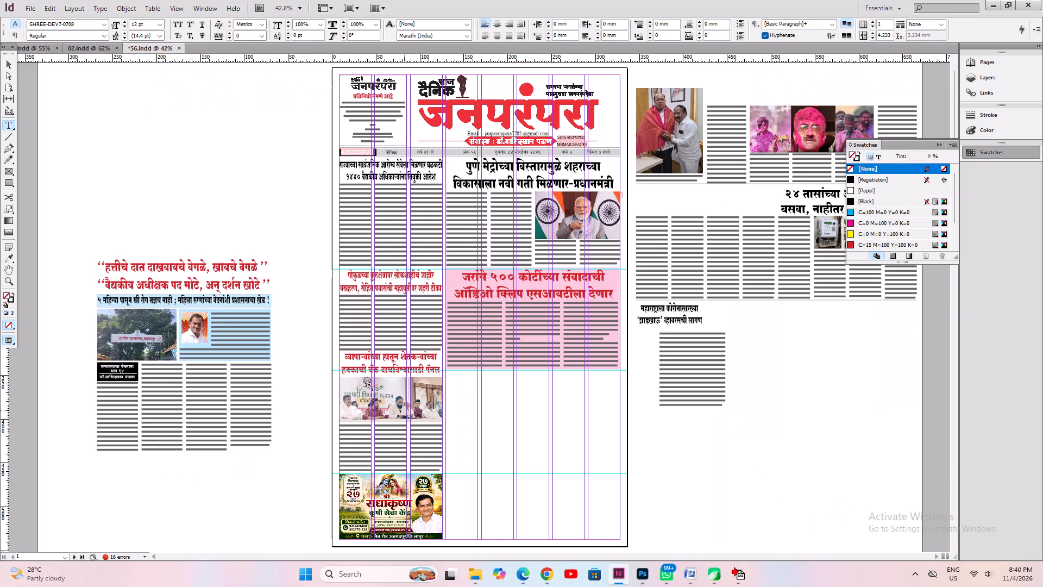
{"action": "left_click", "coordinate": [7, 63]}
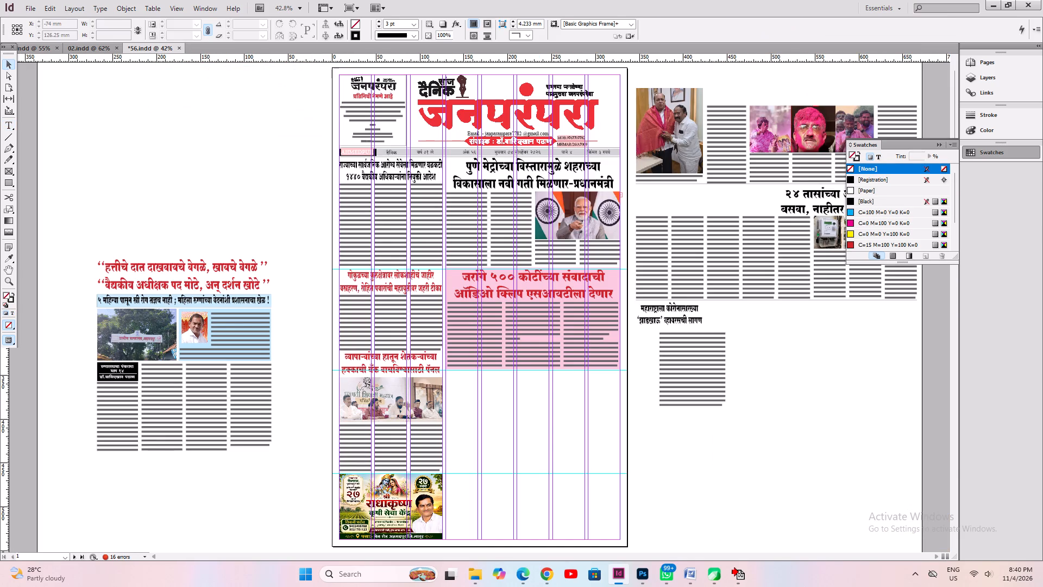
{"action": "left_click_drag", "start_coordinate": [282, 159], "coordinate": [112, 507]}
{"action": "key", "text": "ctrl+c"}
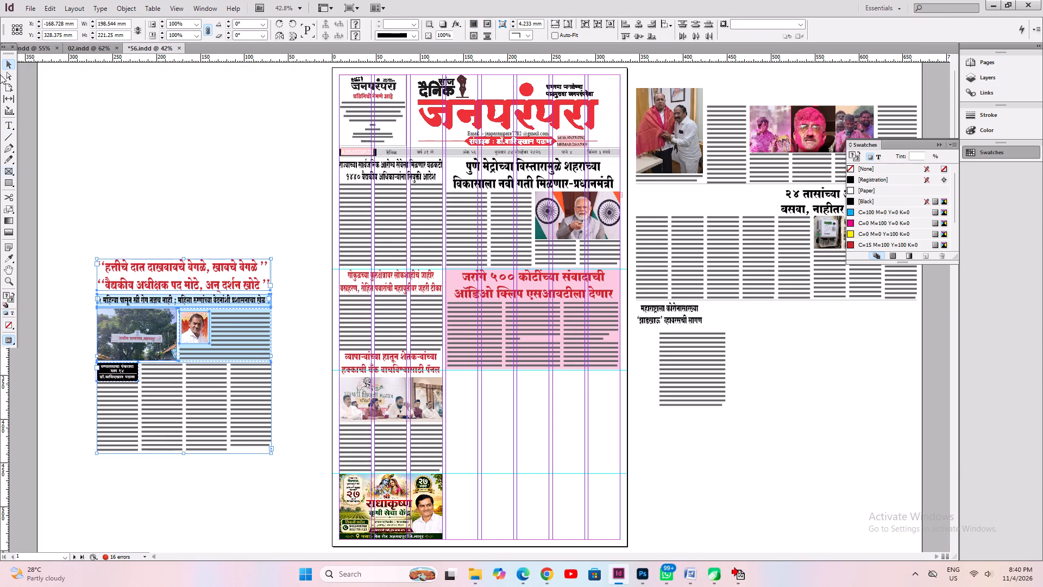
Open the text document from the JANPARMPARA folder, accepting the font substitution.
{"action": "left_click", "coordinate": [30, 8]}
{"action": "left_click", "coordinate": [67, 59]}
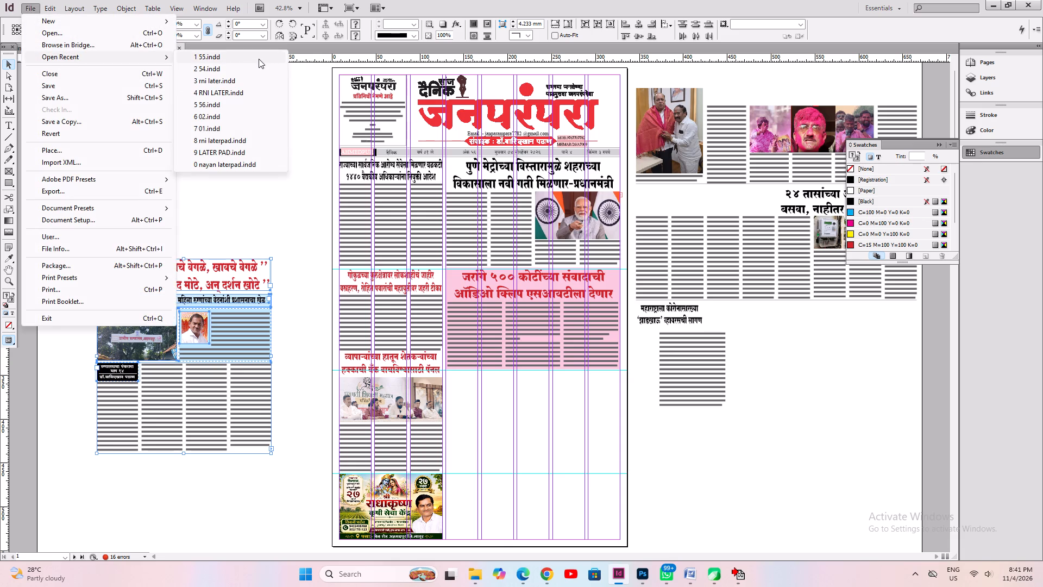
{"action": "left_click", "coordinate": [93, 29]}
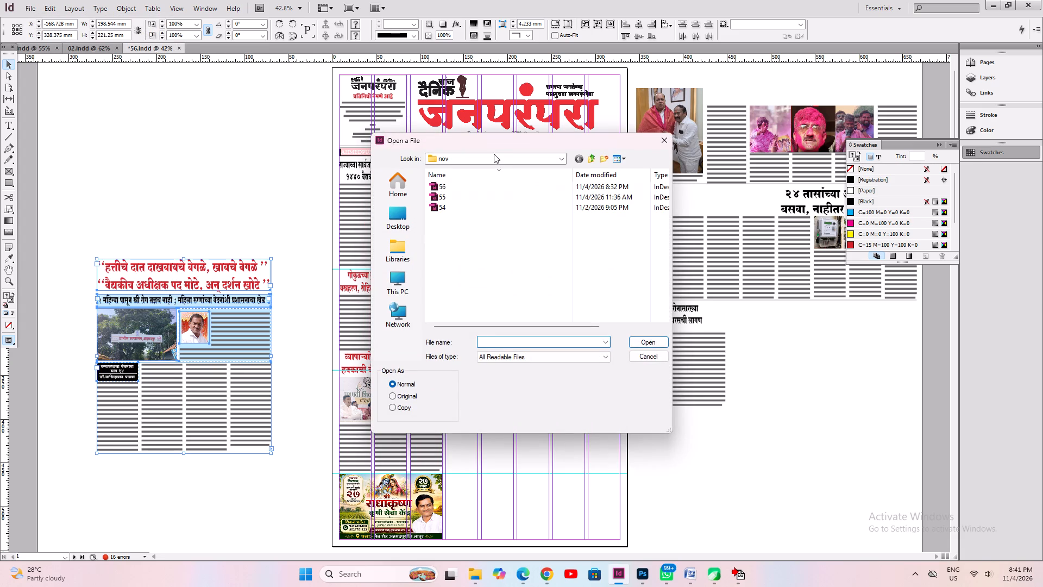
{"action": "left_click", "coordinate": [489, 160]}
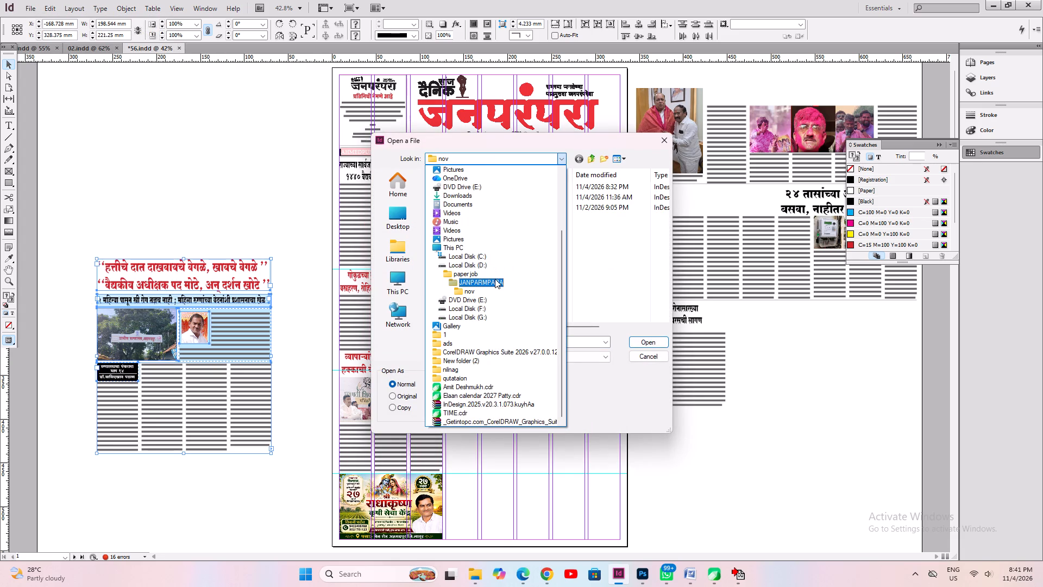
{"action": "left_click", "coordinate": [495, 280]}
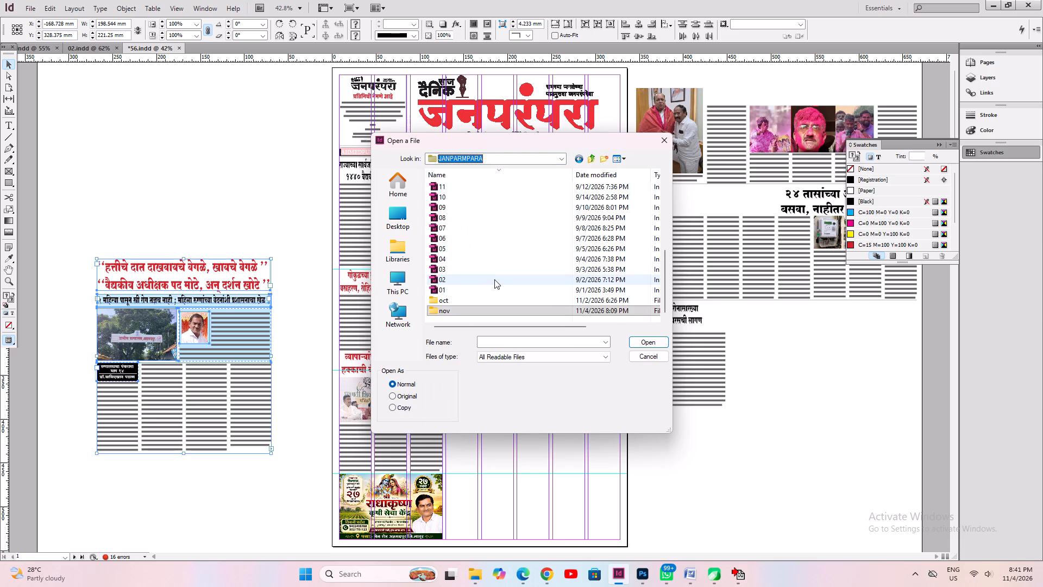
{"action": "scroll", "coordinate": [494, 277], "scroll_direction": "down", "scroll_amount": 4}
{"action": "scroll", "coordinate": [494, 277], "scroll_direction": "up", "scroll_amount": 8}
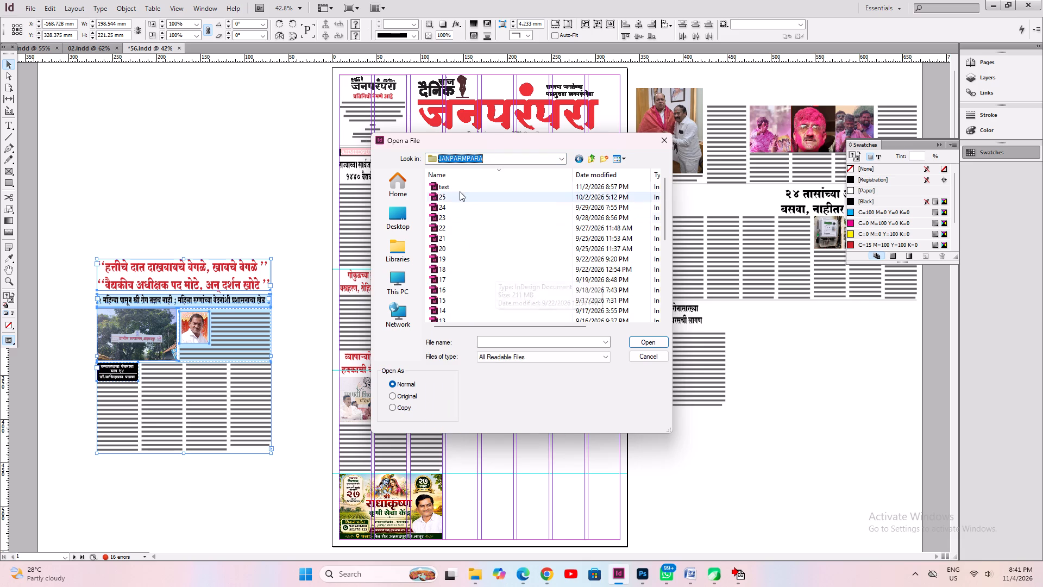
{"action": "double_click", "coordinate": [457, 182]}
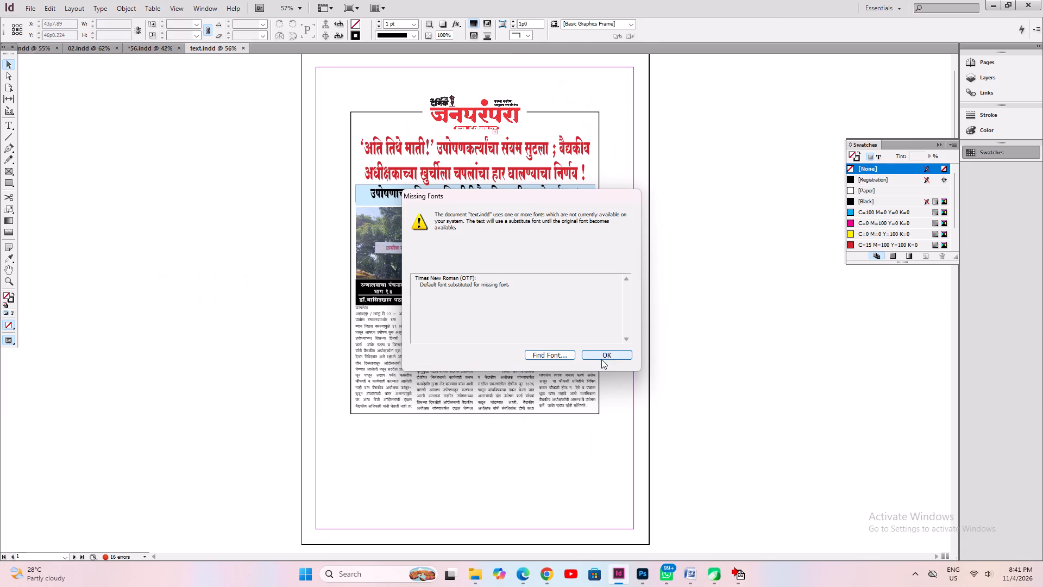
{"action": "left_click", "coordinate": [604, 361]}
{"action": "left_click", "coordinate": [604, 356]}
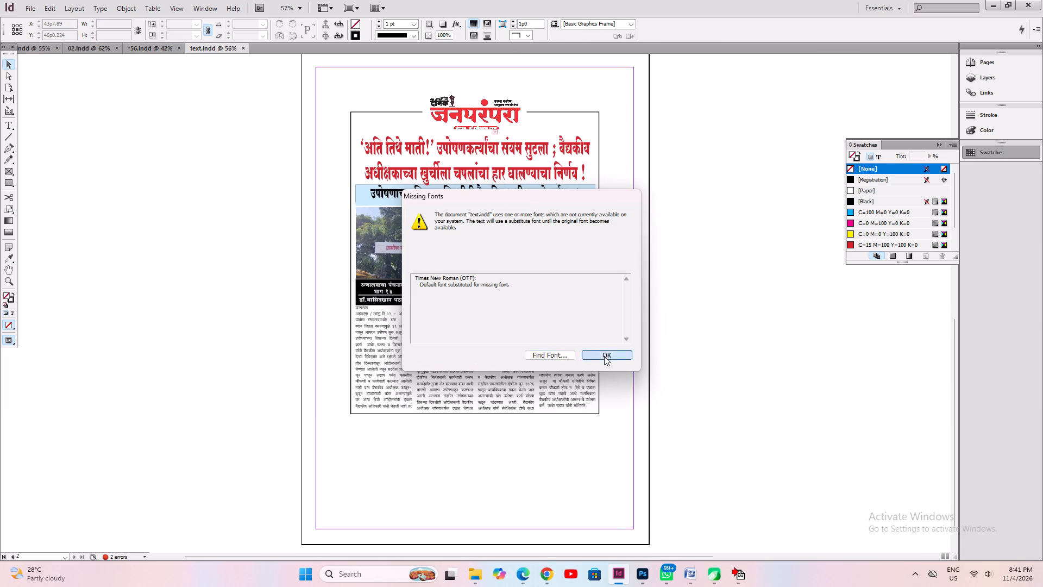
Ungroup the old clipping on the page and delete its body text, highlighted text box, black label and photos.
{"action": "left_click", "coordinate": [512, 222]}
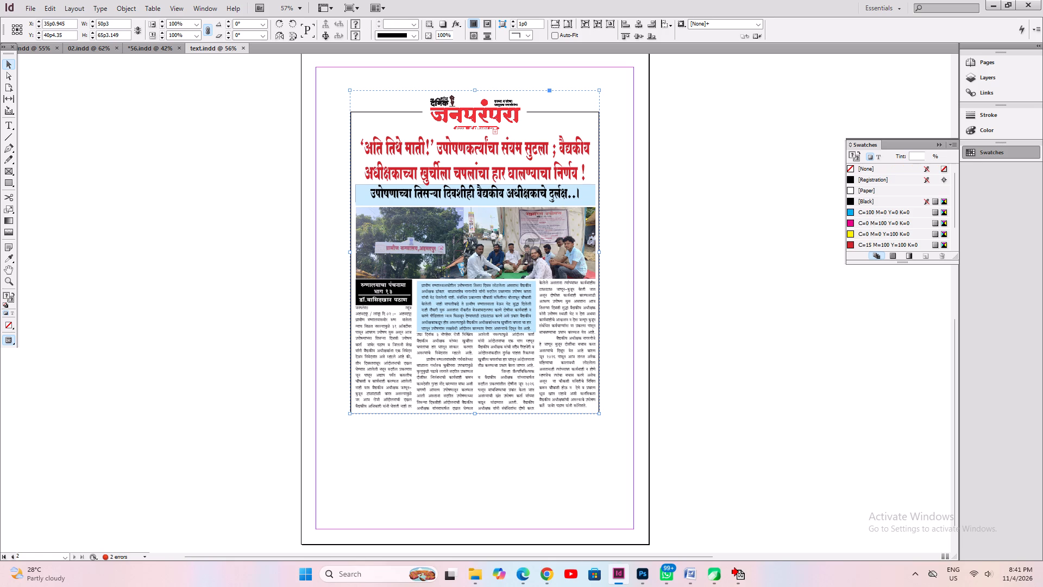
{"action": "key", "text": "ctrl+shift+g"}
{"action": "left_click", "coordinate": [750, 270]}
{"action": "left_click", "coordinate": [532, 328]}
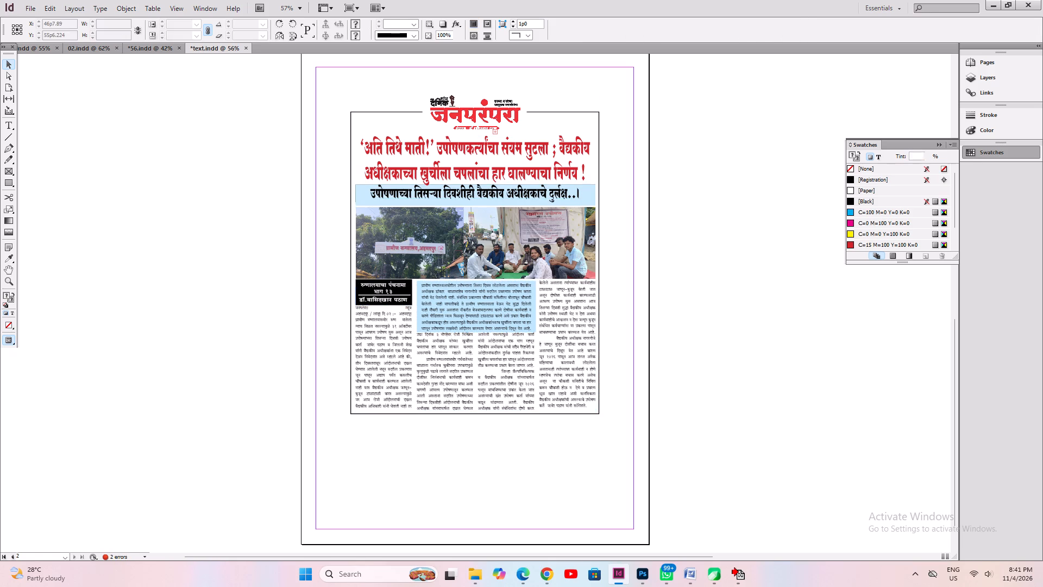
{"action": "key", "text": "Delete"}
{"action": "left_click", "coordinate": [522, 329]}
{"action": "key", "text": "Delete"}
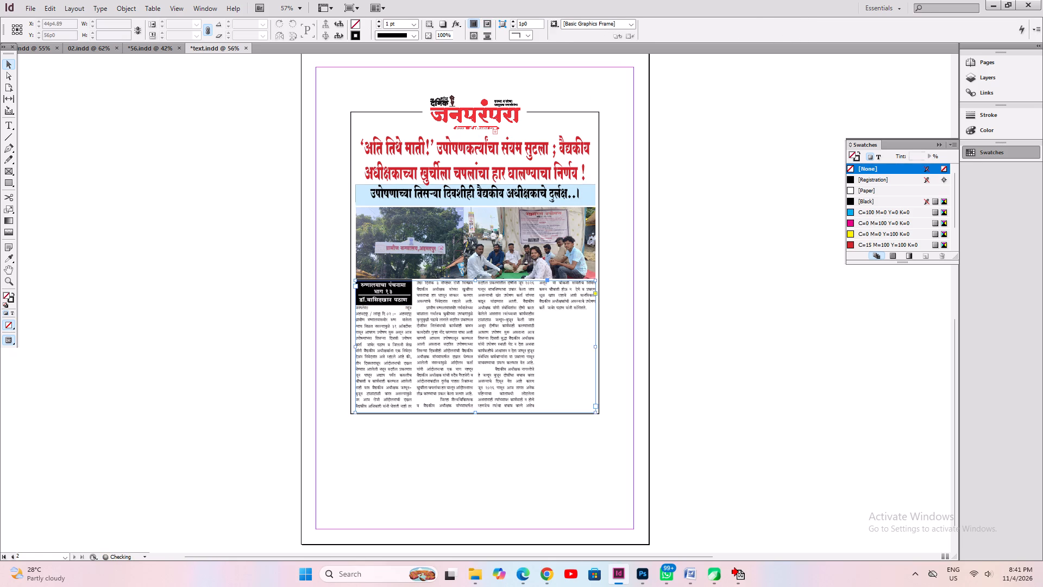
{"action": "left_click", "coordinate": [380, 293]}
{"action": "key", "text": "Delete"}
{"action": "left_click", "coordinate": [418, 265]}
{"action": "key", "text": "Delete"}
{"action": "left_click", "coordinate": [513, 260]}
{"action": "key", "text": "Delete"}
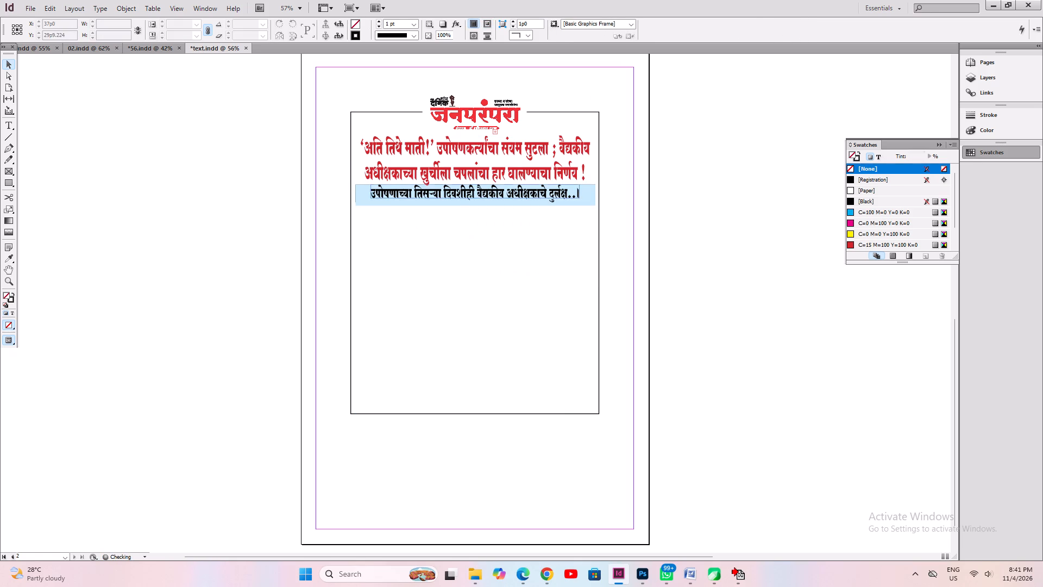
Delete the old clipping's black subheading, red headline and the pale tint over the blue bar.
{"action": "left_click", "coordinate": [484, 198]}
{"action": "key", "text": "Delete"}
{"action": "left_click", "coordinate": [479, 176]}
{"action": "key", "text": "Delete"}
{"action": "left_click", "coordinate": [447, 191]}
{"action": "key", "text": "Delete"}
Ungroup the newspaper masthead from the clipping's border frame.
{"action": "left_click", "coordinate": [476, 130]}
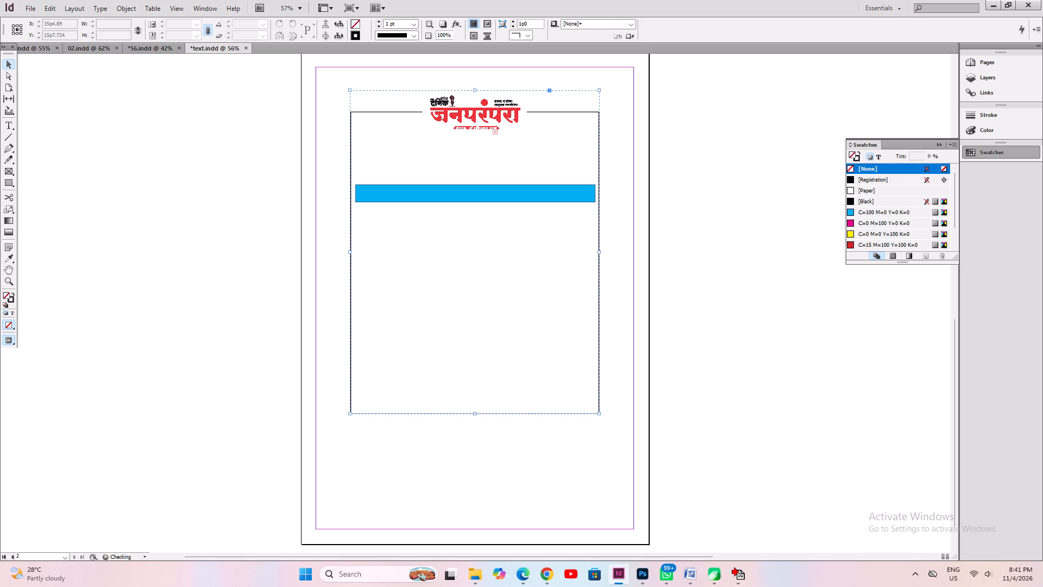
{"action": "key", "text": "ctrl+shift+g"}
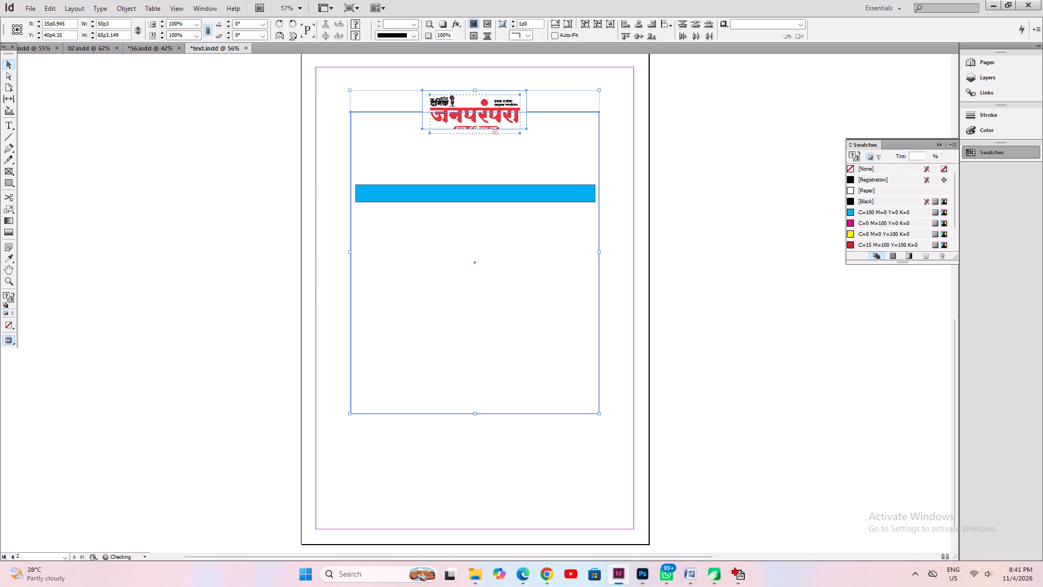
{"action": "left_click", "coordinate": [716, 172]}
Fit the mobile number's text frame to its content and nudge it down just below the masthead's editor line.
{"action": "left_click", "coordinate": [481, 133]}
{"action": "key", "text": "ctrl+alt+c"}
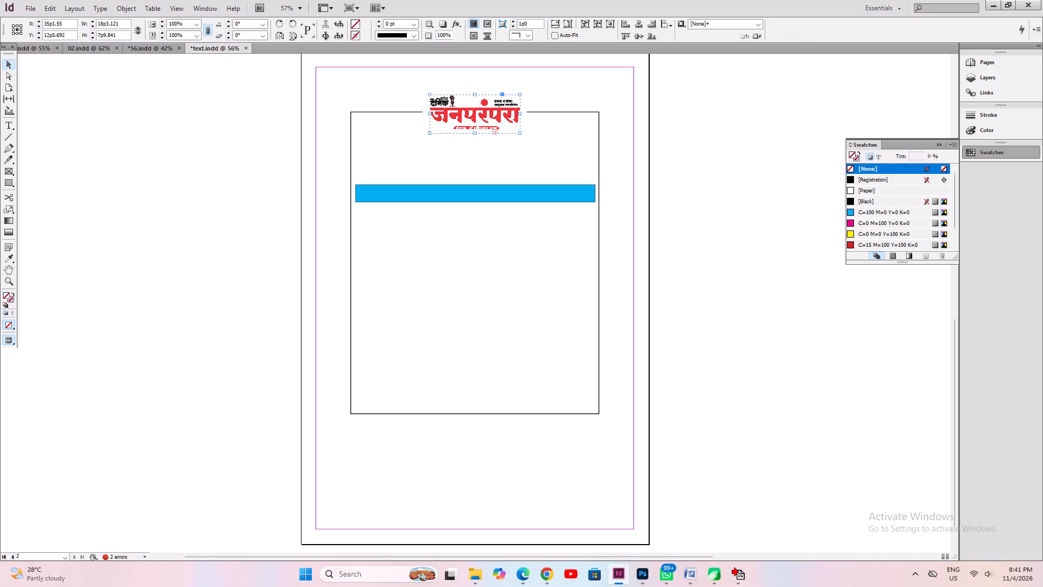
{"action": "left_click", "coordinate": [480, 134], "text": "ctrl"}
{"action": "double_click", "coordinate": [480, 132], "text": "ctrl"}
{"action": "key", "text": "ctrl+2"}
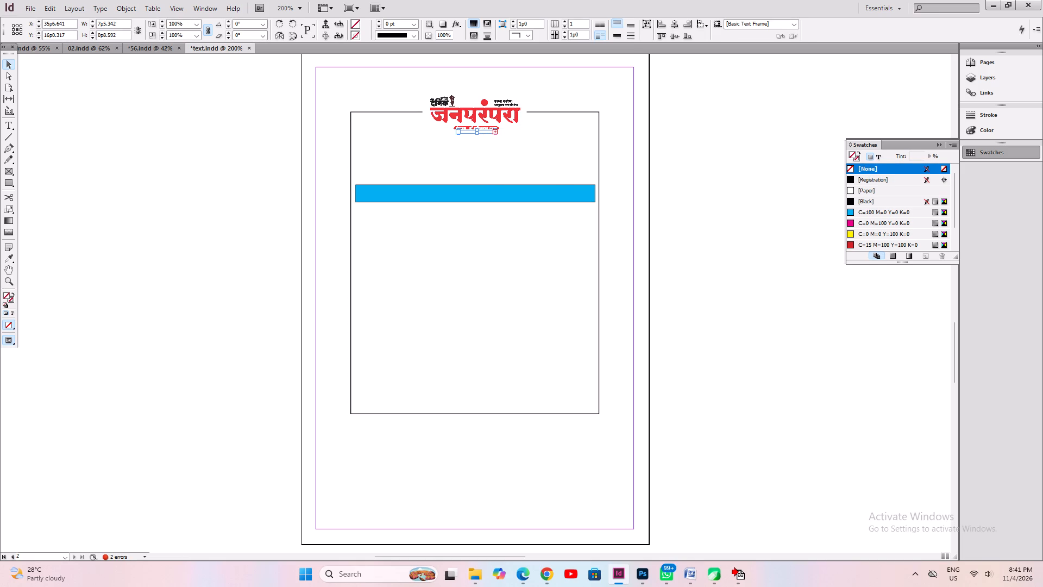
{"action": "key", "text": "ctrl+alt+c"}
{"action": "key", "text": "shift+Down"}
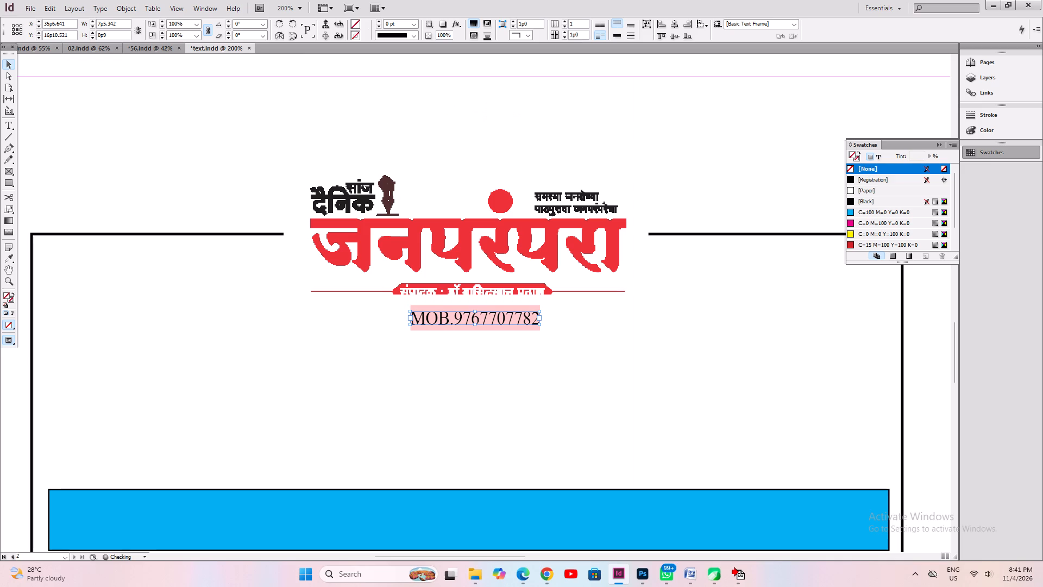
{"action": "key", "text": "shift+Up"}
{"action": "key", "text": "Down"}
{"action": "key", "text": "Down"}
{"action": "key", "text": "Down"}
{"action": "key", "text": "Down"}
{"action": "key", "text": "Down"}
{"action": "key", "text": "Down"}
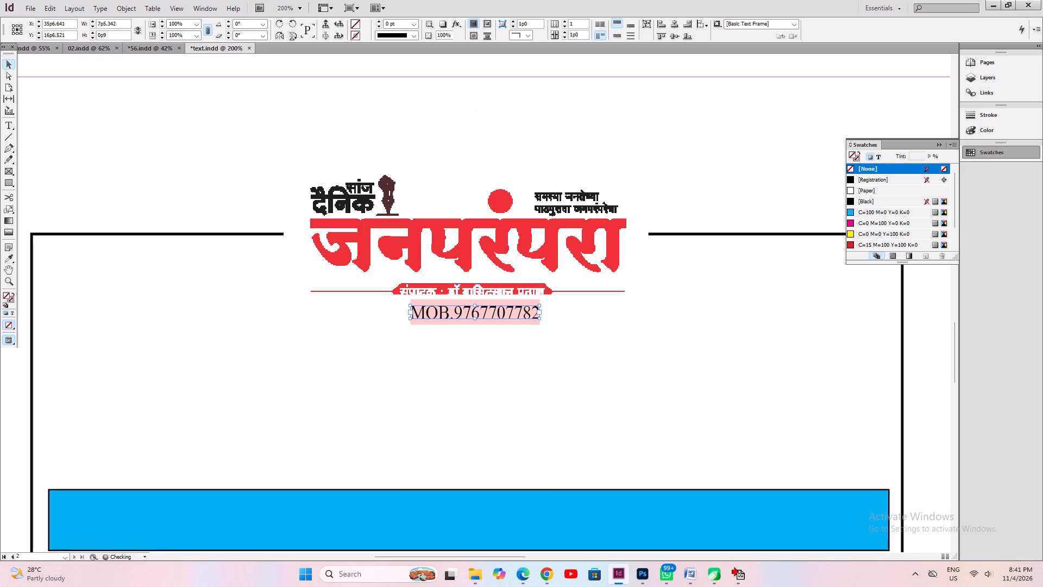
Extend the white backing frame behind the masthead downward to a height of about 8p6.
{"action": "left_click", "coordinate": [585, 302], "text": "ctrl"}
{"action": "left_click", "coordinate": [588, 274], "text": "ctrl"}
{"action": "left_click", "coordinate": [579, 264], "text": "ctrl"}
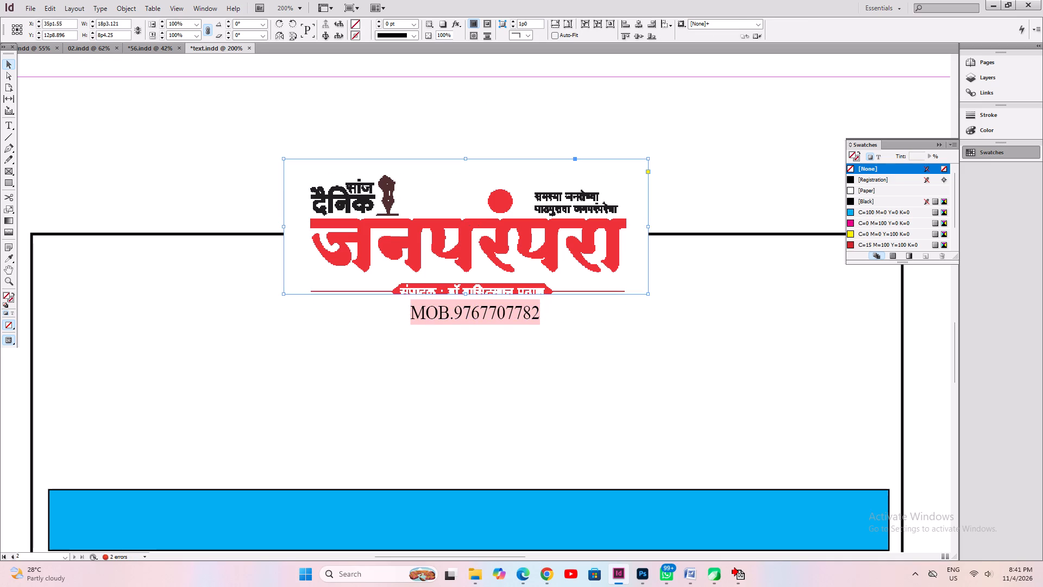
{"action": "left_click", "coordinate": [513, 233], "text": "ctrl"}
{"action": "left_click", "coordinate": [508, 239], "text": "ctrl"}
{"action": "double_click", "coordinate": [505, 267], "text": "ctrl"}
{"action": "left_click", "coordinate": [505, 267], "text": "ctrl"}
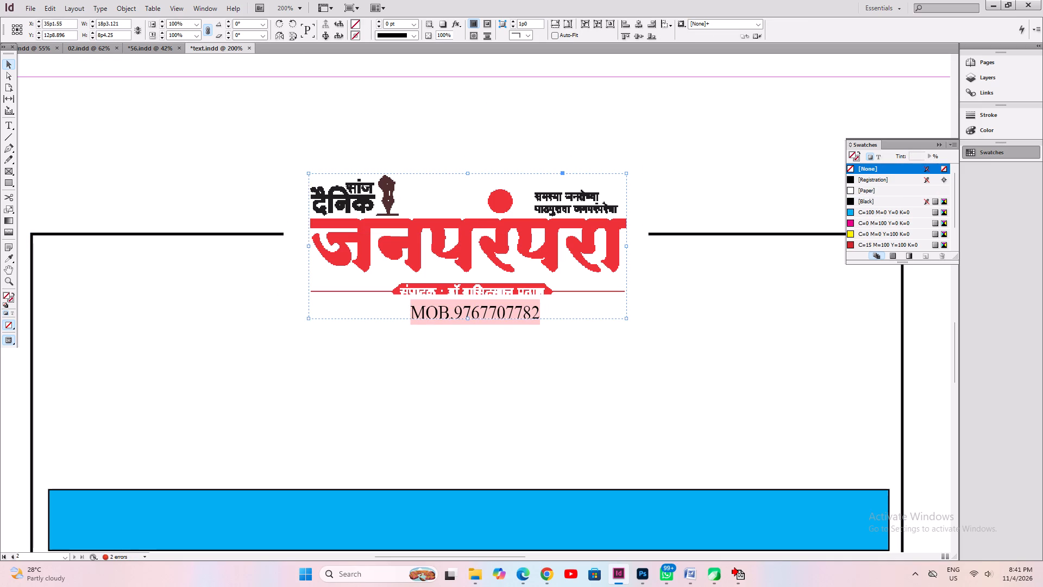
{"action": "left_click_drag", "start_coordinate": [466, 295], "coordinate": [464, 308]}
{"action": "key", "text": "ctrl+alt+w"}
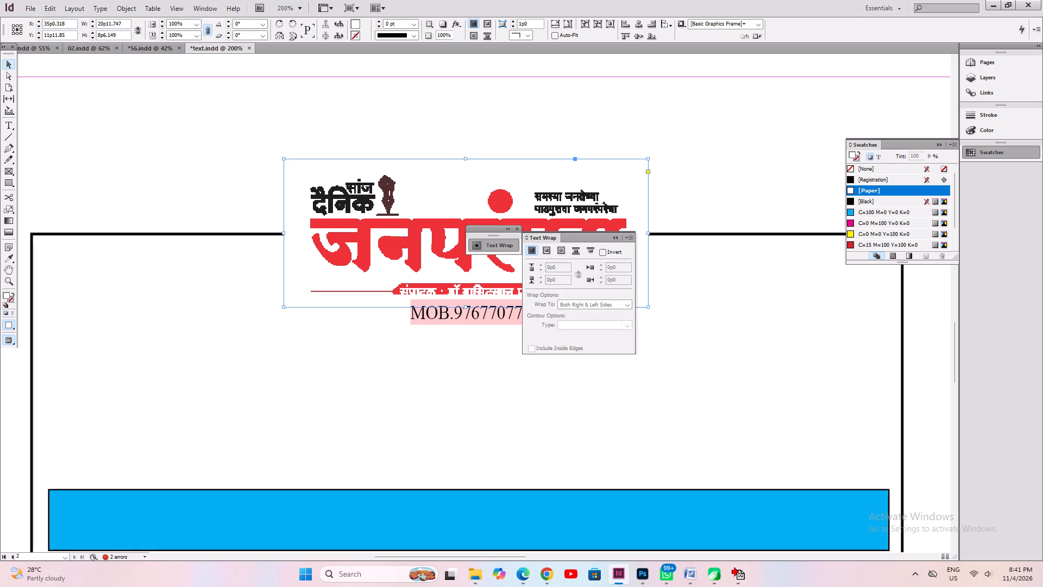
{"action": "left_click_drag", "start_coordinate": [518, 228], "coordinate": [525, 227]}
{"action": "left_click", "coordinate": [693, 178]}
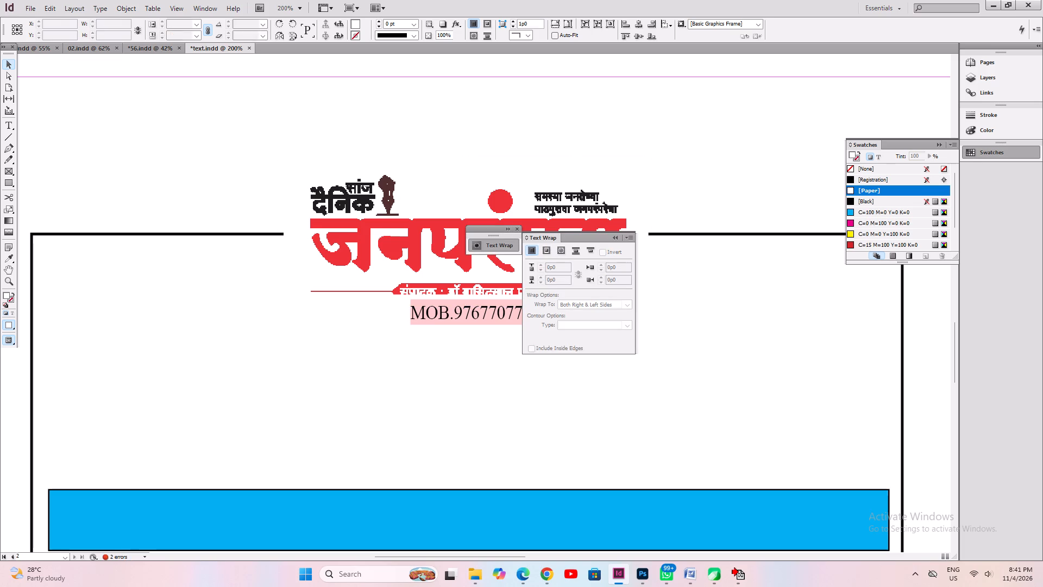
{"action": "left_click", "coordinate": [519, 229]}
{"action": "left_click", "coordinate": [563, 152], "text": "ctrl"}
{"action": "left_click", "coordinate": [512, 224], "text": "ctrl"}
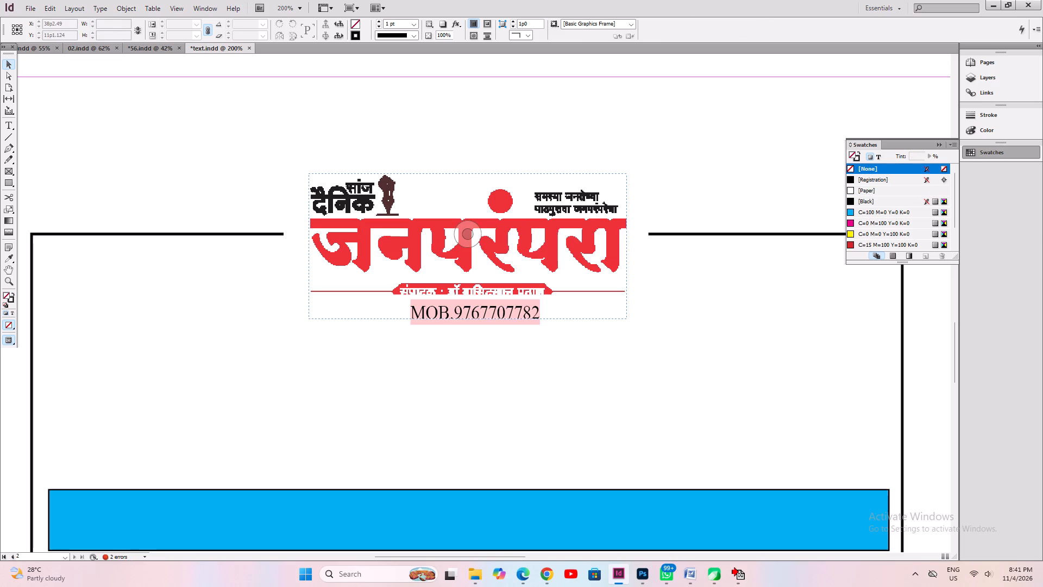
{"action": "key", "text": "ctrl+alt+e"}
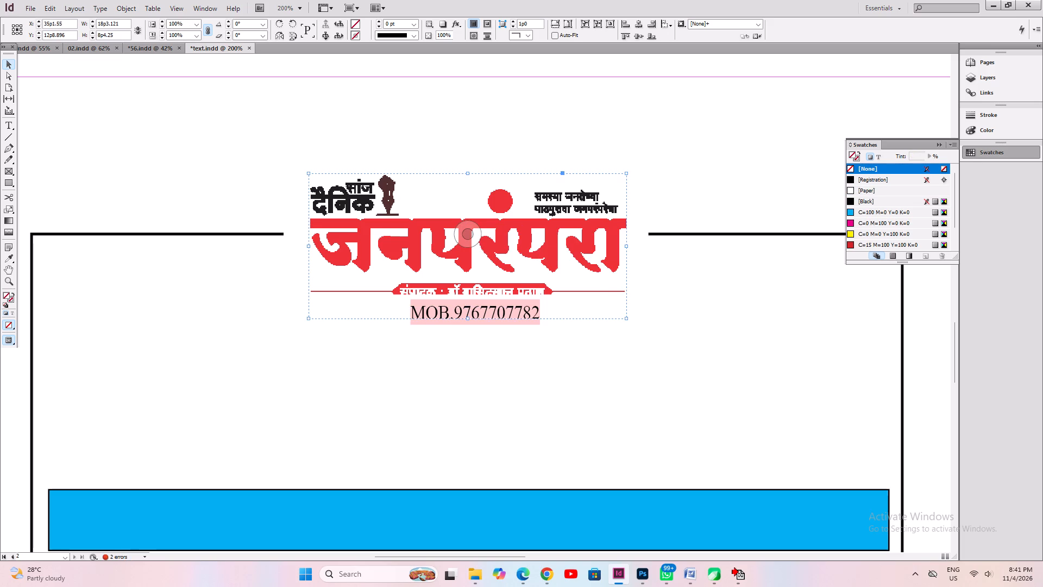
Delete the leftover cyan bar inside the border frame.
{"action": "key", "text": "ctrl+1"}
{"action": "left_click", "coordinate": [521, 446]}
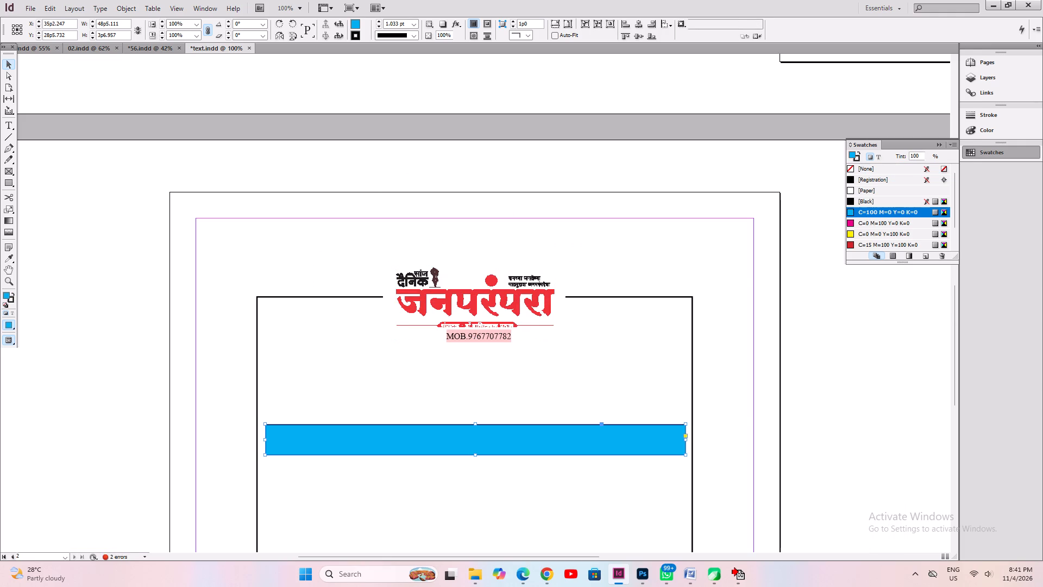
{"action": "key", "text": "Delete"}
Paste the copied hospital article in place and move it inside the border frame, below the masthead and mobile number.
{"action": "scroll", "coordinate": [521, 431], "scroll_direction": "down", "scroll_amount": 10}
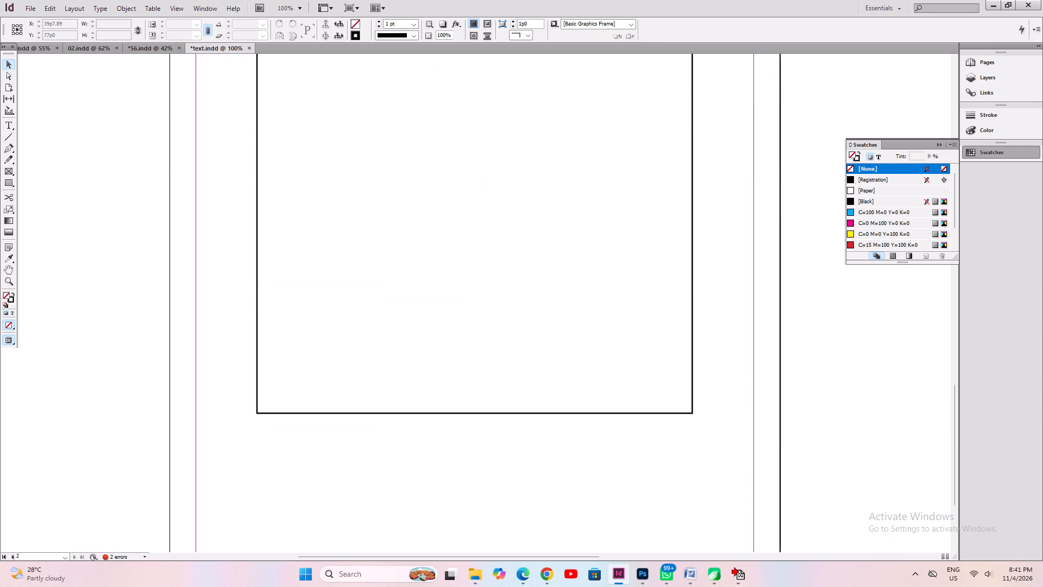
{"action": "key", "text": "ctrl+0"}
{"action": "scroll", "coordinate": [489, 437], "scroll_direction": "up", "scroll_amount": 3}
{"action": "right_click", "coordinate": [248, 325]}
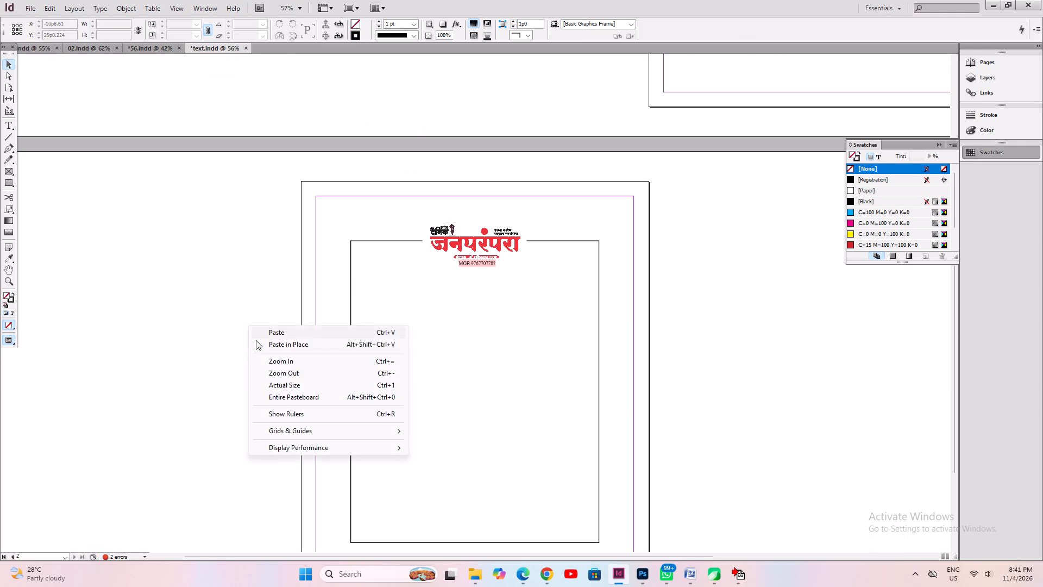
{"action": "left_click", "coordinate": [261, 346]}
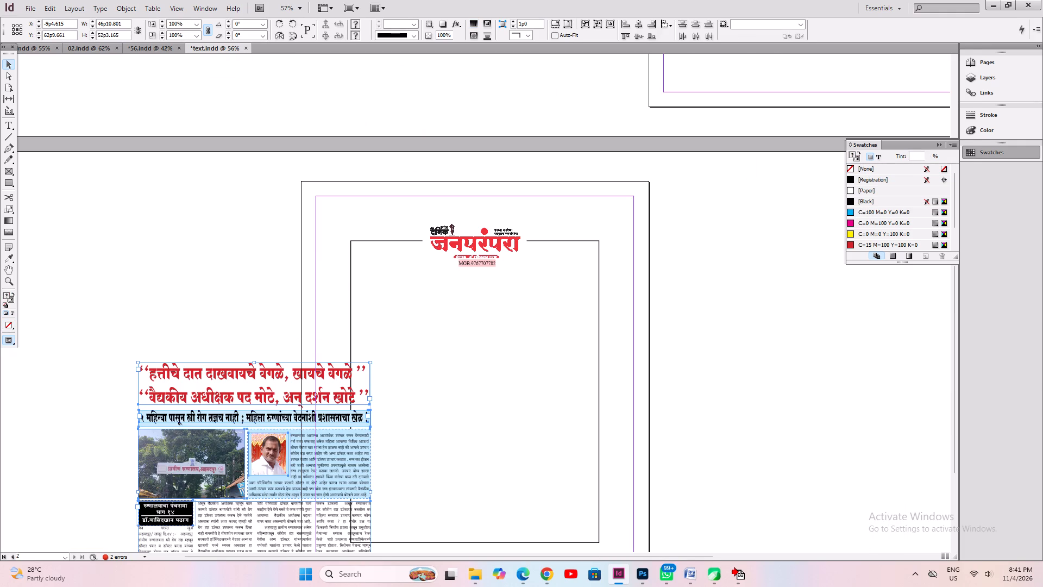
{"action": "left_click_drag", "start_coordinate": [328, 478], "coordinate": [548, 390]}
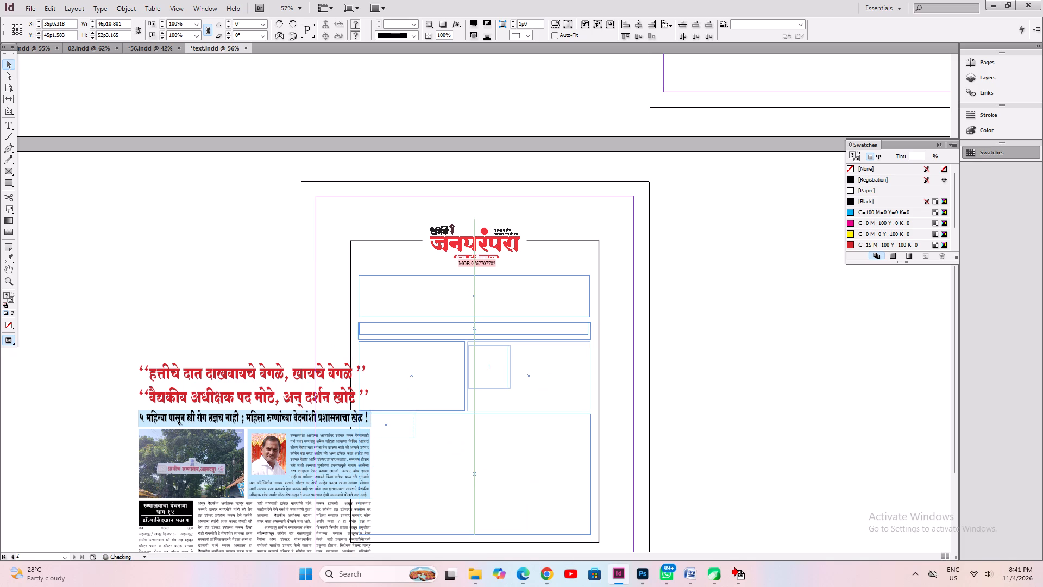
{"action": "left_click_drag", "start_coordinate": [548, 390], "coordinate": [547, 386]}
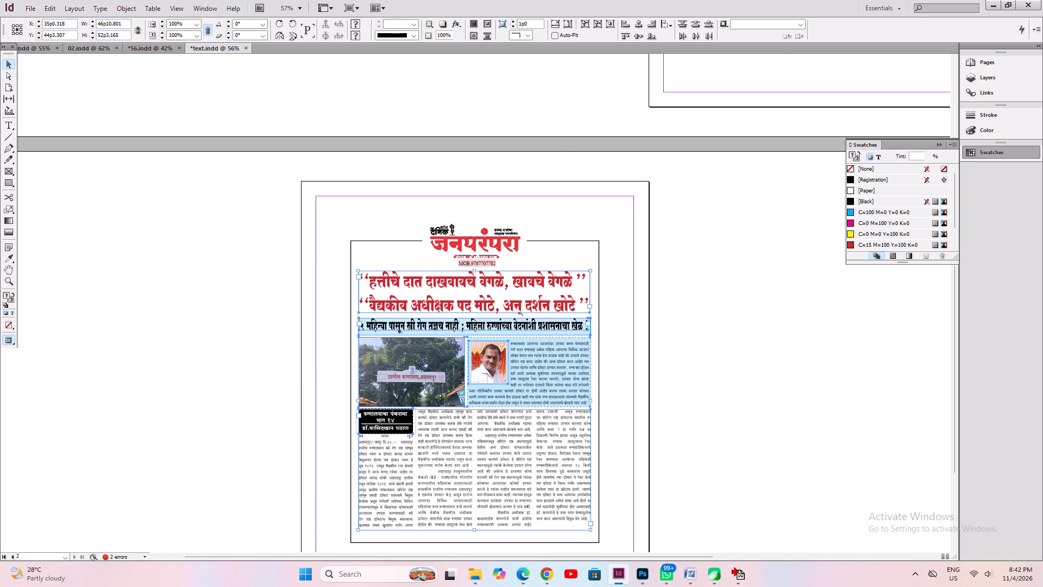
{"action": "key", "text": "ctrl+1"}
{"action": "scroll", "coordinate": [694, 521], "scroll_direction": "down", "scroll_amount": 2}
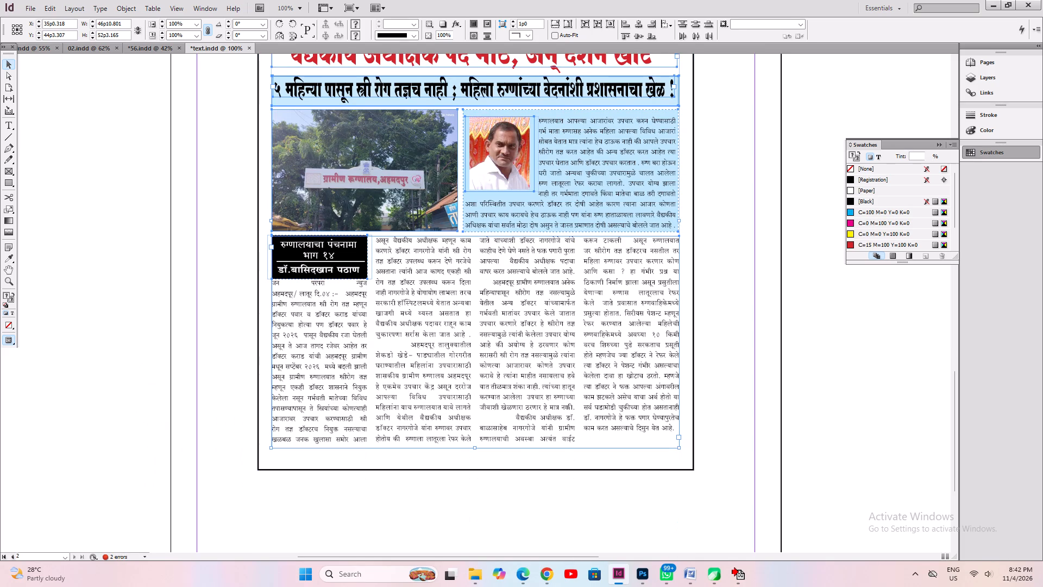
Enlarge the hospital article to about 48p4 wide and 53p10 high so it fills the border frame, leaving the border itself unscaled.
{"action": "left_click_drag", "start_coordinate": [680, 449], "coordinate": [683, 458], "text": "ctrl+shift"}
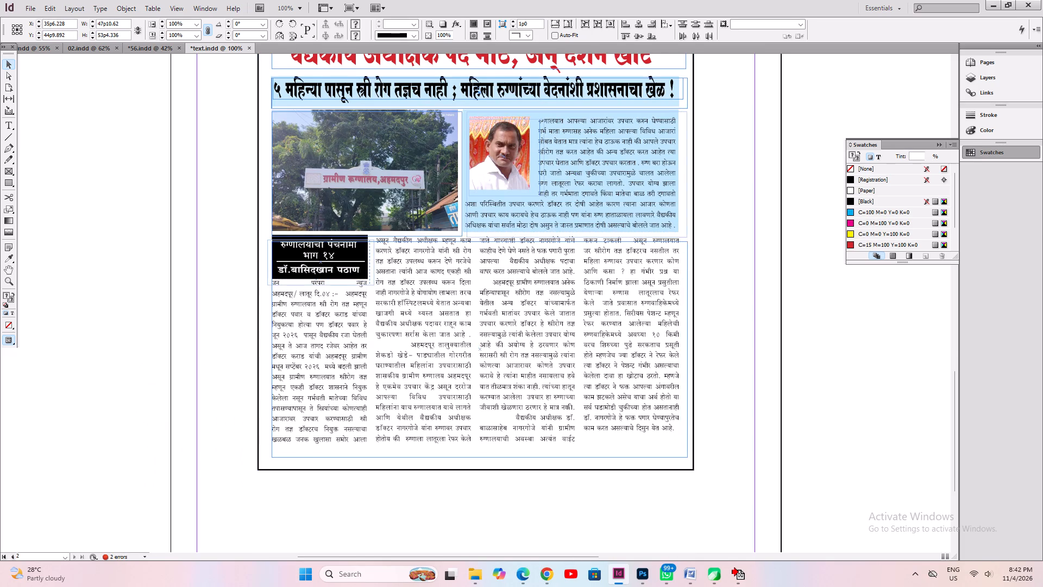
{"action": "left_click", "coordinate": [766, 483]}
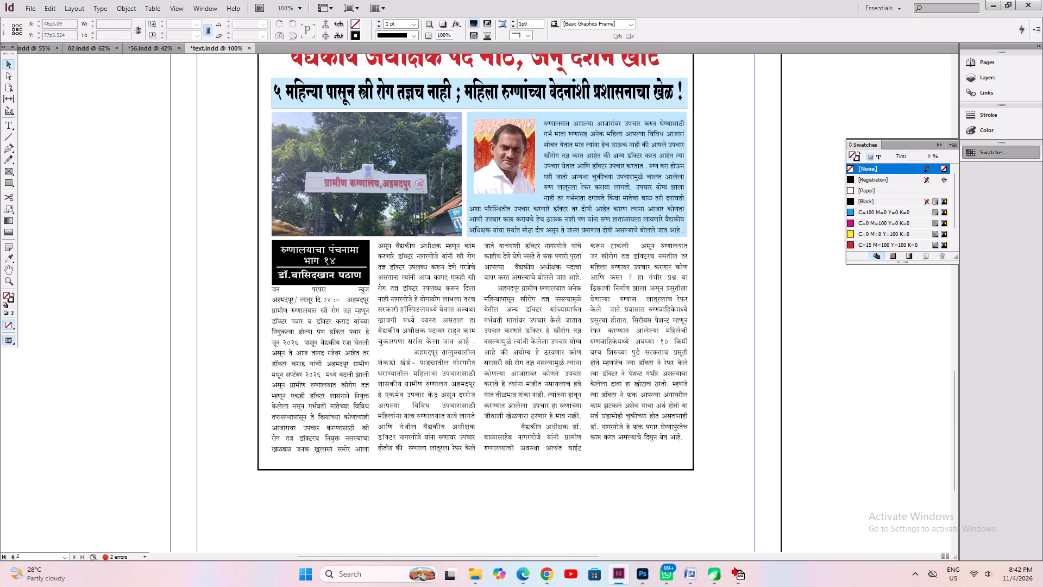
{"action": "scroll", "coordinate": [536, 517], "scroll_direction": "up", "scroll_amount": 2}
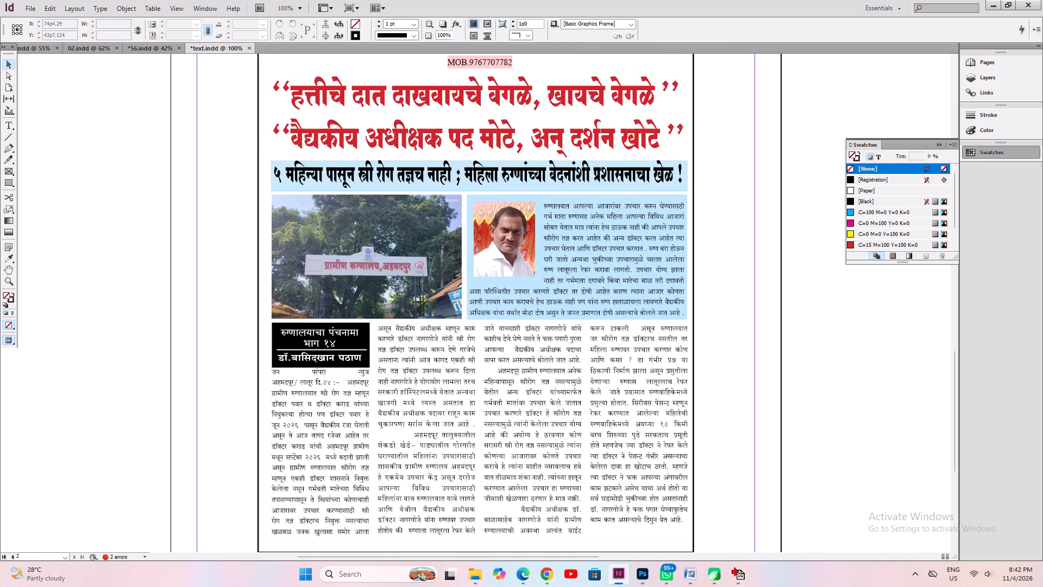
{"action": "left_click_drag", "start_coordinate": [734, 118], "coordinate": [443, 496]}
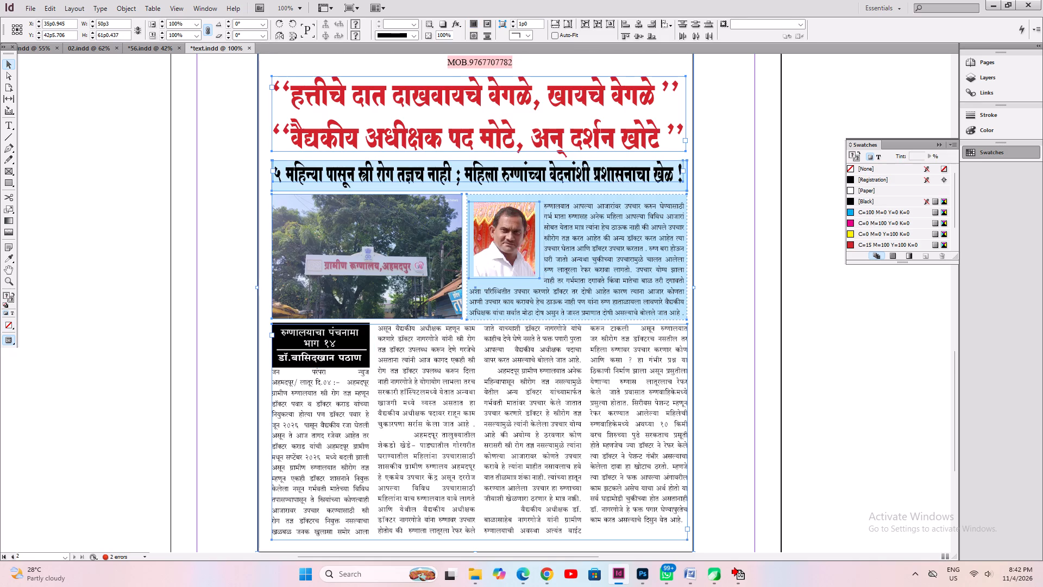
{"action": "scroll", "coordinate": [688, 413], "scroll_direction": "down", "scroll_amount": 2}
{"action": "left_click", "coordinate": [679, 470], "text": "shift"}
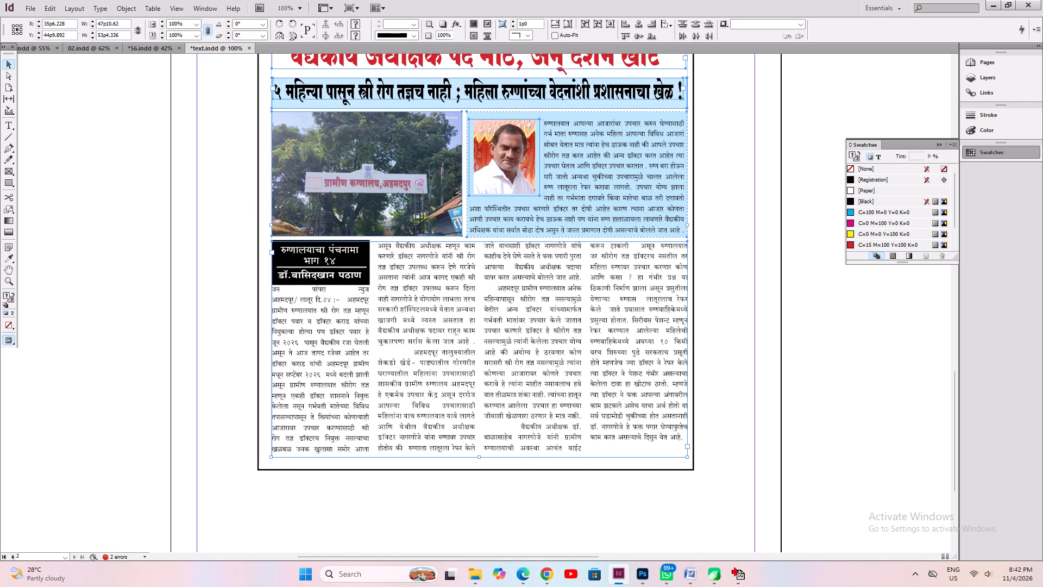
{"action": "left_click", "coordinate": [269, 455], "text": "ctrl+shift"}
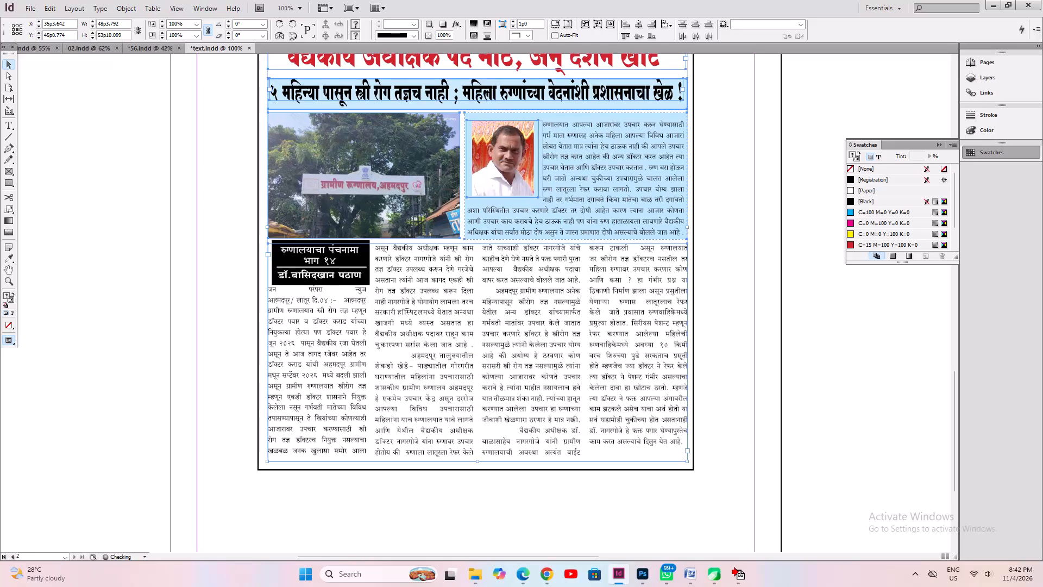
Nudge the enlarged article slightly left and up to balance its margins inside the border frame.
{"action": "key", "text": "Left"}
{"action": "key", "text": "Left"}
{"action": "key", "text": "Down"}
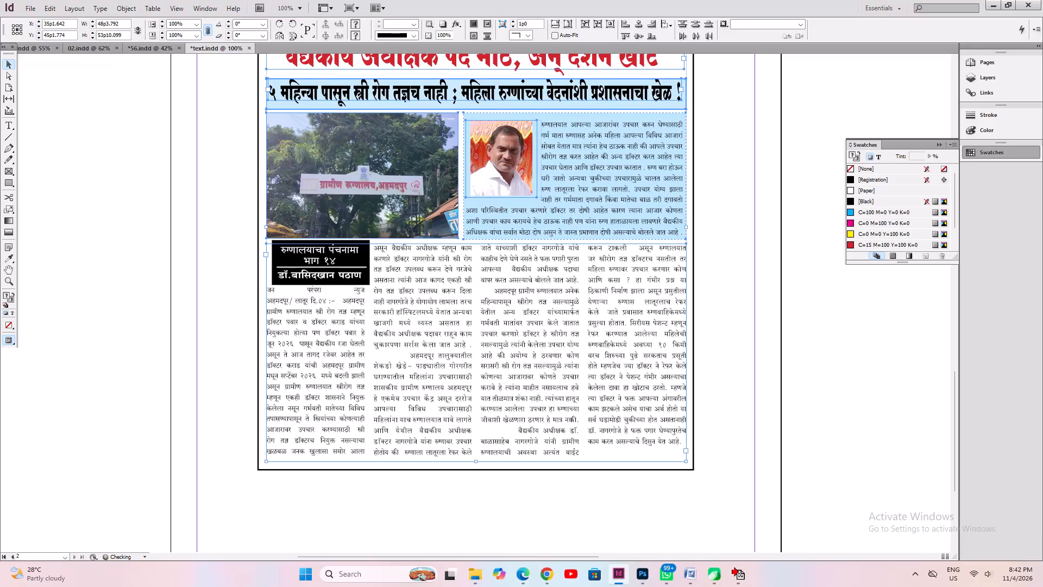
{"action": "key", "text": "Up"}
{"action": "key", "text": "Up"}
{"action": "scroll", "coordinate": [267, 460], "scroll_direction": "up", "scroll_amount": 4}
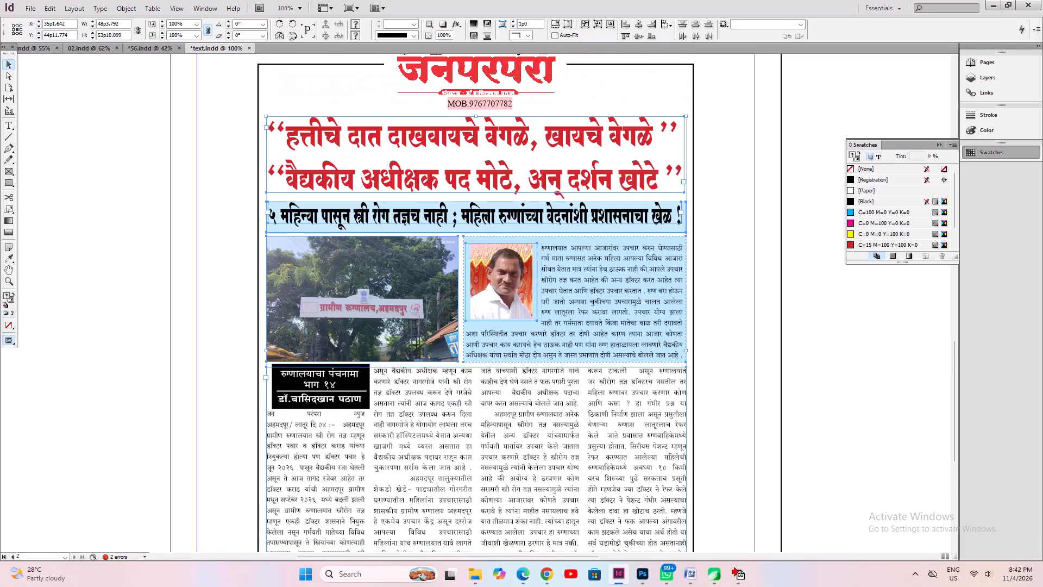
{"action": "left_click", "coordinate": [737, 359]}
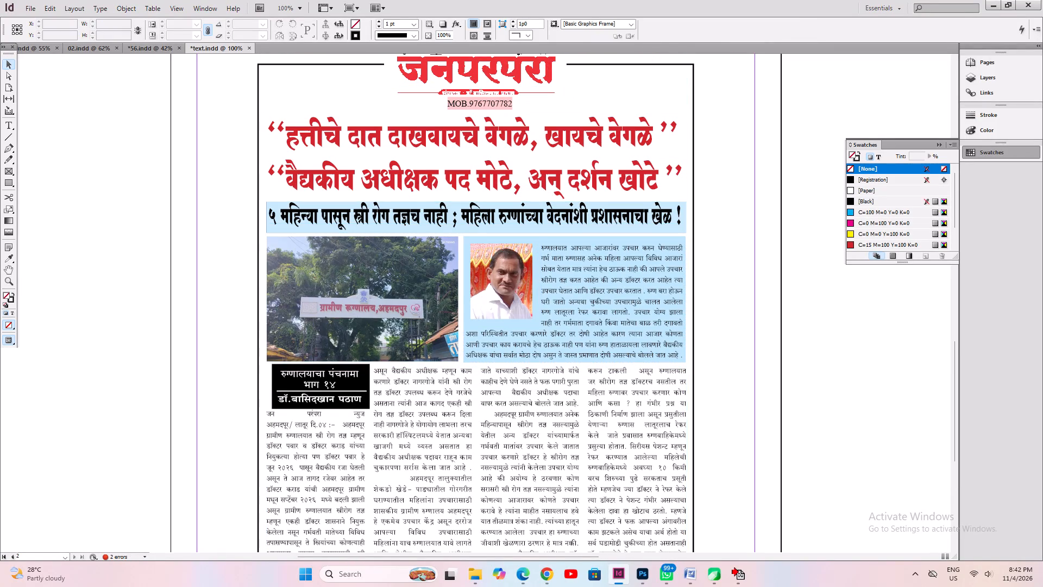
Shorten the border frame by raising its bottom edge closer to the article text, to a height of about 60p5.
{"action": "key", "text": "ctrl+0"}
{"action": "left_click", "coordinate": [640, 478]}
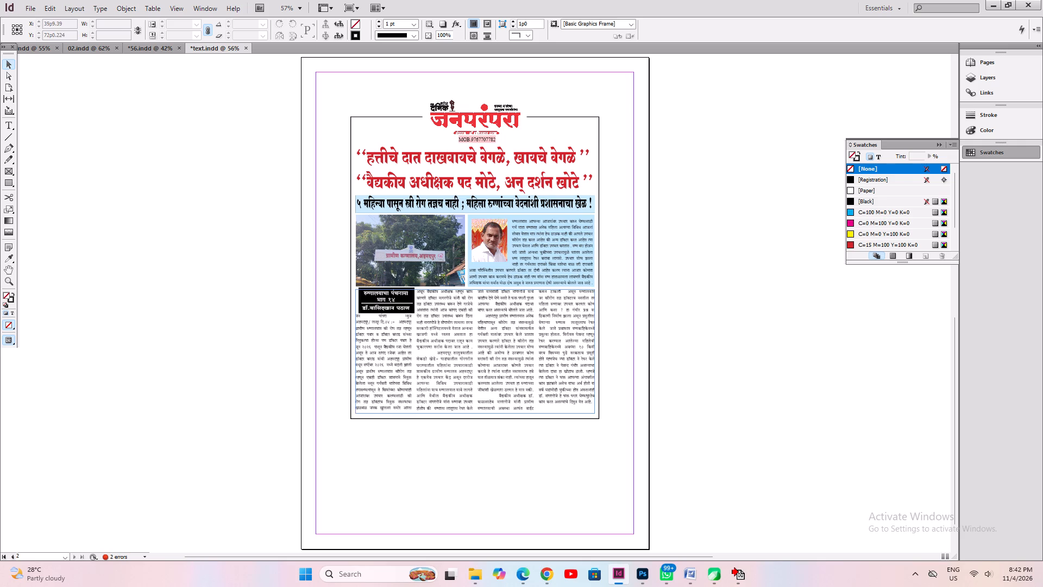
{"action": "left_click", "coordinate": [479, 414], "text": "ctrl"}
{"action": "left_click", "coordinate": [475, 418], "text": "ctrl"}
{"action": "left_click", "coordinate": [475, 418]}
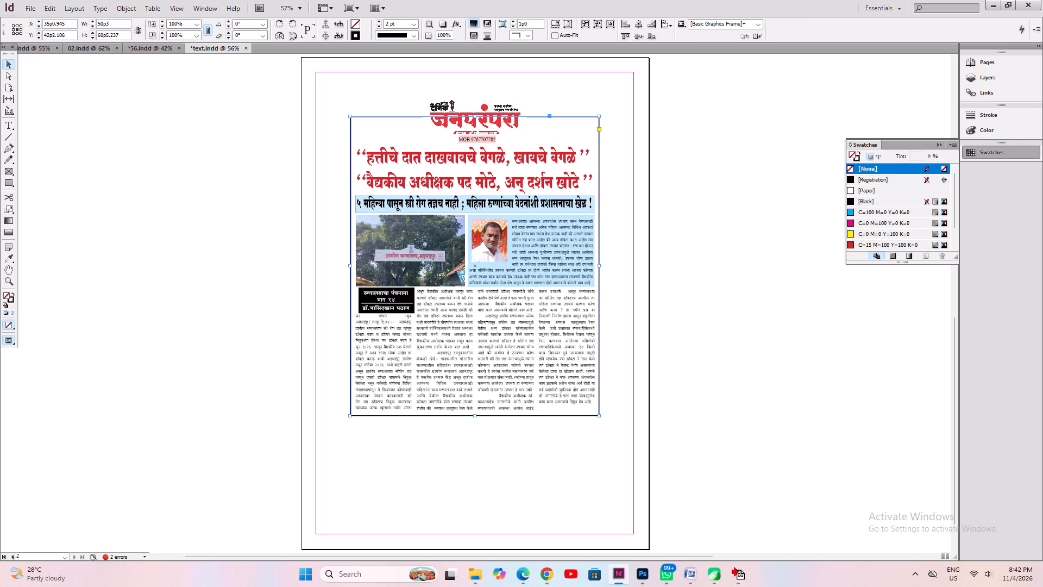
{"action": "left_click", "coordinate": [355, 474]}
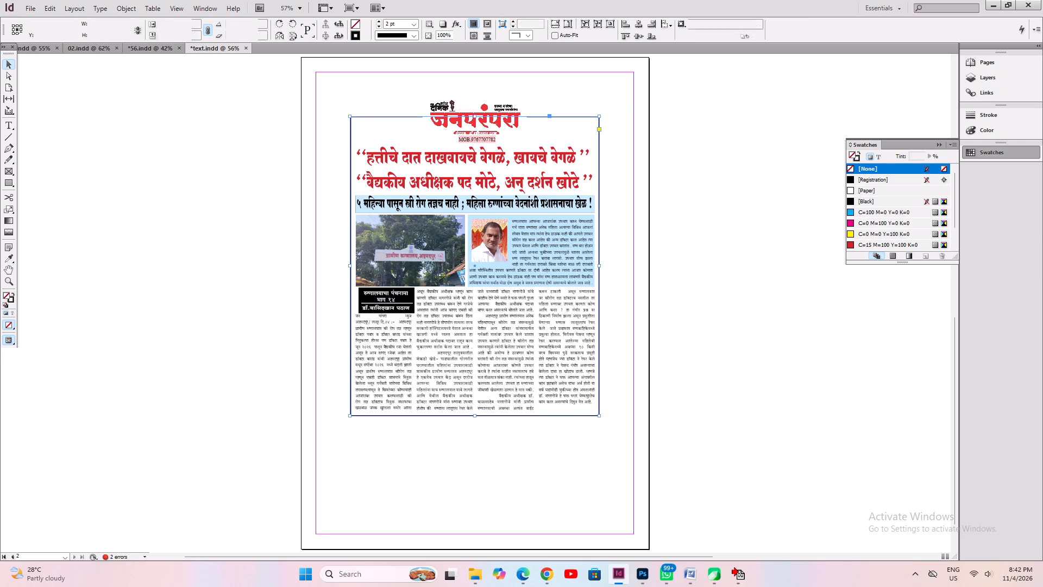
Group the masthead, mobile number, border frame and article into one clipping.
{"action": "left_click_drag", "start_coordinate": [299, 484], "coordinate": [739, 71]}
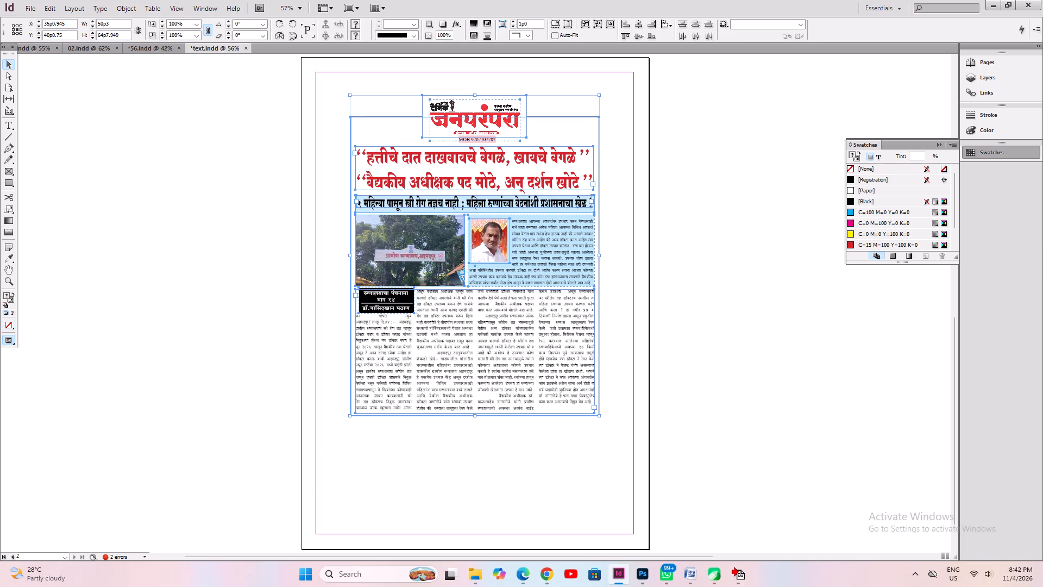
{"action": "key", "text": "ctrl+g"}
Start a JPEG export to the Desktop as xx.jpg, entering the page range 1-4.
{"action": "key", "text": "ctrl+e"}
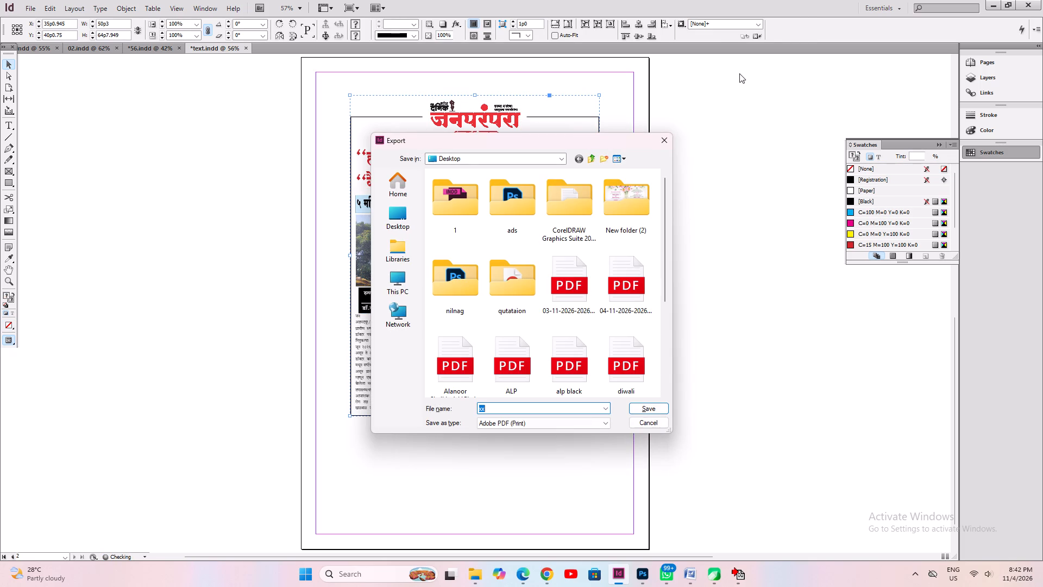
{"action": "left_click", "coordinate": [545, 421]}
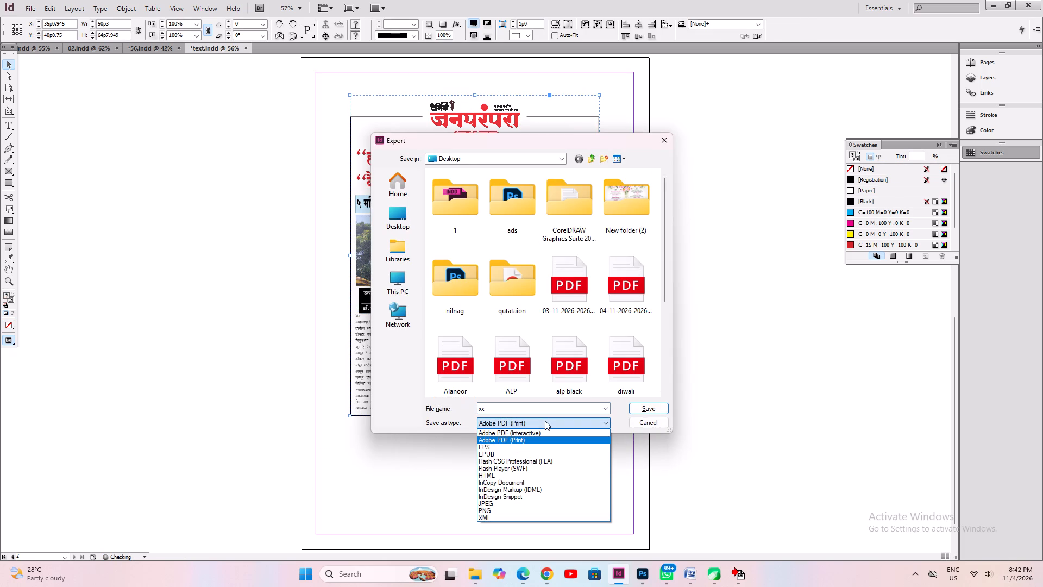
{"action": "left_click", "coordinate": [517, 502]}
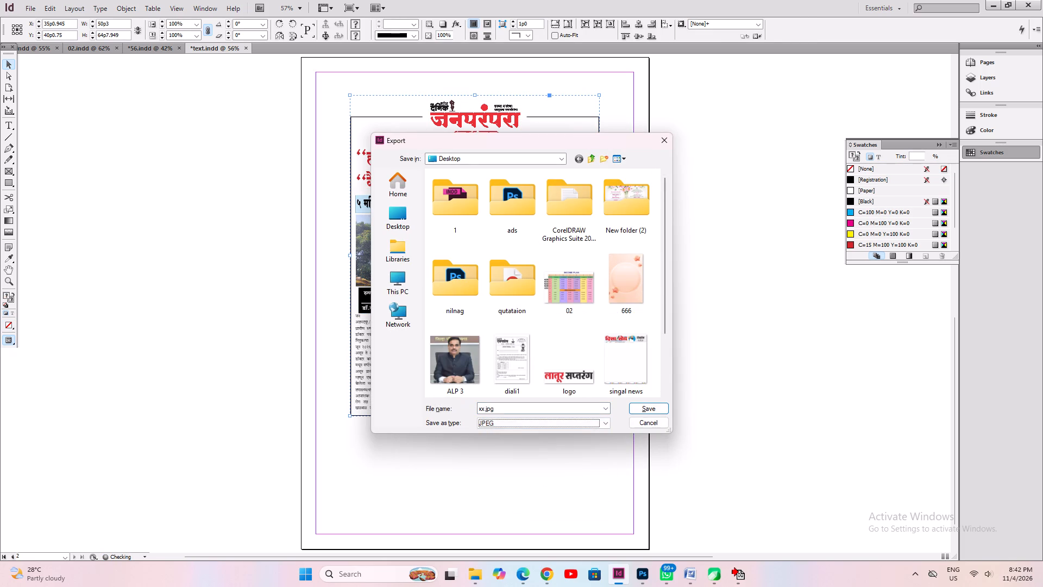
{"action": "left_click", "coordinate": [668, 407]}
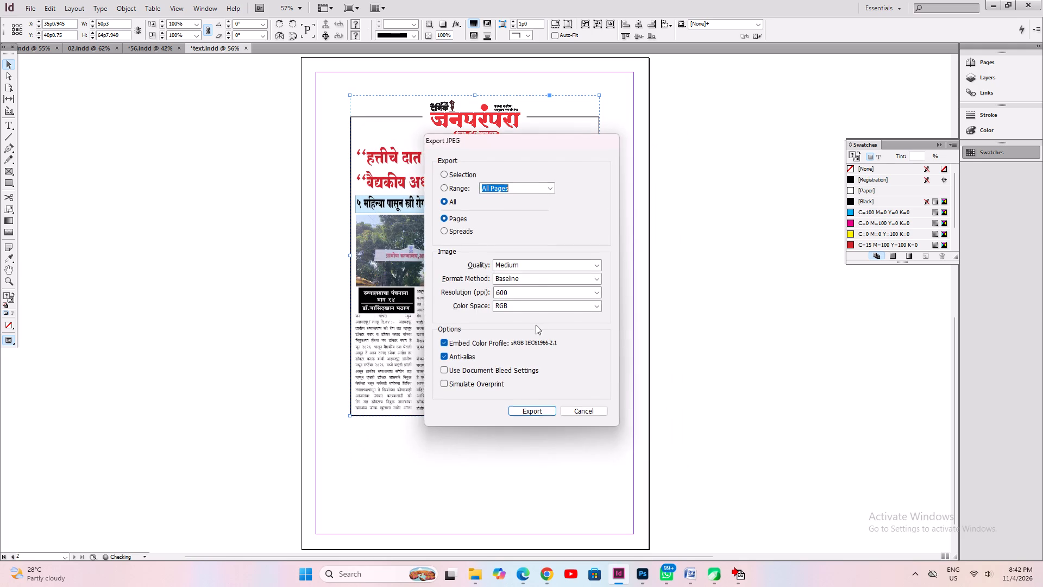
{"action": "key", "text": "1"}
{"action": "key", "text": "minus"}
{"action": "key", "text": "4"}
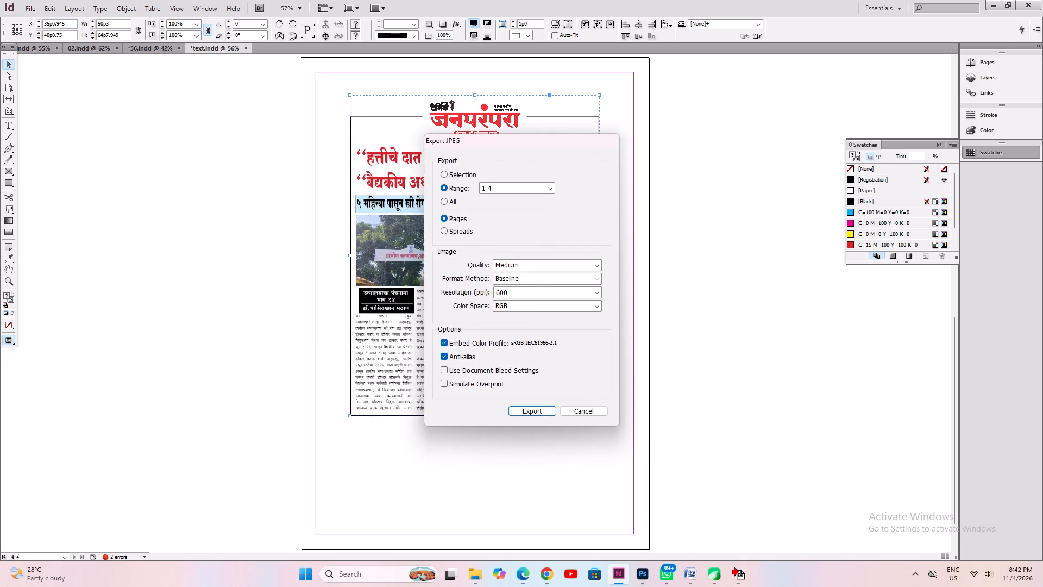
Export only the selected clipping group as a JPEG, with medium quality, 600 ppi resolution and RGB colour.
{"action": "left_click", "coordinate": [458, 176]}
{"action": "left_click", "coordinate": [607, 340]}
{"action": "left_click", "coordinate": [451, 174]}
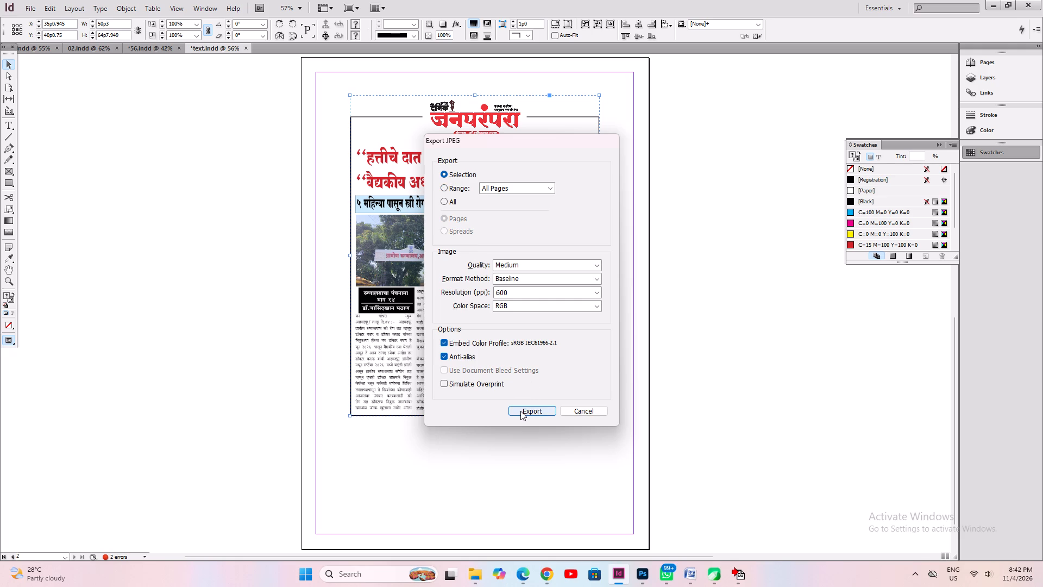
{"action": "left_click", "coordinate": [520, 411]}
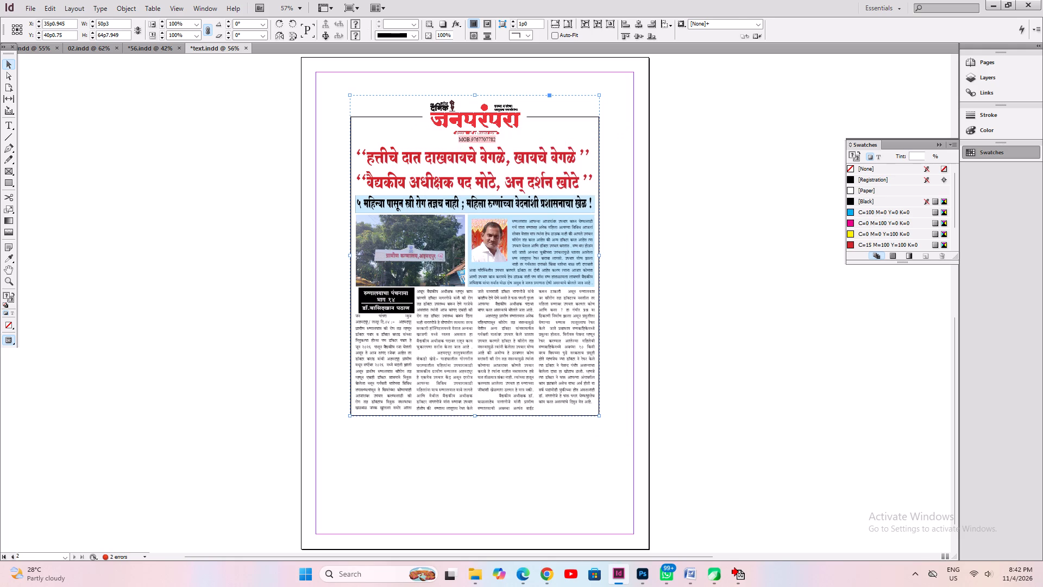
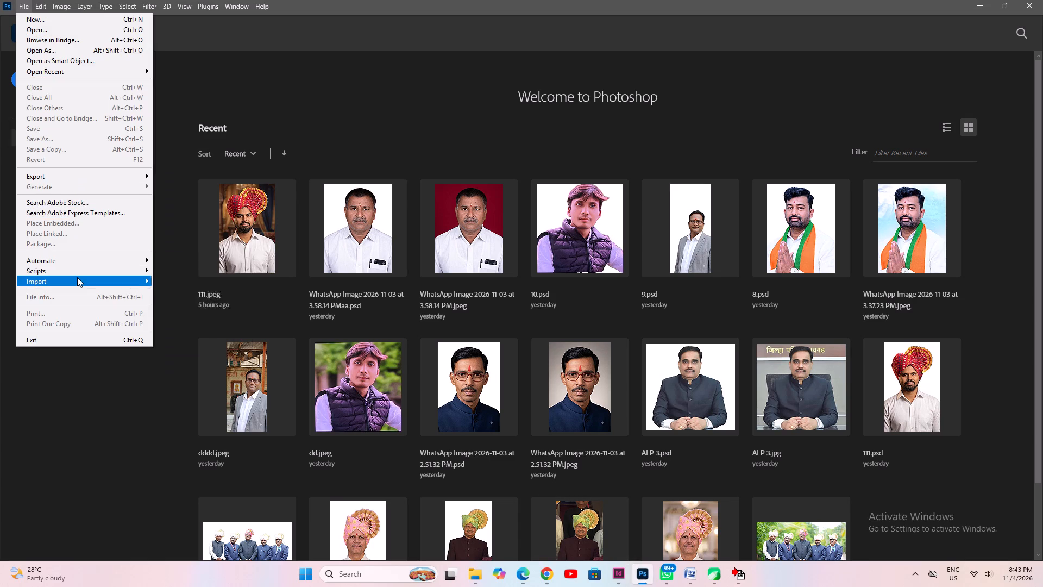
Start a WIA scanner import with the options to open acquired images in Photoshop and create a unique subfolder using today's date.
{"action": "left_click", "coordinate": [186, 311]}
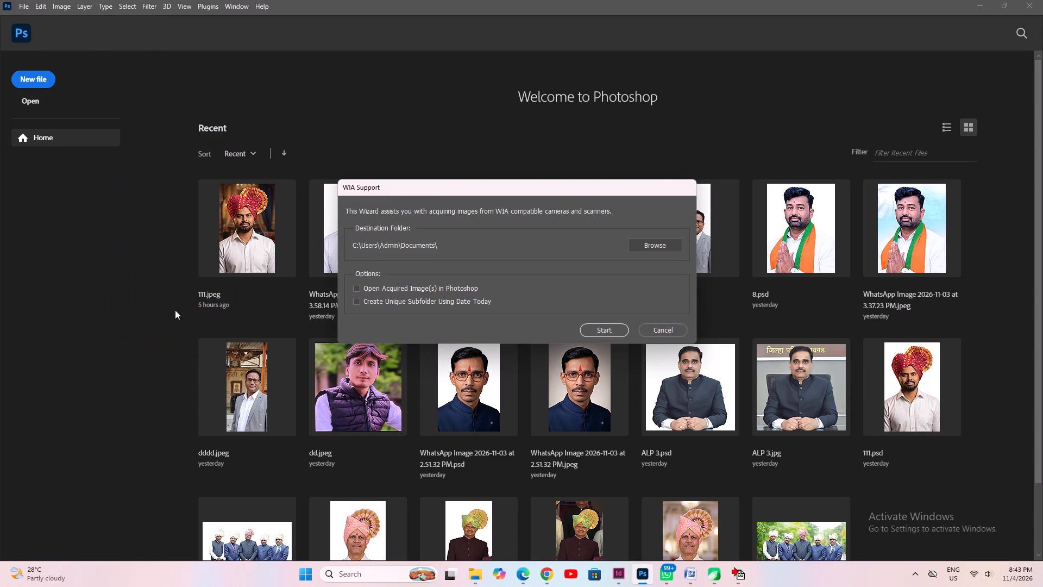
{"action": "left_click", "coordinate": [403, 284]}
{"action": "left_click", "coordinate": [401, 295]}
{"action": "left_click", "coordinate": [400, 302]}
{"action": "left_click", "coordinate": [607, 328]}
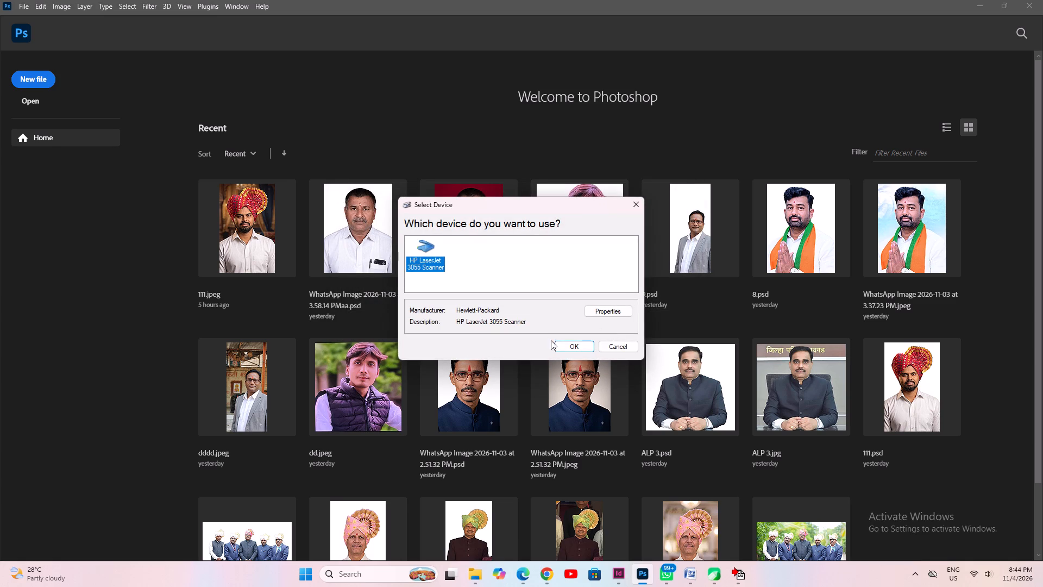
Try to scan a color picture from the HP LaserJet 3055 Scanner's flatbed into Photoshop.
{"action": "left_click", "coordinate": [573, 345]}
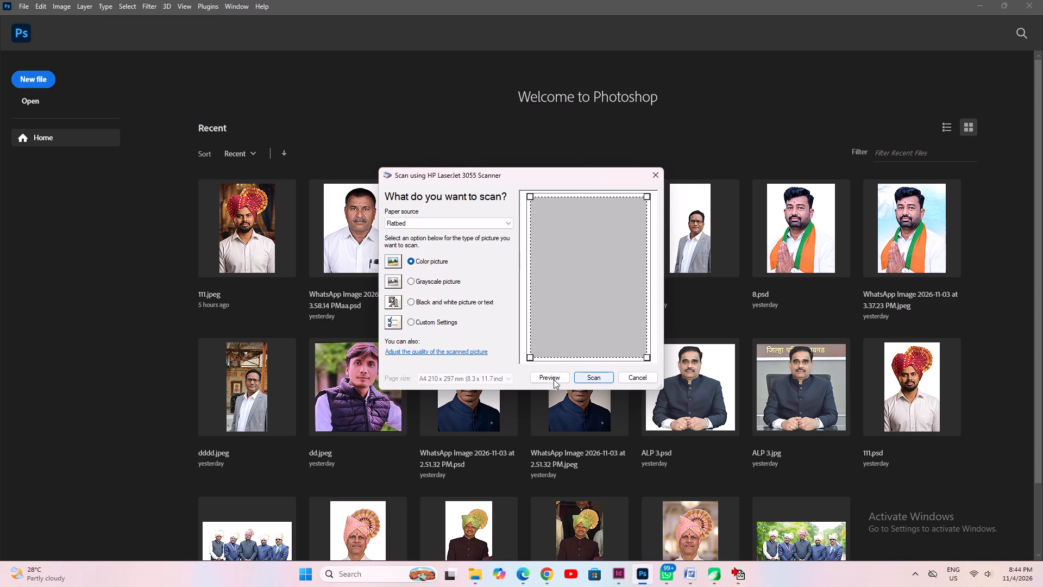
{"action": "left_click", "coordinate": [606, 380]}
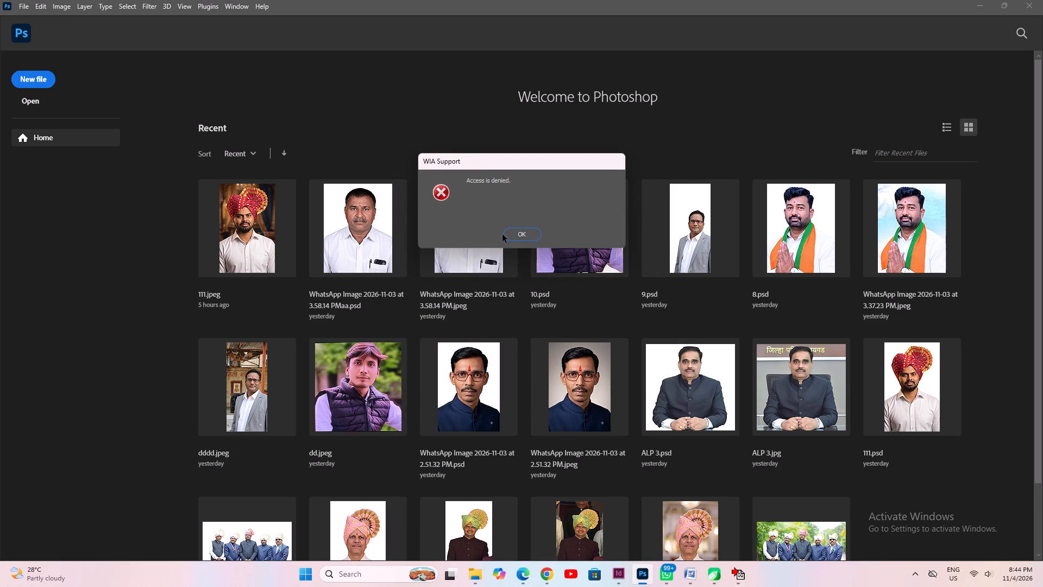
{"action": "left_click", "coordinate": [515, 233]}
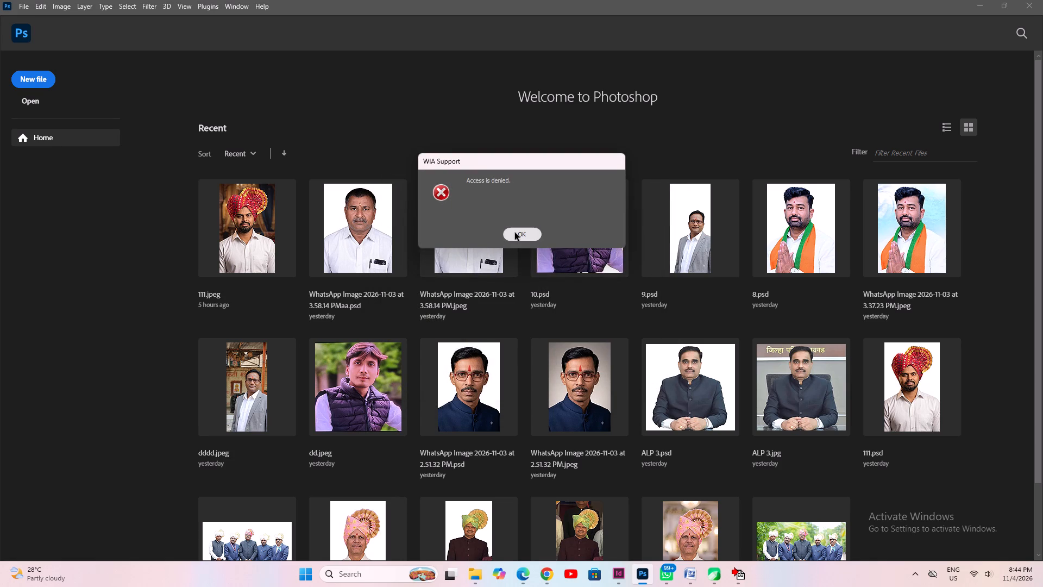
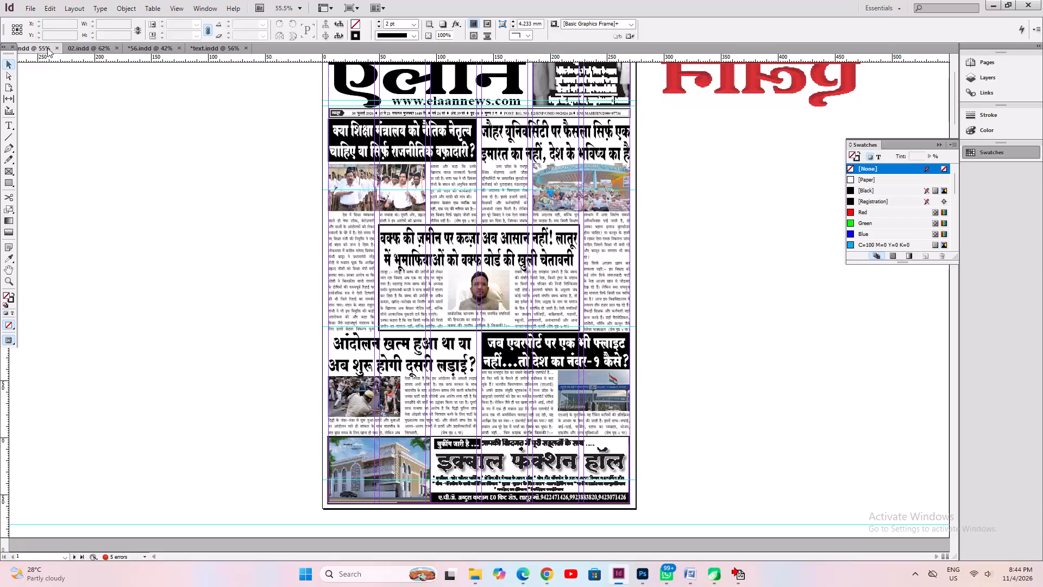
Switch to the 02.indd document, look over its pages and save it.
{"action": "left_click", "coordinate": [89, 46]}
{"action": "scroll", "coordinate": [321, 307], "scroll_direction": "down", "scroll_amount": 6}
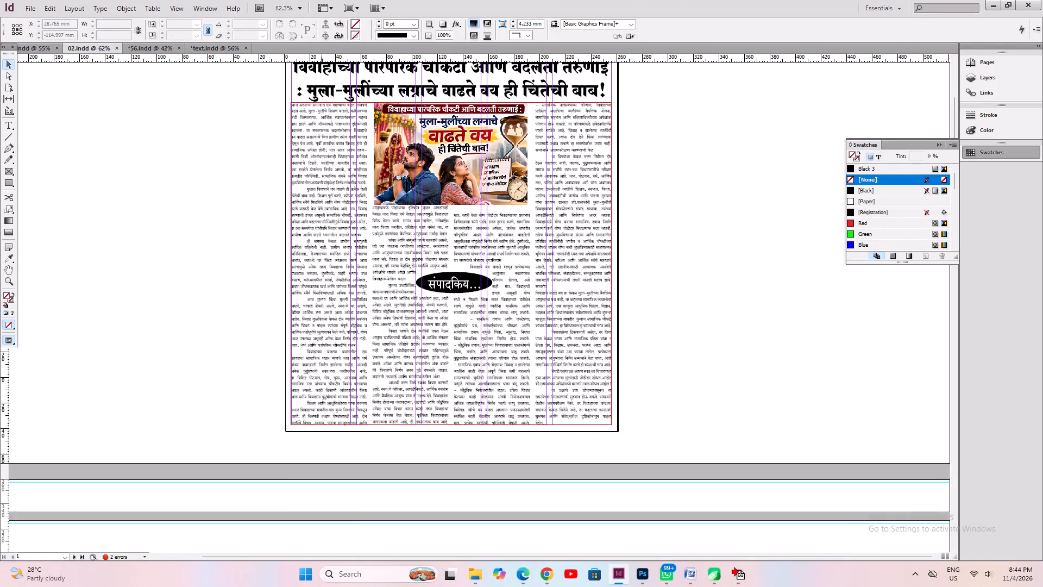
{"action": "key", "text": "ctrl+s"}
{"action": "scroll", "coordinate": [234, 342], "scroll_direction": "down", "scroll_amount": 9}
{"action": "key", "text": "ctrl+s"}
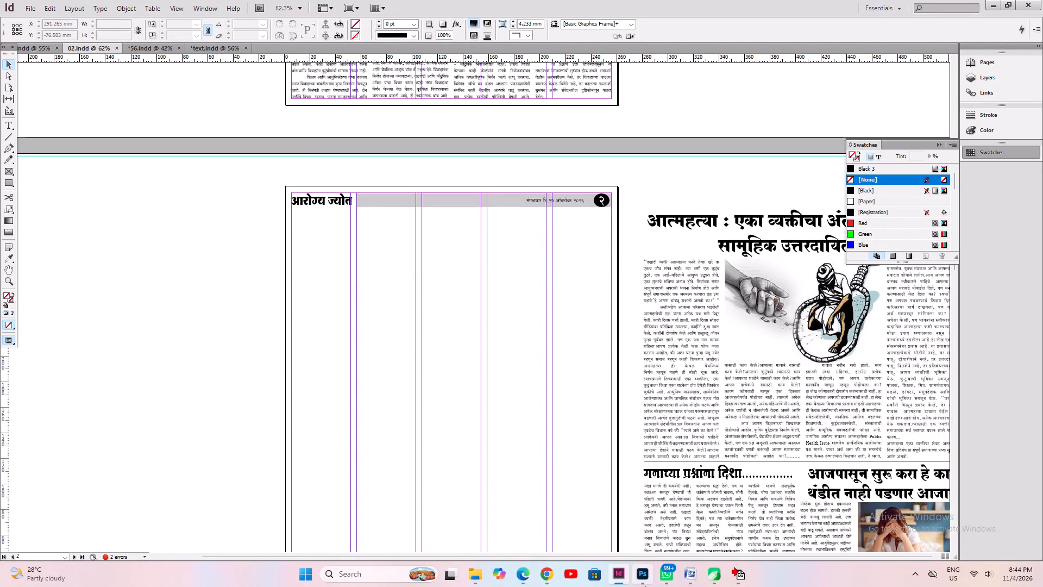
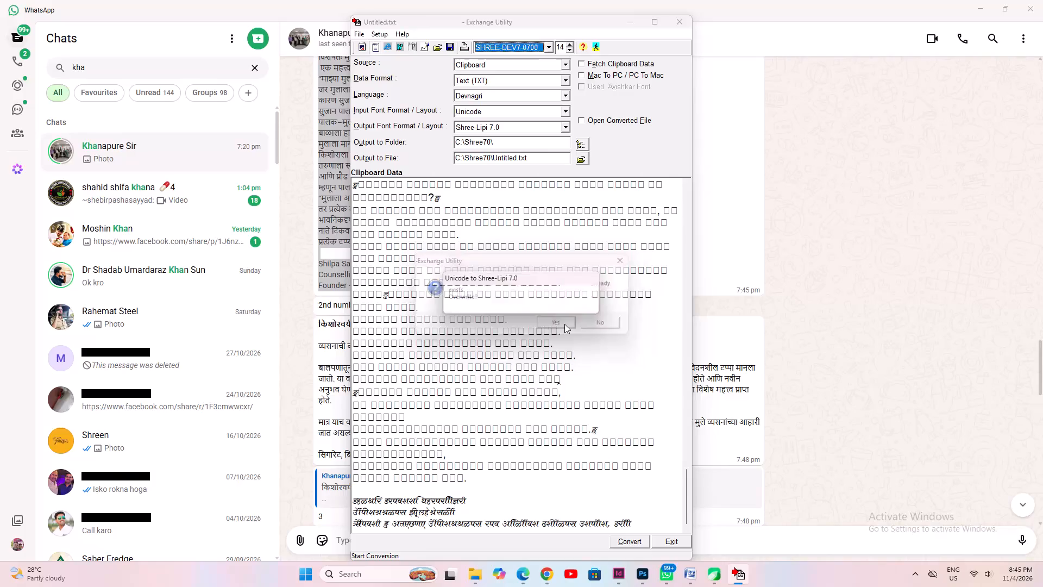
Switch to InDesign and paste the converted article into a new text frame about 214 × 242 mm beside page 2 of 02.indd.
{"action": "left_click", "coordinate": [598, 327]}
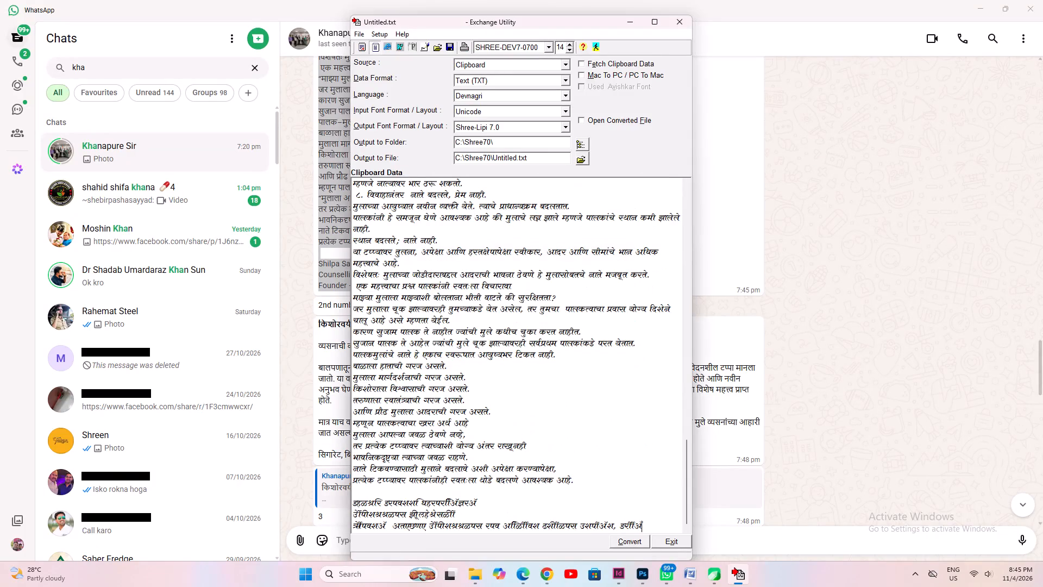
{"action": "left_click", "coordinate": [620, 580]}
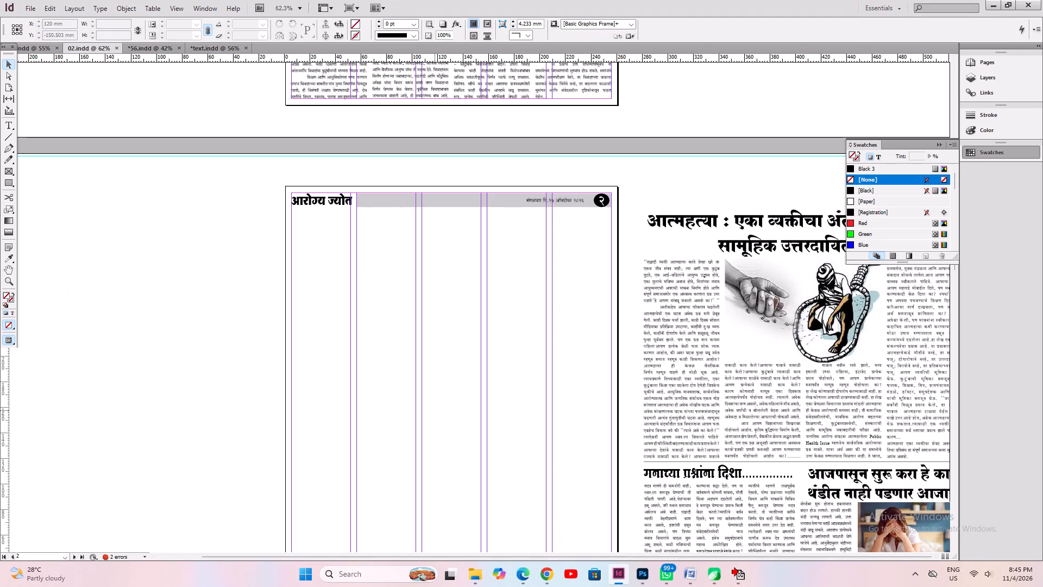
{"action": "left_click", "coordinate": [8, 124]}
{"action": "left_click_drag", "start_coordinate": [136, 304], "coordinate": [375, 491]}
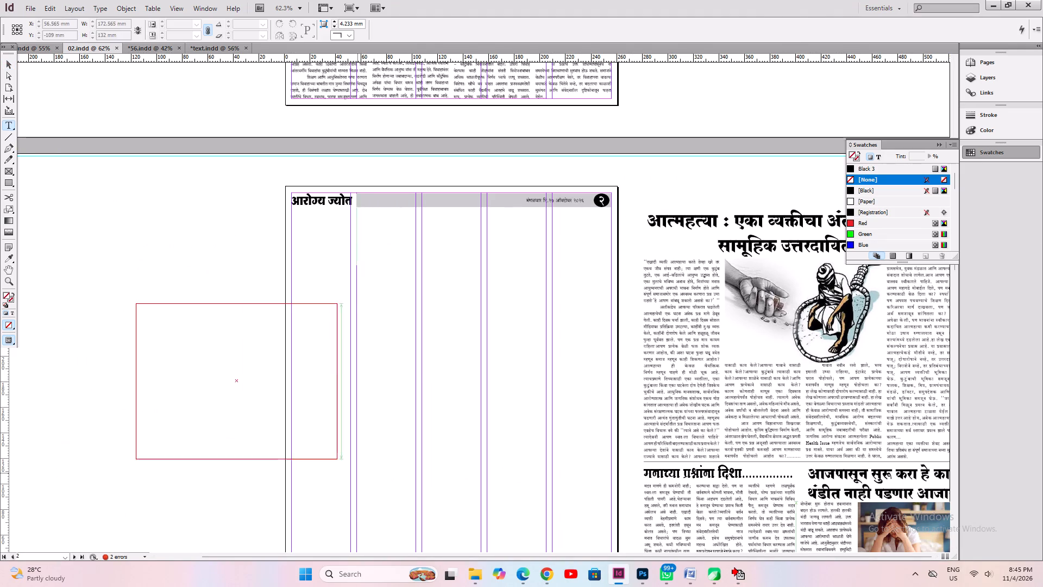
{"action": "left_click_drag", "start_coordinate": [375, 491], "coordinate": [410, 560]}
{"action": "key", "text": "ctrl+v"}
Apply the [Black] swatch to all of the pasted article text and save the document.
{"action": "key", "text": "ctrl+a"}
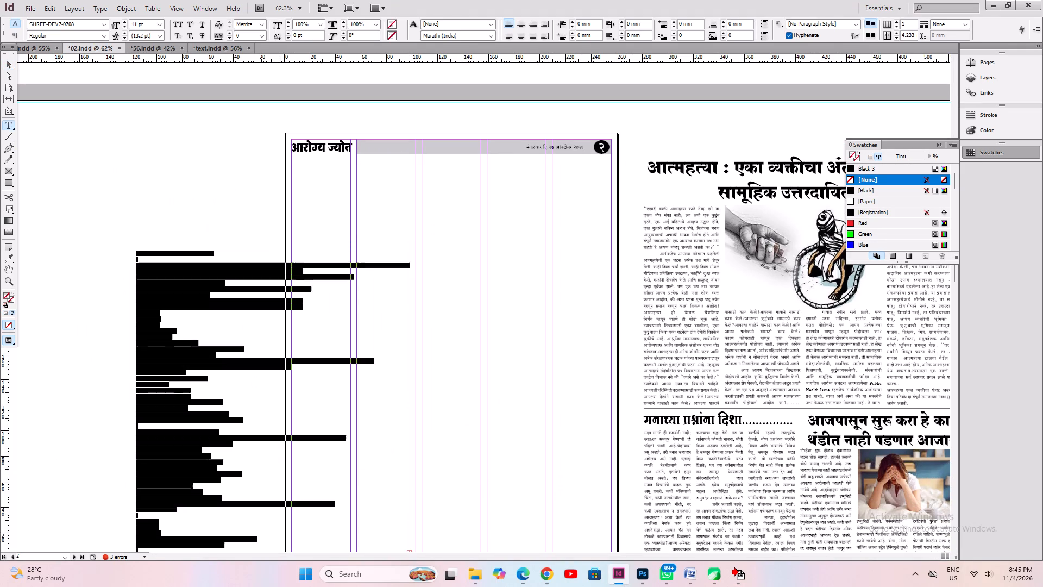
{"action": "left_click", "coordinate": [864, 193]}
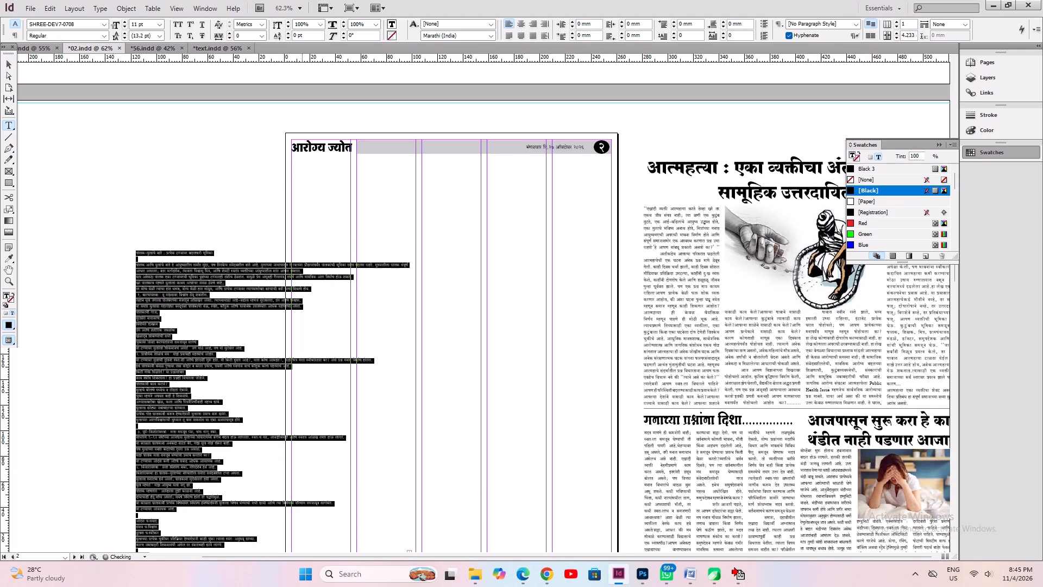
{"action": "left_click", "coordinate": [208, 283]}
{"action": "key", "text": "ctrl+s"}
Move the two-line headline from the pasteboard article to the top of page 2 and place the new article frame below it.
{"action": "left_click", "coordinate": [9, 59]}
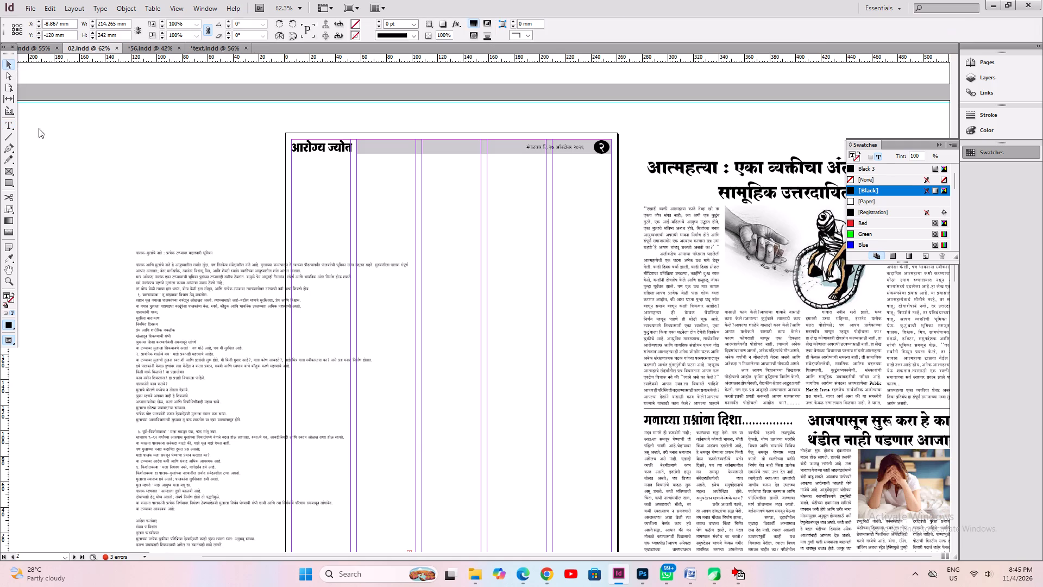
{"action": "left_click_drag", "start_coordinate": [278, 328], "coordinate": [210, 377]}
{"action": "left_click_drag", "start_coordinate": [715, 183], "coordinate": [395, 202]}
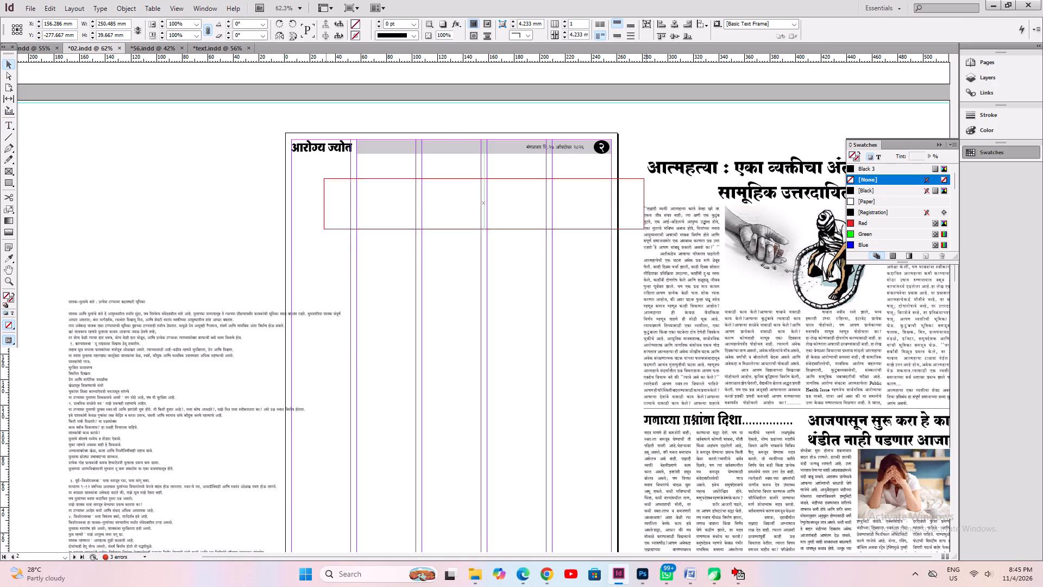
{"action": "left_click_drag", "start_coordinate": [395, 202], "coordinate": [362, 185]}
{"action": "left_click_drag", "start_coordinate": [142, 356], "coordinate": [349, 323]}
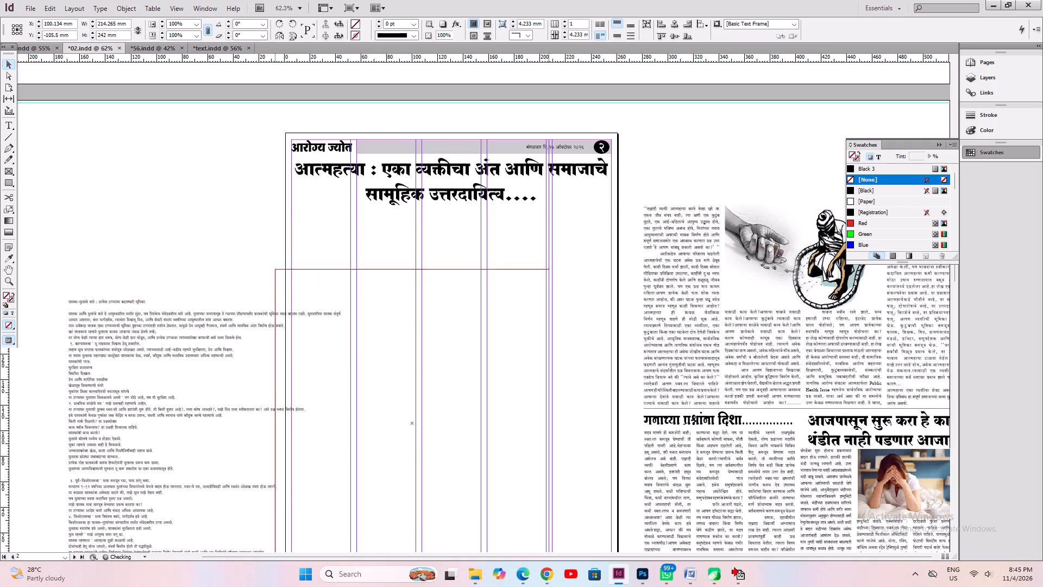
{"action": "left_click_drag", "start_coordinate": [349, 323], "coordinate": [340, 320]}
Cut the title line from the new article and paste it over the old headline text, keeping the headline's formatting.
{"action": "key", "text": "ctrl+1"}
{"action": "key", "text": "space"}
{"action": "key", "text": "space"}
{"action": "key", "text": "space"}
{"action": "key", "text": "space"}
{"action": "key", "text": "space"}
{"action": "key", "text": "space"}
{"action": "key", "text": "space"}
{"action": "key", "text": "space"}
{"action": "key", "text": "space"}
{"action": "key", "text": "space"}
{"action": "key", "text": "space"}
{"action": "left_click_drag", "start_coordinate": [350, 251], "coordinate": [335, 559]}
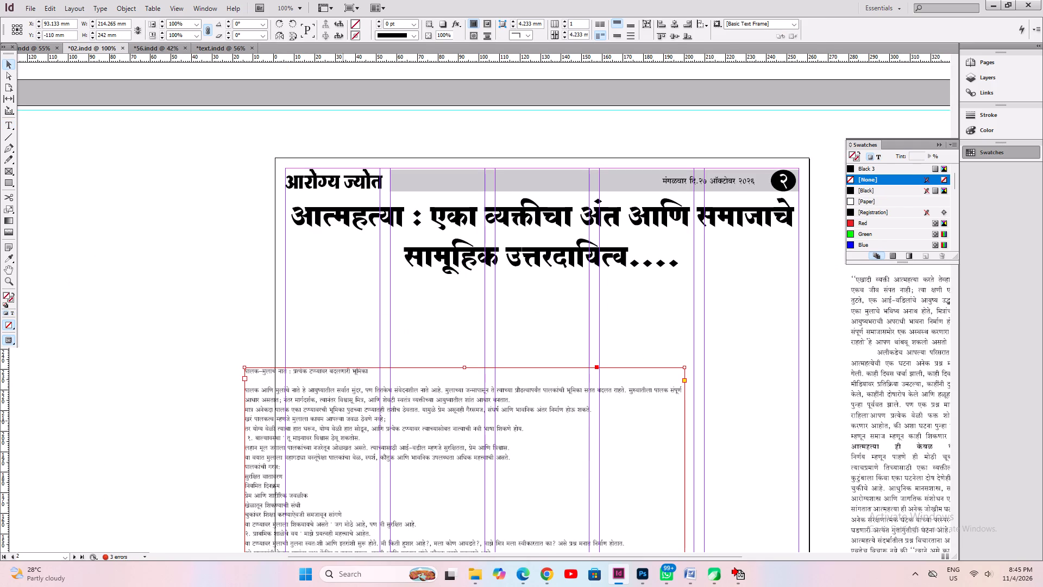
{"action": "left_click", "coordinate": [6, 130]}
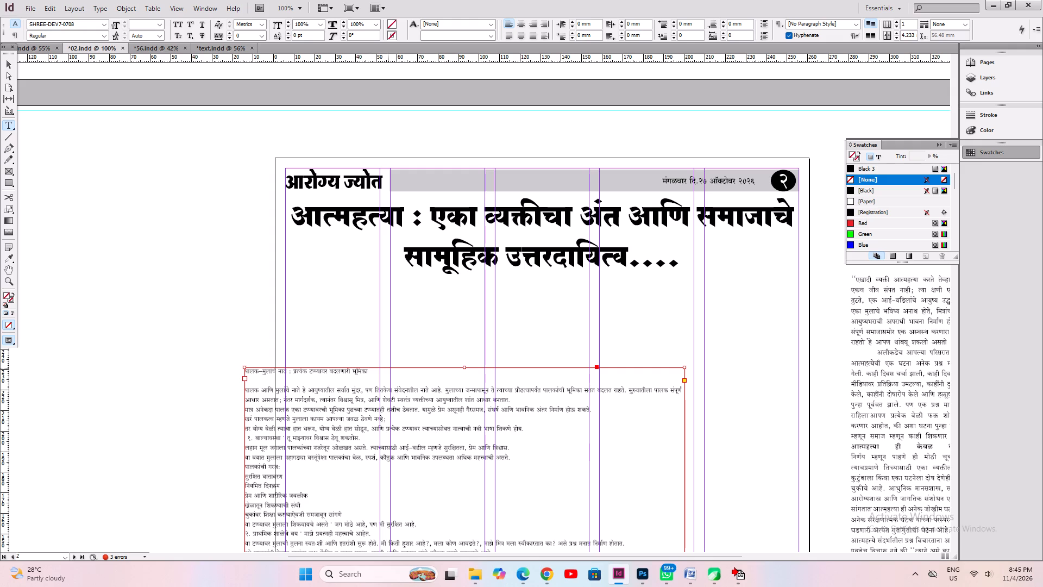
{"action": "left_click_drag", "start_coordinate": [399, 376], "coordinate": [130, 335]}
{"action": "key", "text": "ctrl+x"}
{"action": "left_click", "coordinate": [545, 214]}
{"action": "key", "text": "ctrl+a"}
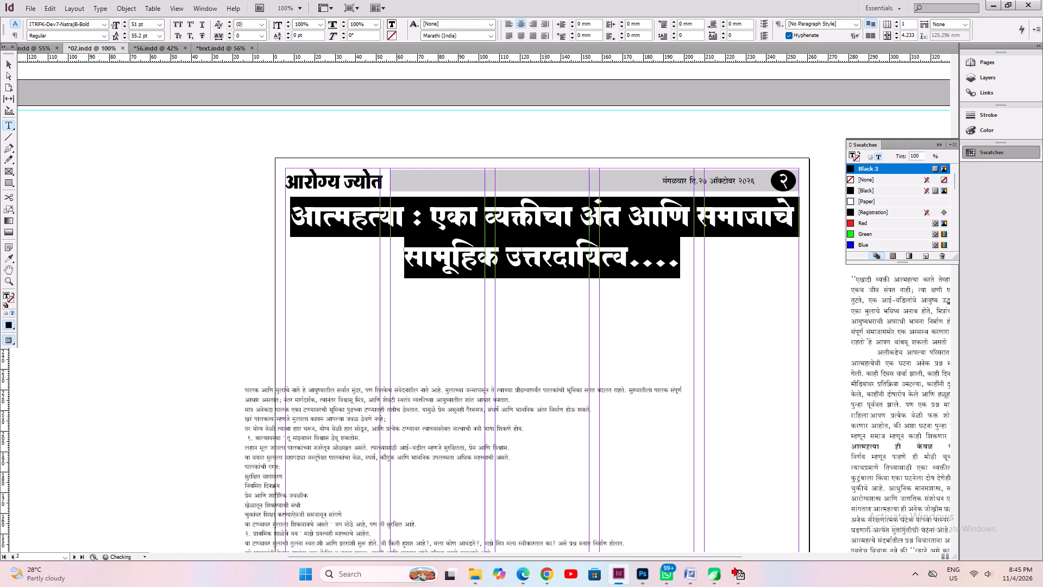
{"action": "left_click", "coordinate": [54, 4]}
{"action": "left_click", "coordinate": [98, 86]}
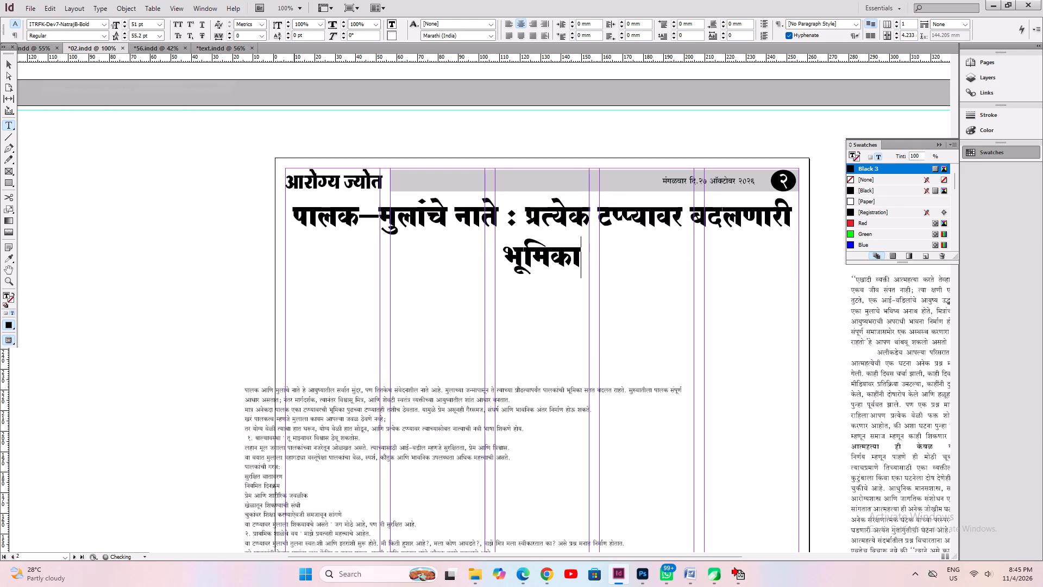
Justify the new headline, reduce its size to 45 pt so it fits on one line, and save.
{"action": "left_click", "coordinate": [523, 220], "text": "ctrl"}
{"action": "key", "text": "ctrl+a"}
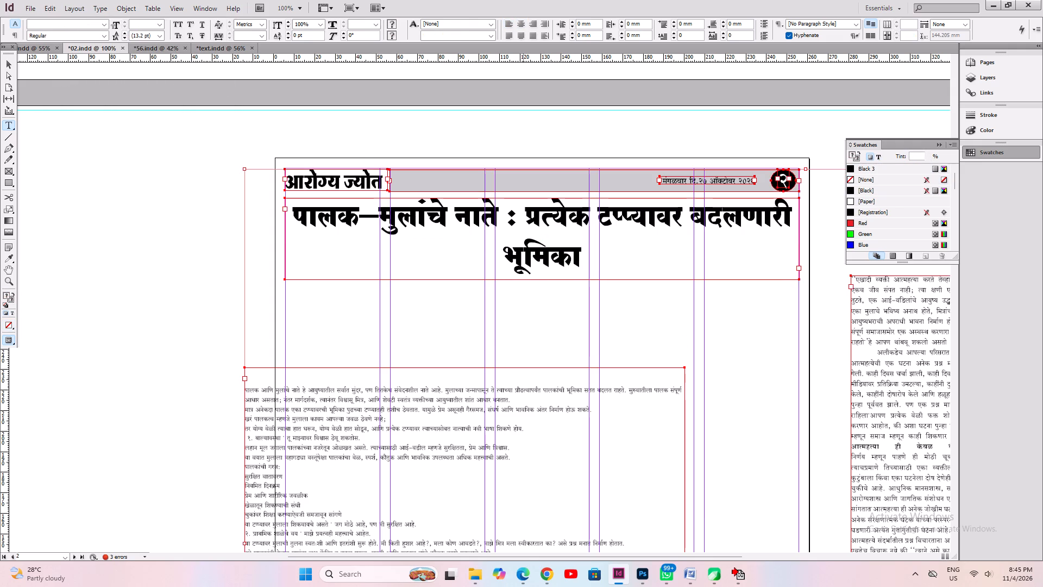
{"action": "left_click", "coordinate": [471, 227]}
{"action": "key", "text": "ctrl+a"}
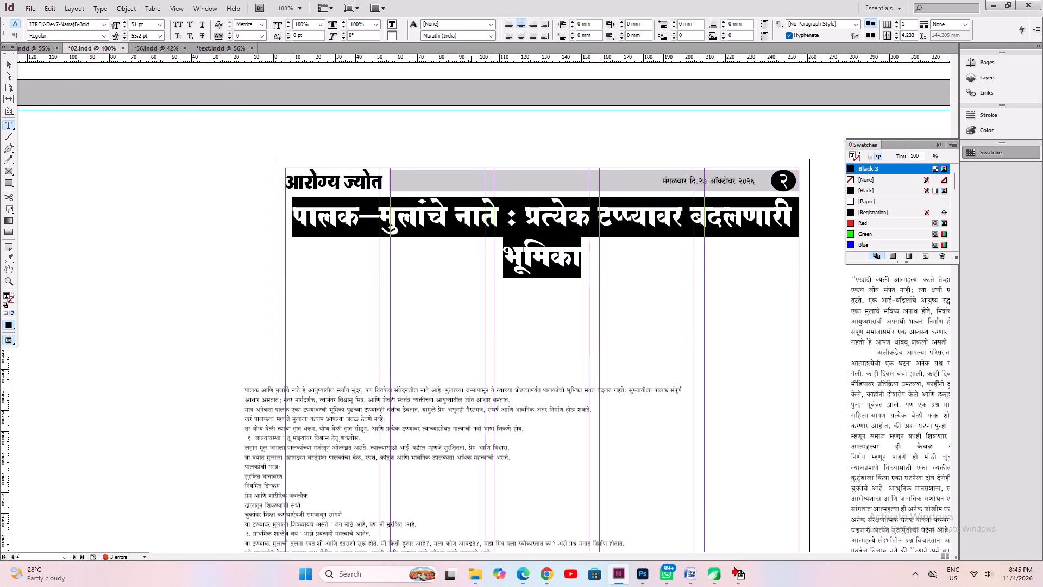
{"action": "key", "text": "ctrl+shift+j"}
{"action": "key", "text": "ctrl+shift+comma"}
{"action": "key", "text": "ctrl+shift+comma"}
{"action": "key", "text": "ctrl+shift+comma"}
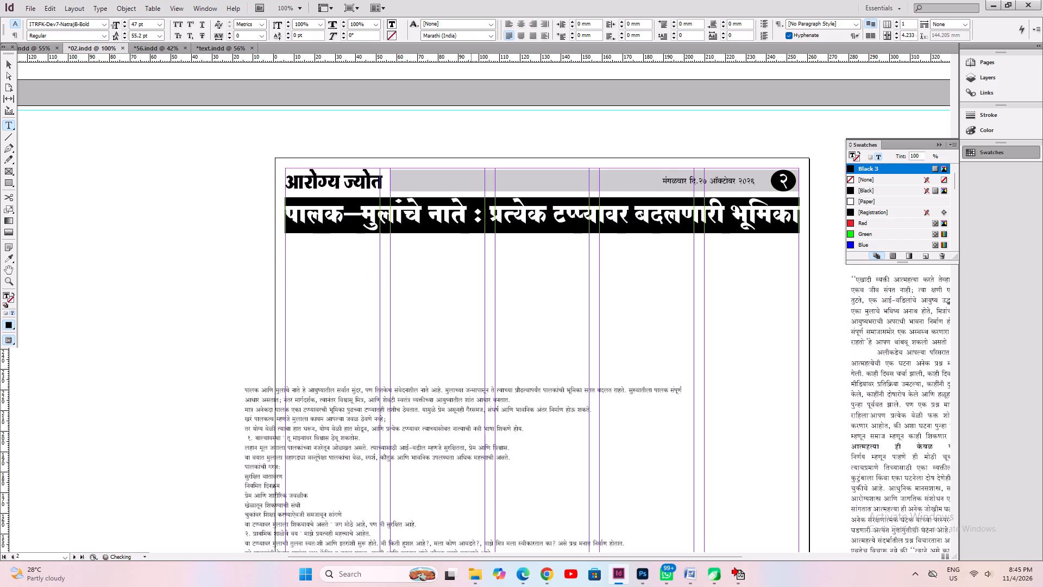
{"action": "key", "text": "ctrl+shift+period"}
{"action": "key", "text": "ctrl+shift+comma"}
{"action": "key", "text": "ctrl+s"}
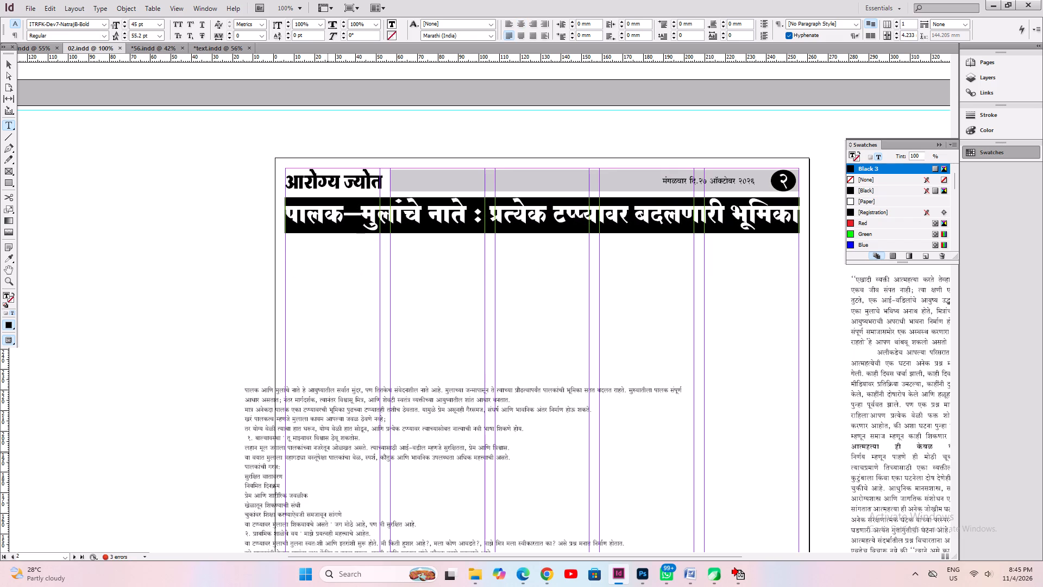
Delete the empty space before the article's first paragraph and save the document.
{"action": "left_click", "coordinate": [328, 453]}
{"action": "key", "text": "ctrl+a"}
{"action": "left_click", "coordinate": [267, 392]}
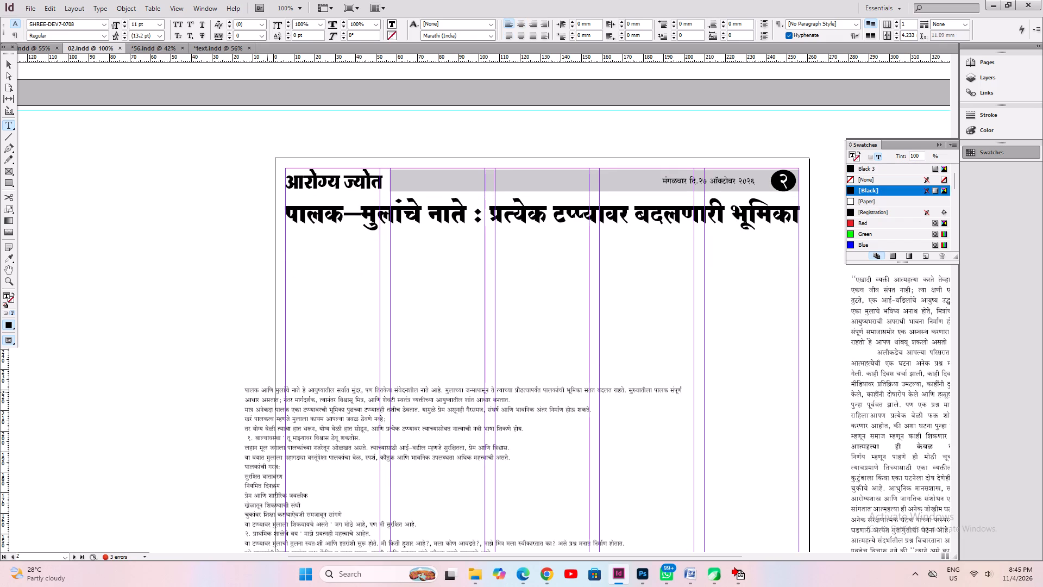
{"action": "key", "text": "Home"}
{"action": "key", "text": "BackSpace"}
{"action": "key", "text": "BackSpace"}
{"action": "key", "text": "BackSpace"}
{"action": "key", "text": "BackSpace"}
{"action": "key", "text": "BackSpace"}
{"action": "key", "text": "ctrl+a"}
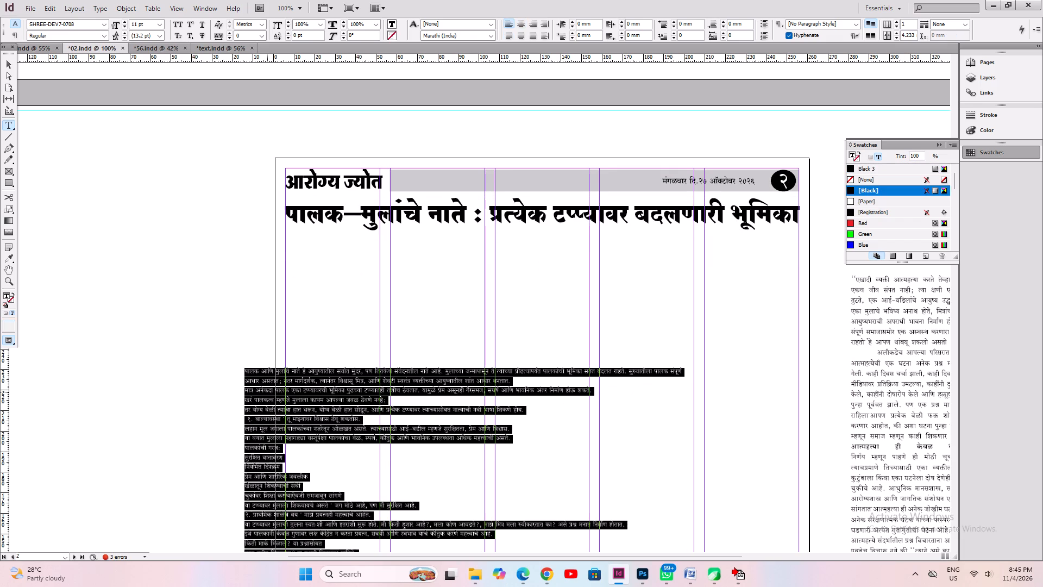
{"action": "key", "text": "ctrl+s"}
Move the article frame directly below the headline, aligned with page 2's left margin.
{"action": "left_click", "coordinate": [5, 67]}
{"action": "left_click_drag", "start_coordinate": [328, 433], "coordinate": [331, 426]}
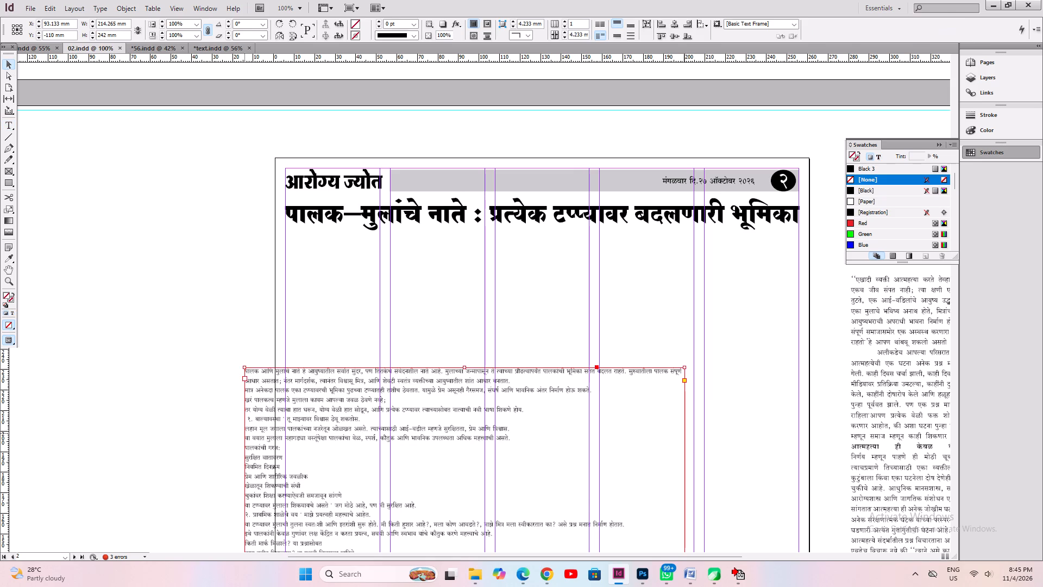
{"action": "left_click_drag", "start_coordinate": [331, 426], "coordinate": [366, 319]}
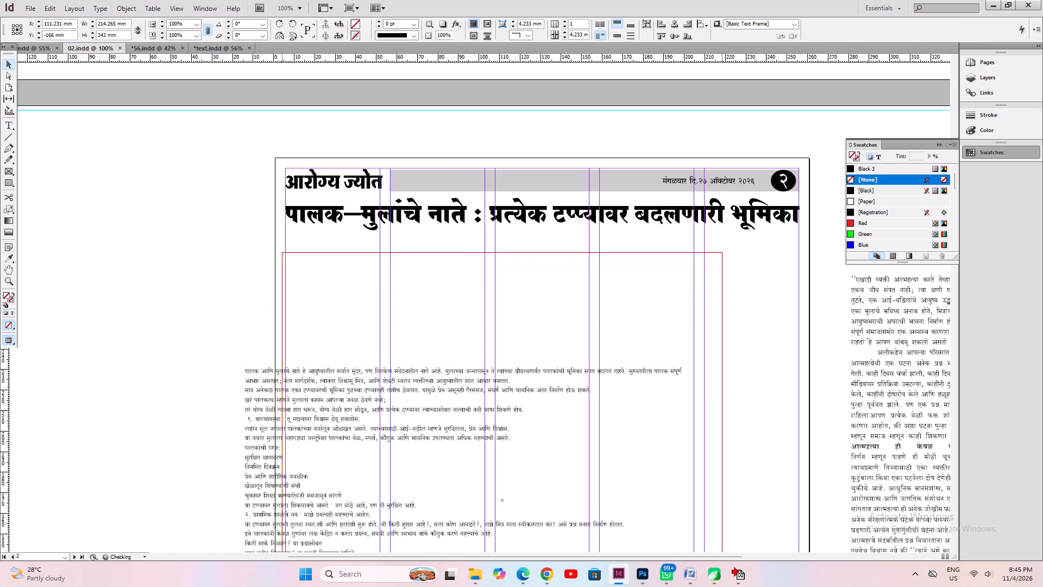
{"action": "left_click_drag", "start_coordinate": [366, 319], "coordinate": [369, 305]}
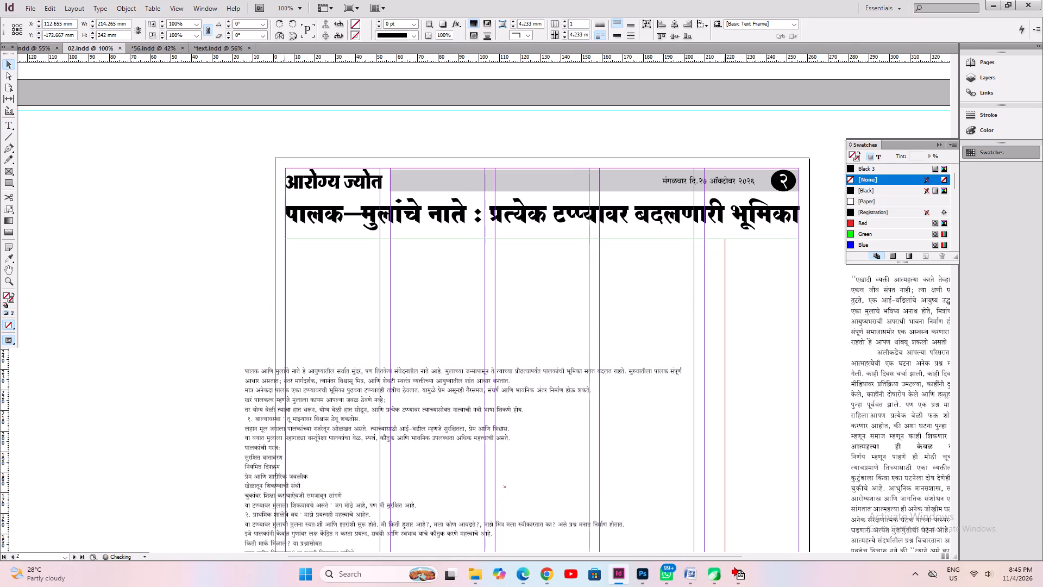
{"action": "left_click_drag", "start_coordinate": [369, 305], "coordinate": [369, 303]}
Enlarge the article frame to about 250 × 328 mm, reaching the right margin and nearly the page bottom.
{"action": "scroll", "coordinate": [418, 337], "scroll_direction": "down", "scroll_amount": 7}
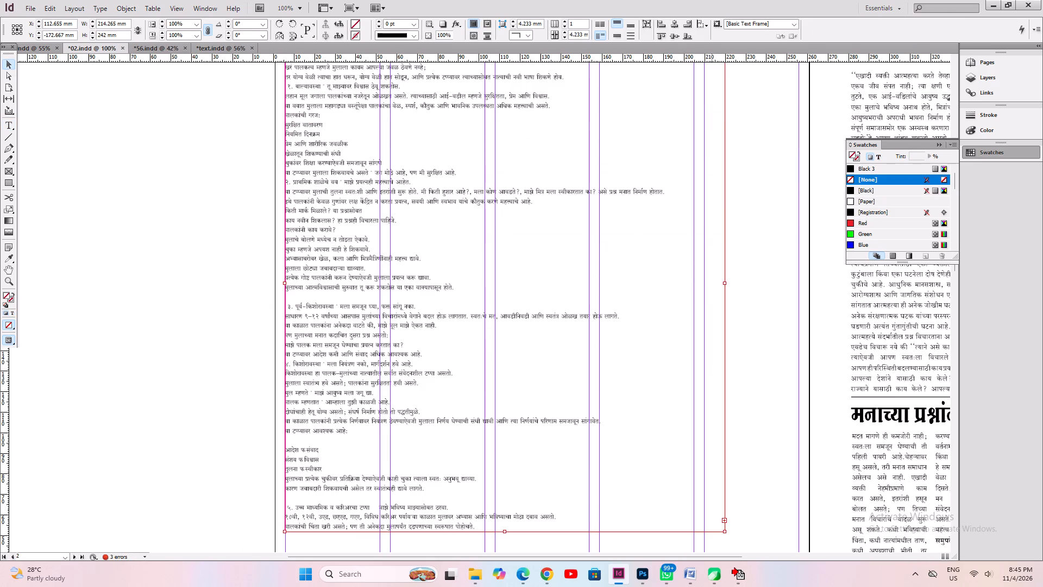
{"action": "left_click_drag", "start_coordinate": [723, 285], "coordinate": [796, 298]}
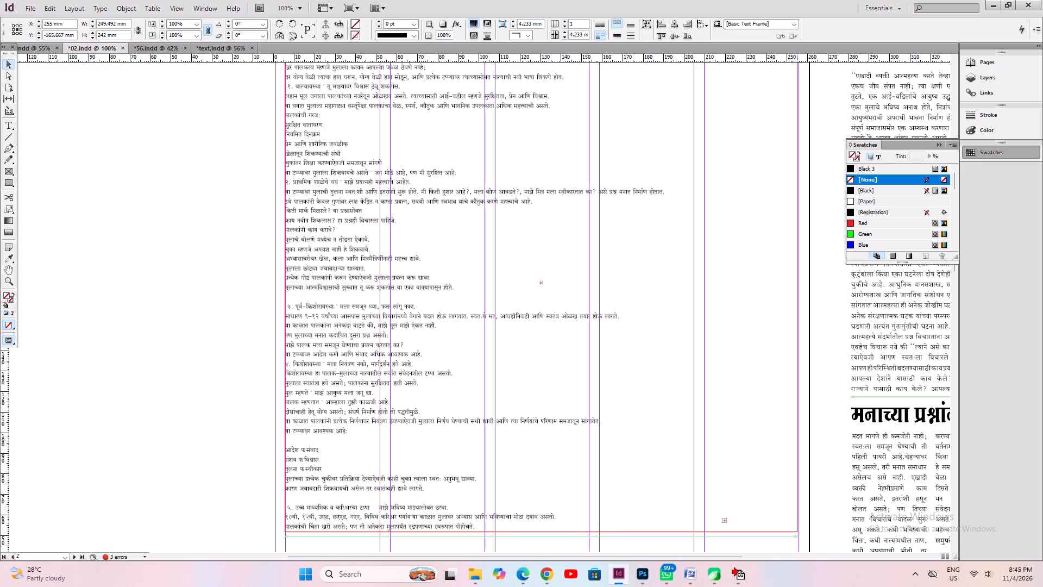
{"action": "left_click_drag", "start_coordinate": [796, 298], "coordinate": [799, 299]}
{"action": "scroll", "coordinate": [612, 368], "scroll_direction": "down", "scroll_amount": 5}
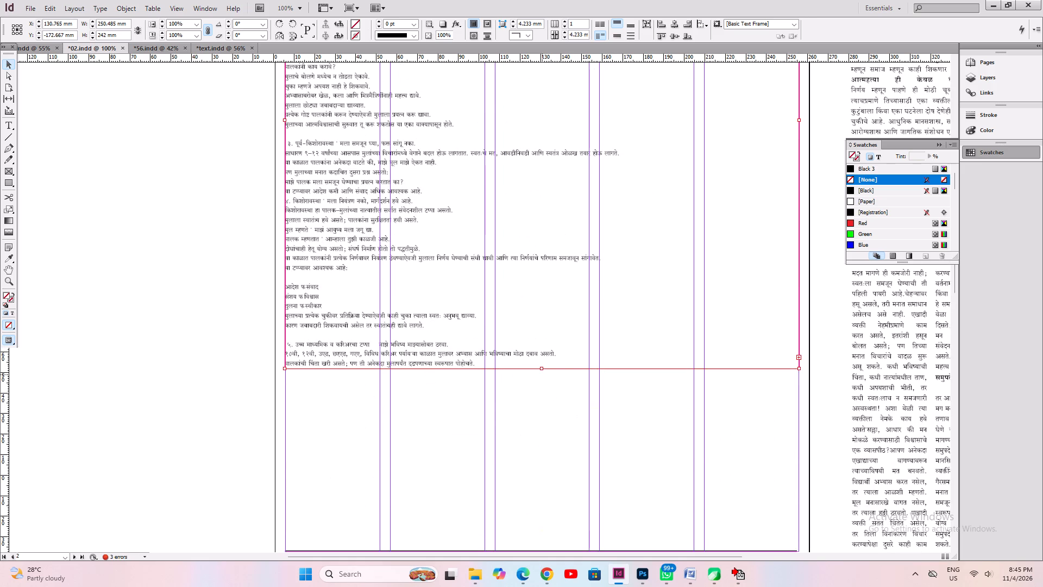
{"action": "left_click_drag", "start_coordinate": [542, 371], "coordinate": [544, 540]}
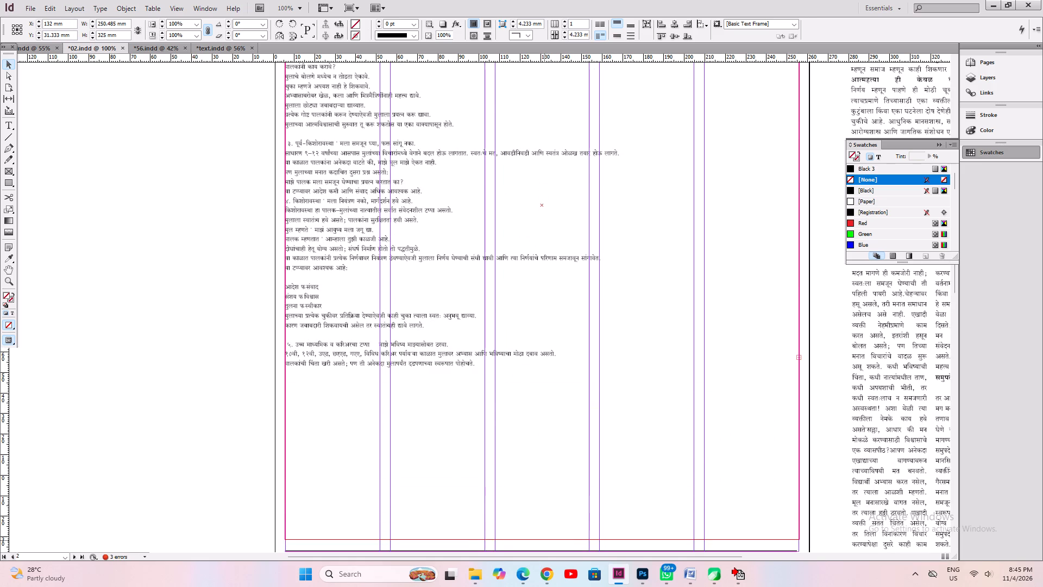
{"action": "left_click_drag", "start_coordinate": [544, 540], "coordinate": [544, 546]}
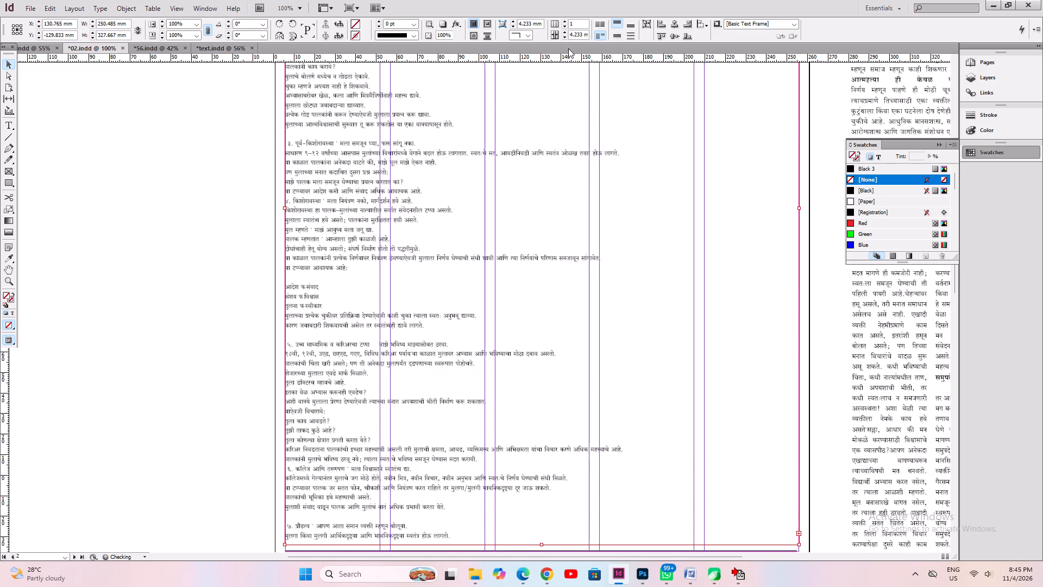
Divide the article frame into 4 columns and fit the frame to its content.
{"action": "left_click", "coordinate": [568, 21]}
{"action": "left_click", "coordinate": [568, 21]}
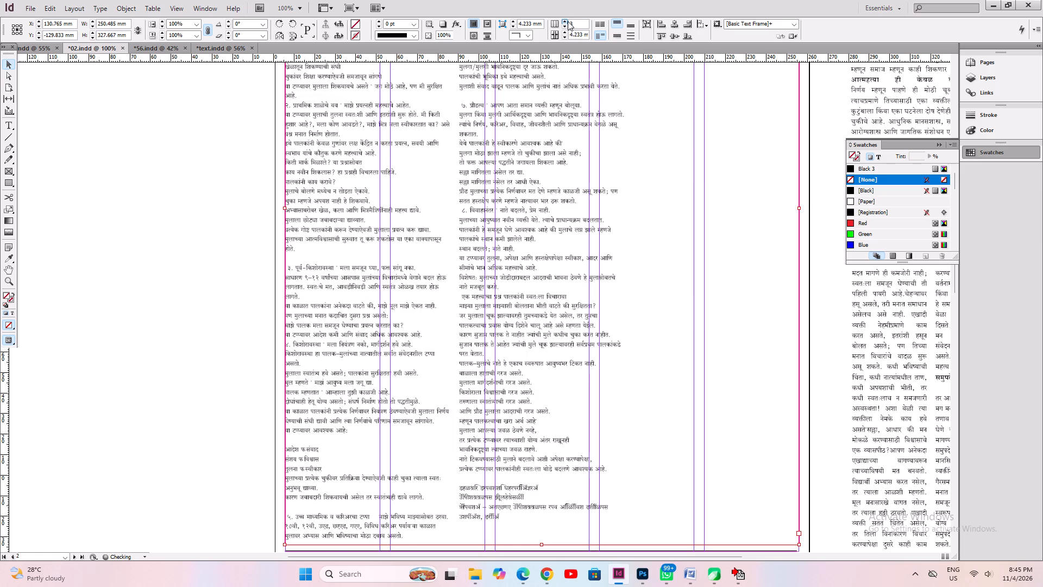
{"action": "left_click", "coordinate": [568, 21]}
{"action": "scroll", "coordinate": [505, 416], "scroll_direction": "down", "scroll_amount": 3}
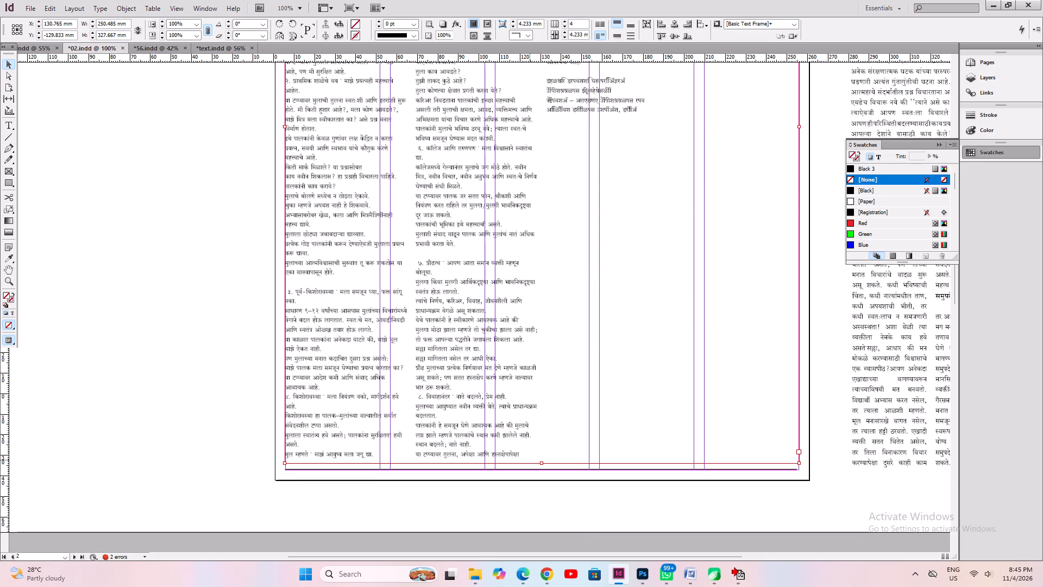
{"action": "key", "text": "ctrl+alt+c"}
Set all of the article's body text to 12 pt and fit the frame to its content again.
{"action": "key", "text": "ctrl+1"}
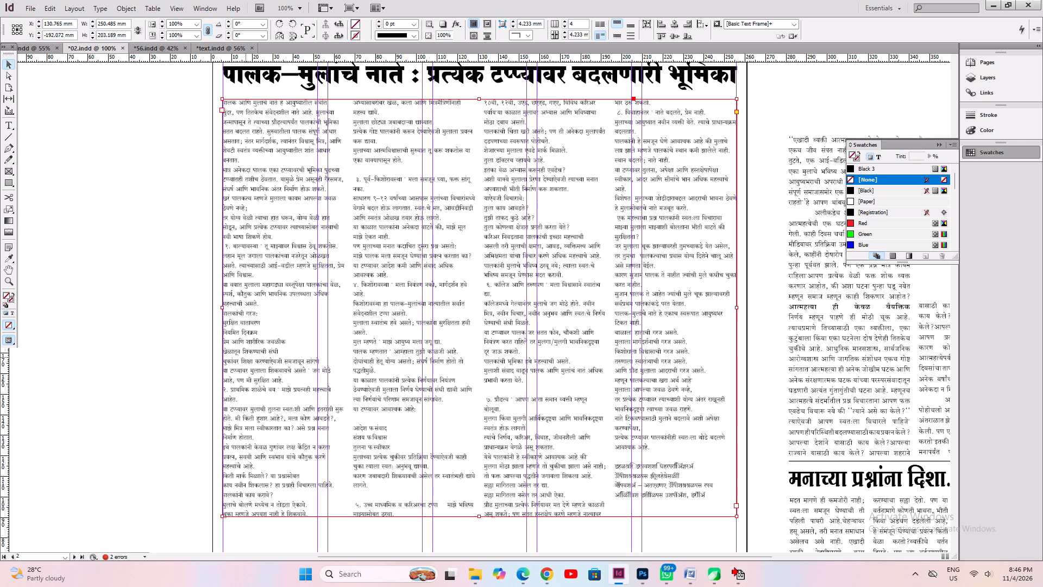
{"action": "key", "text": "ctrl+2"}
{"action": "key", "text": "space"}
{"action": "key", "text": "space"}
{"action": "key", "text": "space"}
{"action": "key", "text": "space"}
{"action": "key", "text": "space"}
{"action": "key", "text": "space"}
{"action": "key", "text": "space"}
{"action": "key", "text": "space"}
{"action": "key", "text": "space"}
{"action": "key", "text": "space"}
{"action": "key", "text": "space"}
{"action": "key", "text": "space"}
{"action": "key", "text": "space"}
{"action": "key", "text": "space"}
{"action": "key", "text": "space"}
{"action": "key", "text": "space"}
{"action": "key", "text": "space"}
{"action": "key", "text": "space"}
{"action": "key", "text": "space"}
{"action": "key", "text": "space"}
{"action": "left_click_drag", "start_coordinate": [217, 348], "coordinate": [485, 459]}
{"action": "left_click_drag", "start_coordinate": [327, 396], "coordinate": [316, 453]}
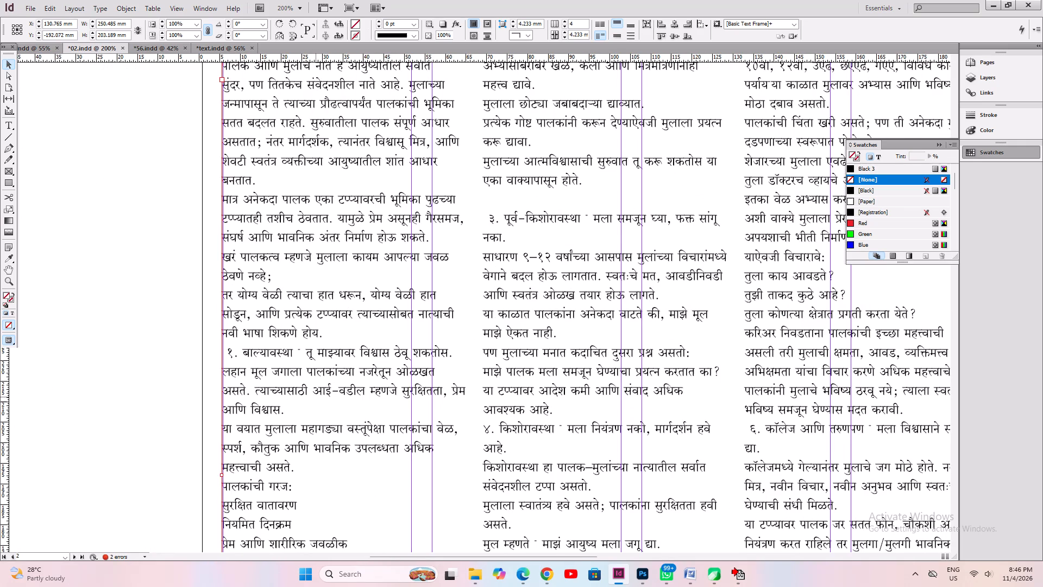
{"action": "left_click", "coordinate": [9, 122]}
{"action": "left_click", "coordinate": [319, 209]}
{"action": "key", "text": "ctrl+a"}
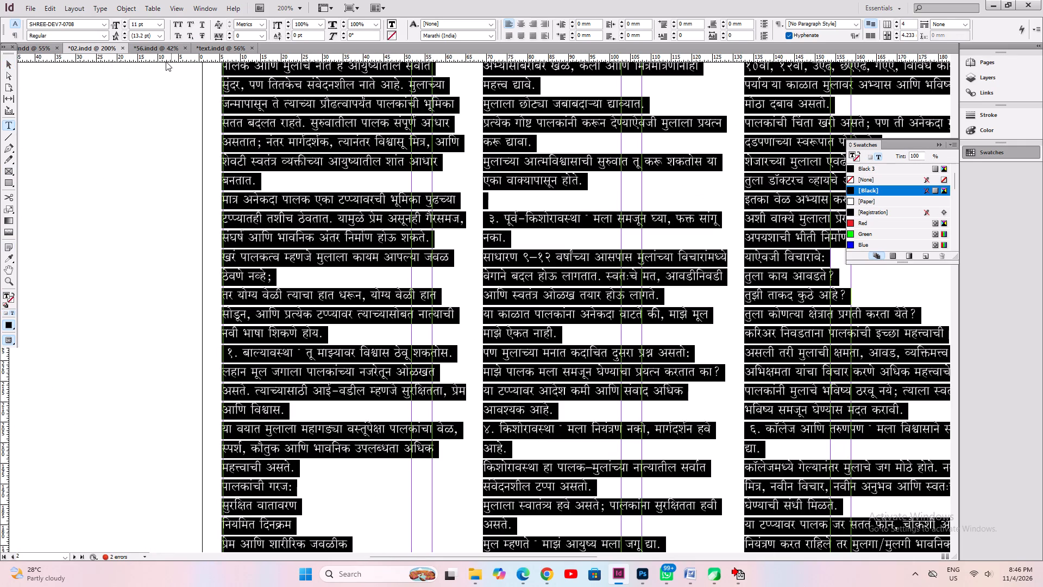
{"action": "left_click_drag", "start_coordinate": [149, 26], "coordinate": [0, 5]}
{"action": "type", "text": "12"}
{"action": "key", "text": "Return"}
{"action": "key", "text": "ctrl+alt+c"}
Justify all of the article's body text with the last line of each paragraph aligned left.
{"action": "key", "text": "ctrl+1"}
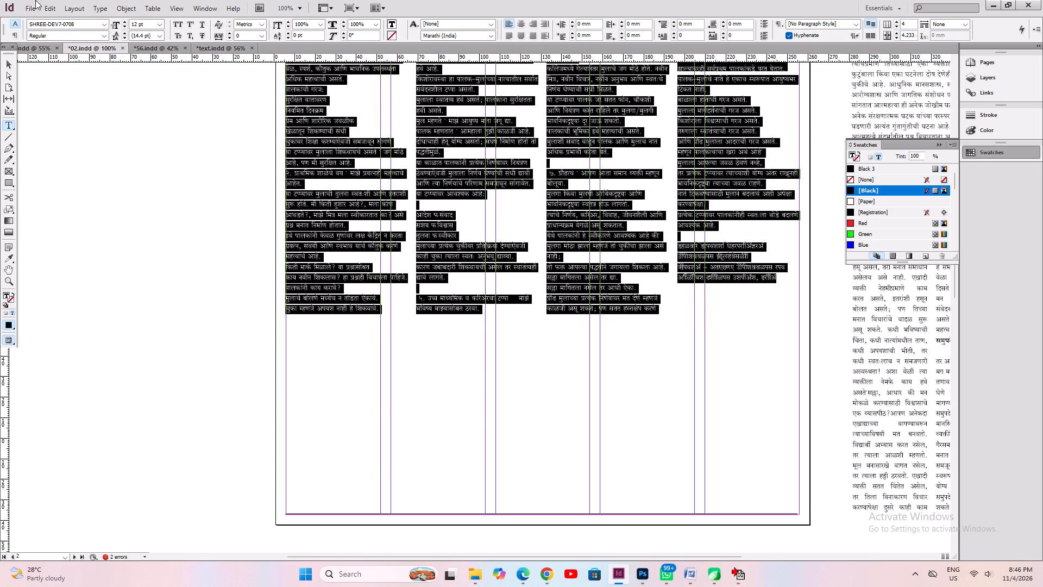
{"action": "left_click_drag", "start_coordinate": [542, 245], "coordinate": [537, 453], "text": "alt"}
{"action": "left_click_drag", "start_coordinate": [472, 218], "coordinate": [479, 407], "text": "alt"}
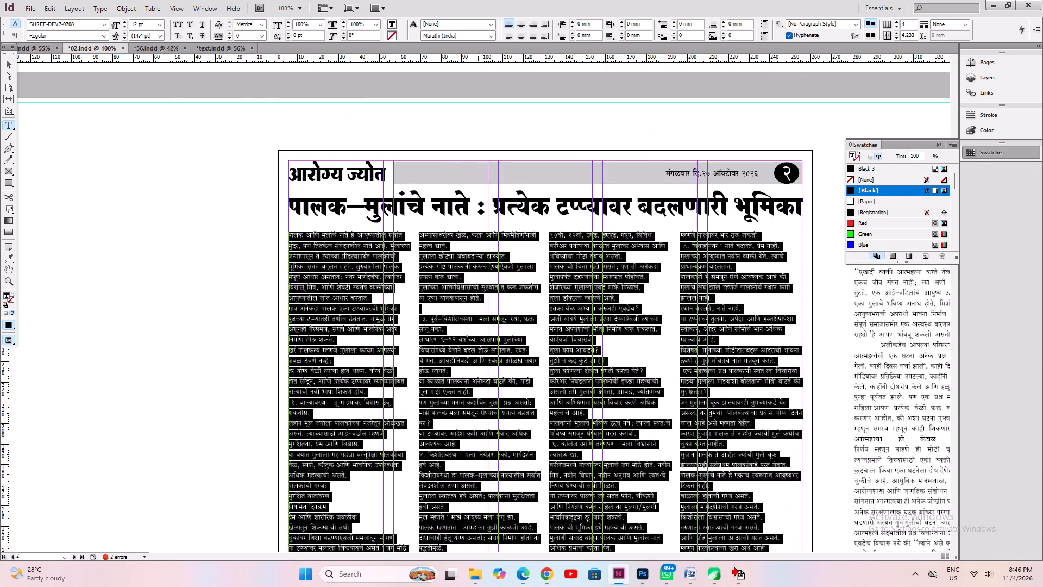
{"action": "left_click_drag", "start_coordinate": [444, 348], "coordinate": [486, 218], "text": "alt"}
{"action": "left_click", "coordinate": [424, 177]}
{"action": "left_click", "coordinate": [400, 125]}
{"action": "left_click", "coordinate": [382, 115]}
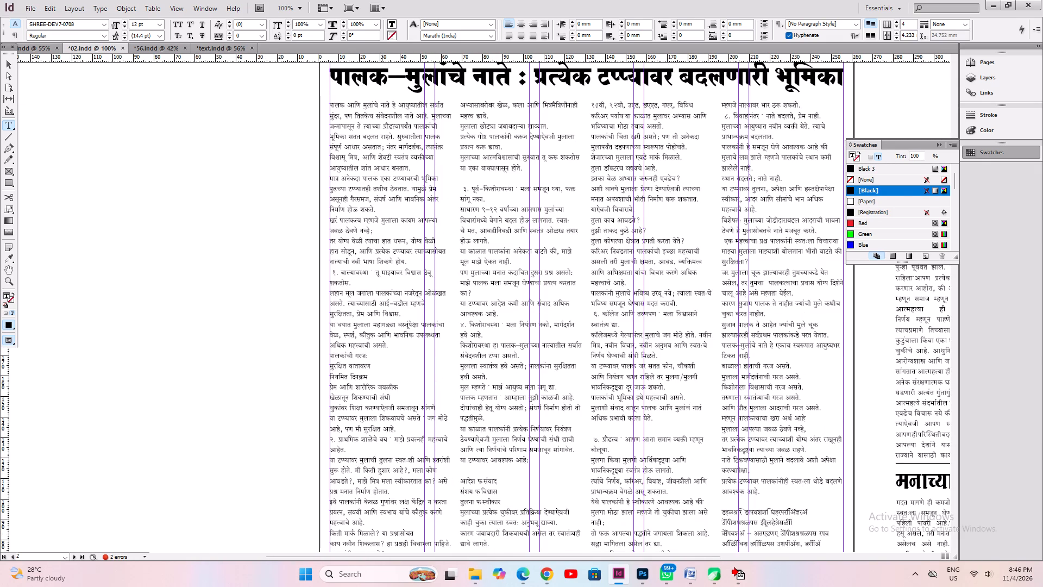
{"action": "key", "text": "ctrl+a"}
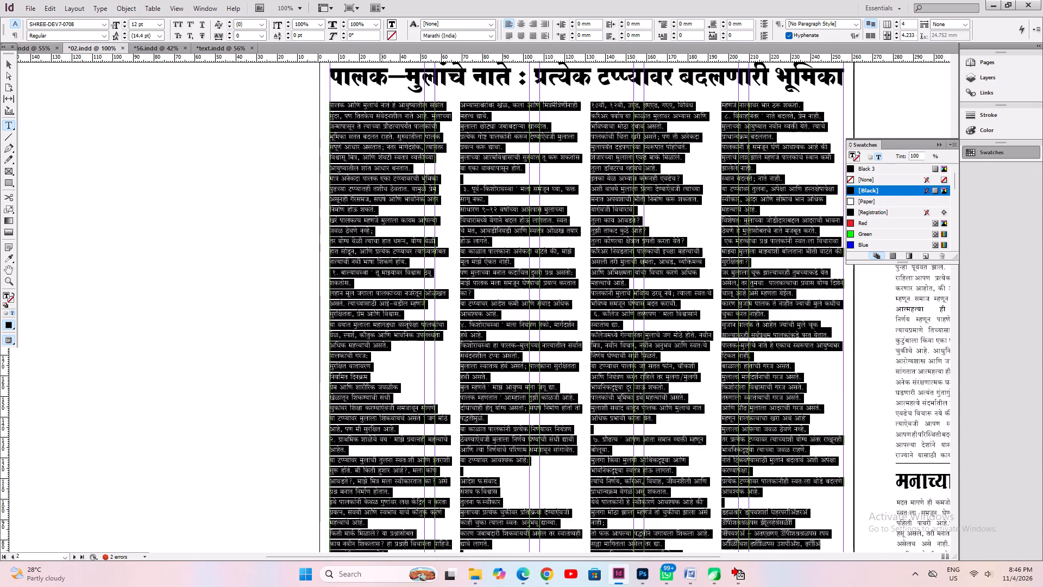
{"action": "key", "text": "ctrl+shift+j"}
{"action": "left_click", "coordinate": [372, 163]}
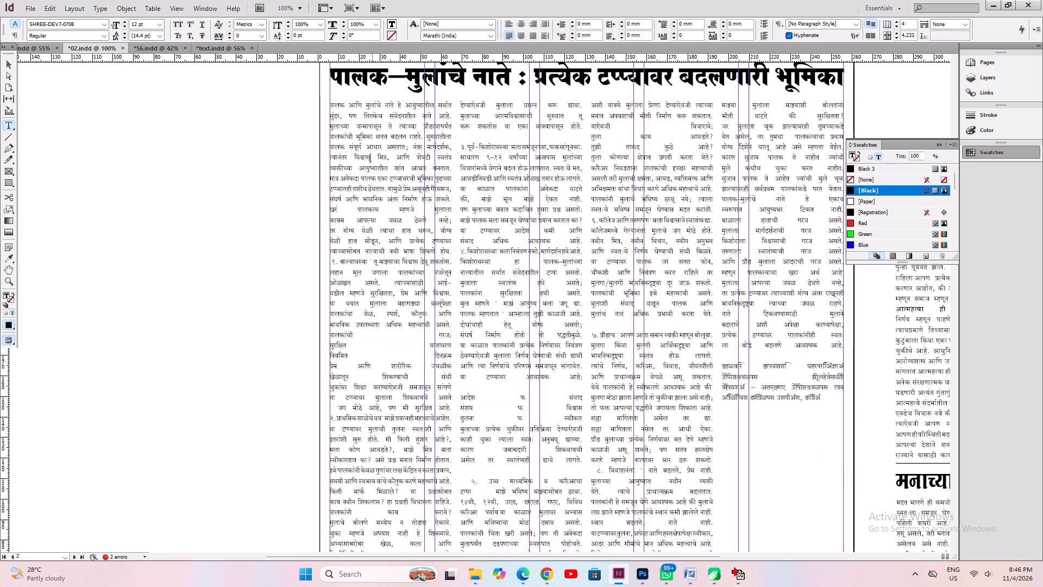
Indent the article's opening line with a tab before its first word, पालक.
{"action": "left_click", "coordinate": [381, 108]}
{"action": "key", "text": "ctrl+2"}
{"action": "key", "text": "Left"}
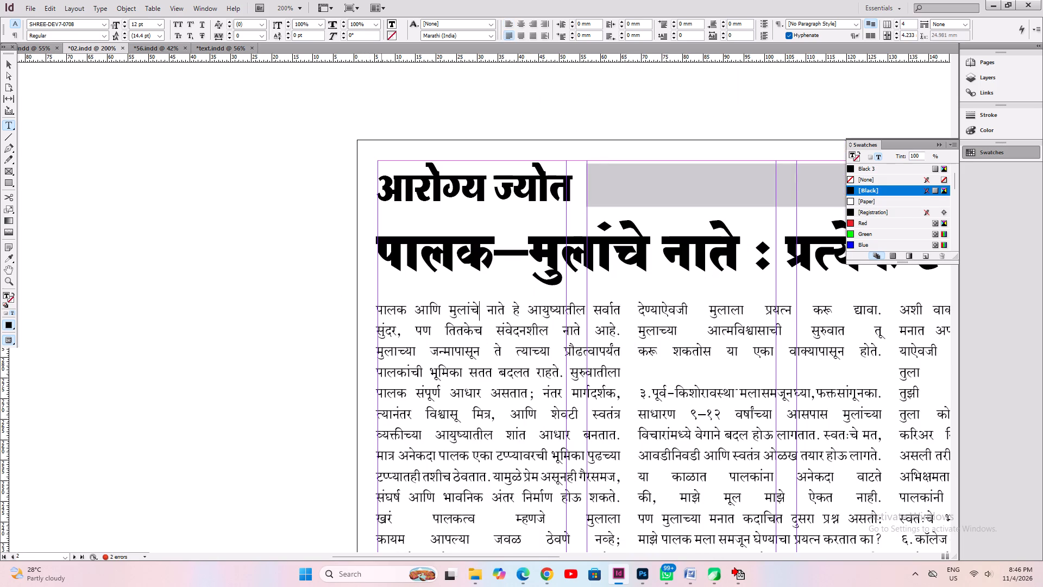
{"action": "key", "text": "Home"}
{"action": "key", "text": "Tab"}
Insert a paragraph break after the first-column line "पालकांची गरज:".
{"action": "key", "text": "Down"}
{"action": "key", "text": "Down"}
{"action": "key", "text": "Down"}
{"action": "key", "text": "Down"}
{"action": "key", "text": "Down"}
{"action": "key", "text": "Down"}
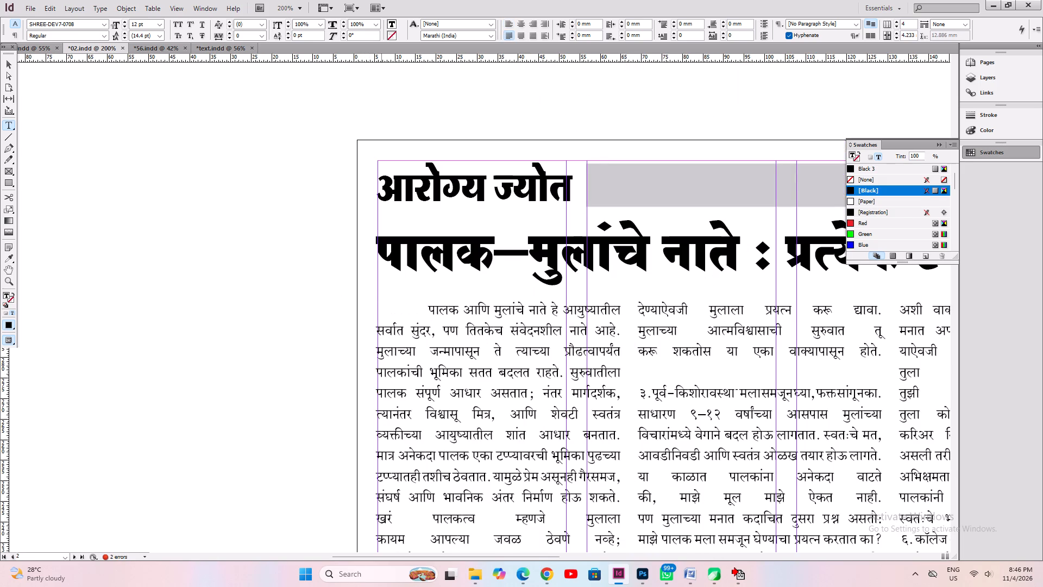
{"action": "key", "text": "Down"}
{"action": "key", "text": "Down"}
{"action": "key", "text": "Down"}
{"action": "key", "text": "Down"}
{"action": "key", "text": "Down"}
{"action": "key", "text": "Down"}
{"action": "key", "text": "Down"}
{"action": "key", "text": "Down"}
{"action": "key", "text": "Down"}
{"action": "key", "text": "Down"}
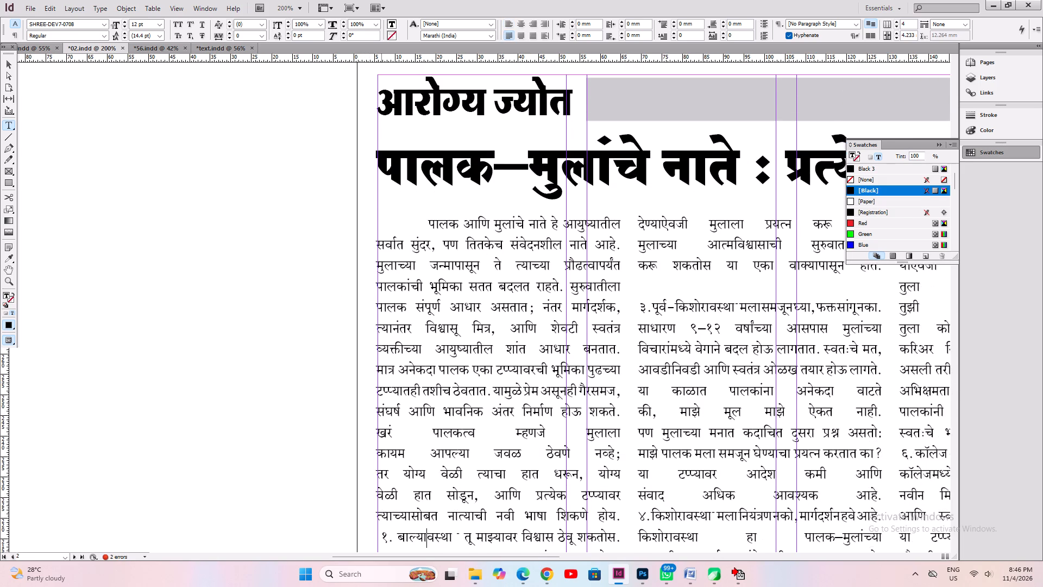
{"action": "key", "text": "Down"}
{"action": "key", "text": "Down"}
{"action": "key", "text": "Down"}
{"action": "key", "text": "Down"}
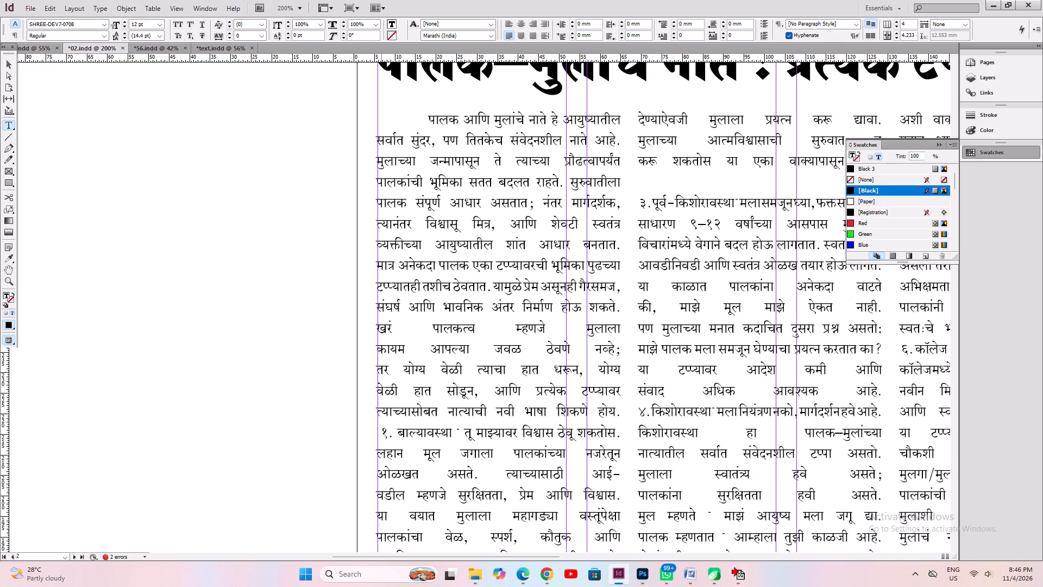
{"action": "key", "text": "Down"}
{"action": "key", "text": "Down"}
{"action": "key", "text": "Down"}
{"action": "key", "text": "Up"}
{"action": "key", "text": "End"}
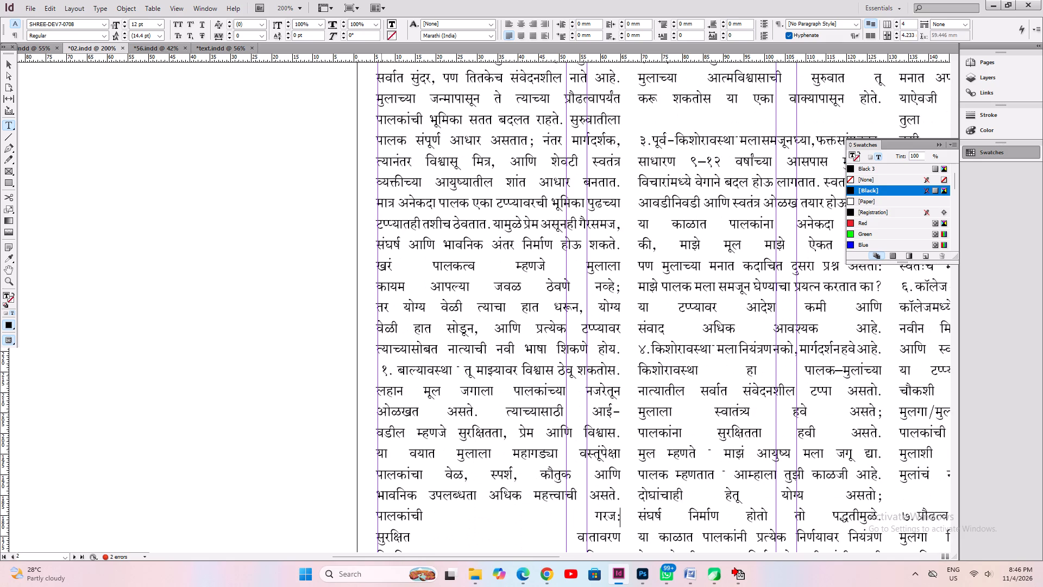
{"action": "key", "text": "Return"}
Make "पालकांची गरज:" stand out as a subheading by switching it to the next, bolder font.
{"action": "key", "text": "Up"}
{"action": "key", "text": "shift+Down"}
{"action": "key", "text": "ctrl+t"}
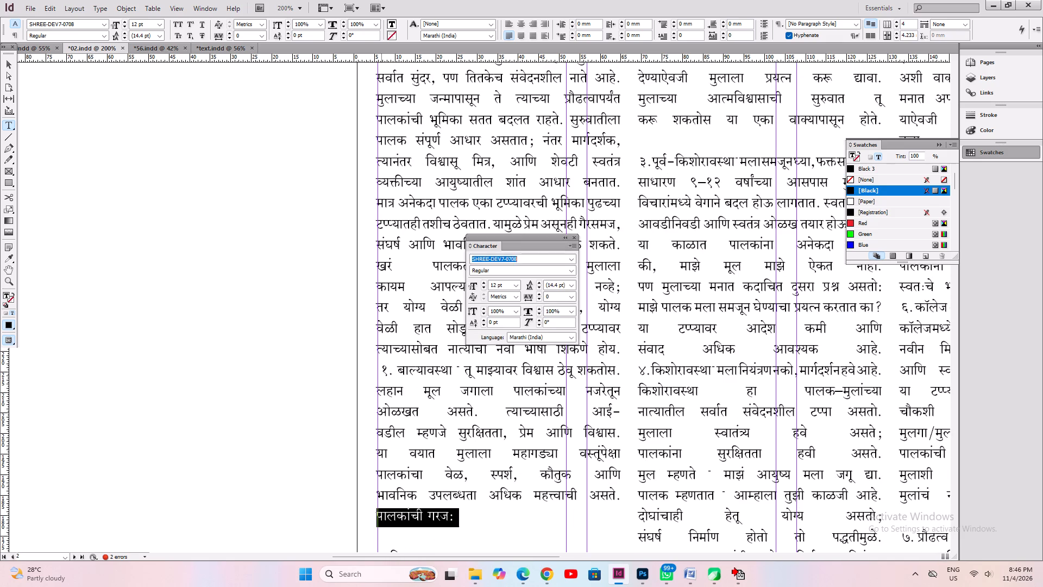
{"action": "key", "text": "Down"}
{"action": "key", "text": "ctrl+t"}
Remove the blank line below the subheading "पालकांची गरज:".
{"action": "key", "text": "ctrl+Down"}
{"action": "key", "text": "Down"}
{"action": "key", "text": "Up"}
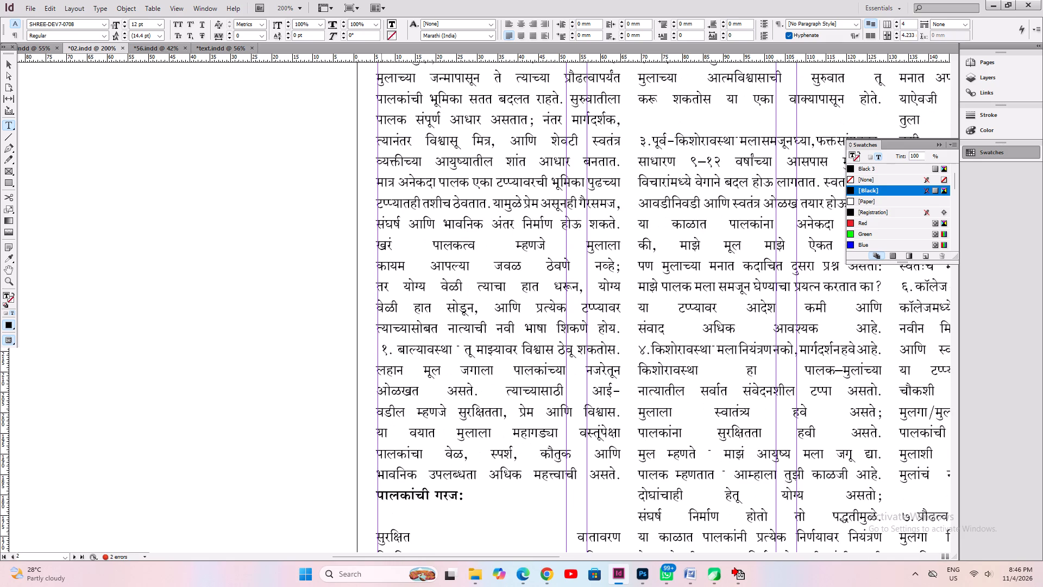
{"action": "key", "text": "BackSpace"}
{"action": "key", "text": "Down"}
{"action": "key", "text": "ctrl+z"}
{"action": "key", "text": "Down"}
{"action": "key", "text": "Up"}
{"action": "key", "text": "Delete"}
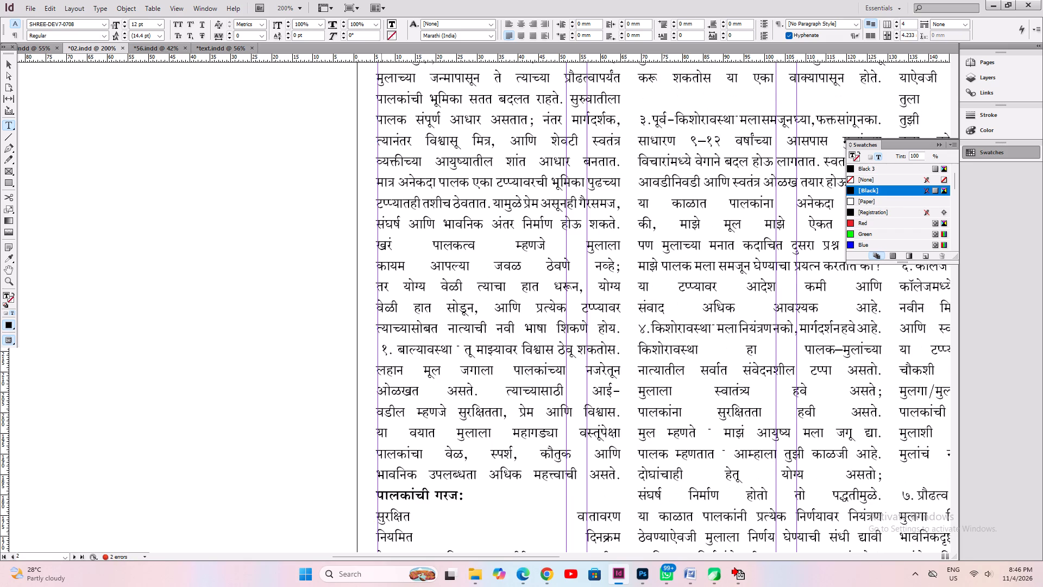
Make "सुरक्षित वातावरण" its own left-aligned paragraph below the subheading, with no blank line after it.
{"action": "key", "text": "Down"}
{"action": "key", "text": "Down"}
{"action": "key", "text": "Down"}
{"action": "key", "text": "Down"}
{"action": "key", "text": "Down"}
{"action": "key", "text": "Down"}
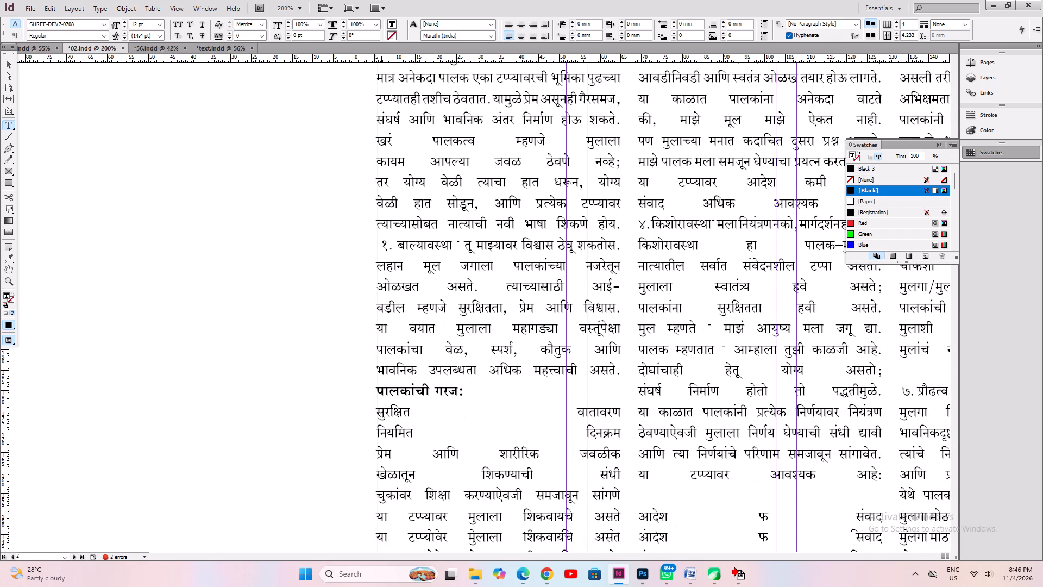
{"action": "key", "text": "Down"}
{"action": "key", "text": "Up"}
{"action": "key", "text": "Up"}
{"action": "key", "text": "Up"}
{"action": "key", "text": "Up"}
{"action": "key", "text": "Up"}
{"action": "key", "text": "Up"}
{"action": "key", "text": "Up"}
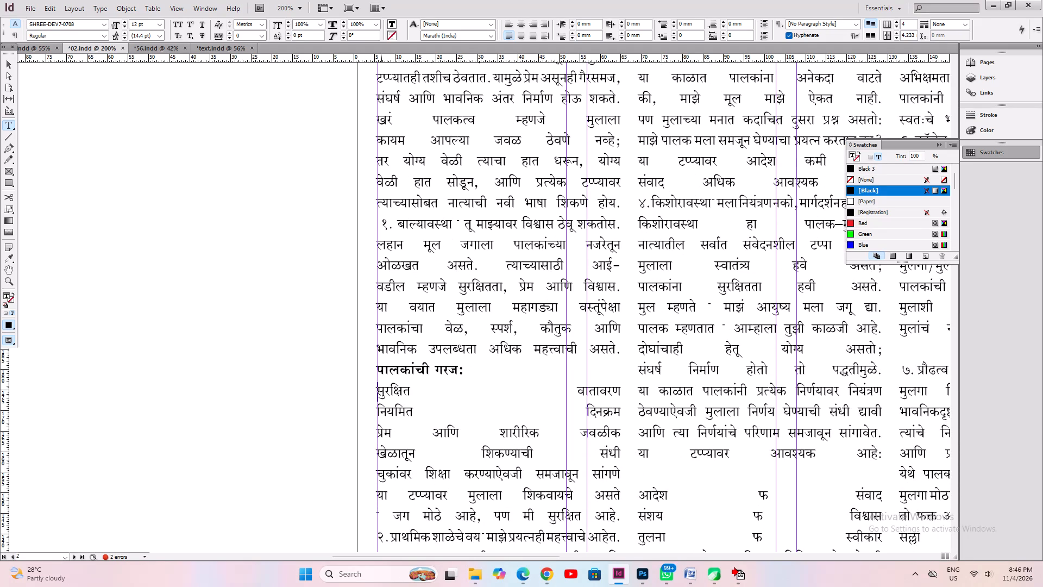
{"action": "key", "text": "End"}
{"action": "key", "text": "Return"}
{"action": "key", "text": "Down"}
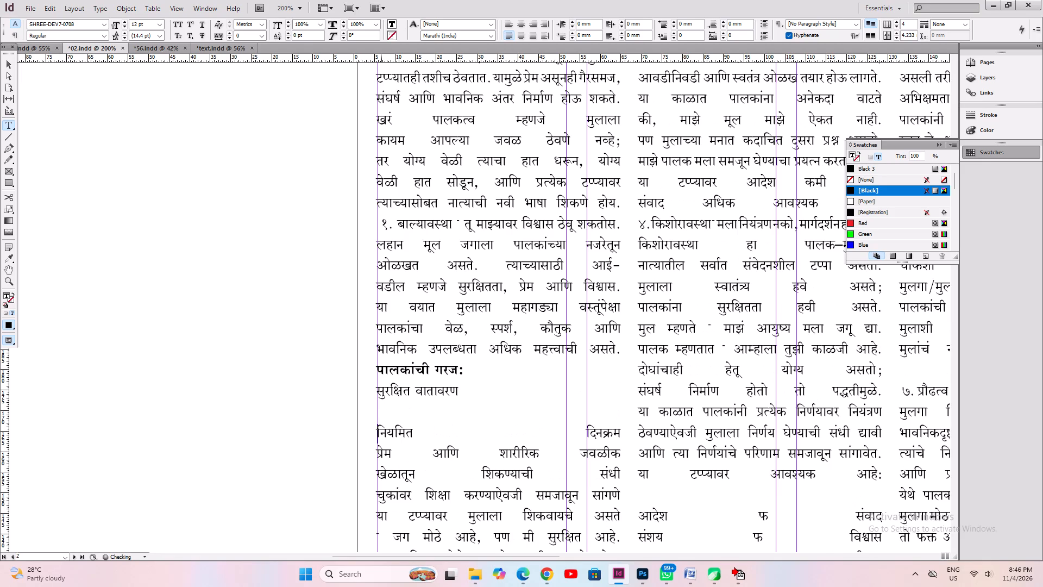
{"action": "key", "text": "BackSpace"}
Make "नियमित दिनक्रम" its own left-aligned paragraph, with no blank line after it.
{"action": "key", "text": "End"}
{"action": "key", "text": "Return"}
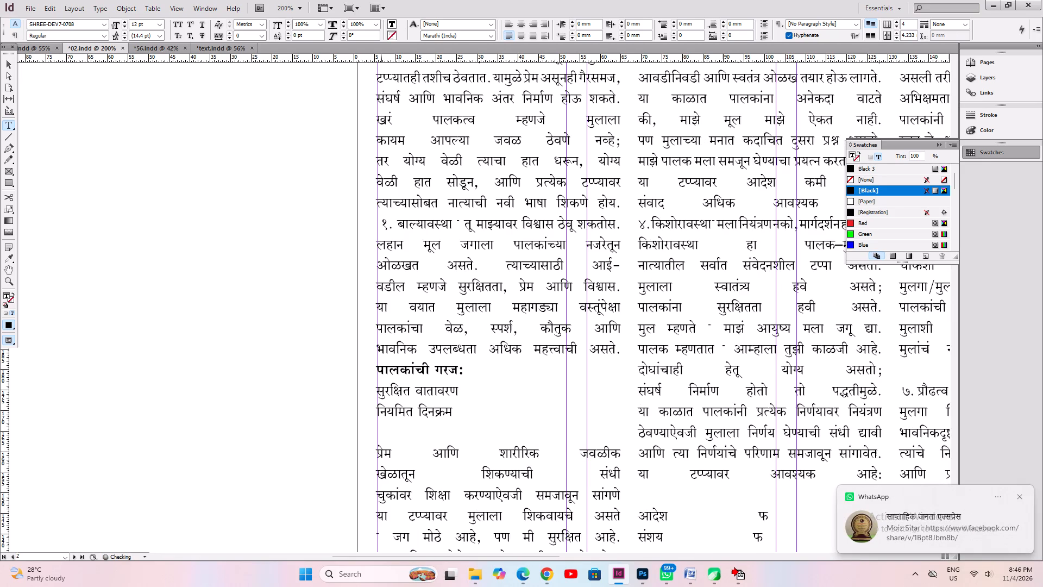
{"action": "key", "text": "Down"}
{"action": "key", "text": "BackSpace"}
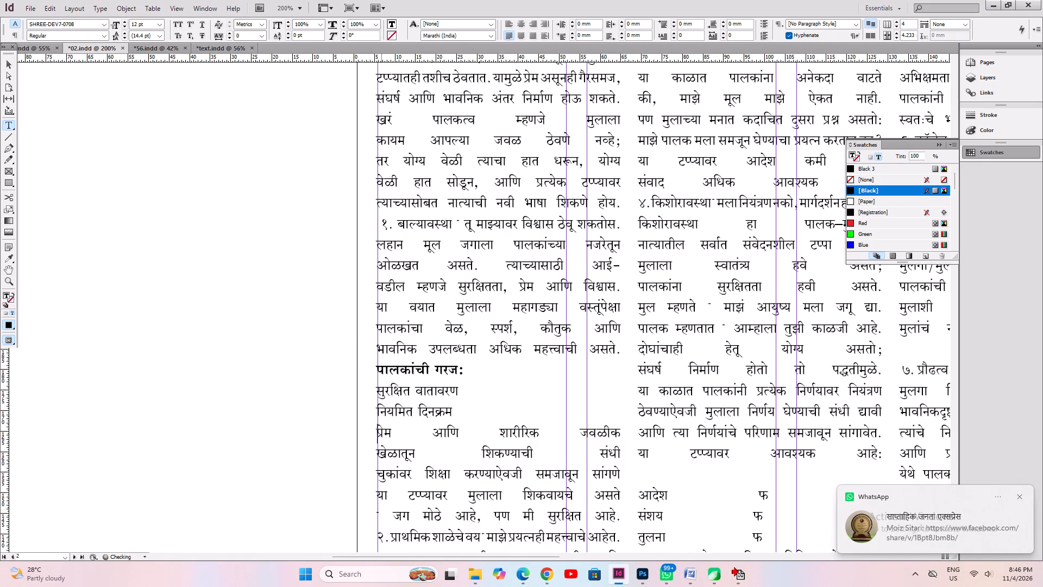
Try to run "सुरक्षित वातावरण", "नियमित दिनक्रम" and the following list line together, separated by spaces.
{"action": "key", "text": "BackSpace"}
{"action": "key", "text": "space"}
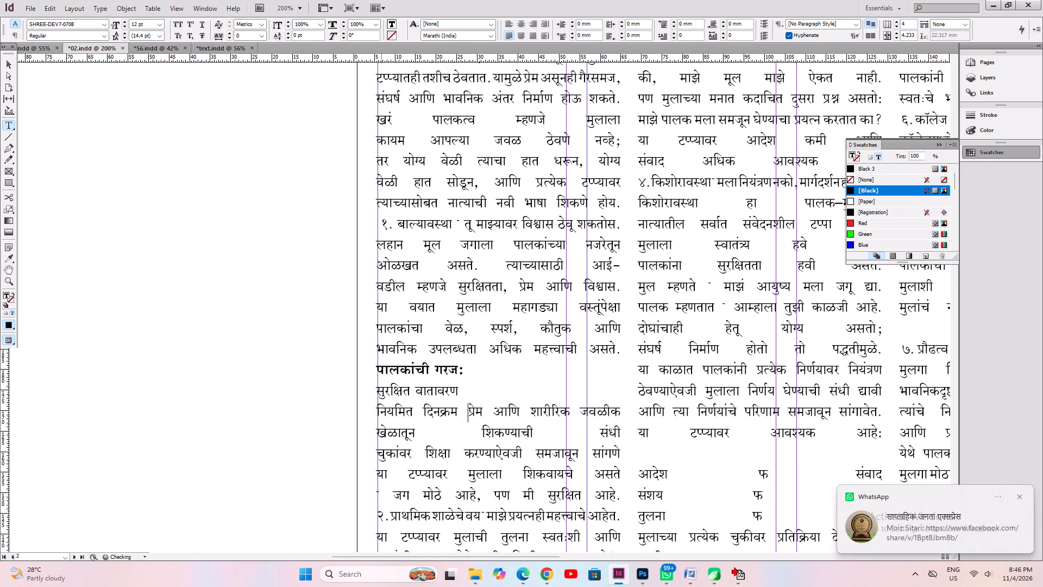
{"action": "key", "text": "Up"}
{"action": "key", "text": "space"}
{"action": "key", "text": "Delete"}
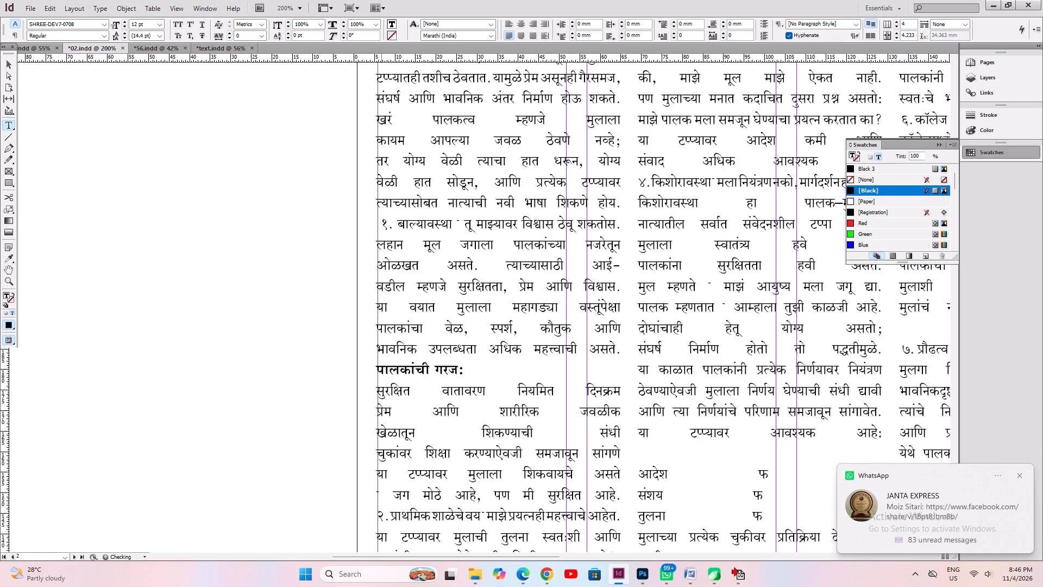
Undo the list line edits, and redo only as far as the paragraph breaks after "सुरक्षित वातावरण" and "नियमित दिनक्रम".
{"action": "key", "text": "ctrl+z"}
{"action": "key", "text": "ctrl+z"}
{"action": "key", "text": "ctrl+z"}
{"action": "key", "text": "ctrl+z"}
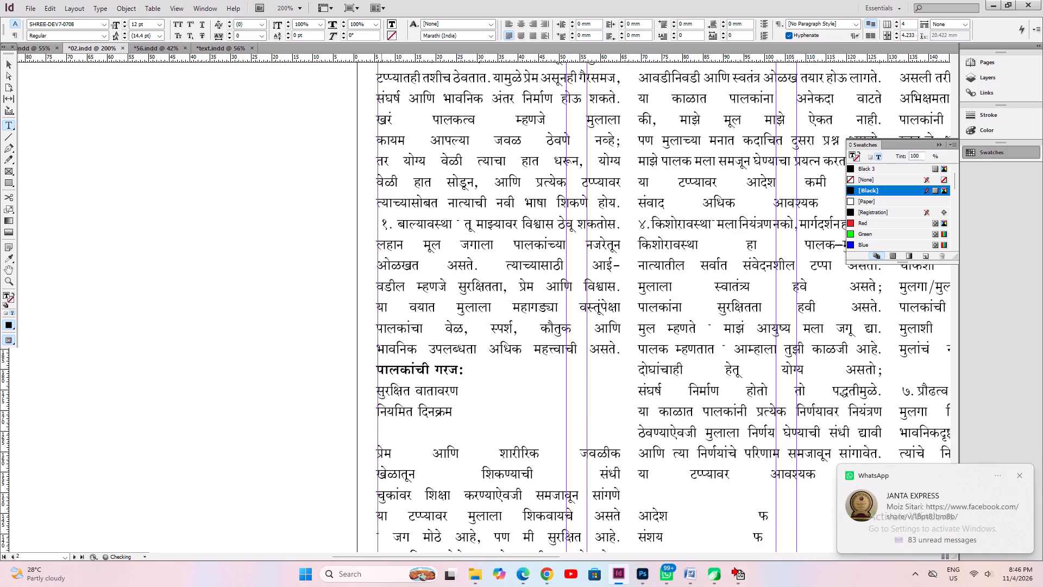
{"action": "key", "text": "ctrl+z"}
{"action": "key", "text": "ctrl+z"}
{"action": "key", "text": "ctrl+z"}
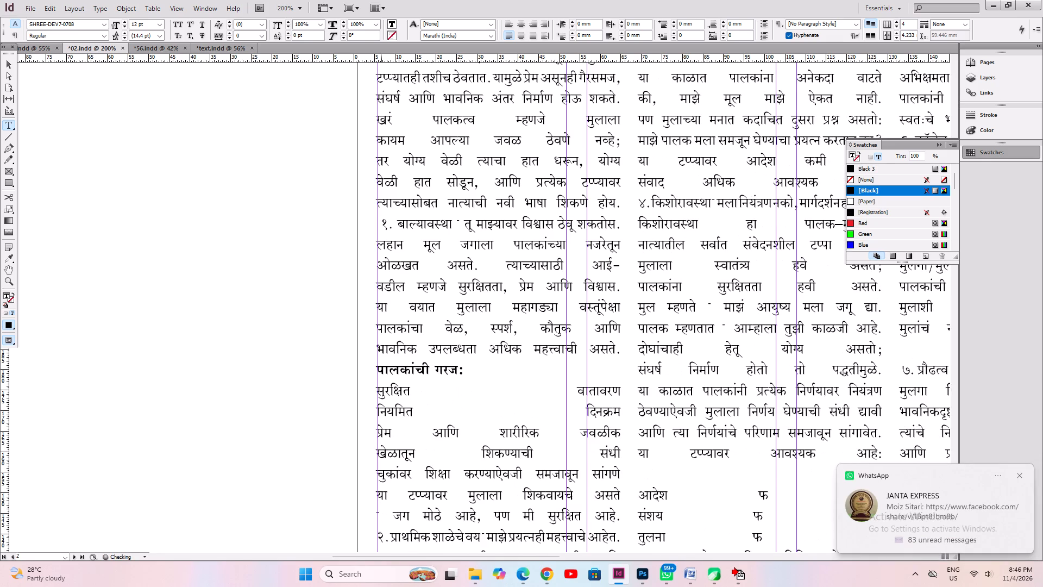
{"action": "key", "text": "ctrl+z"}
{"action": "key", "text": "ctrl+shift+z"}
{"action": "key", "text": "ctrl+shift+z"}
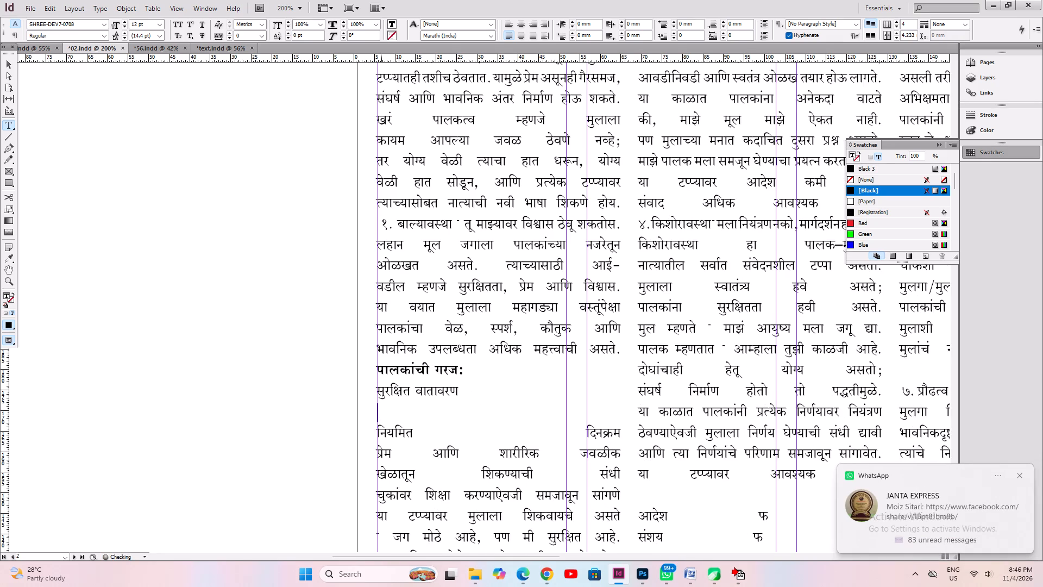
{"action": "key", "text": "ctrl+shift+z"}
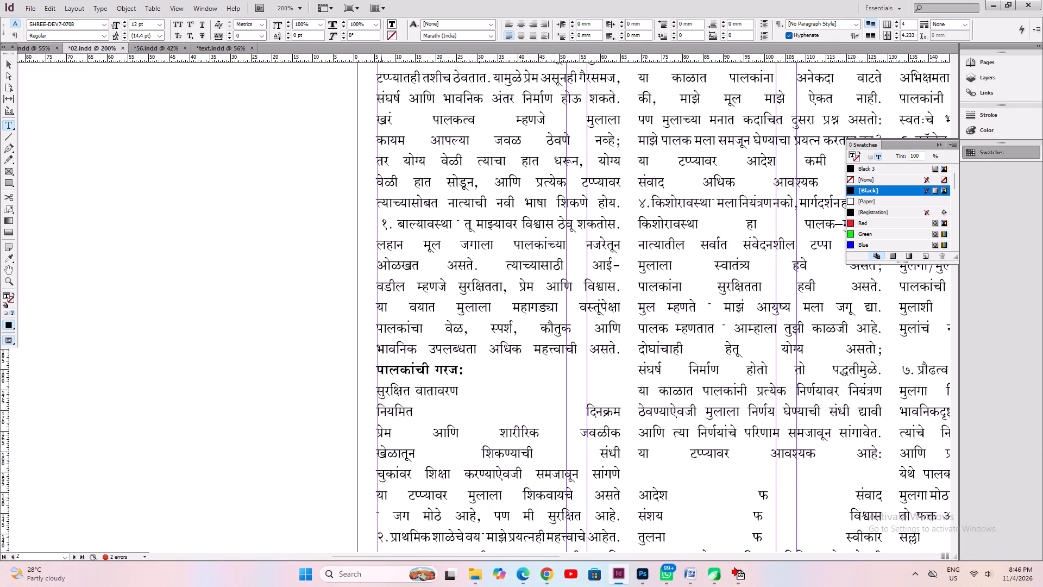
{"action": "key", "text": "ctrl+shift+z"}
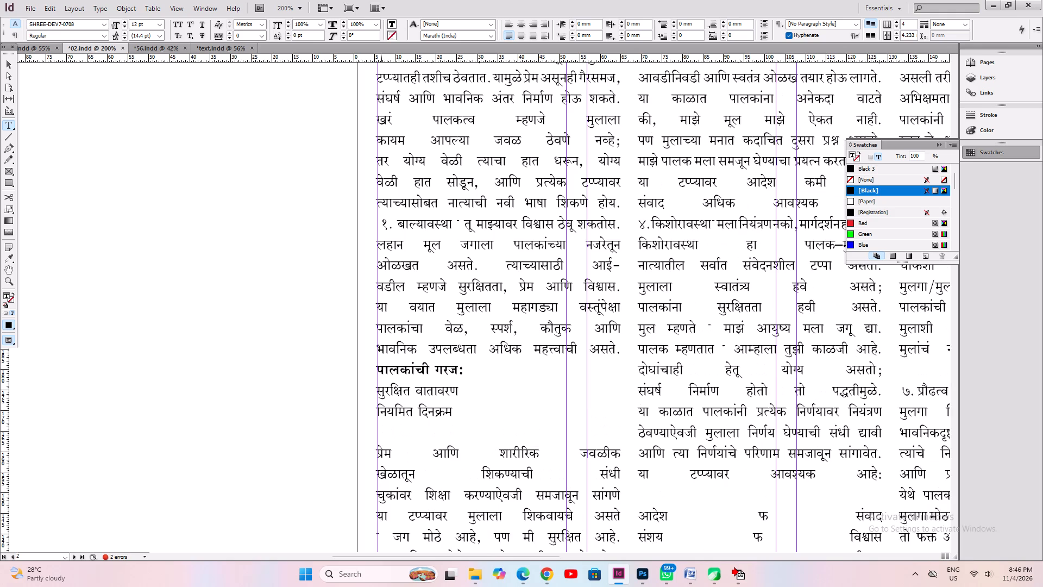
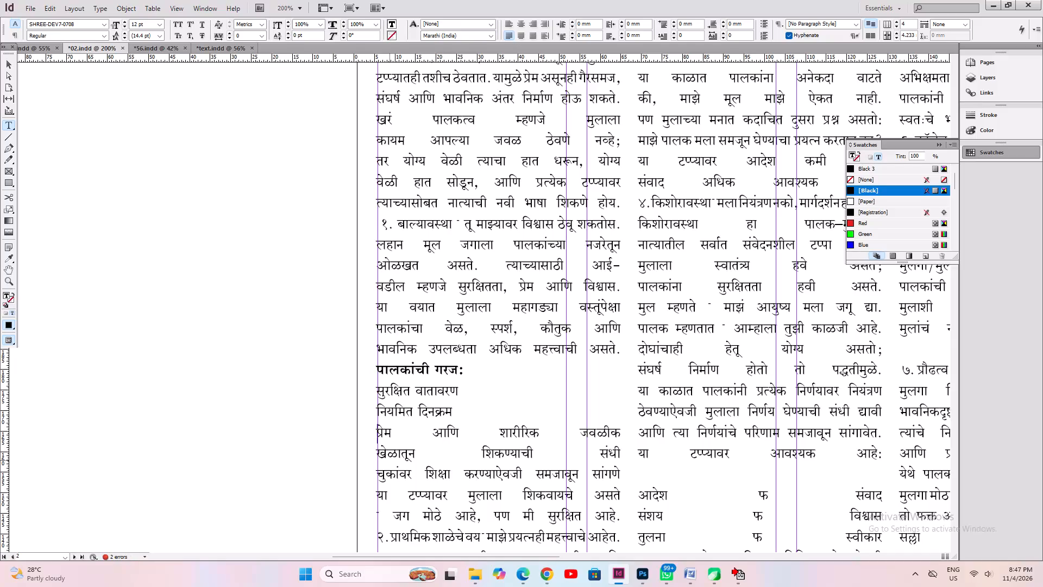
Make "प्रेम आणि शारीरिक जवळीक" its own left-aligned paragraph, with no blank line after it.
{"action": "key", "text": "Right"}
{"action": "key", "text": "End"}
{"action": "key", "text": "Return"}
{"action": "key", "text": "Down"}
{"action": "key", "text": "BackSpace"}
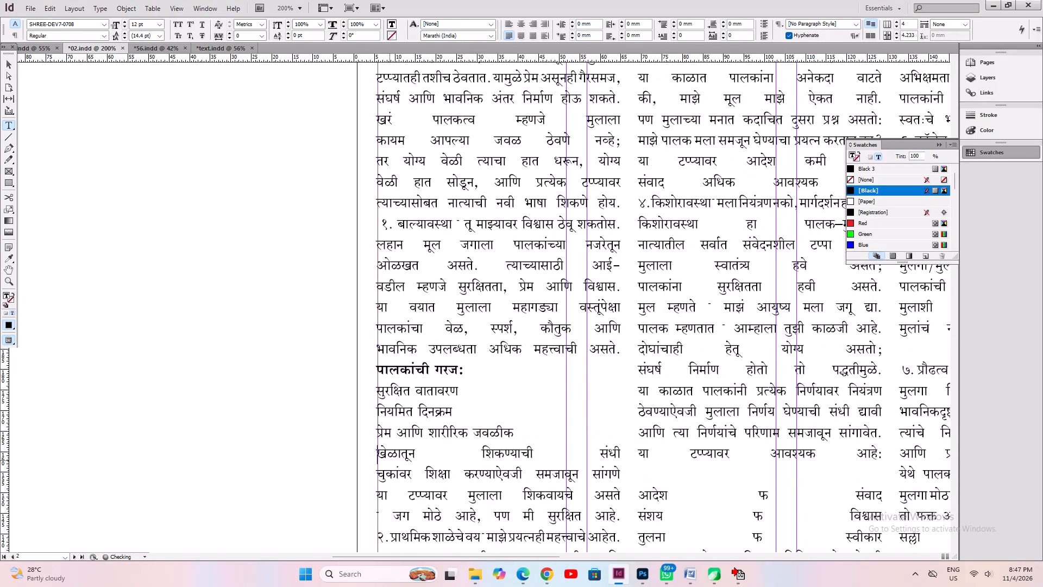
Make "खेळातून शिकण्याची संधी" its own left-aligned paragraph, with no blank line after it.
{"action": "key", "text": "Right"}
{"action": "key", "text": "End"}
{"action": "key", "text": "Return"}
{"action": "key", "text": "Down"}
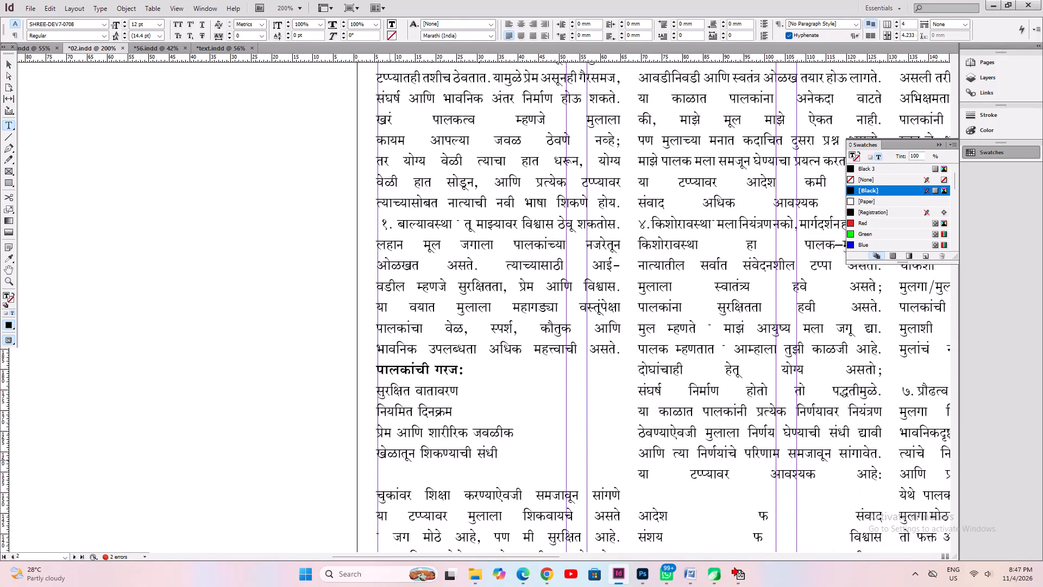
{"action": "key", "text": "Up"}
{"action": "key", "text": "BackSpace"}
Indent the line starting "चुकांवर शिक्षा" with a tab.
{"action": "key", "text": "Tab"}
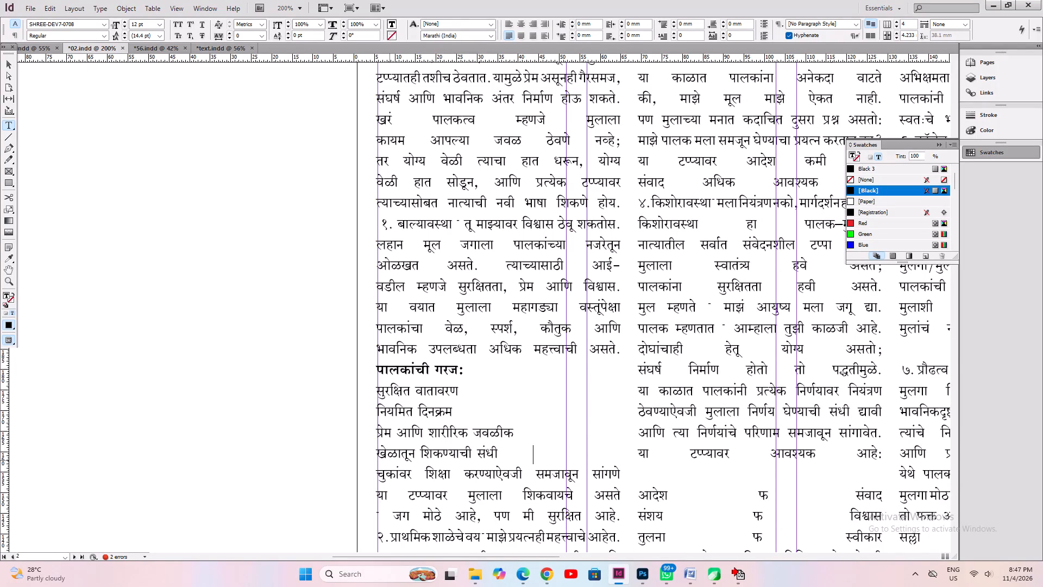
{"action": "key", "text": "Right"}
{"action": "key", "text": "Tab"}
Make "पालकांनी काय करावे?" in the first column its own left-aligned paragraph.
{"action": "key", "text": "Down"}
{"action": "key", "text": "Down"}
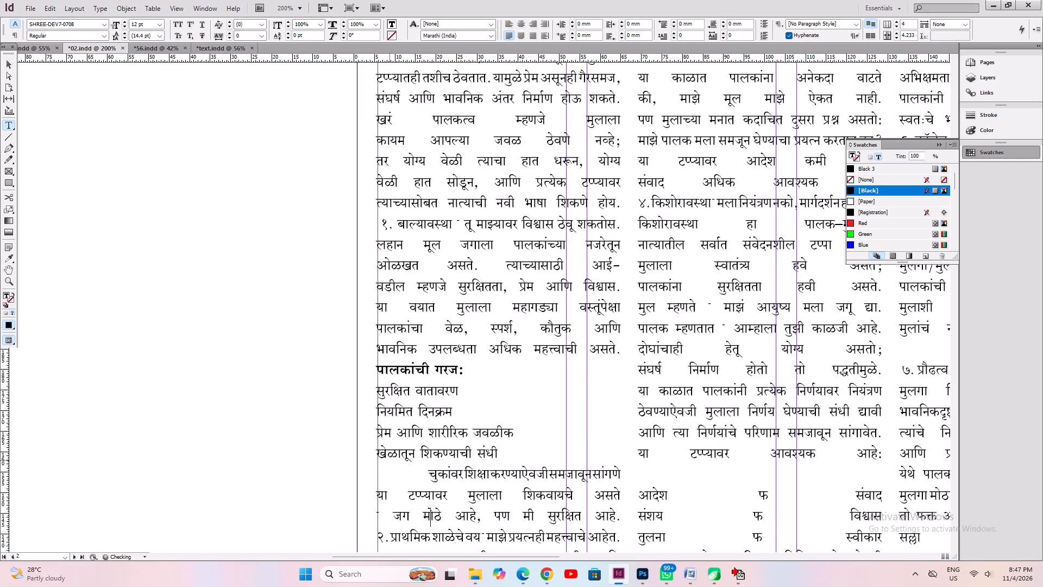
{"action": "key", "text": "Down"}
{"action": "key", "text": "Down"}
{"action": "key", "text": "Down"}
{"action": "key", "text": "Down"}
{"action": "key", "text": "Down"}
{"action": "key", "text": "Down"}
{"action": "key", "text": "Down"}
{"action": "key", "text": "Down"}
{"action": "key", "text": "Down"}
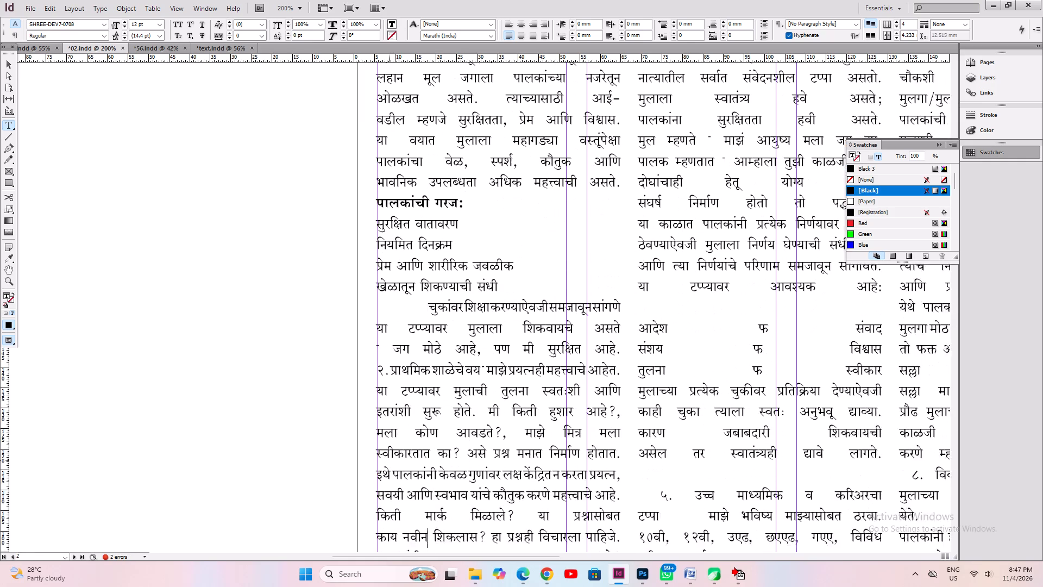
{"action": "key", "text": "Down"}
{"action": "key", "text": "Up"}
{"action": "key", "text": "Up"}
{"action": "key", "text": "Down"}
{"action": "key", "text": "Down"}
{"action": "key", "text": "Up"}
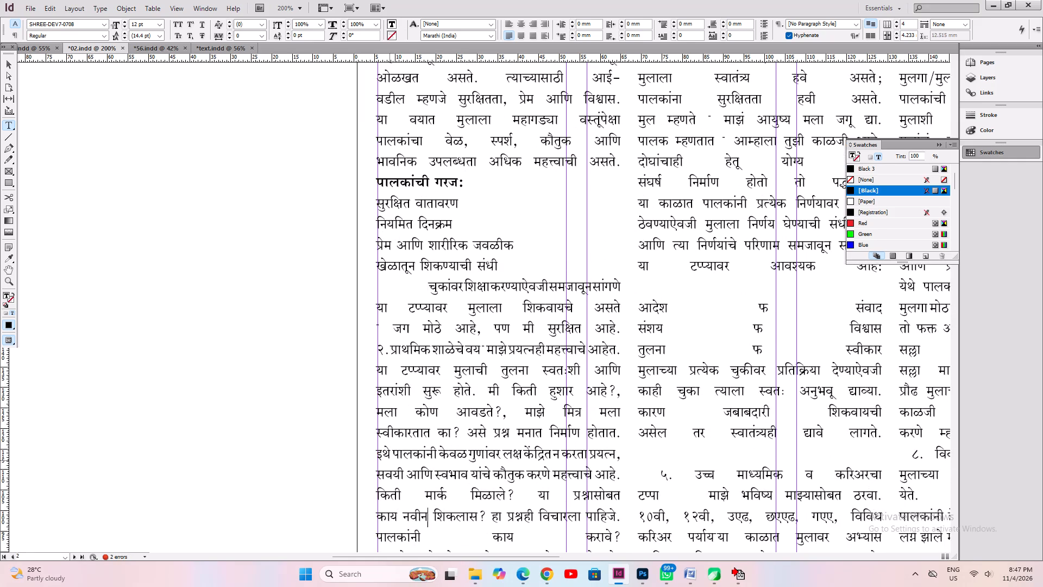
{"action": "key", "text": "Down"}
{"action": "key", "text": "End"}
{"action": "key", "text": "Return"}
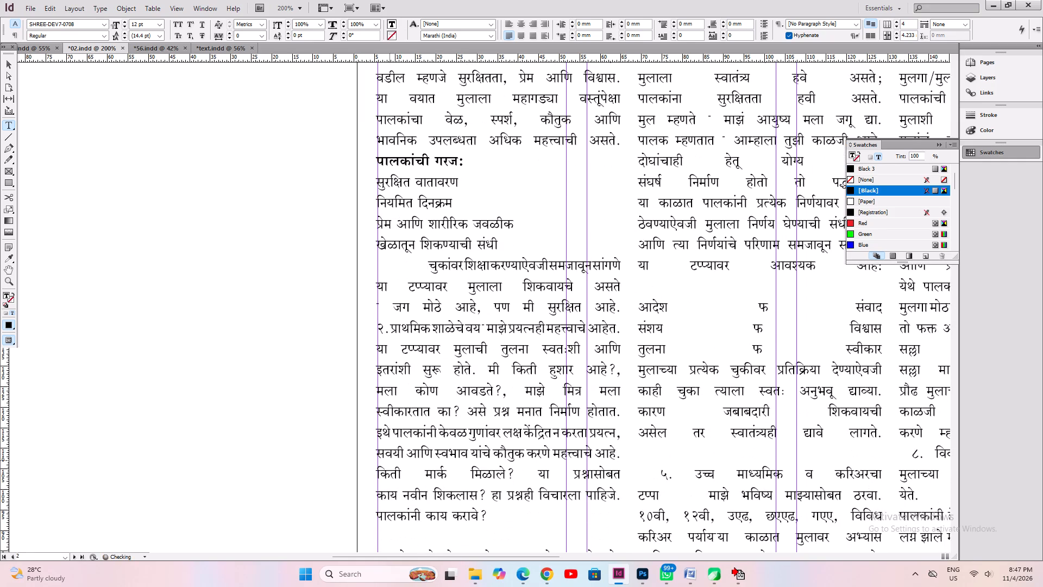
Set the "पालकांनी काय करावे?" subheading in the bold SHREE-DEV7-0709 font.
{"action": "key", "text": "Up"}
{"action": "key", "text": "shift+Down"}
{"action": "key", "text": "ctrl+t"}
{"action": "key", "text": "Down"}
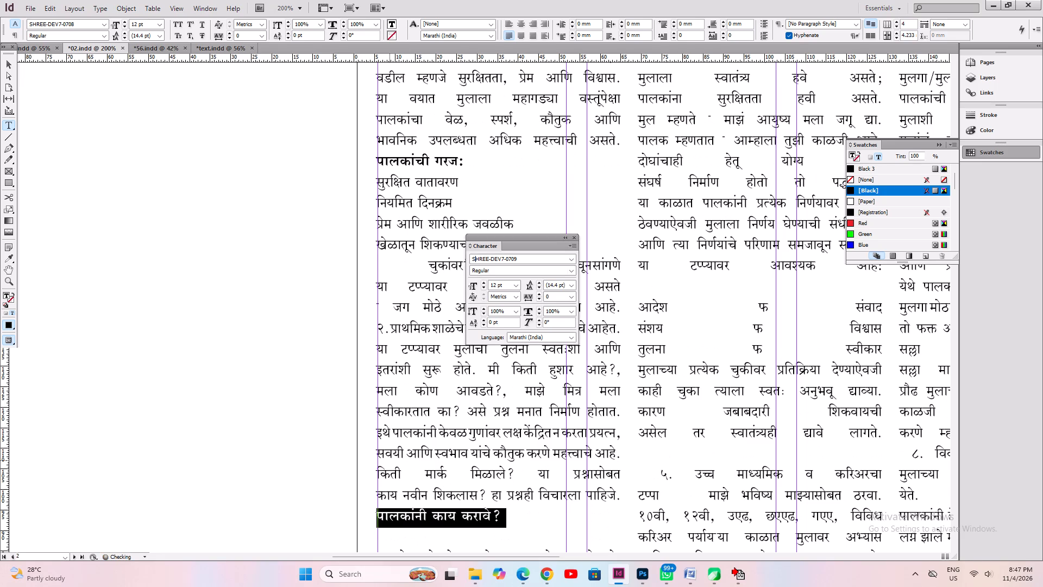
{"action": "key", "text": "ctrl+Down"}
{"action": "key", "text": "ctrl+t"}
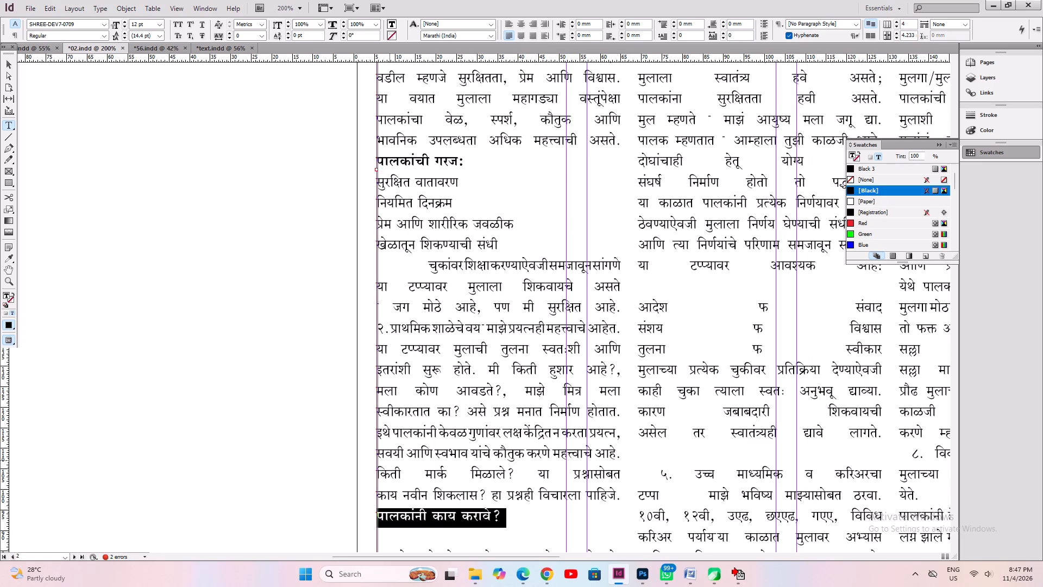
Remove the blank line below the subheading and indent the line starting "मुलाचे बोलणे" with a tab.
{"action": "key", "text": "Down"}
{"action": "key", "text": "Down"}
{"action": "key", "text": "BackSpace"}
{"action": "key", "text": "Tab"}
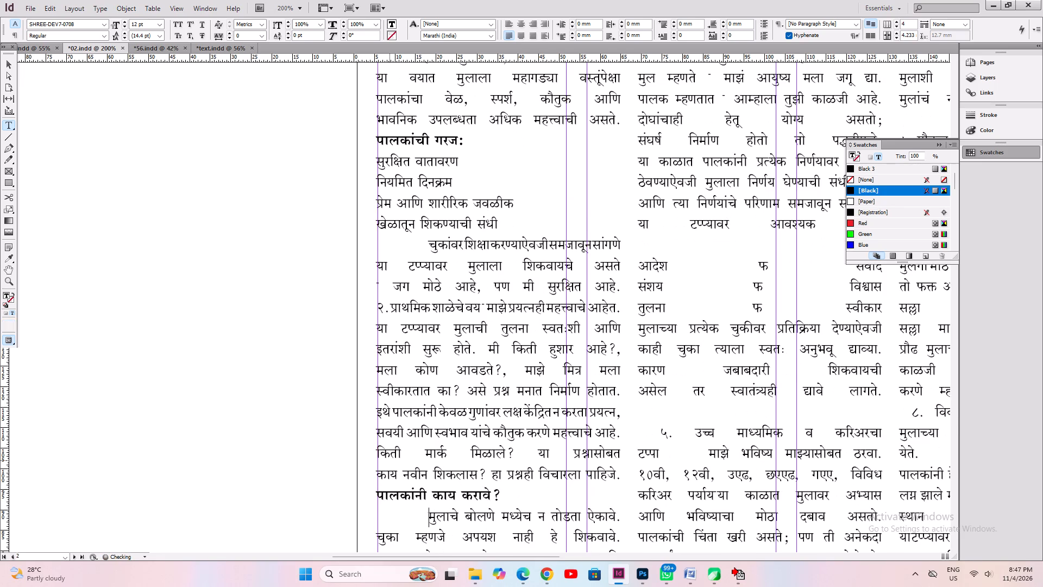
End the paragraph at "महत्त्व द्यावे." with a left-aligned last line and no blank line after it.
{"action": "key", "text": "Down"}
{"action": "key", "text": "Down"}
{"action": "key", "text": "Down"}
{"action": "key", "text": "Down"}
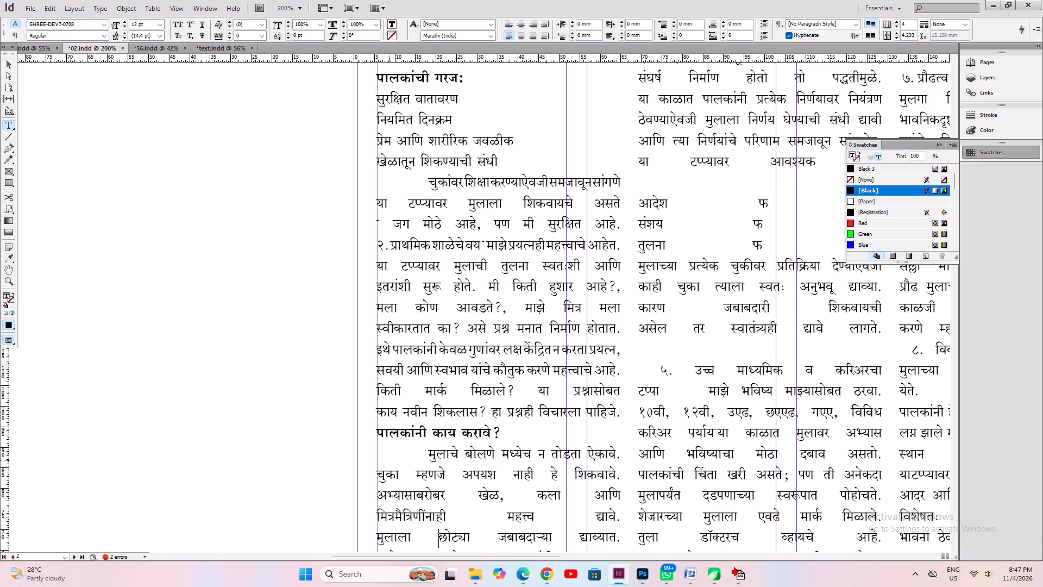
{"action": "key", "text": "Up"}
{"action": "key", "text": "End"}
{"action": "key", "text": "Return"}
{"action": "key", "text": "Down"}
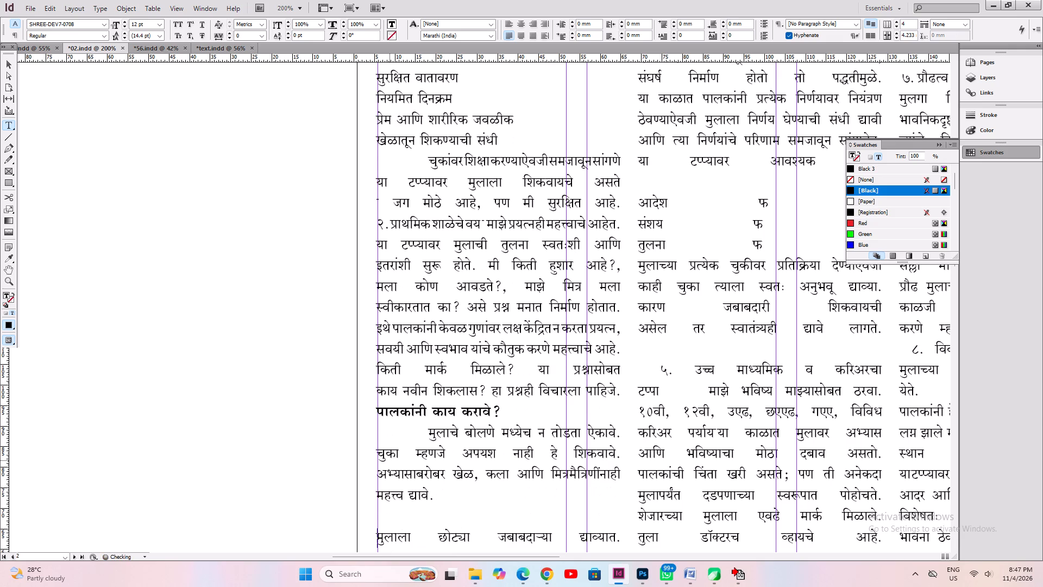
{"action": "key", "text": "BackSpace"}
Insert a paragraph break at the end of the first column's last line, "प्रत्येक गोष्ट पालकांनी करून".
{"action": "key", "text": "Down"}
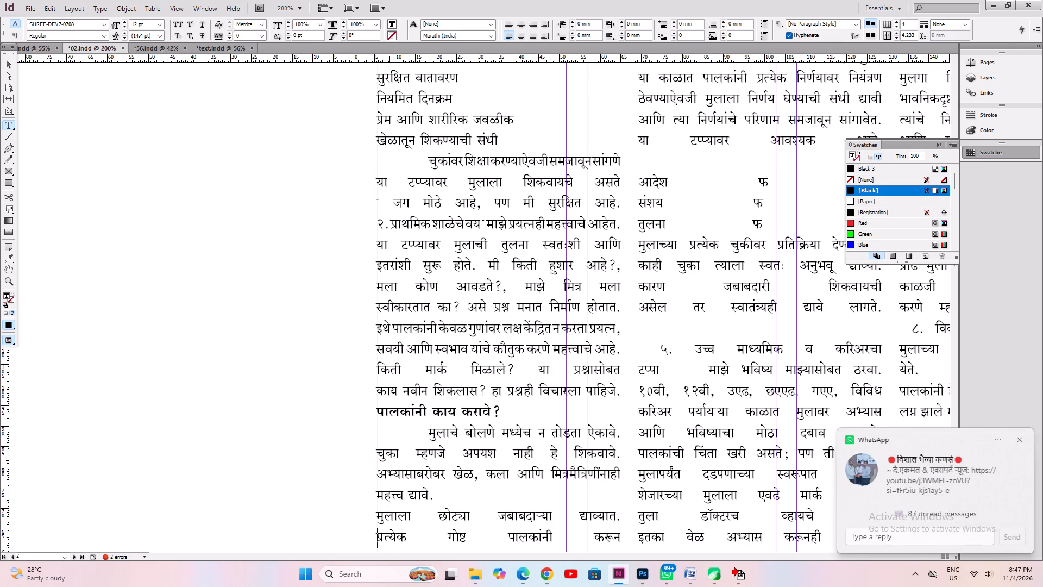
{"action": "key", "text": "Down"}
{"action": "key", "text": "Up"}
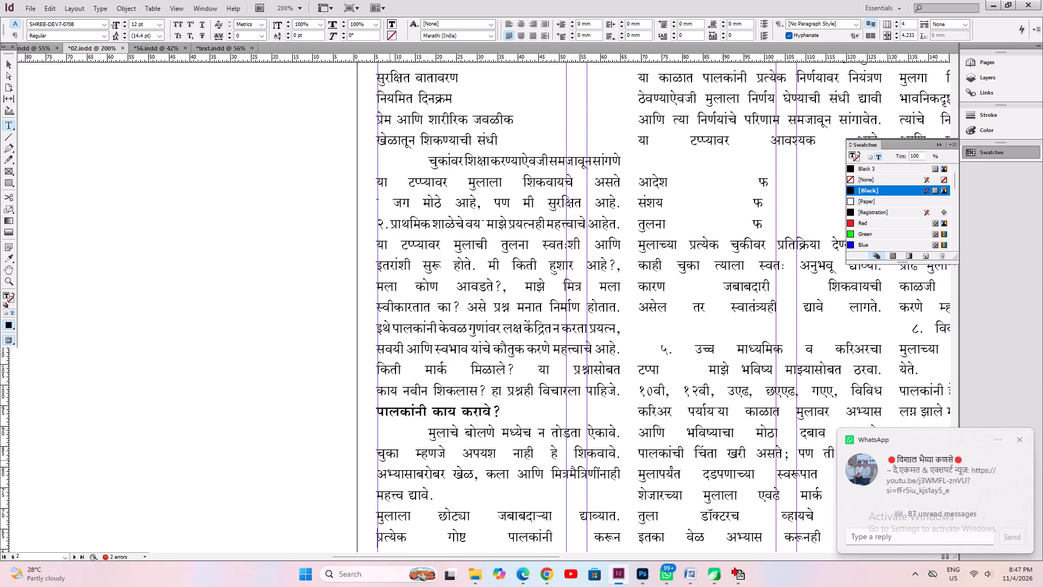
{"action": "key", "text": "Up"}
{"action": "key", "text": "Down"}
{"action": "key", "text": "End"}
{"action": "key", "text": "Return"}
End the paragraph at "या एका वाक्यापासून होते." with a left-aligned last line, and remove the blank lines before heading ३.
{"action": "key", "text": "Down"}
{"action": "key", "text": "Down"}
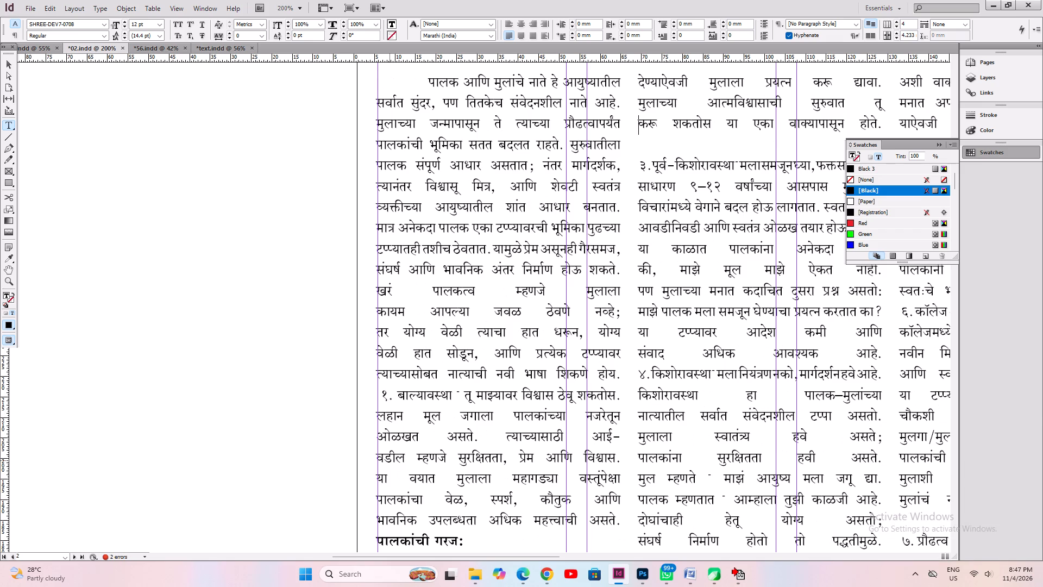
{"action": "key", "text": "End"}
{"action": "key", "text": "Return"}
{"action": "key", "text": "Down"}
{"action": "key", "text": "Down"}
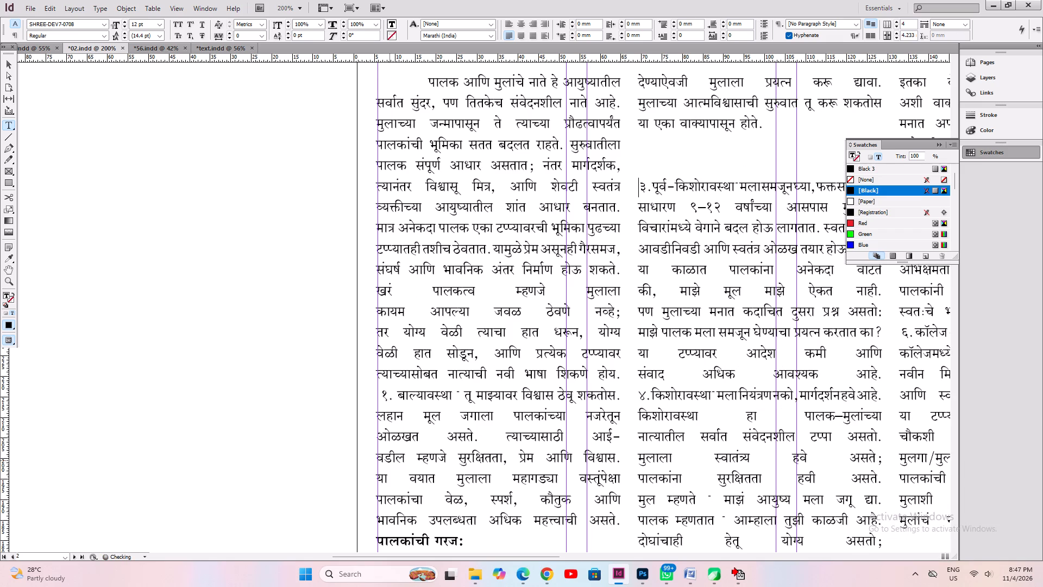
{"action": "key", "text": "BackSpace"}
{"action": "key", "text": "BackSpace"}
Join the line starting "पण मुलाच्या मनात" to the preceding "माझे ऐकत नाही." line with a space.
{"action": "key", "text": "Down"}
{"action": "key", "text": "Down"}
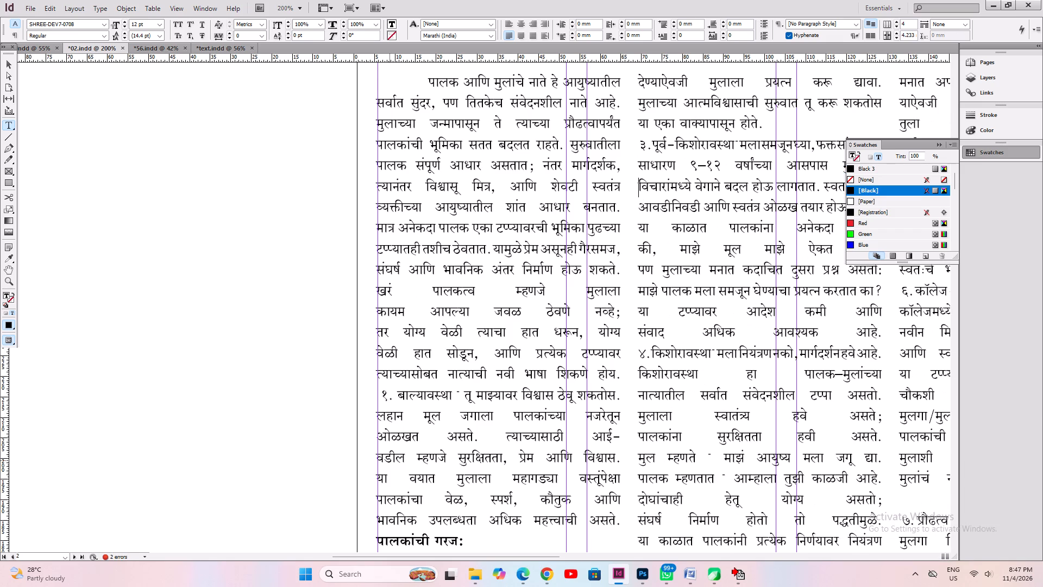
{"action": "left_click_drag", "start_coordinate": [552, 352], "coordinate": [407, 380], "text": "alt"}
{"action": "key", "text": "Down"}
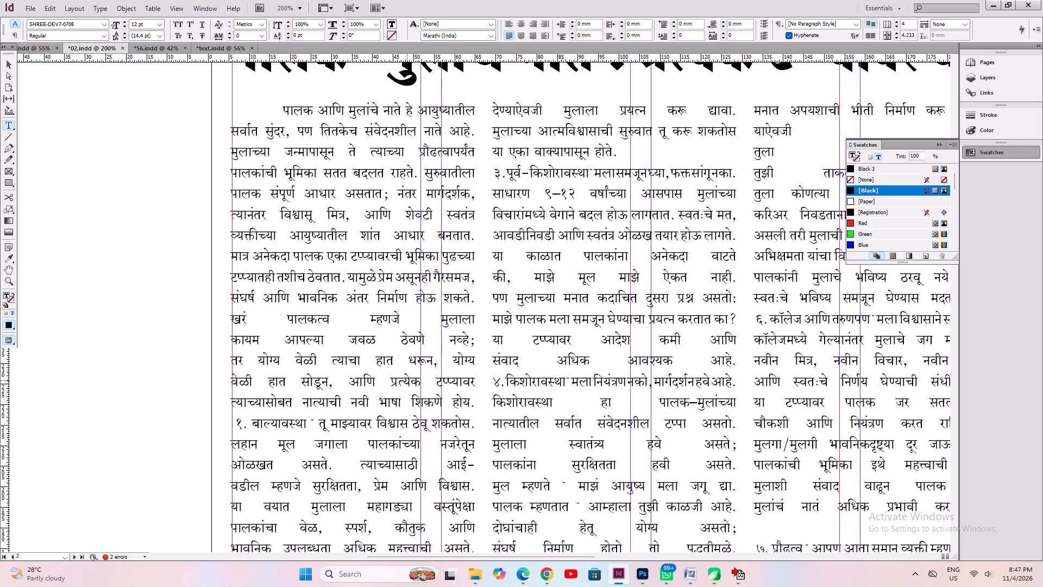
{"action": "key", "text": "Down"}
{"action": "key", "text": "Down"}
{"action": "key", "text": "Down"}
{"action": "key", "text": "BackSpace"}
{"action": "key", "text": "space"}
End the paragraph at "प्रश्न असतो:" with a left-aligned last line and no blank line after it.
{"action": "key", "text": "Down"}
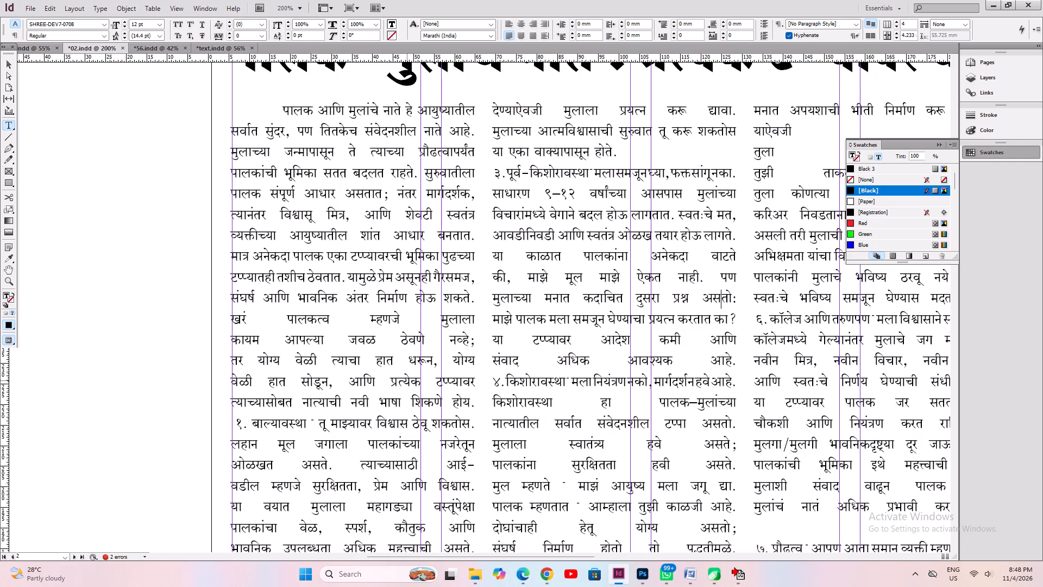
{"action": "key", "text": "End"}
{"action": "key", "text": "Return"}
{"action": "key", "text": "Down"}
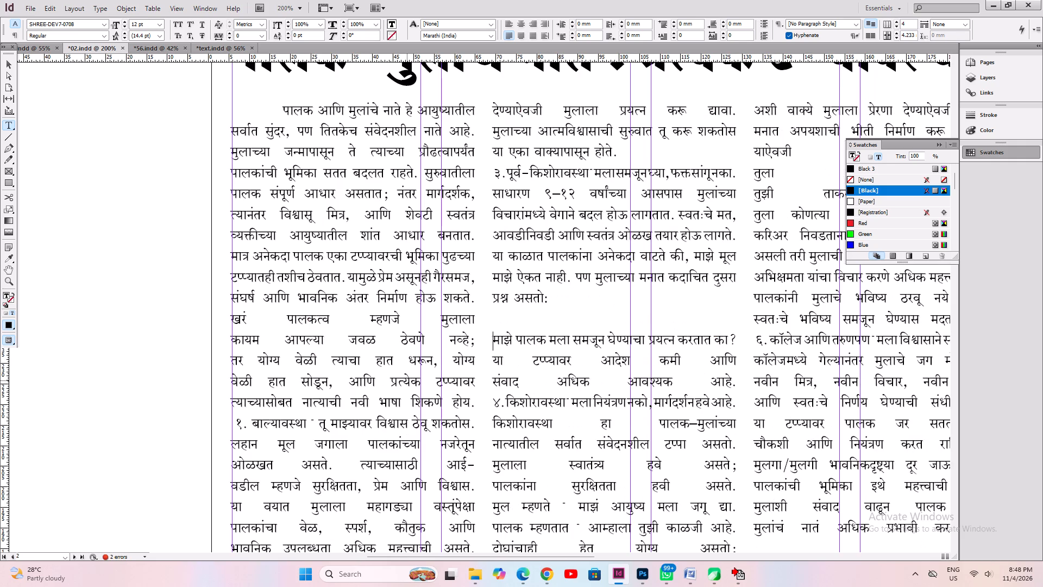
{"action": "key", "text": "BackSpace"}
Format "माझे पालक मला समजून घेण्याचा प्रयत्न करतात का?" as a left-aligned SHREE-DEV7-0709 subheading with no blank line after it.
{"action": "key", "text": "shift+Down"}
{"action": "key", "text": "ctrl+t"}
{"action": "key", "text": "Down"}
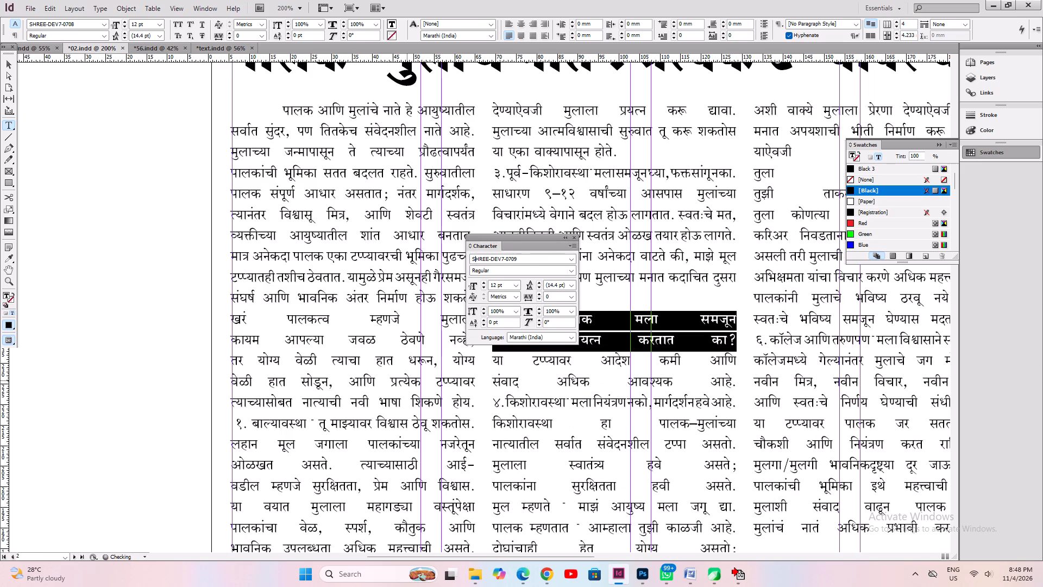
{"action": "key", "text": "ctrl+t"}
{"action": "key", "text": "Right"}
{"action": "key", "text": "Left"}
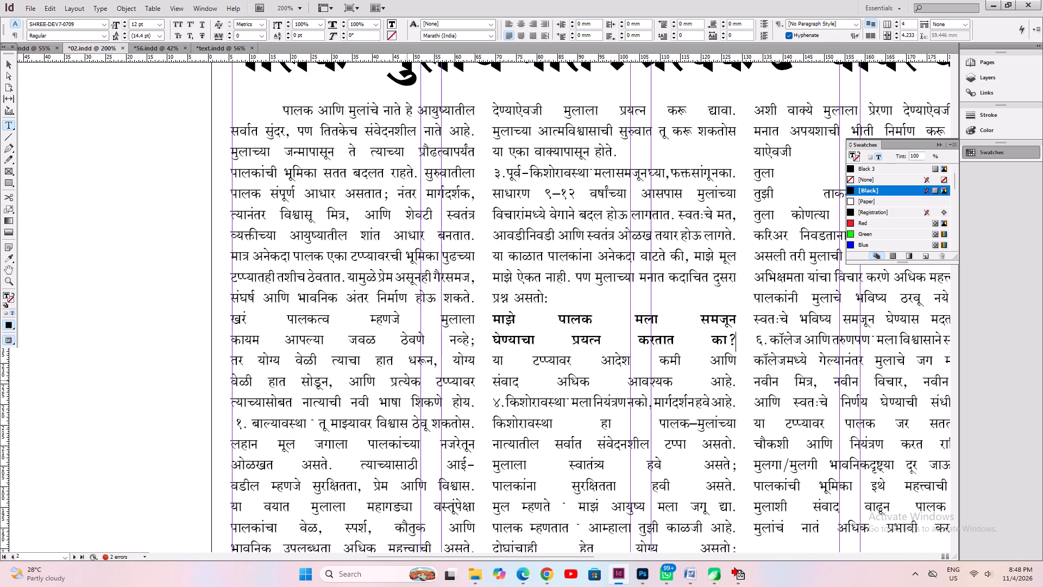
{"action": "key", "text": "Return"}
{"action": "key", "text": "Down"}
{"action": "key", "text": "BackSpace"}
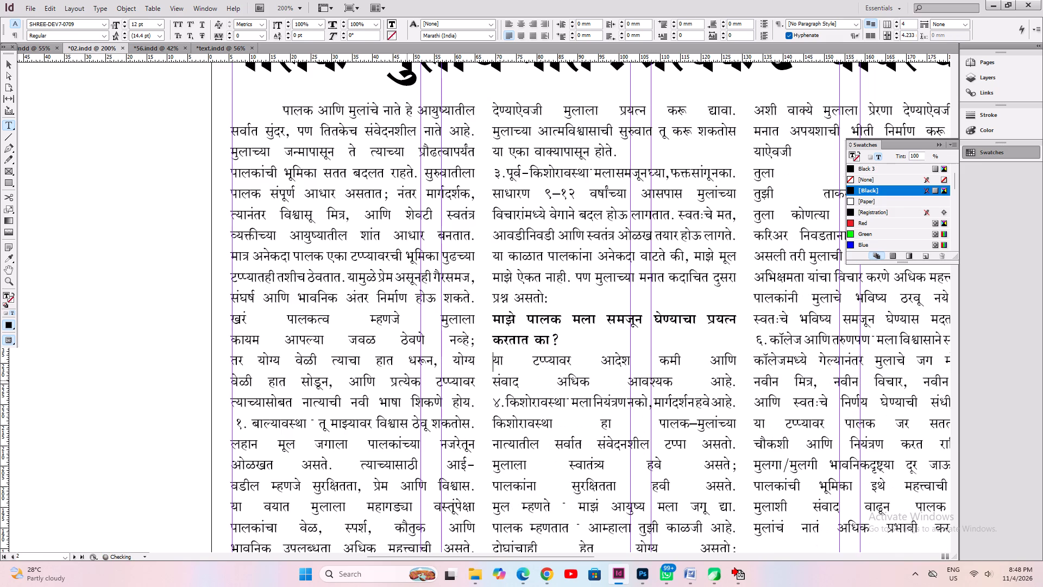
End the paragraph at "संवाद अधिक आवश्यक आहे." with a left-aligned last line and no blank line before heading ४.
{"action": "key", "text": "Down"}
{"action": "key", "text": "Return"}
{"action": "key", "text": "BackSpace"}
{"action": "key", "text": "End"}
{"action": "key", "text": "Return"}
{"action": "key", "text": "Down"}
{"action": "key", "text": "BackSpace"}
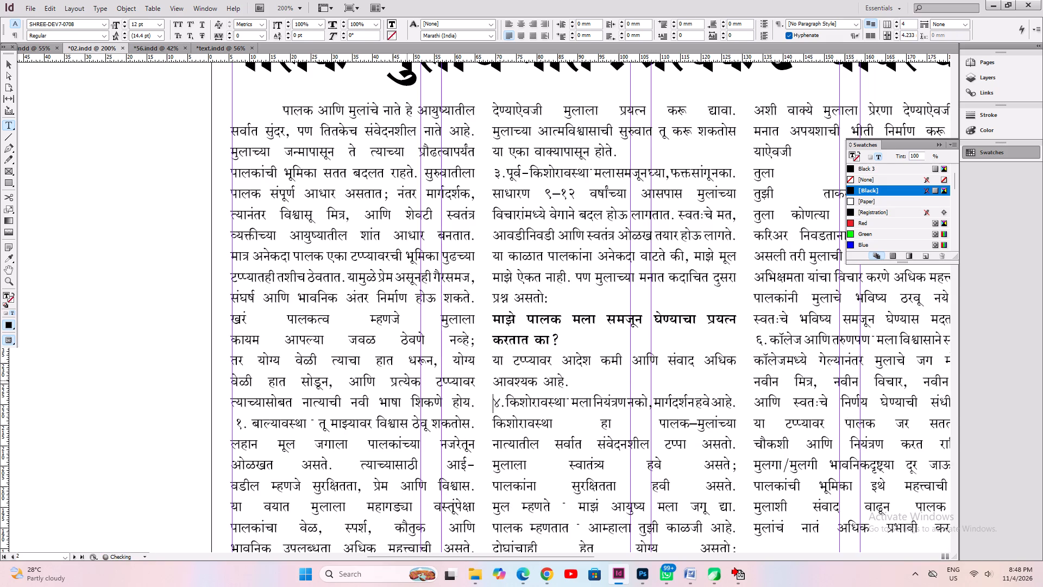
End the "किशोरावस्था हा" paragraph at "संवेदनशील टप्पा असतो." with a left-aligned last line and no blank line after it.
{"action": "key", "text": "Down"}
{"action": "key", "text": "Down"}
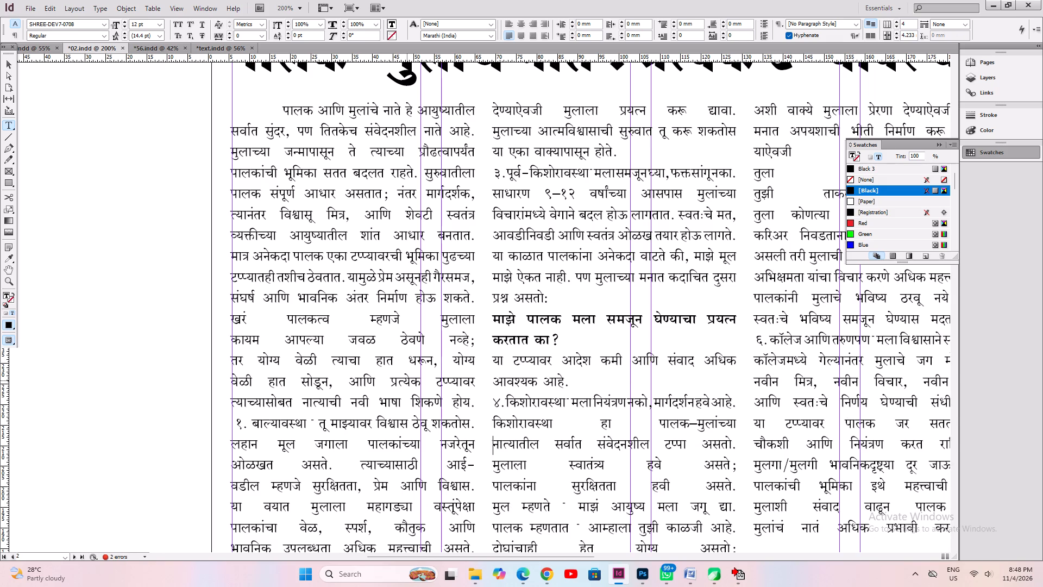
{"action": "key", "text": "End"}
{"action": "key", "text": "Return"}
{"action": "key", "text": "Down"}
{"action": "key", "text": "BackSpace"}
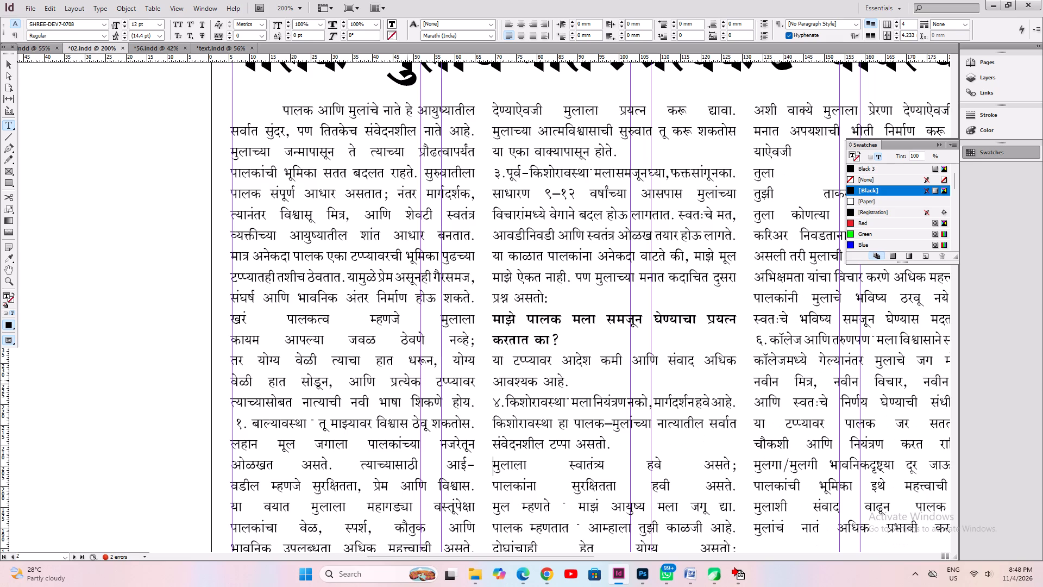
Make "मुलाला स्वातंत्र्य हवे असते;" its own left-aligned paragraph.
{"action": "key", "text": "End"}
{"action": "key", "text": "Return"}
{"action": "key", "text": "Down"}
{"action": "key", "text": "Up"}
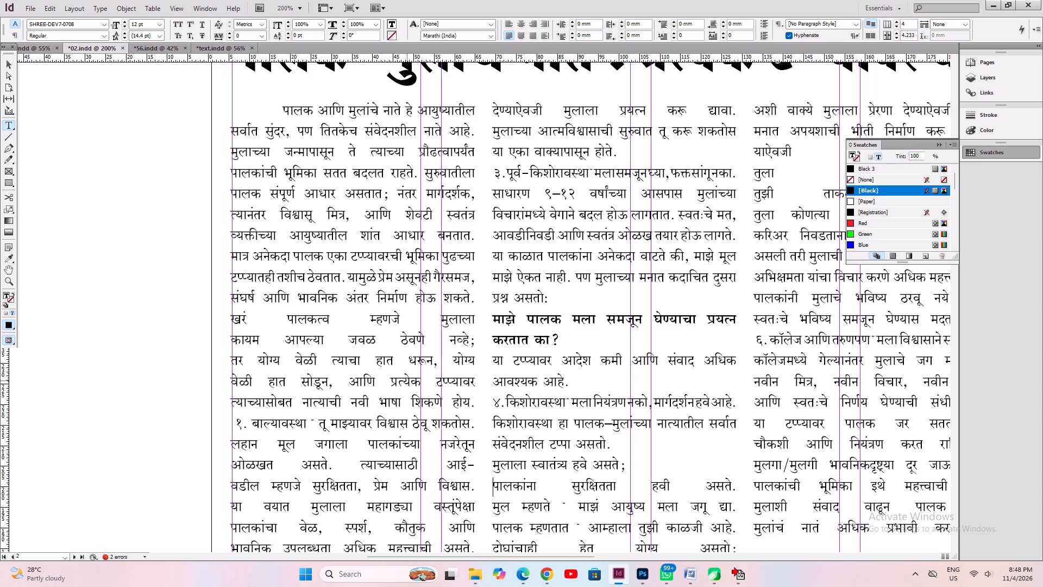
Make "पालकांना सुरक्षितता हवी असते." its own left-aligned paragraph, with no blank line after it.
{"action": "key", "text": "End"}
{"action": "key", "text": "Return"}
{"action": "key", "text": "Down"}
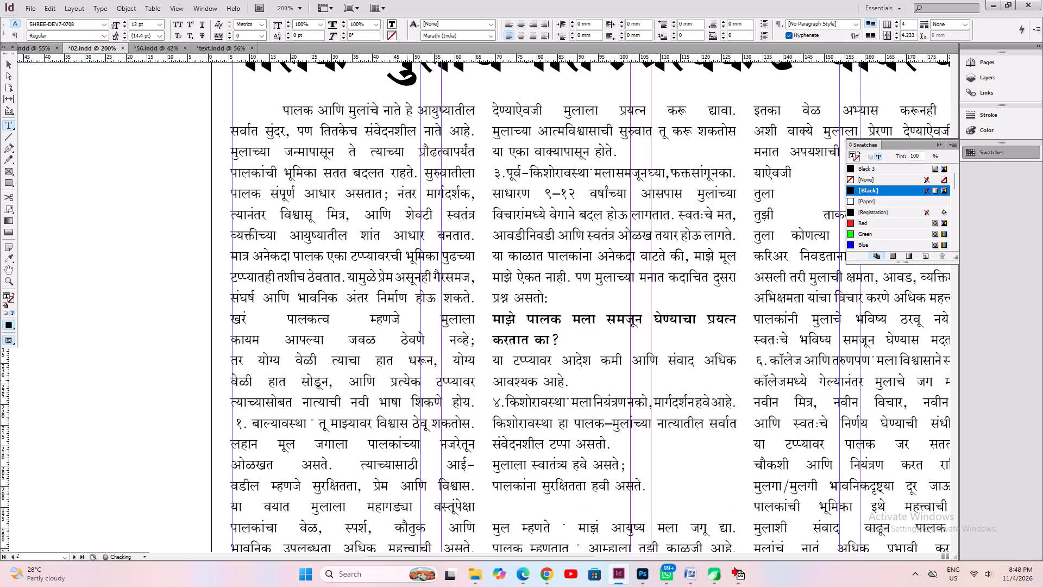
{"action": "key", "text": "BackSpace"}
{"action": "key", "text": "Down"}
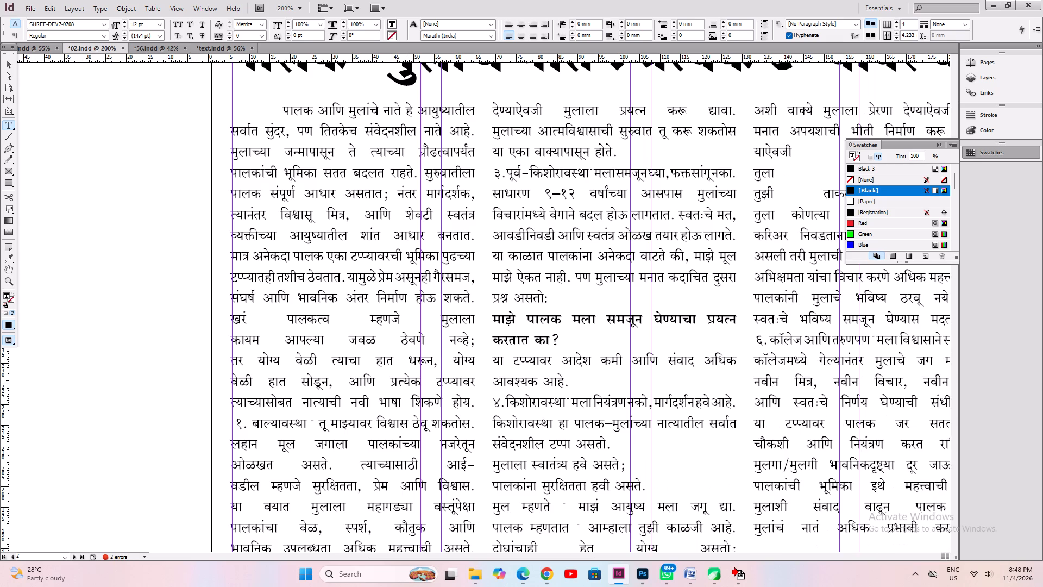
Make the line from "मुल म्हणते" to "माझं आयुष्य मला जगू द्या." its own left-aligned paragraph, with no blank line after it.
{"action": "key", "text": "Up"}
{"action": "key", "text": "End"}
{"action": "key", "text": "Return"}
{"action": "key", "text": "Right"}
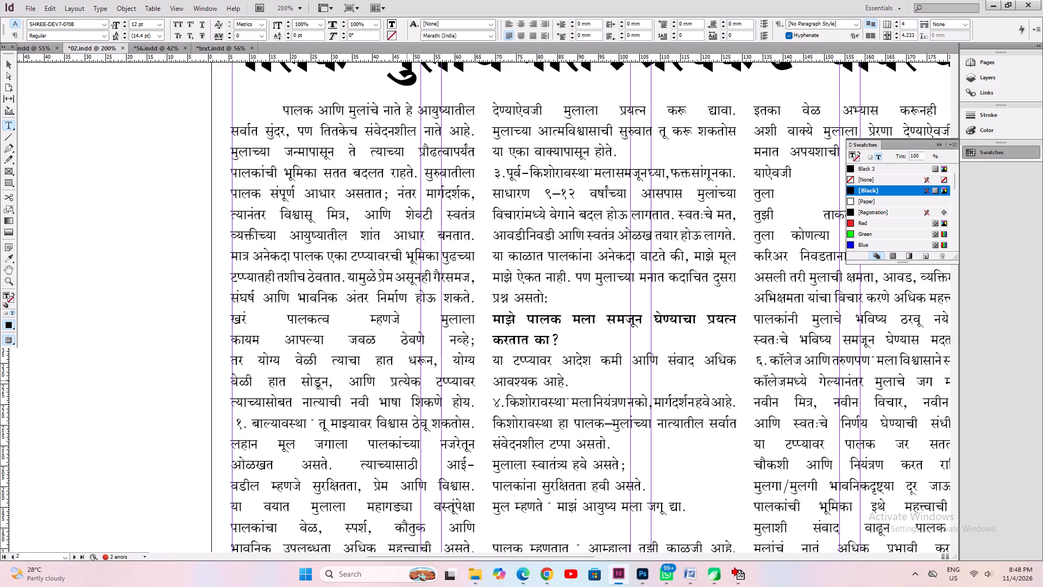
{"action": "key", "text": "BackSpace"}
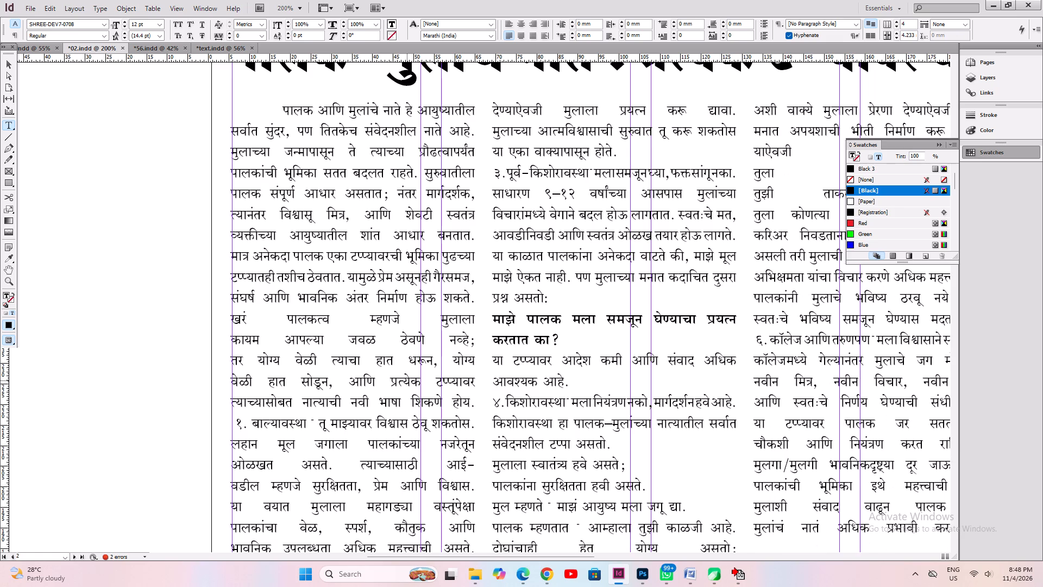
Make the line from "पालक म्हणतात" to "आम्हाला तुझी काळजी आहे." its own left-aligned paragraph, with no blank line after it.
{"action": "key", "text": "Left"}
{"action": "key", "text": "Down"}
{"action": "key", "text": "End"}
{"action": "key", "text": "Return"}
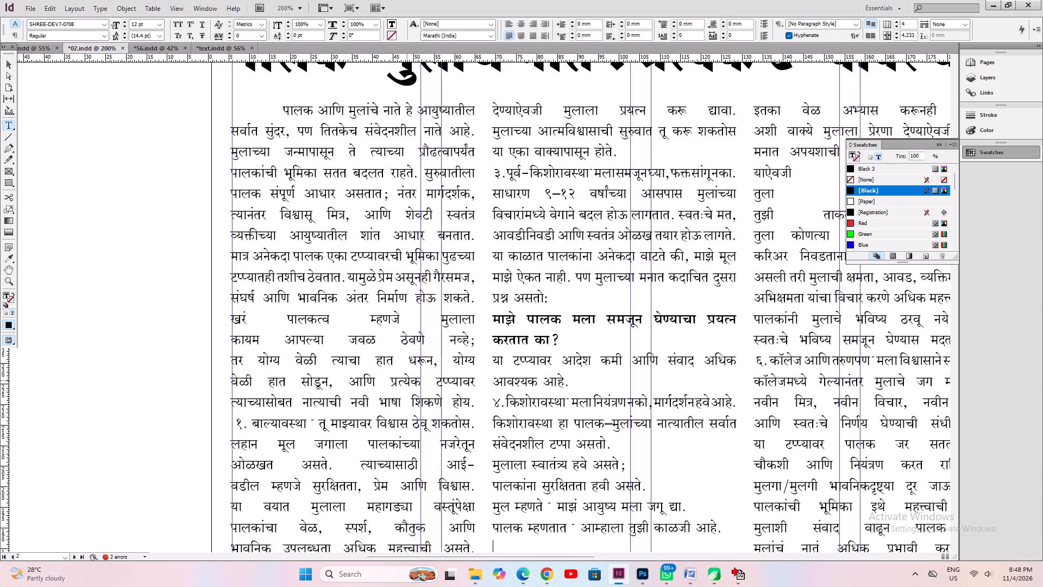
{"action": "key", "text": "Down"}
{"action": "key", "text": "BackSpace"}
End the paragraph at "दोघांचाही हेतू योग्य असतो;" and start "संघर्ष निर्माण होतो" as an indented paragraph.
{"action": "key", "text": "End"}
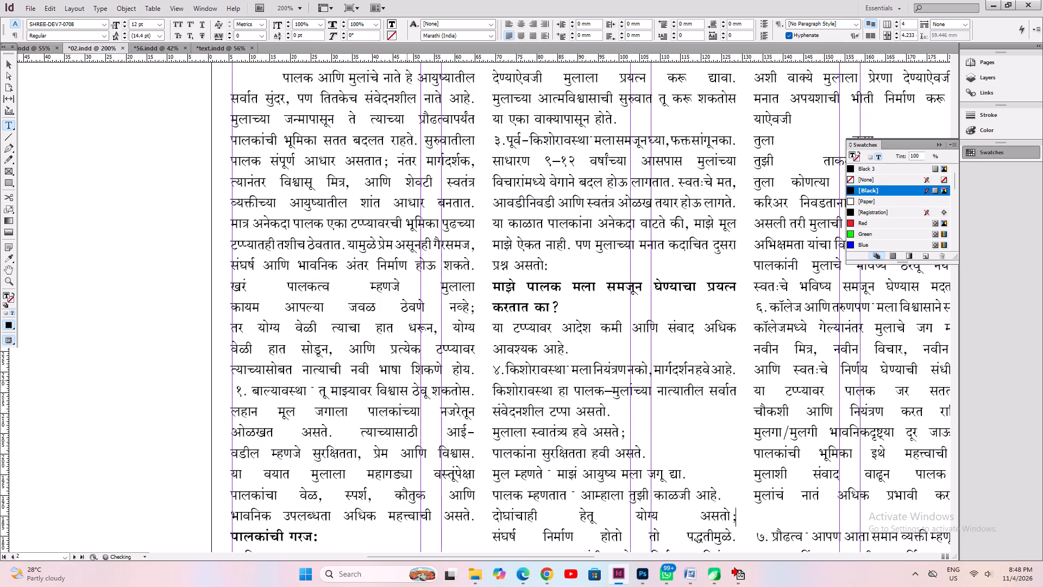
{"action": "key", "text": "Return"}
{"action": "key", "text": "Down"}
{"action": "key", "text": "Down"}
{"action": "key", "text": "Up"}
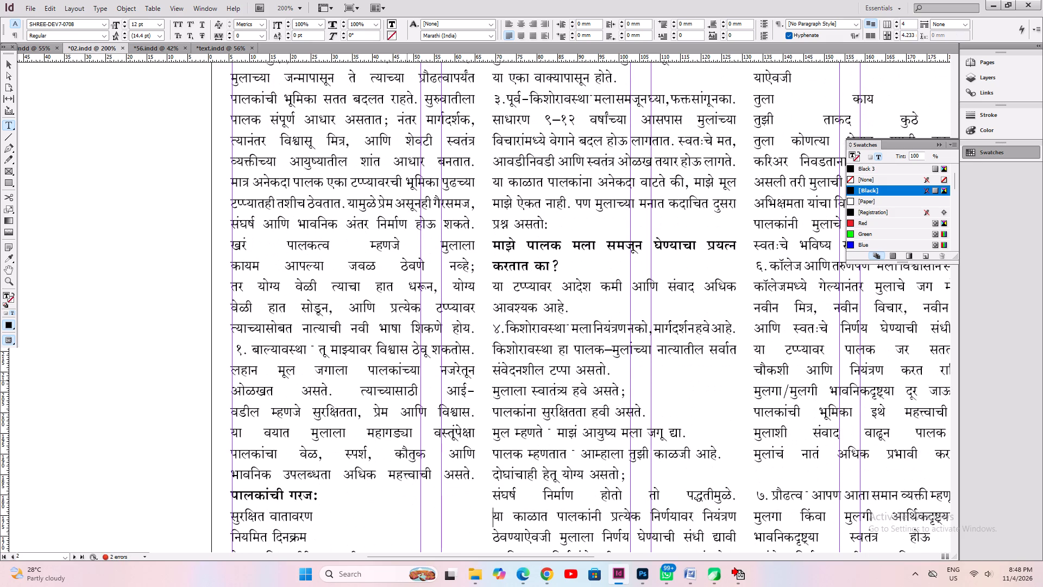
{"action": "key", "text": "Up"}
{"action": "key", "text": "Tab"}
End the paragraph at "या टप्प्यावर आवश्यक आहे:" with a left-aligned last line and no blank line or indent before "आदेश".
{"action": "key", "text": "Down"}
{"action": "key", "text": "Down"}
{"action": "key", "text": "Down"}
{"action": "key", "text": "Down"}
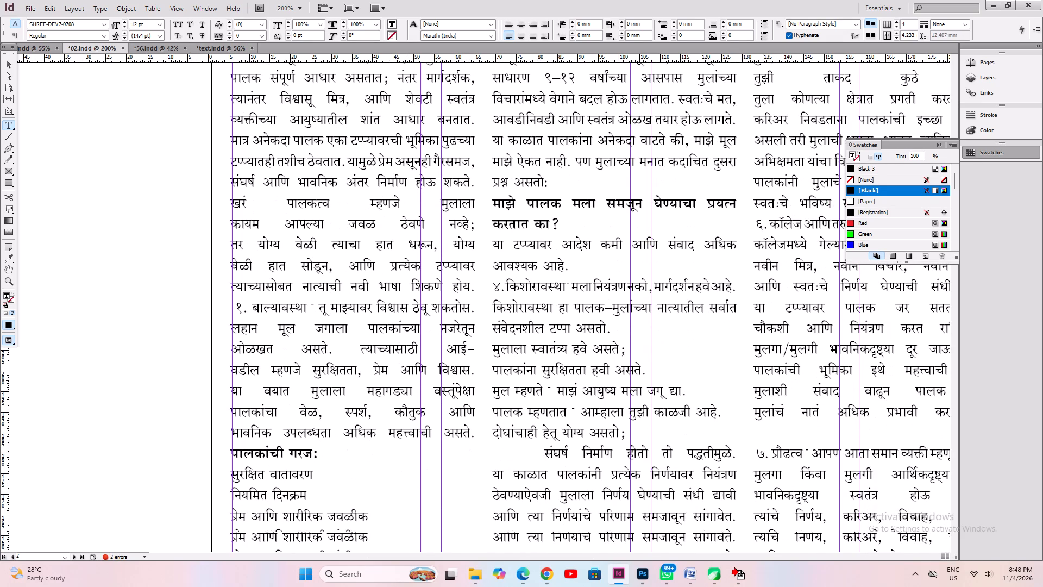
{"action": "key", "text": "Down"}
{"action": "key", "text": "Up"}
{"action": "key", "text": "End"}
{"action": "key", "text": "Return"}
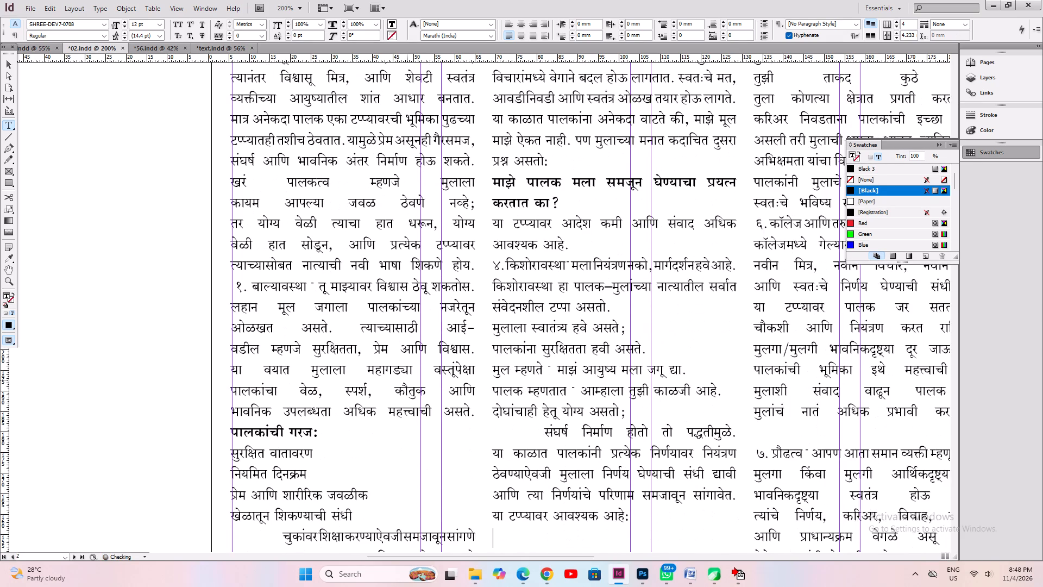
{"action": "key", "text": "Down"}
{"action": "key", "text": "Down"}
{"action": "key", "text": "BackSpace"}
{"action": "key", "text": "BackSpace"}
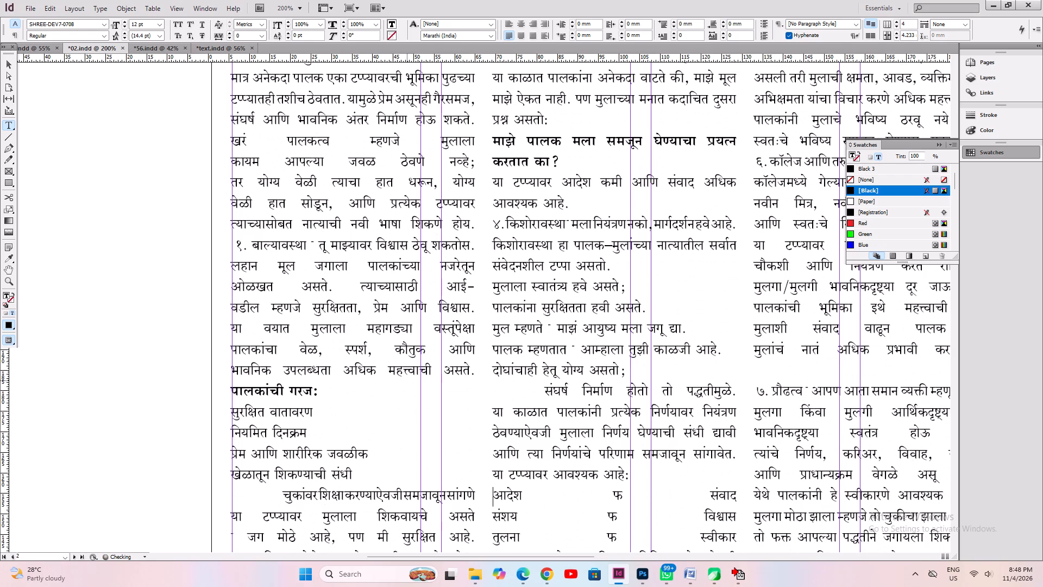
Put the three word pairs starting with आदेश, संशय and तुलना on separate left-aligned lines without blank lines between them.
{"action": "key", "text": "End"}
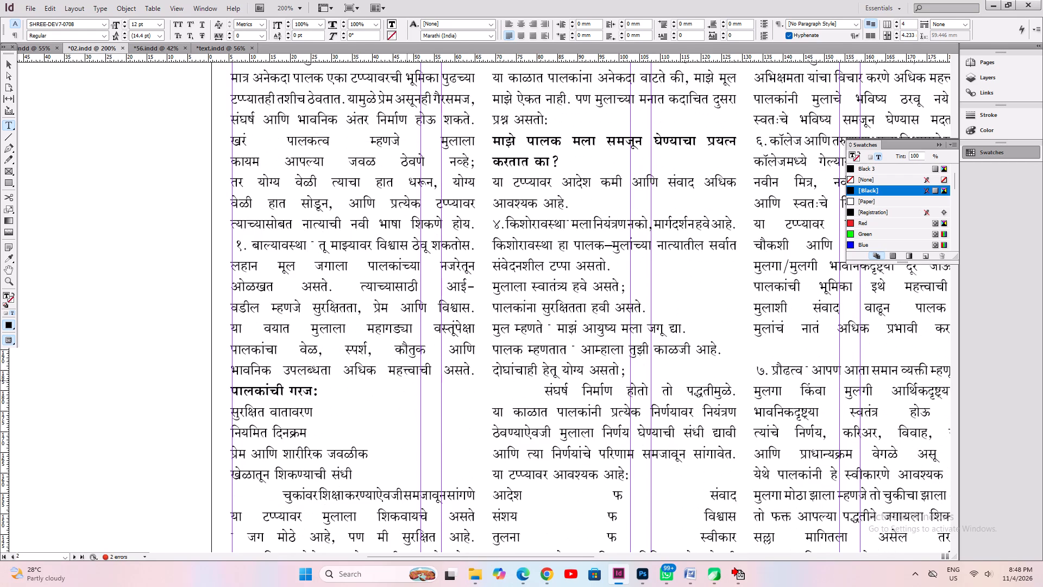
{"action": "key", "text": "Return"}
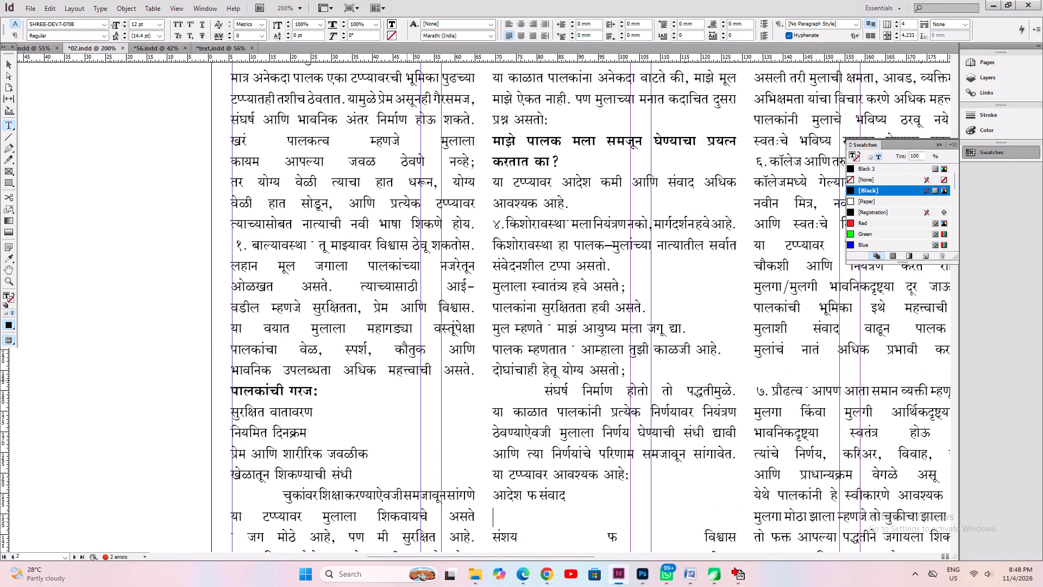
{"action": "key", "text": "Delete"}
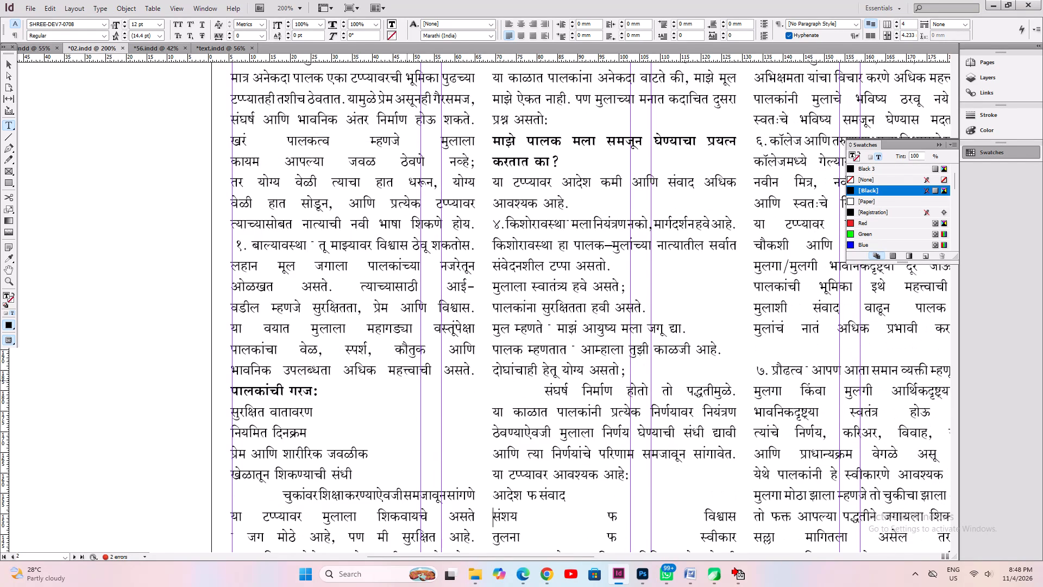
{"action": "key", "text": "End"}
{"action": "key", "text": "Return"}
{"action": "key", "text": "Down"}
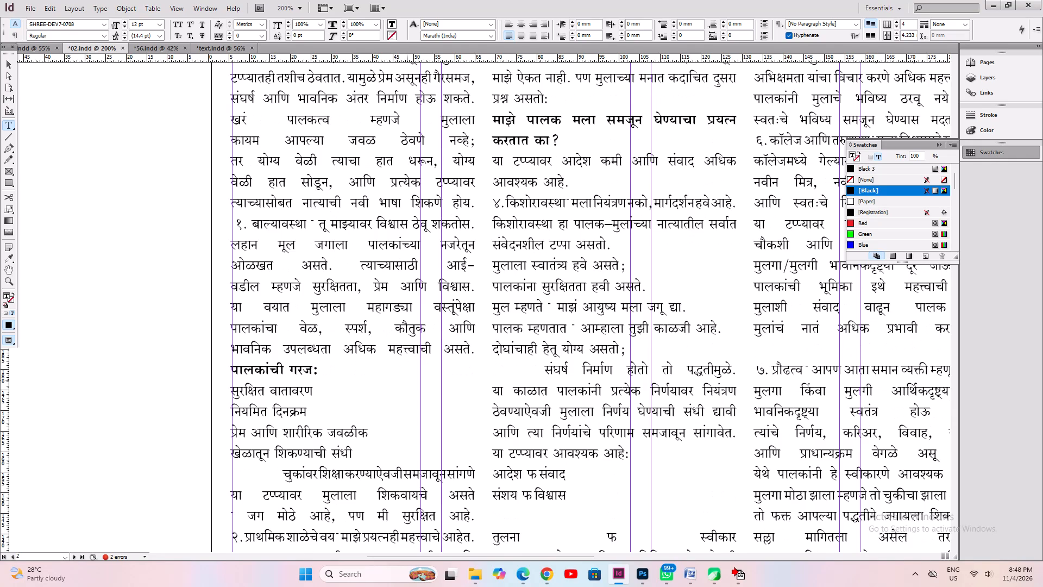
{"action": "key", "text": "BackSpace"}
{"action": "key", "text": "End"}
{"action": "key", "text": "Return"}
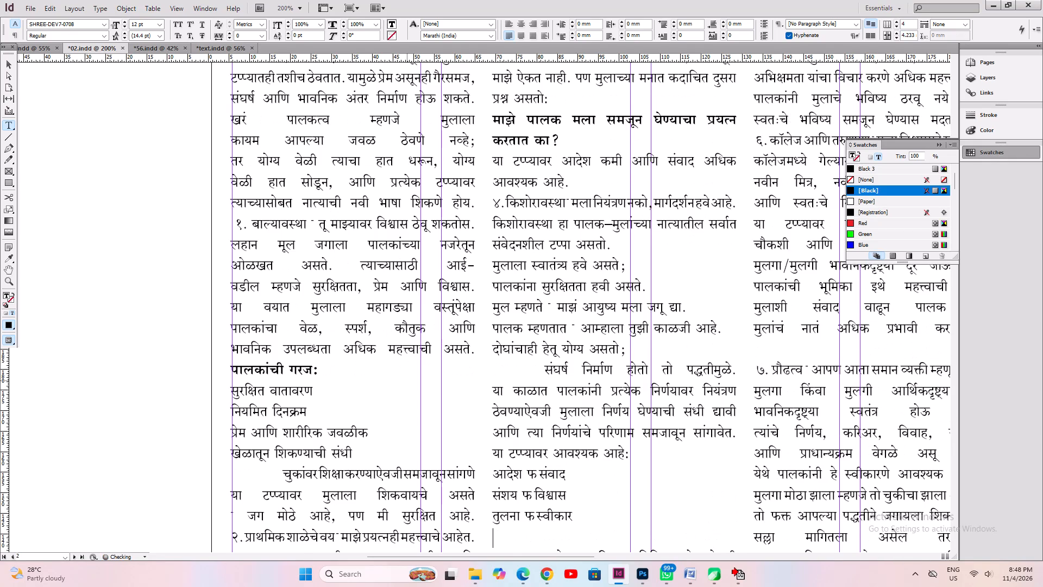
Set the फ separator and its following space in the "आदेश फ संवाद" line to the Tahoma font.
{"action": "key", "text": "Up"}
{"action": "key", "text": "Up"}
{"action": "key", "text": "Up"}
{"action": "key", "text": "Right"}
{"action": "key", "text": "Right"}
{"action": "key", "text": "Right"}
{"action": "key", "text": "Right"}
{"action": "key", "text": "Right"}
{"action": "key", "text": "Right"}
{"action": "key", "text": "Right"}
{"action": "key", "text": "Right"}
{"action": "key", "text": "shift+Left"}
{"action": "key", "text": "shift+Left"}
{"action": "key", "text": "ctrl+t"}
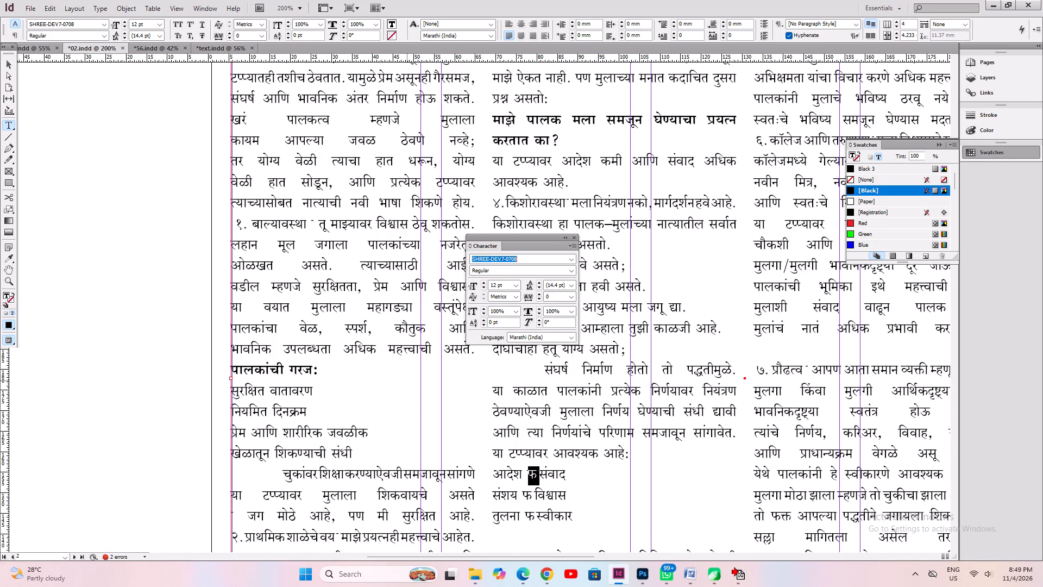
{"action": "key", "text": "t"}
{"action": "key", "text": "Return"}
{"action": "key", "text": "ctrl+t"}
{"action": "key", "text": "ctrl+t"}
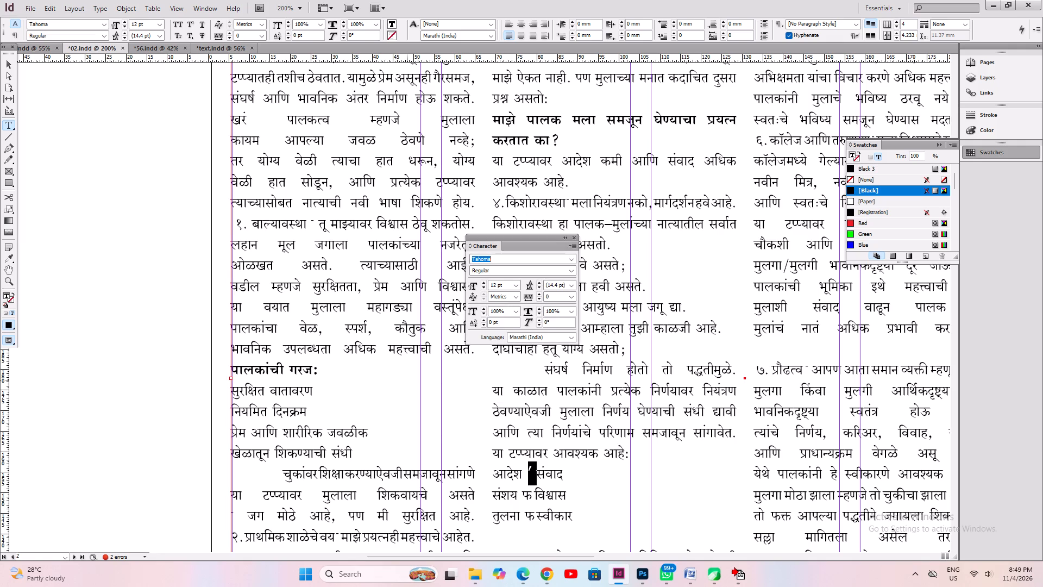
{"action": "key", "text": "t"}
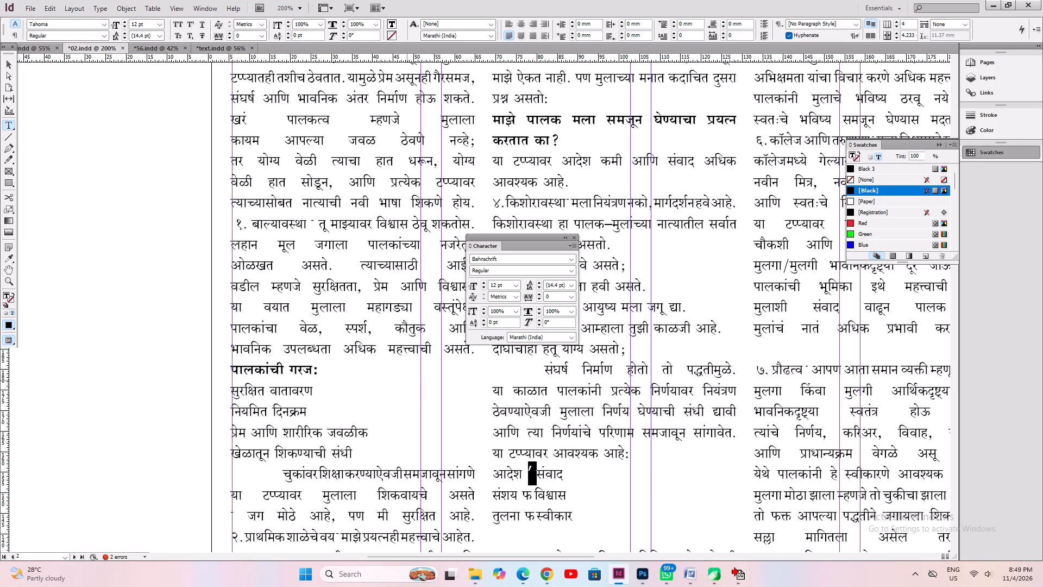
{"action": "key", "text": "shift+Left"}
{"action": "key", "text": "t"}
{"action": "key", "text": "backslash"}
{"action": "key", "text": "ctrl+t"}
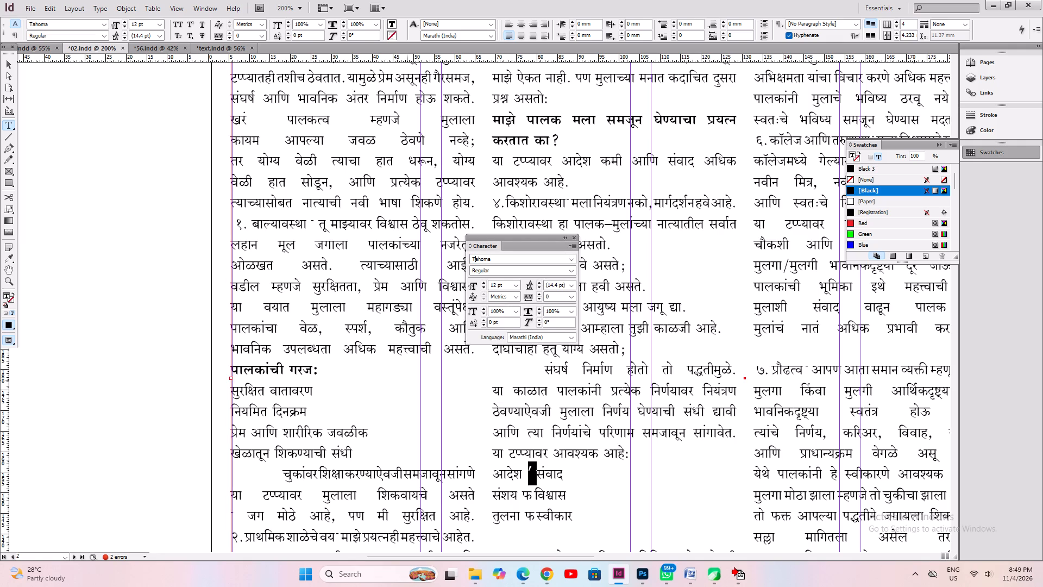
Replace the फ separator with a hyphen in the आदेश, संशय and तुलना word-pair lines.
{"action": "key", "text": "minus"}
{"action": "key", "text": "space"}
{"action": "key", "text": "Down"}
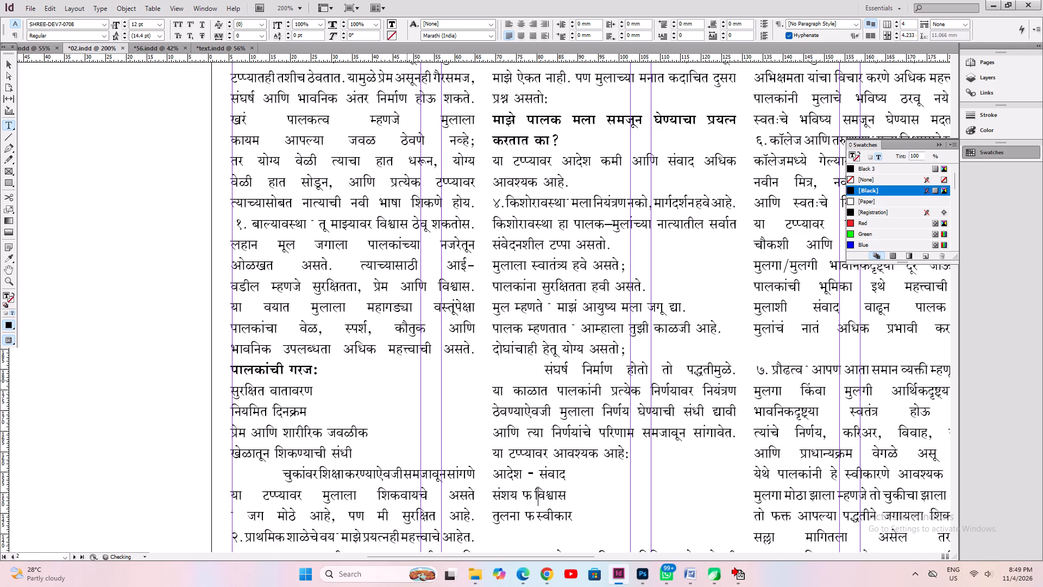
{"action": "key", "text": "Left"}
{"action": "key", "text": "Left"}
{"action": "key", "text": "shift+Left"}
{"action": "key", "text": "minus"}
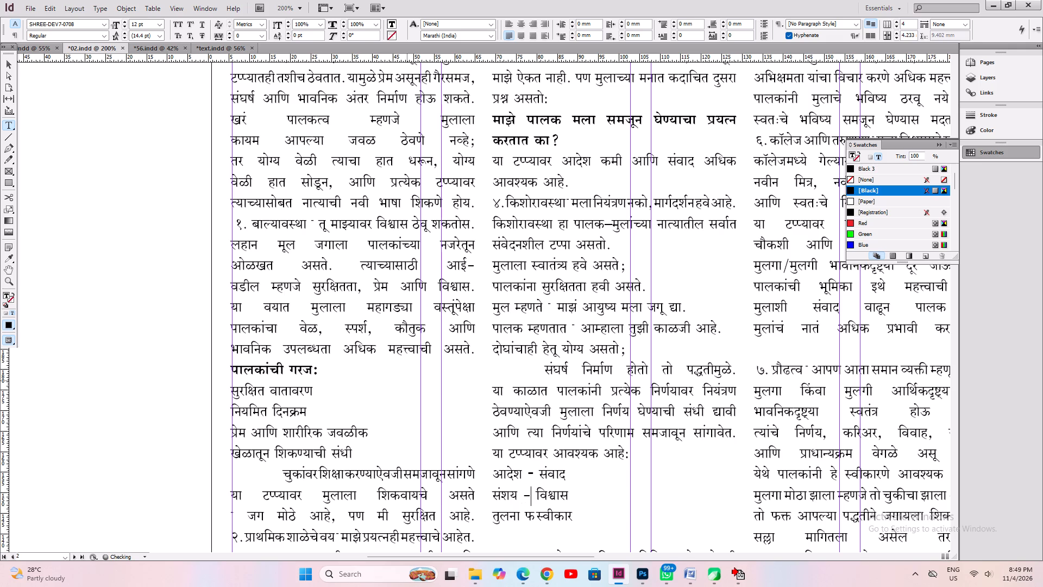
{"action": "key", "text": "Down"}
{"action": "key", "text": "shift+Left"}
{"action": "key", "text": "minus"}
Remove the blank line after "तुलना - स्वीकार" and indent the paragraph starting "मुलाच्या प्रत्येक चुकीवर".
{"action": "key", "text": "Down"}
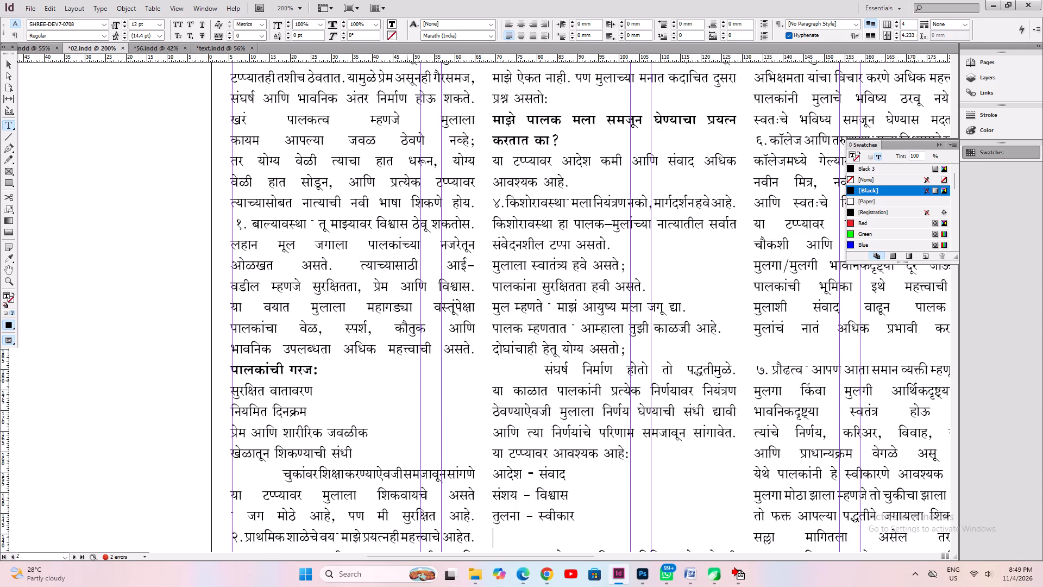
{"action": "key", "text": "Down"}
{"action": "key", "text": "Down"}
{"action": "key", "text": "Up"}
{"action": "key", "text": "Up"}
{"action": "key", "text": "Delete"}
{"action": "key", "text": "Tab"}
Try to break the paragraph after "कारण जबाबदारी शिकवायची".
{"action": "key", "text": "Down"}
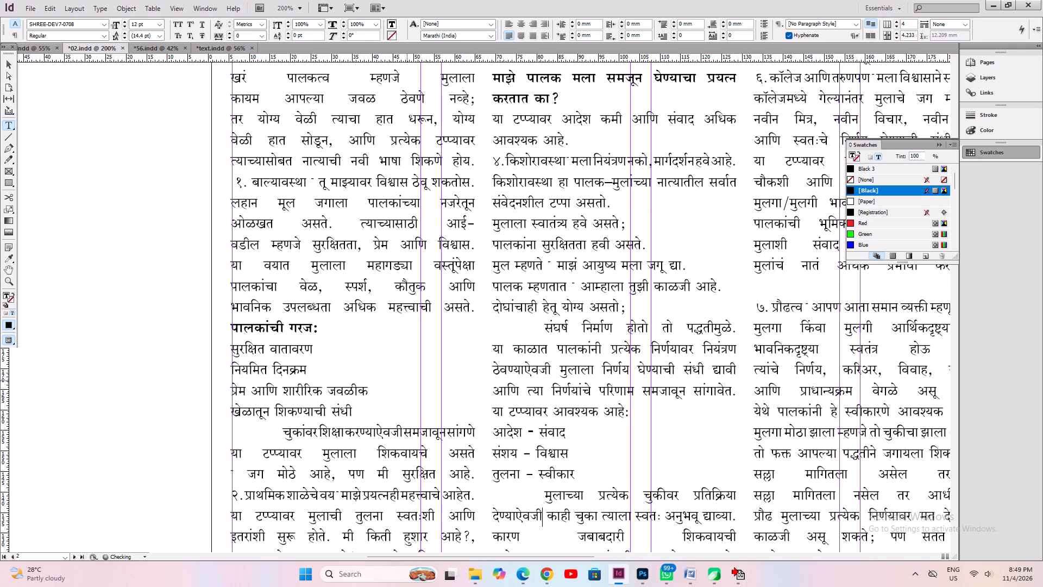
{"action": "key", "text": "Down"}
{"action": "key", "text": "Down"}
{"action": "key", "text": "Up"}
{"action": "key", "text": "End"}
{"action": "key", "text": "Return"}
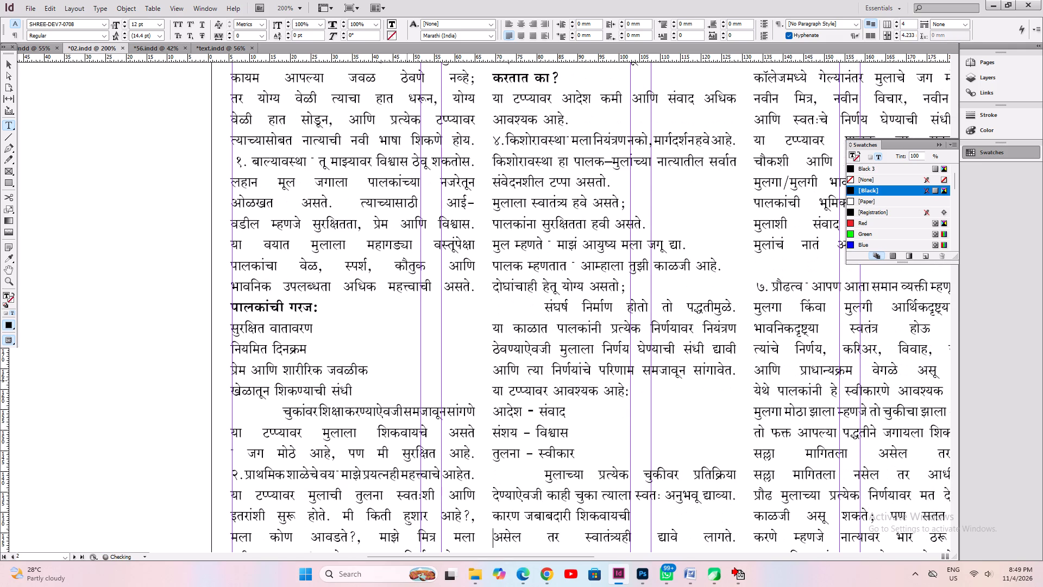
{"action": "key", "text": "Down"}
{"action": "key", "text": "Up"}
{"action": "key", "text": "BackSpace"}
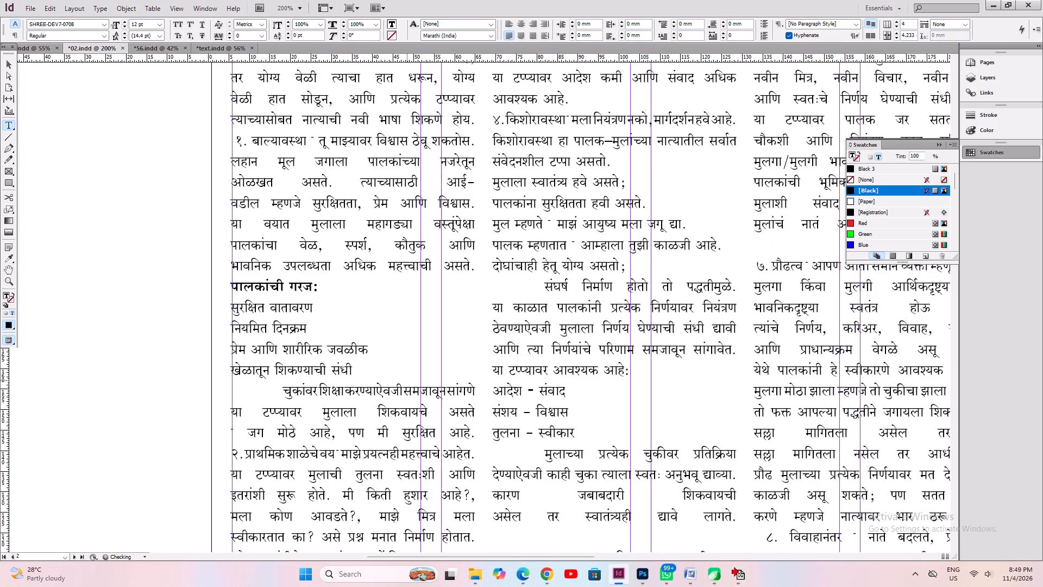
End the paragraph at "द्यावे लागते." with a left-aligned last line and no blank line or indent before heading ५.
{"action": "key", "text": "End"}
{"action": "key", "text": "Return"}
{"action": "key", "text": "Down"}
{"action": "key", "text": "Down"}
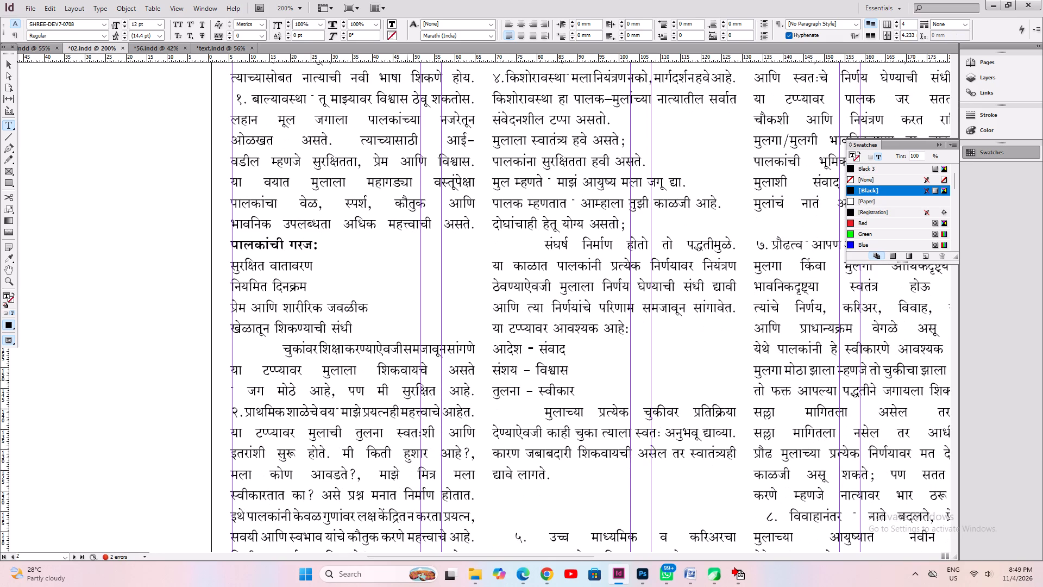
{"action": "key", "text": "BackSpace"}
{"action": "key", "text": "Right"}
{"action": "key", "text": "shift+Up"}
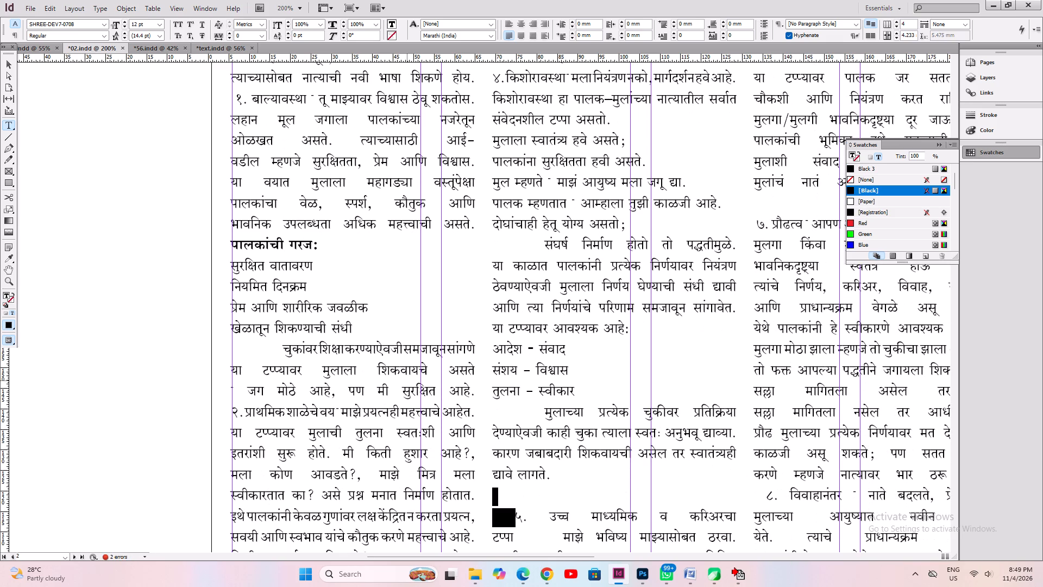
{"action": "key", "text": "BackSpace"}
Set the exam abbreviations "CET, NEET, JEE," after "१०वी, १२वी," to the Tahoma font.
{"action": "key", "text": "Down"}
{"action": "key", "text": "Down"}
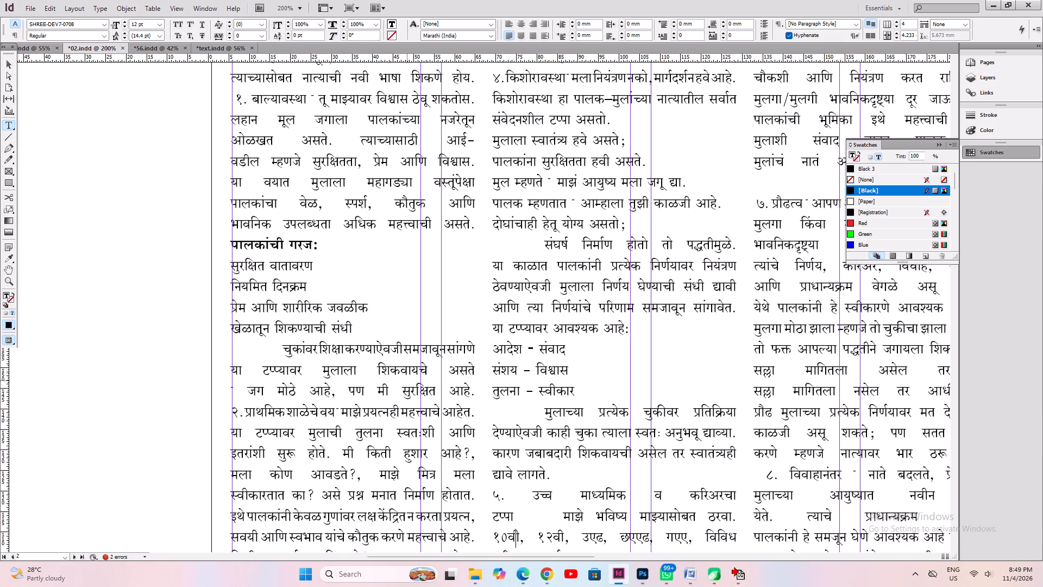
{"action": "key", "text": "Right"}
{"action": "key", "text": "Right"}
{"action": "key", "text": "Right"}
{"action": "key", "text": "Right"}
{"action": "key", "text": "Right"}
{"action": "key", "text": "Right"}
{"action": "key", "text": "Right"}
{"action": "key", "text": "Right"}
{"action": "key", "text": "Right"}
{"action": "key", "text": "Right"}
{"action": "key", "text": "Right"}
{"action": "key", "text": "Right"}
{"action": "key", "text": "Right"}
{"action": "key", "text": "Right"}
{"action": "key", "text": "Right"}
{"action": "key", "text": "Left"}
{"action": "key", "text": "Left"}
{"action": "key", "text": "Left"}
{"action": "key", "text": "Left"}
{"action": "key", "text": "Left"}
{"action": "key", "text": "Left"}
{"action": "key", "text": "shift+Right"}
{"action": "key", "text": "shift+Right"}
{"action": "key", "text": "shift+Right"}
{"action": "key", "text": "shift+Right"}
{"action": "key", "text": "shift+Right"}
{"action": "key", "text": "shift+Right"}
{"action": "key", "text": "shift+Right"}
{"action": "key", "text": "shift+Right"}
{"action": "key", "text": "shift+Right"}
{"action": "key", "text": "shift+Right"}
{"action": "key", "text": "shift+Right"}
{"action": "key", "text": "shift+Right"}
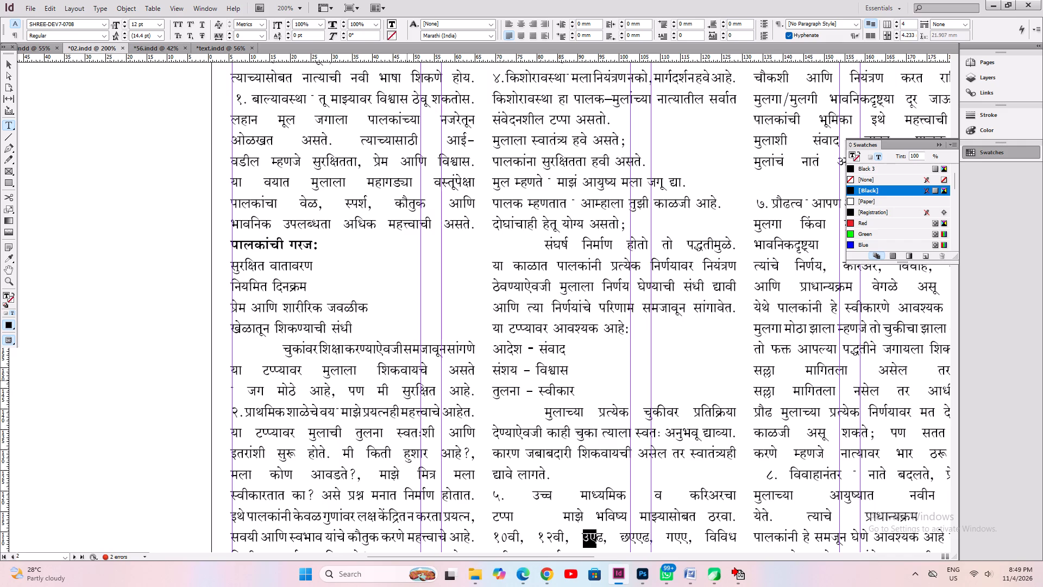
{"action": "key", "text": "shift+Right"}
{"action": "key", "text": "shift+Right"}
{"action": "key", "text": "shift+Right"}
{"action": "key", "text": "shift+Right"}
{"action": "key", "text": "shift+Right"}
{"action": "key", "text": "shift+Left"}
{"action": "key", "text": "shift+Left"}
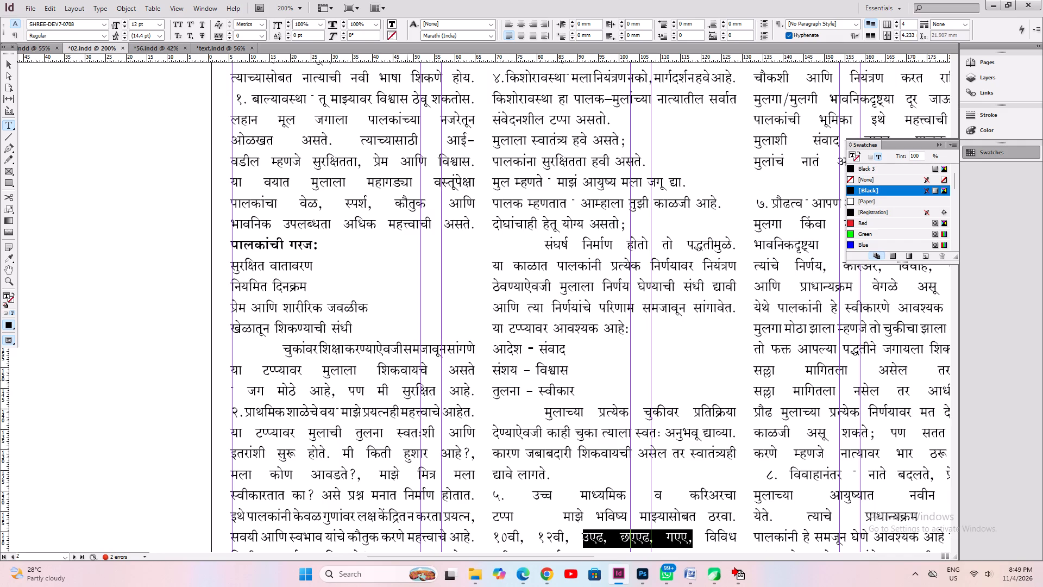
{"action": "key", "text": "ctrl+t"}
{"action": "key", "text": "t"}
{"action": "key", "text": "Return"}
{"action": "key", "text": "ctrl+t"}
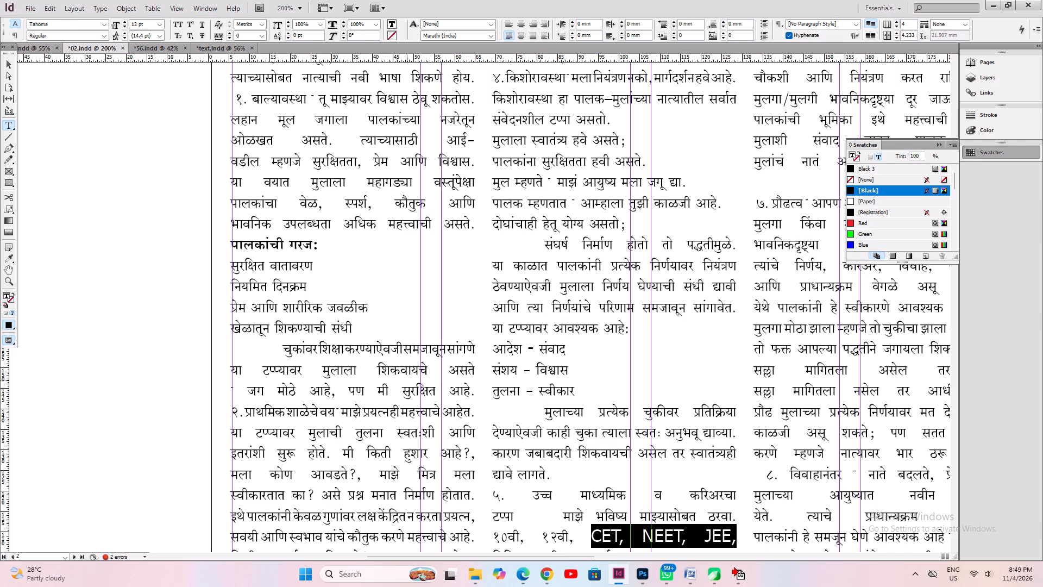
{"action": "key", "text": "ctrl+t"}
Join the line ending "समजावून सांगणे" with the line starting "या टप्प्यावर मुलाला शिकवायचे", separated by a single space.
{"action": "left_click", "coordinate": [382, 347]}
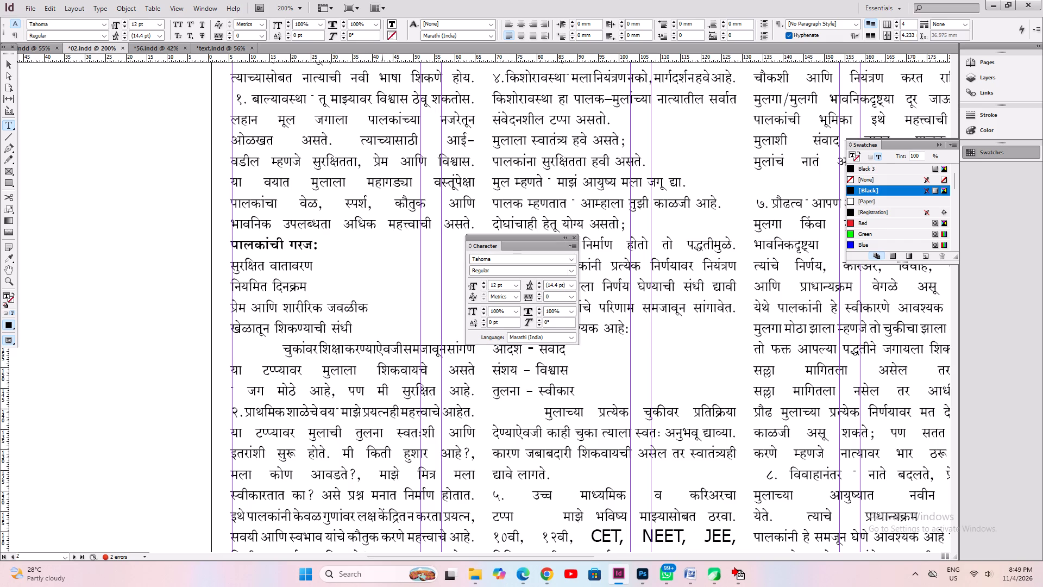
{"action": "key", "text": "End"}
{"action": "key", "text": "Return"}
{"action": "key", "text": "Up"}
{"action": "key", "text": "Down"}
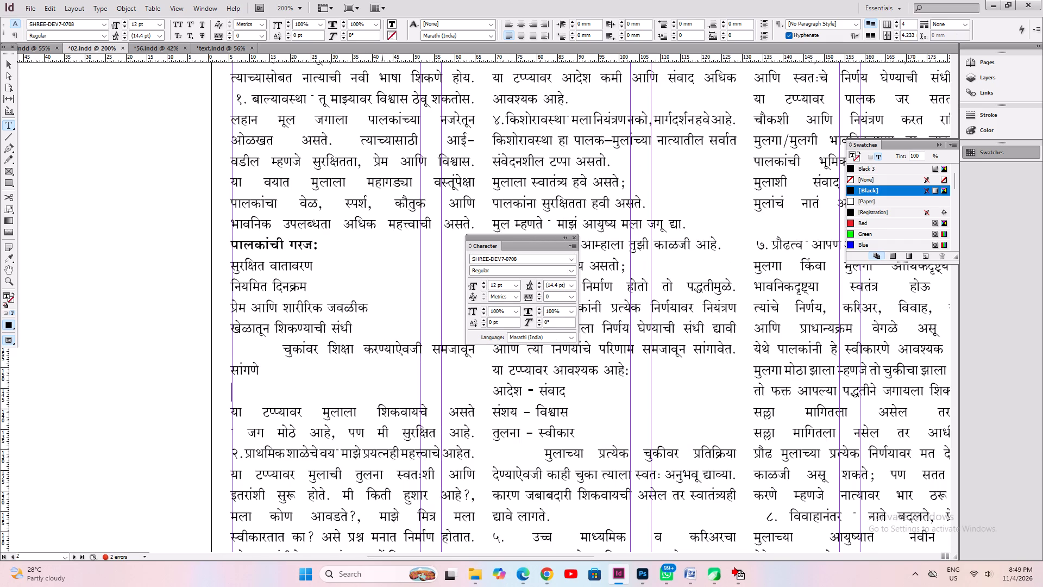
{"action": "key", "text": "Down"}
{"action": "key", "text": "BackSpace"}
{"action": "key", "text": "BackSpace"}
{"action": "key", "text": "space"}
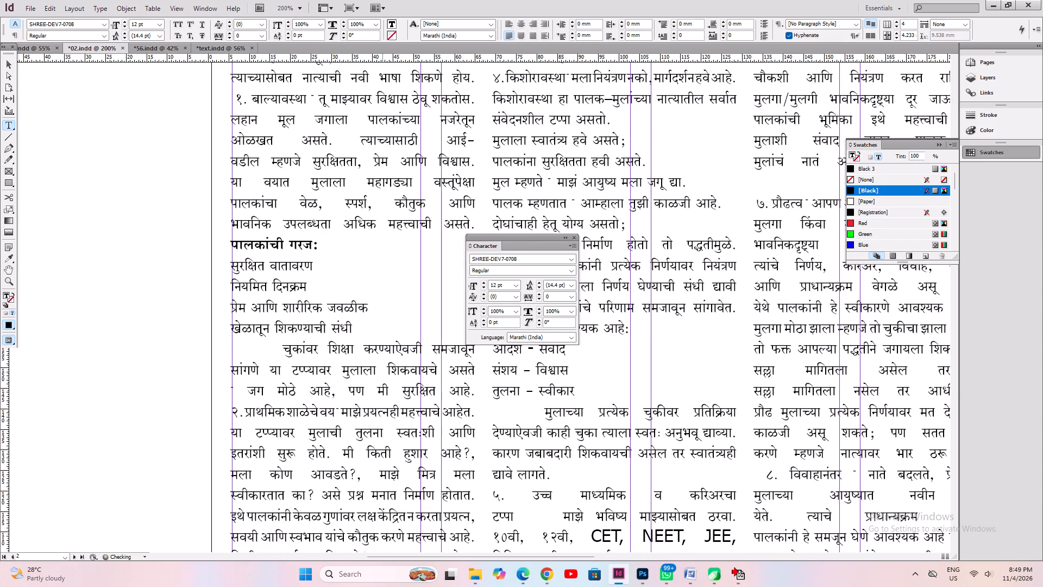
Reduce the exam abbreviations "CET, NEET, JEE," to 8 pt.
{"action": "left_click", "coordinate": [574, 241]}
{"action": "scroll", "coordinate": [640, 417], "scroll_direction": "down", "scroll_amount": 3}
{"action": "left_click_drag", "start_coordinate": [592, 420], "coordinate": [750, 420]}
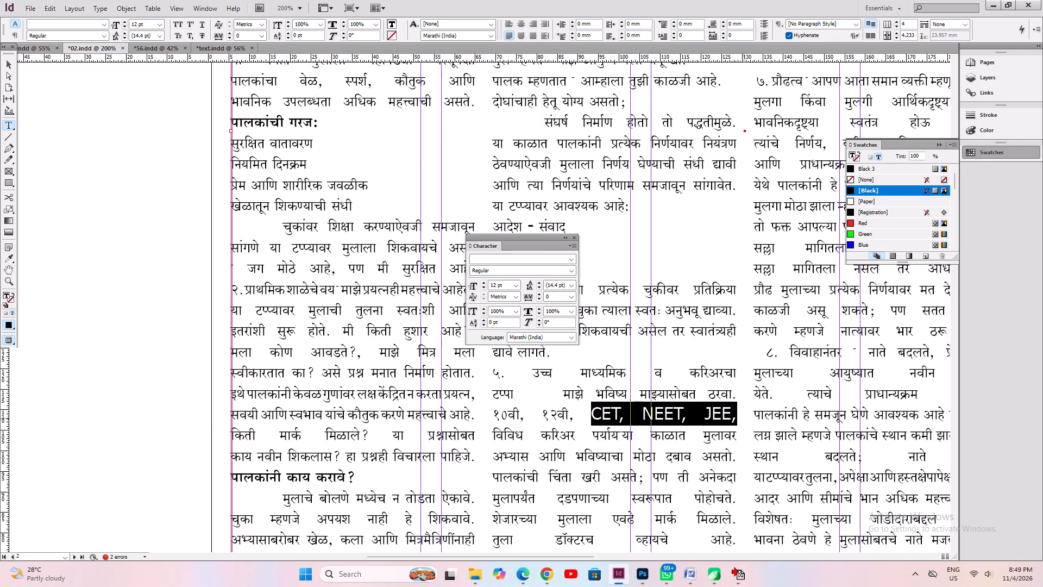
{"action": "key", "text": "ctrl+shift+comma"}
{"action": "key", "text": "ctrl+shift+comma"}
{"action": "key", "text": "ctrl+t"}
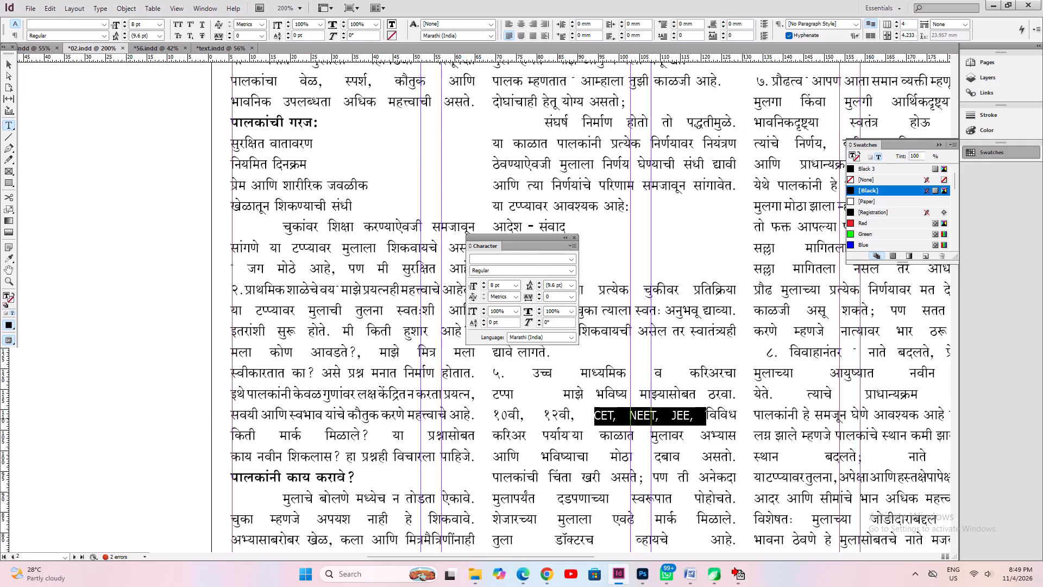
End the paragraph at "तुला डॉक्टरच व्हायचे आहे." with a left-aligned last line and no blank line after it.
{"action": "key", "text": "Down"}
{"action": "key", "text": "Down"}
{"action": "key", "text": "Down"}
{"action": "key", "text": "Down"}
{"action": "key", "text": "Down"}
{"action": "key", "text": "Down"}
{"action": "key", "text": "Down"}
{"action": "key", "text": "Down"}
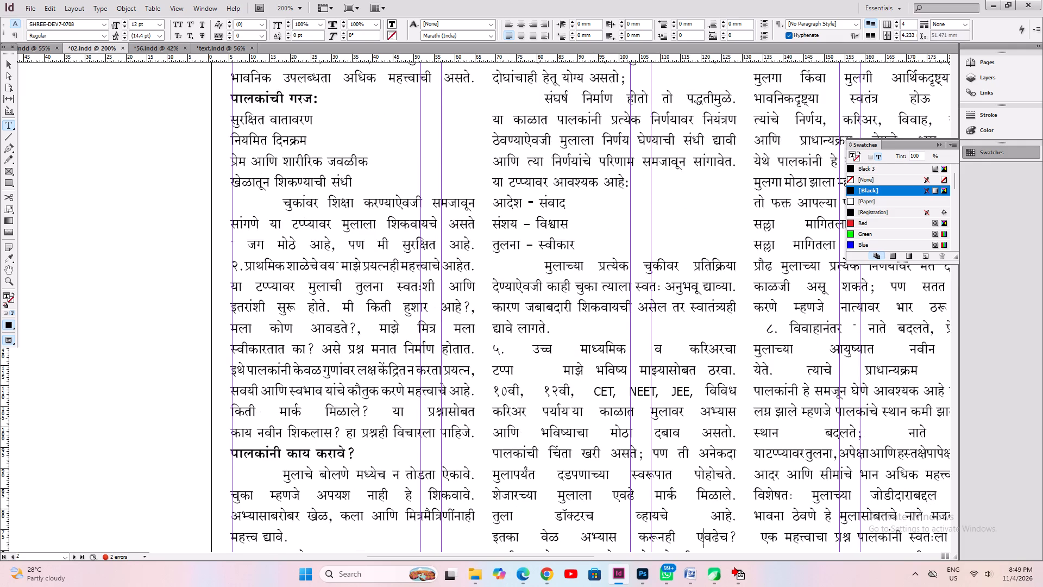
{"action": "key", "text": "Up"}
{"action": "key", "text": "End"}
{"action": "key", "text": "Return"}
{"action": "key", "text": "Down"}
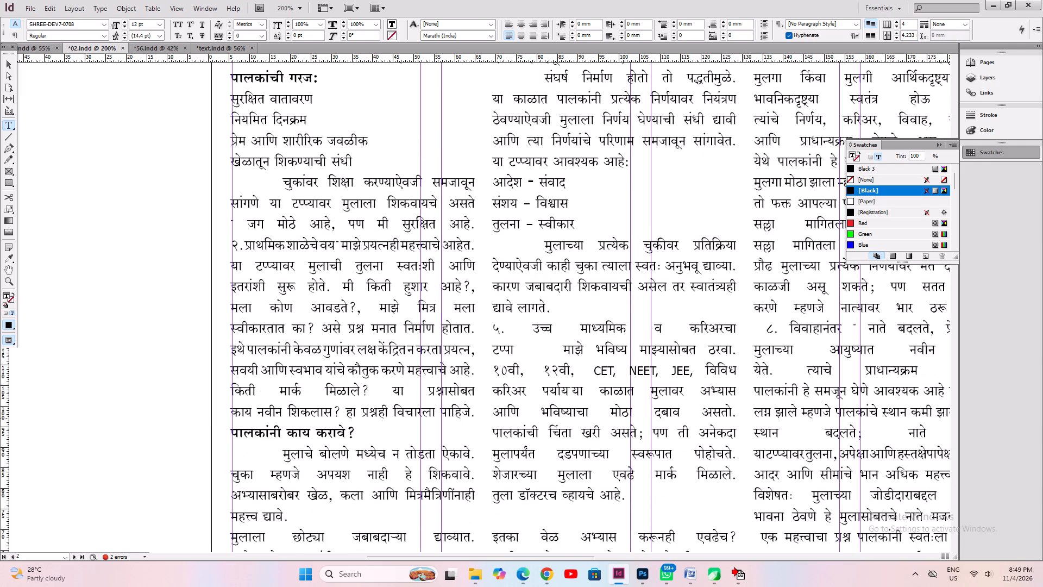
{"action": "key", "text": "BackSpace"}
Set the line "इतका वेळ अभ्यास करूनही एवढेच?" in the bold SHREE-DEV7-0709 font.
{"action": "key", "text": "shift+Down"}
{"action": "key", "text": "ctrl+t"}
{"action": "key", "text": "Down"}
{"action": "key", "text": "ctrl+t"}
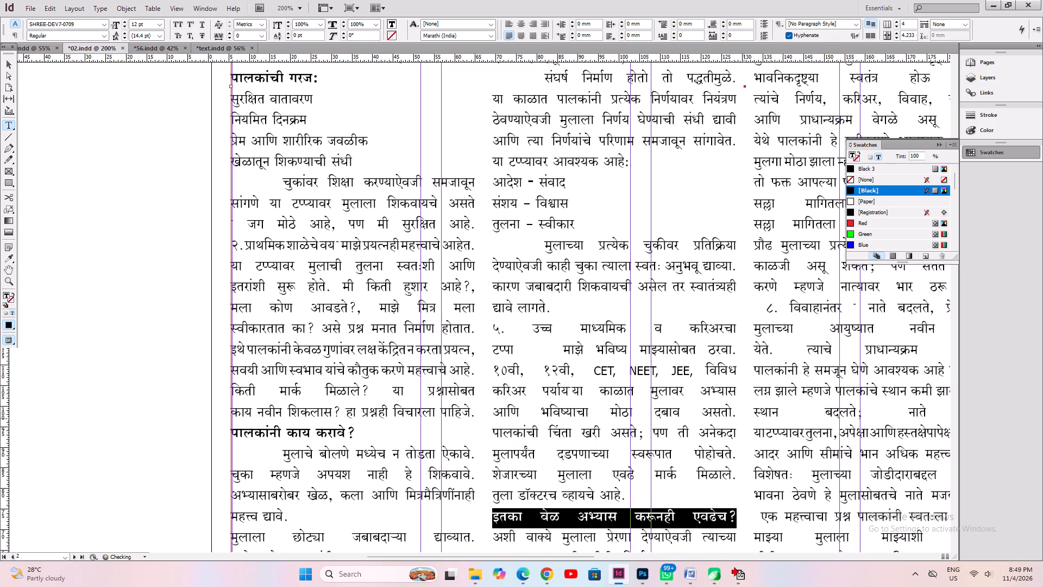
{"action": "key", "text": "Down"}
{"action": "key", "text": "Up"}
End the bold question as its own left-aligned paragraph and indent the following text starting "अशी वाक्ये मुलाला".
{"action": "key", "text": "End"}
{"action": "key", "text": "Return"}
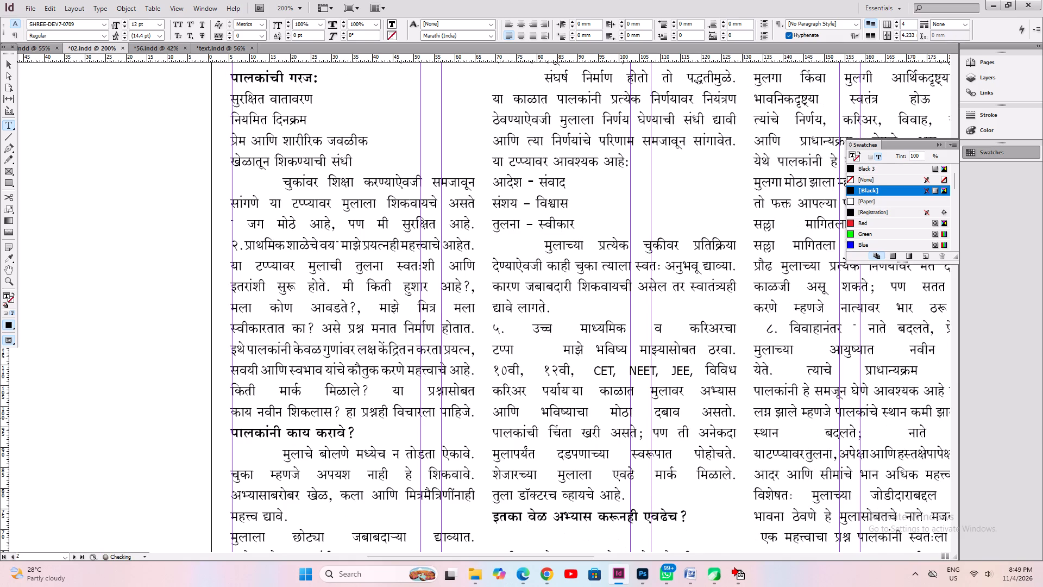
{"action": "key", "text": "Down"}
{"action": "key", "text": "BackSpace"}
{"action": "key", "text": "Tab"}
Make "याऐवजी विचारावे:", "तुला काय आवडते?" and "तुझी ताकद कुठे आहे?" separate left-aligned lines without blank lines between them.
{"action": "key", "text": "Down"}
{"action": "key", "text": "Down"}
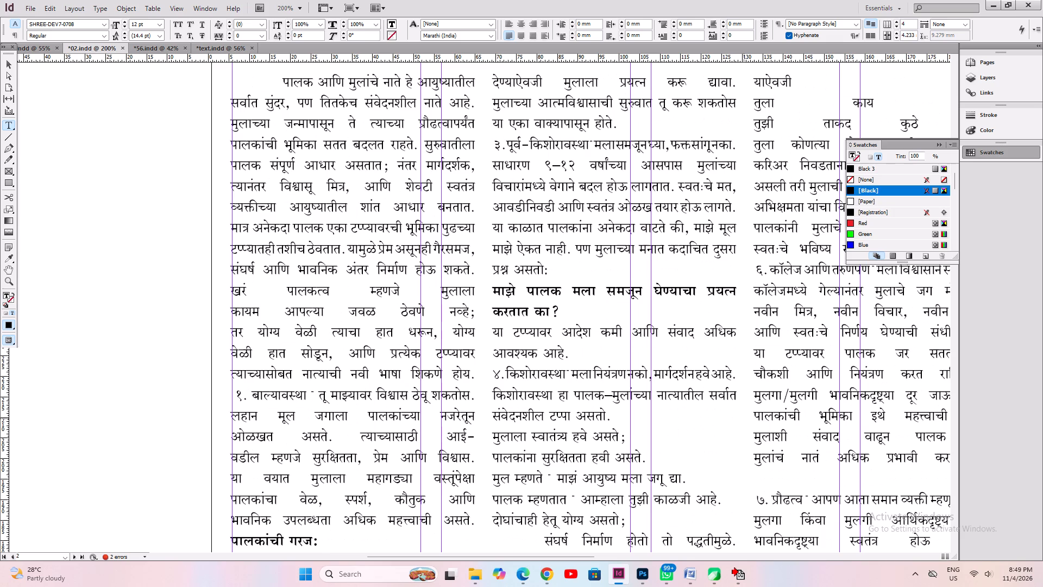
{"action": "key", "text": "Down"}
{"action": "left_click_drag", "start_coordinate": [693, 333], "coordinate": [297, 499], "text": "alt"}
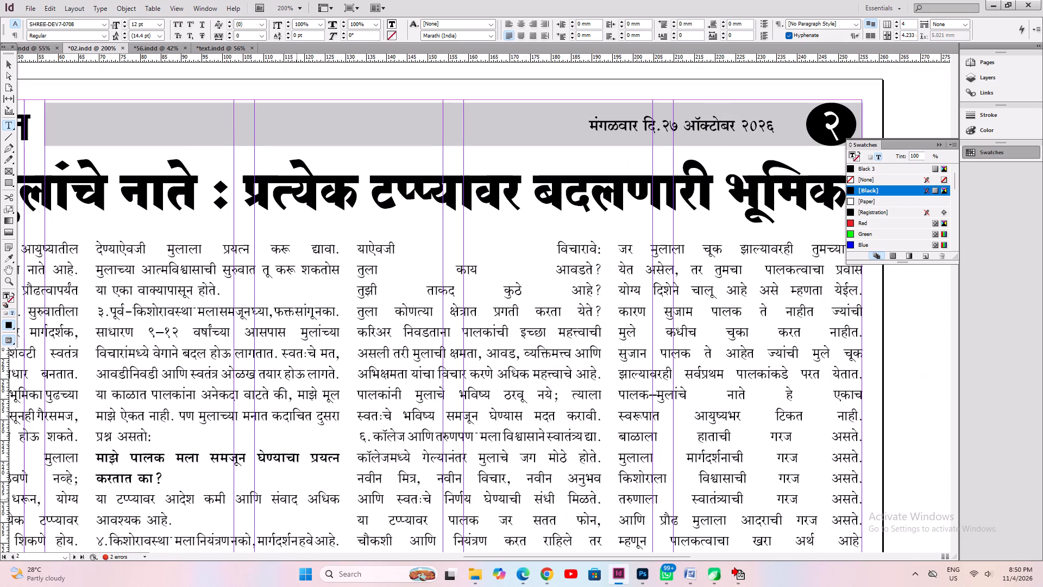
{"action": "key", "text": "Up"}
{"action": "key", "text": "End"}
{"action": "key", "text": "Return"}
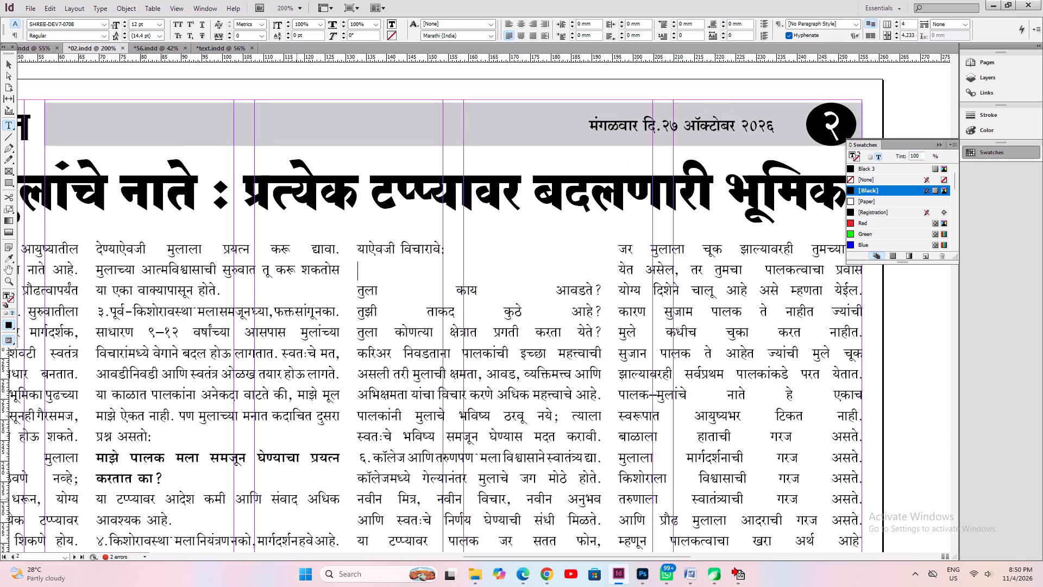
{"action": "key", "text": "Down"}
{"action": "key", "text": "BackSpace"}
{"action": "key", "text": "End"}
{"action": "key", "text": "Return"}
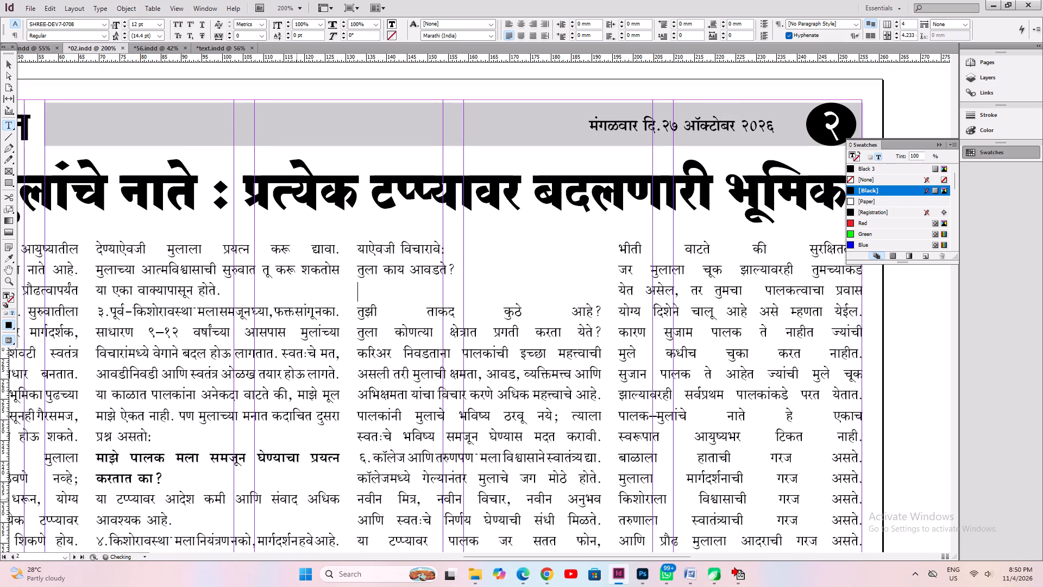
{"action": "key", "text": "Down"}
{"action": "key", "text": "BackSpace"}
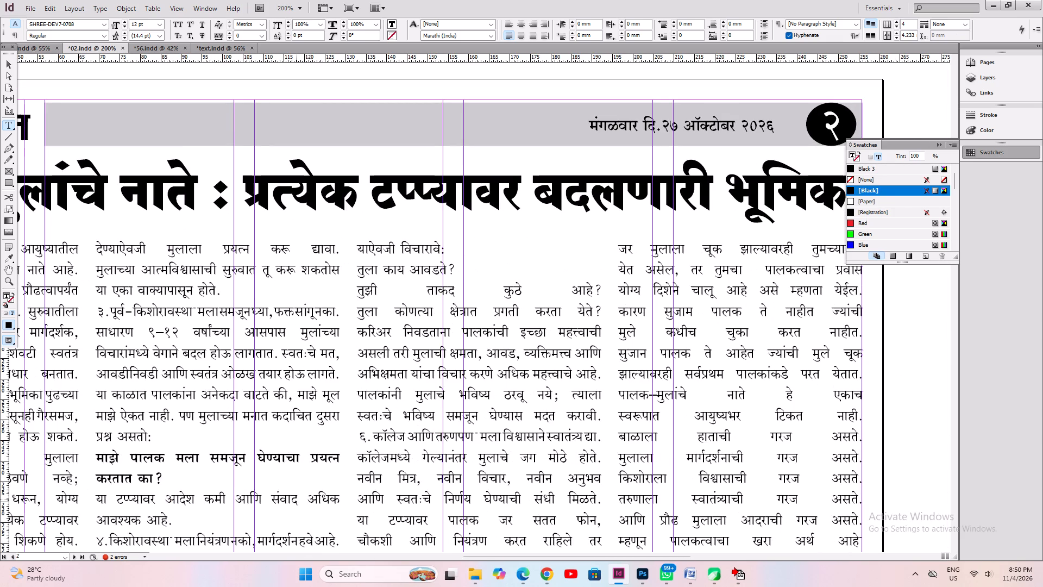
{"action": "key", "text": "End"}
{"action": "key", "text": "Return"}
{"action": "key", "text": "Down"}
{"action": "key", "text": "BackSpace"}
End the question "तुला कोणत्या क्षेत्रात प्रगती करता येते?" as its own paragraph and indent the one starting "करिअर निवडताना".
{"action": "key", "text": "End"}
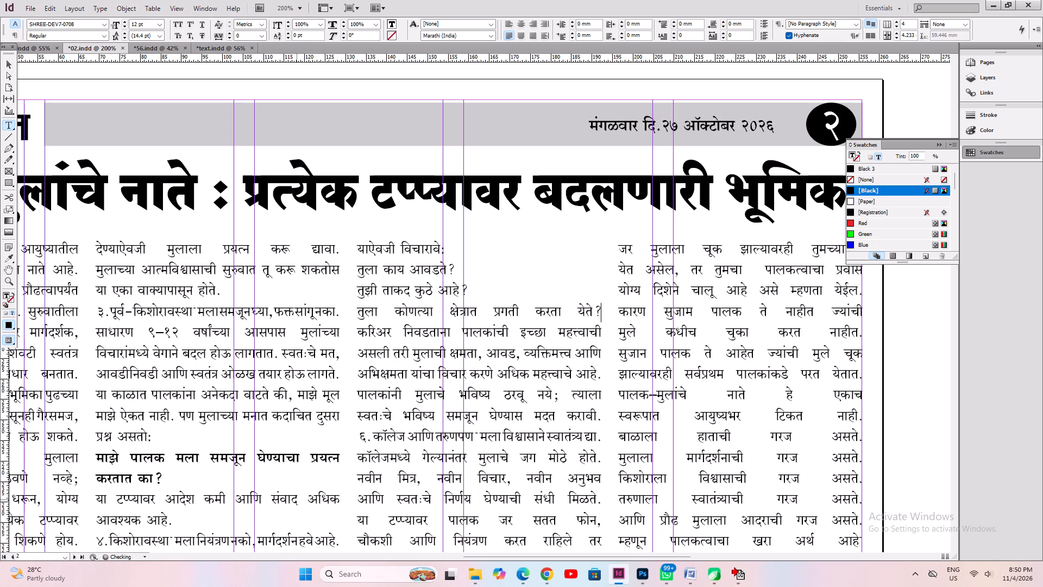
{"action": "key", "text": "Return"}
{"action": "key", "text": "Down"}
{"action": "key", "text": "BackSpace"}
{"action": "key", "text": "Tab"}
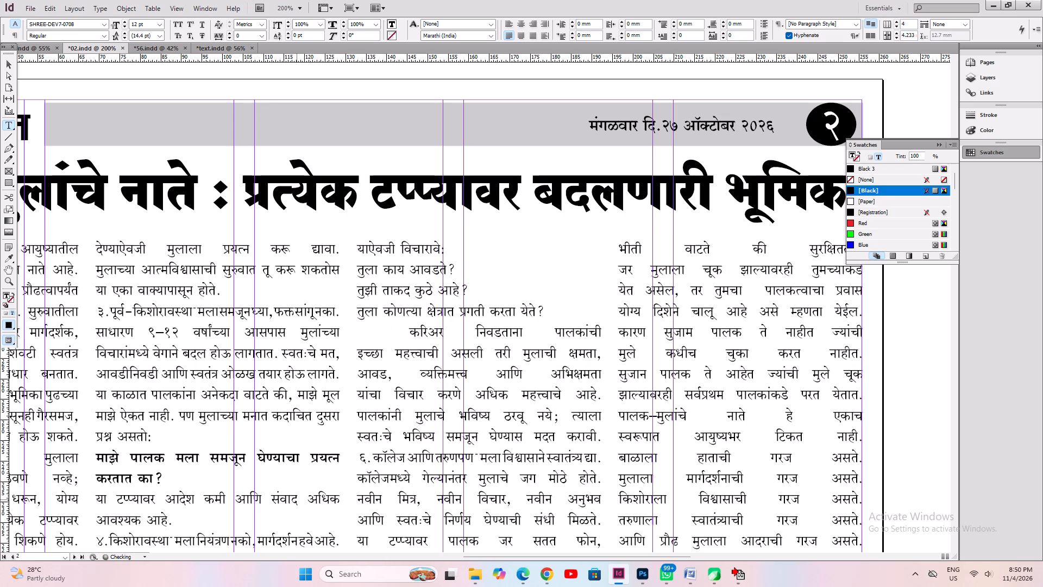
End the paragraph at "समजून घेण्यास मदत करावी." with a left-aligned last line and no blank line before heading ६.
{"action": "key", "text": "Down"}
{"action": "key", "text": "Down"}
{"action": "key", "text": "Down"}
{"action": "key", "text": "Down"}
{"action": "key", "text": "Down"}
{"action": "key", "text": "Down"}
{"action": "key", "text": "Down"}
{"action": "key", "text": "Down"}
{"action": "key", "text": "Down"}
{"action": "key", "text": "Down"}
{"action": "key", "text": "Down"}
{"action": "key", "text": "Down"}
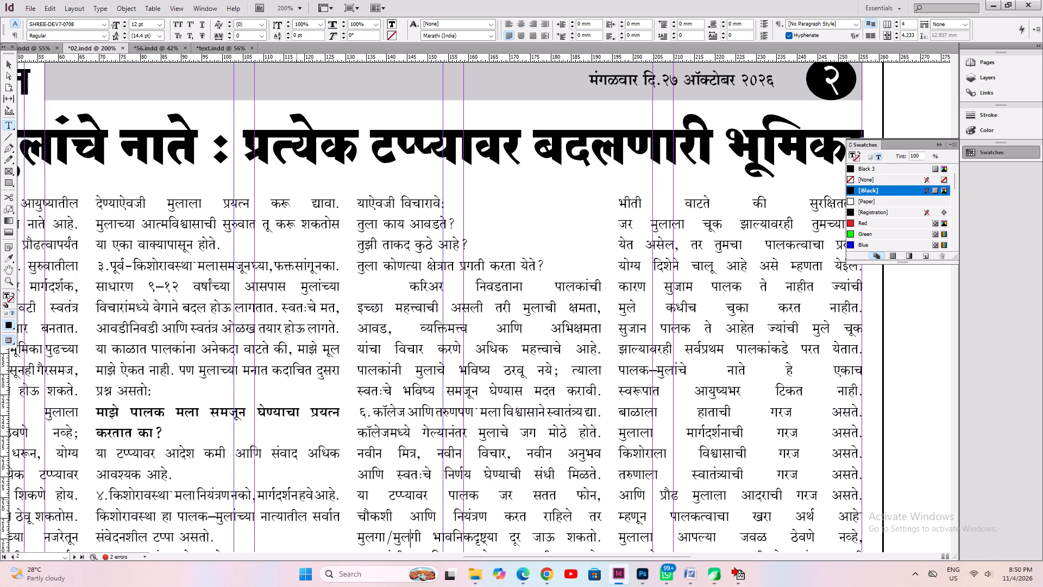
{"action": "key", "text": "Down"}
{"action": "key", "text": "Down"}
{"action": "key", "text": "Down"}
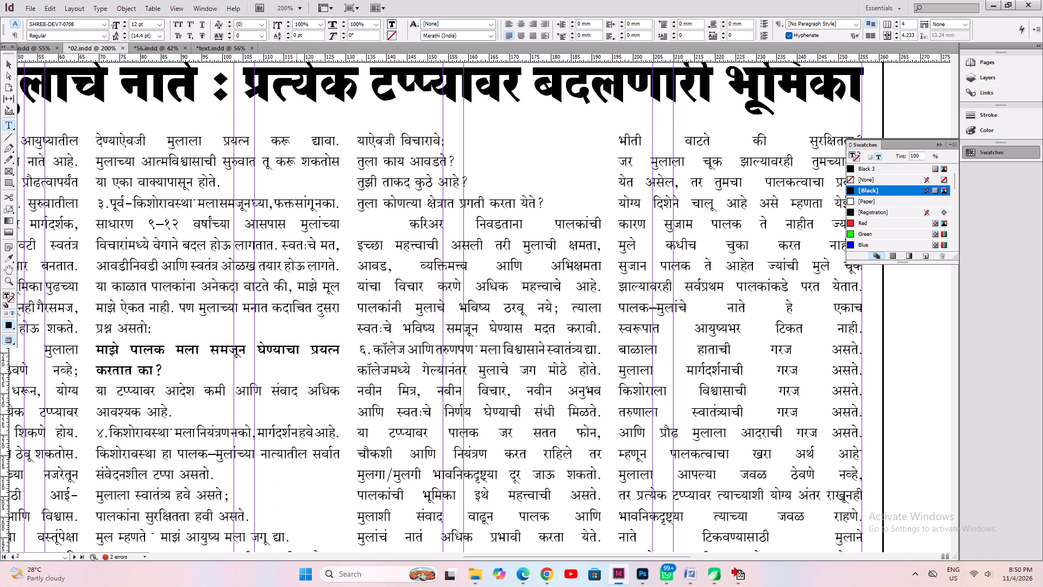
{"action": "key", "text": "Down"}
{"action": "key", "text": "Up"}
{"action": "key", "text": "Up"}
{"action": "key", "text": "Up"}
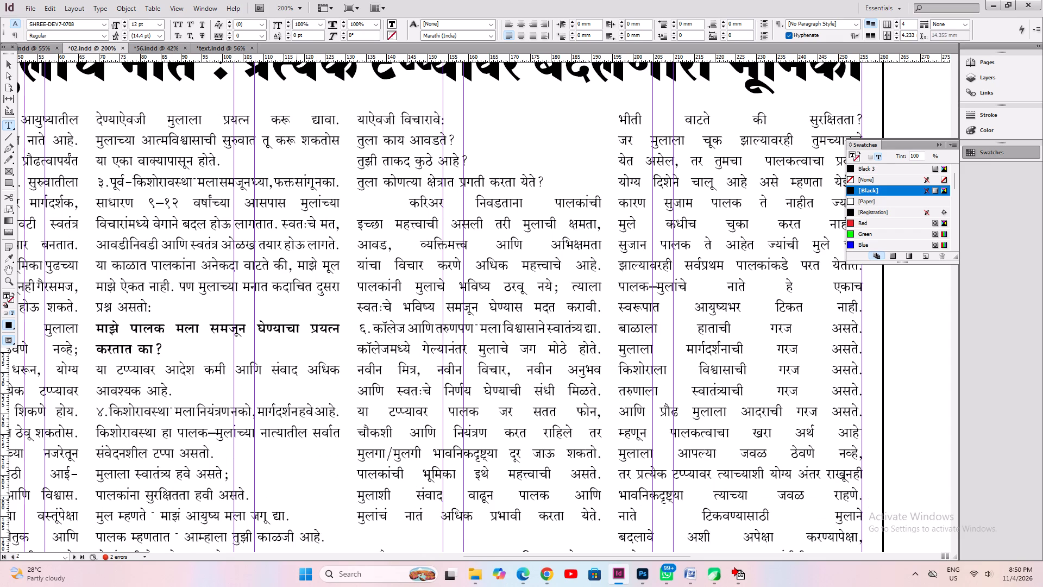
{"action": "key", "text": "Up"}
{"action": "key", "text": "Up"}
{"action": "key", "text": "Up"}
{"action": "key", "text": "Up"}
{"action": "key", "text": "Up"}
{"action": "key", "text": "Up"}
{"action": "key", "text": "Up"}
{"action": "key", "text": "Up"}
{"action": "key", "text": "End"}
{"action": "key", "text": "Return"}
{"action": "key", "text": "Down"}
{"action": "key", "text": "BackSpace"}
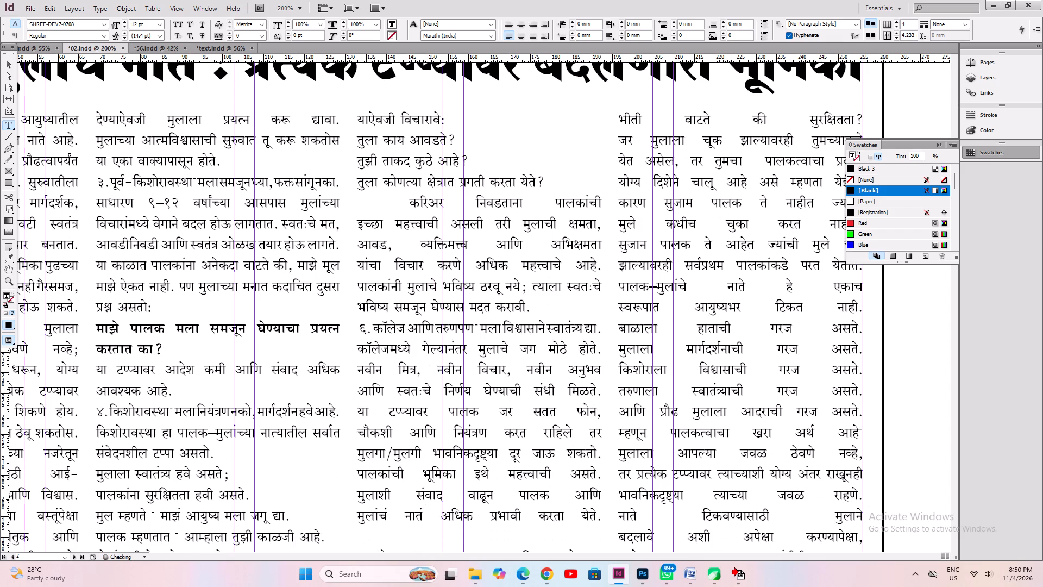
Remove the blank line between "प्रभावी करता येते." and heading ७ about प्रौढत्व.
{"action": "key", "text": "Down"}
{"action": "key", "text": "Down"}
{"action": "key", "text": "Down"}
{"action": "key", "text": "Down"}
{"action": "key", "text": "Down"}
{"action": "key", "text": "Down"}
{"action": "key", "text": "Down"}
{"action": "key", "text": "Down"}
{"action": "key", "text": "Down"}
{"action": "key", "text": "Down"}
{"action": "key", "text": "Down"}
{"action": "key", "text": "BackSpace"}
Check the line and paragraph breaks through section ७, down to the lines about giving advice.
{"action": "key", "text": "Down"}
{"action": "key", "text": "Down"}
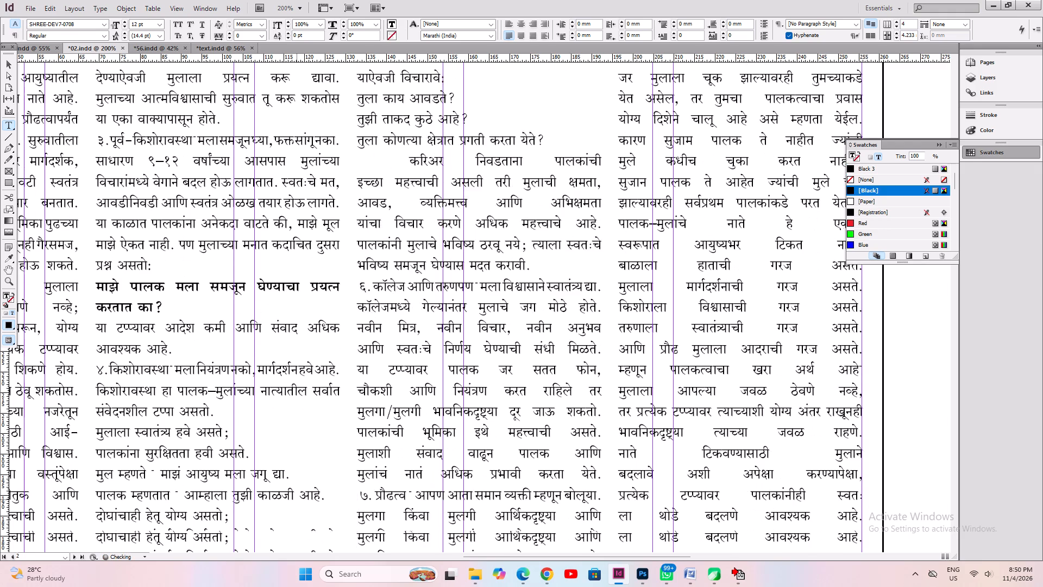
{"action": "key", "text": "Down"}
{"action": "key", "text": "Down"}
{"action": "key", "text": "Down"}
{"action": "key", "text": "Down"}
{"action": "key", "text": "Down"}
{"action": "key", "text": "Down"}
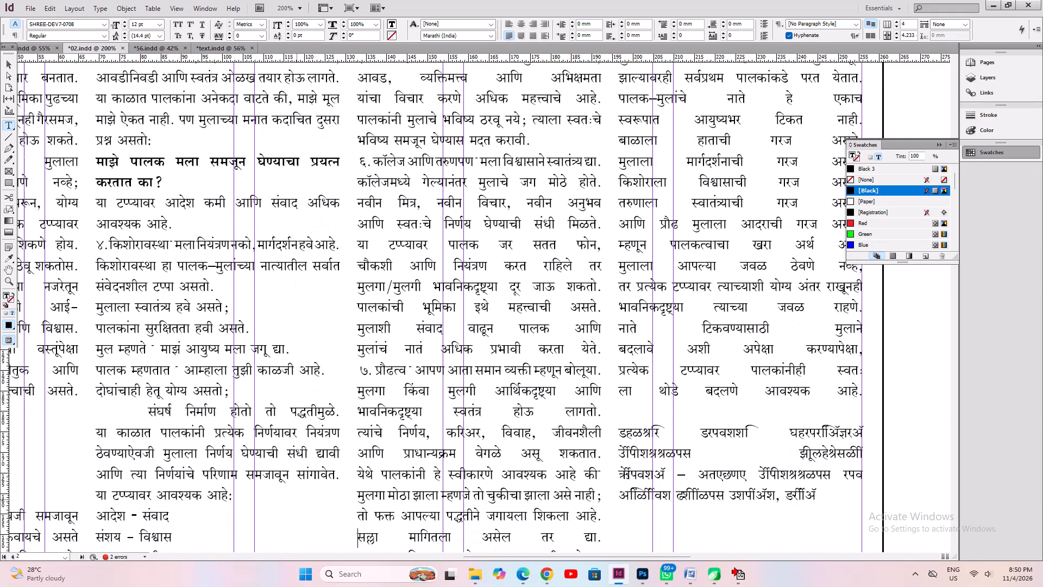
{"action": "key", "text": "Down"}
{"action": "key", "text": "Down"}
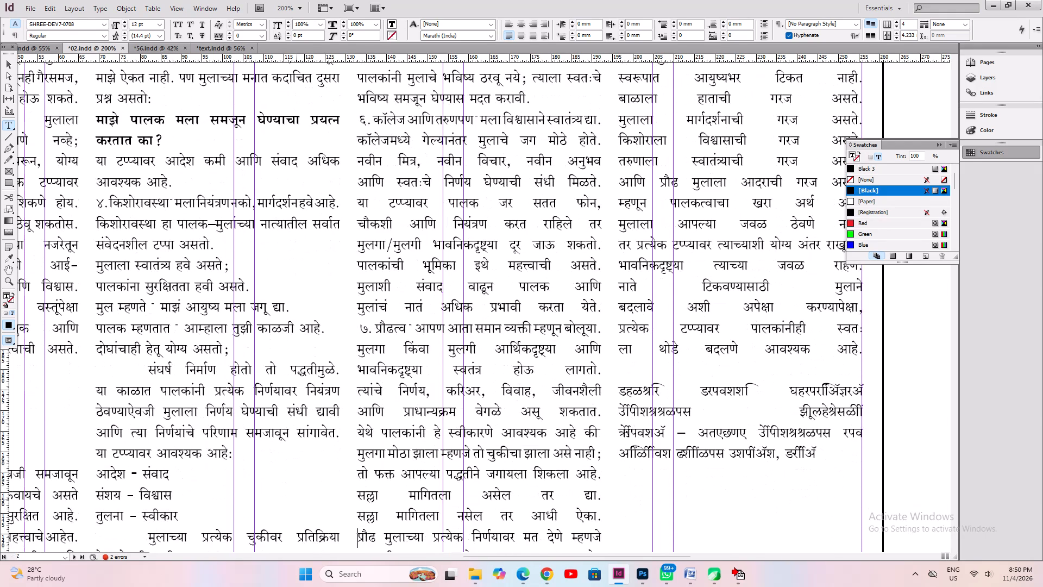
End the line "सल्ला मागितला असेल तर द्या." as its own paragraph and indent the one starting "सल्ला मागितला नसेल".
{"action": "key", "text": "Up"}
{"action": "key", "text": "Up"}
{"action": "key", "text": "End"}
{"action": "key", "text": "Return"}
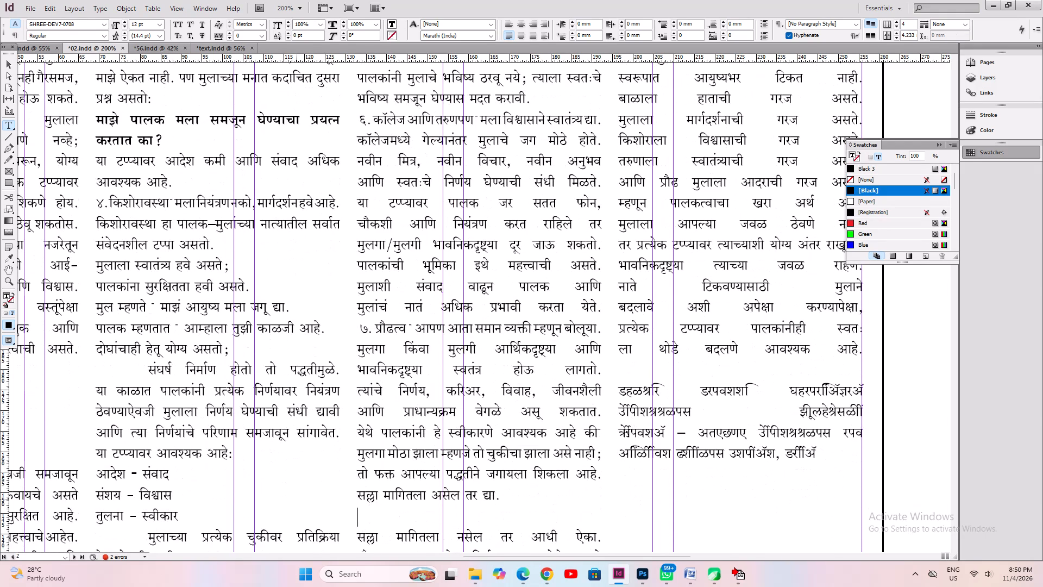
{"action": "key", "text": "Down"}
{"action": "key", "text": "BackSpace"}
{"action": "key", "text": "Tab"}
In section ८, end the paragraph at "स्थान बदलते; नाते नाही." and indent the one starting "या टप्प्यावर तुलना".
{"action": "key", "text": "Down"}
{"action": "key", "text": "Down"}
{"action": "key", "text": "Down"}
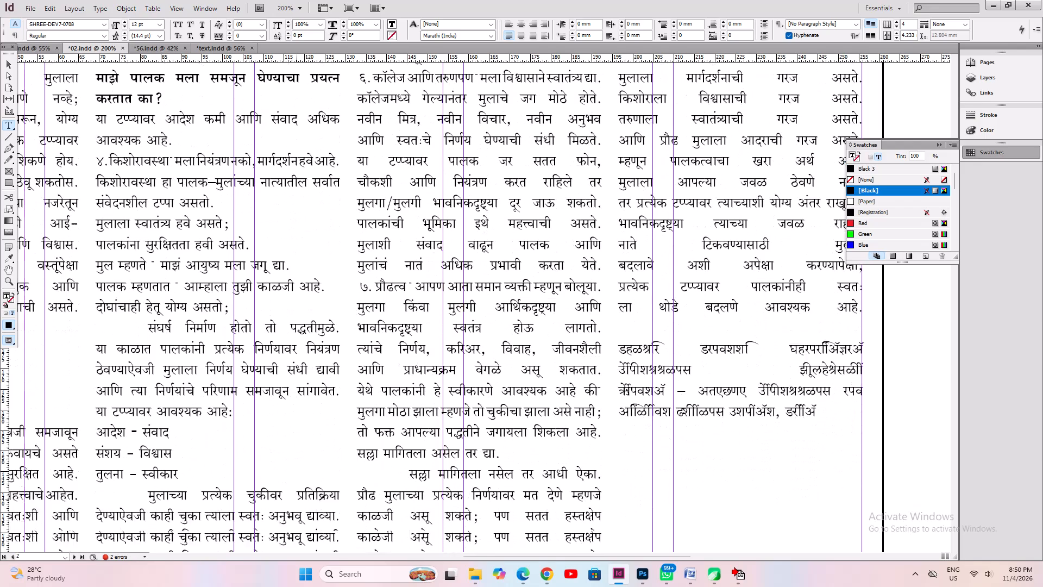
{"action": "key", "text": "Down"}
{"action": "key", "text": "Down"}
{"action": "key", "text": "Down"}
{"action": "key", "text": "Down"}
{"action": "key", "text": "Down"}
{"action": "key", "text": "Down"}
{"action": "key", "text": "Down"}
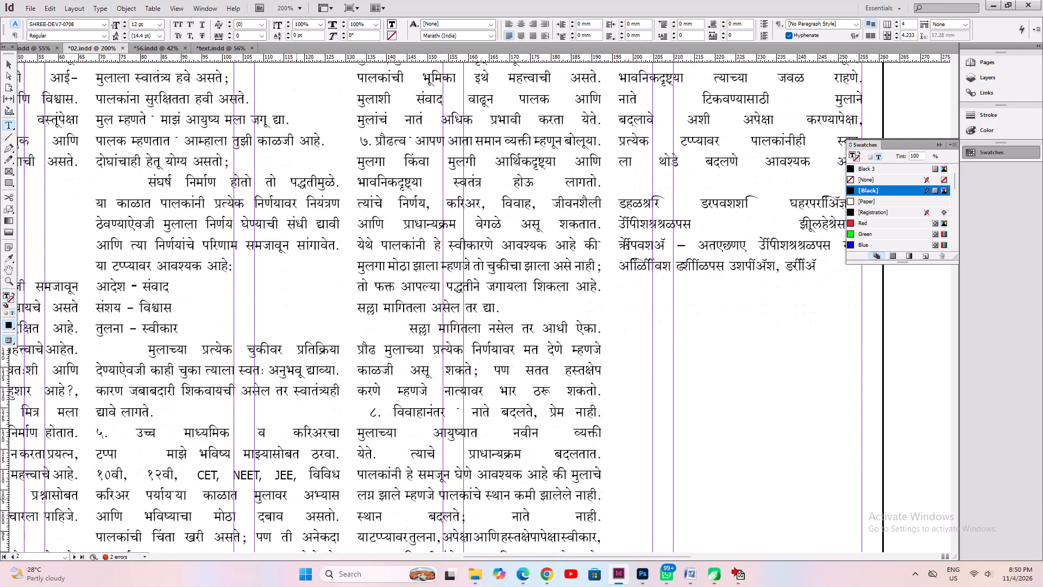
{"action": "key", "text": "Up"}
{"action": "key", "text": "End"}
{"action": "key", "text": "Return"}
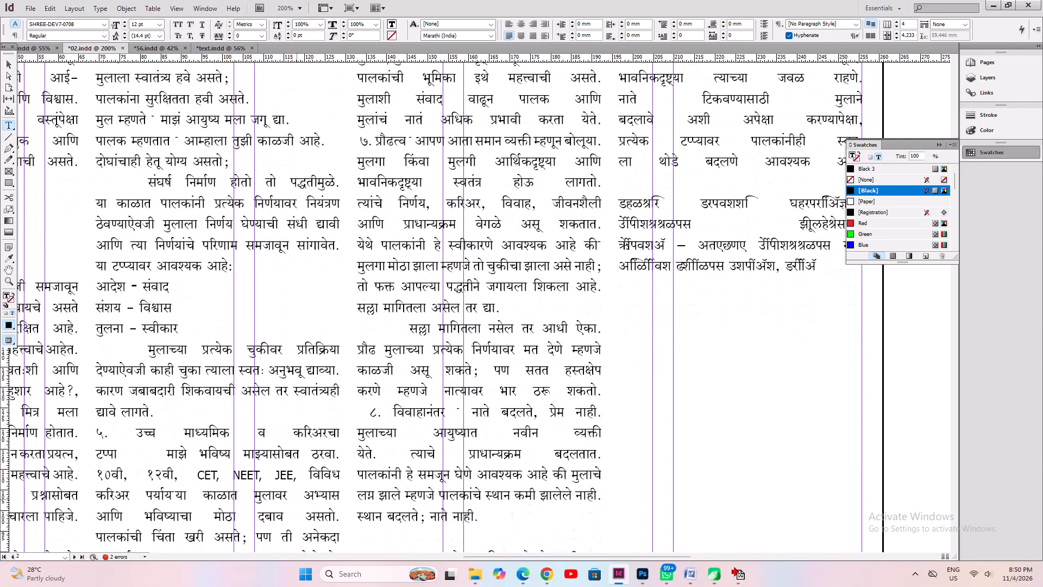
{"action": "key", "text": "Down"}
{"action": "key", "text": "BackSpace"}
{"action": "key", "text": "Tab"}
End the paragraph at "सुरक्षितता?" atop the last column and indent the one starting "जर मुलाला चूक".
{"action": "key", "text": "Down"}
{"action": "key", "text": "Down"}
{"action": "key", "text": "Down"}
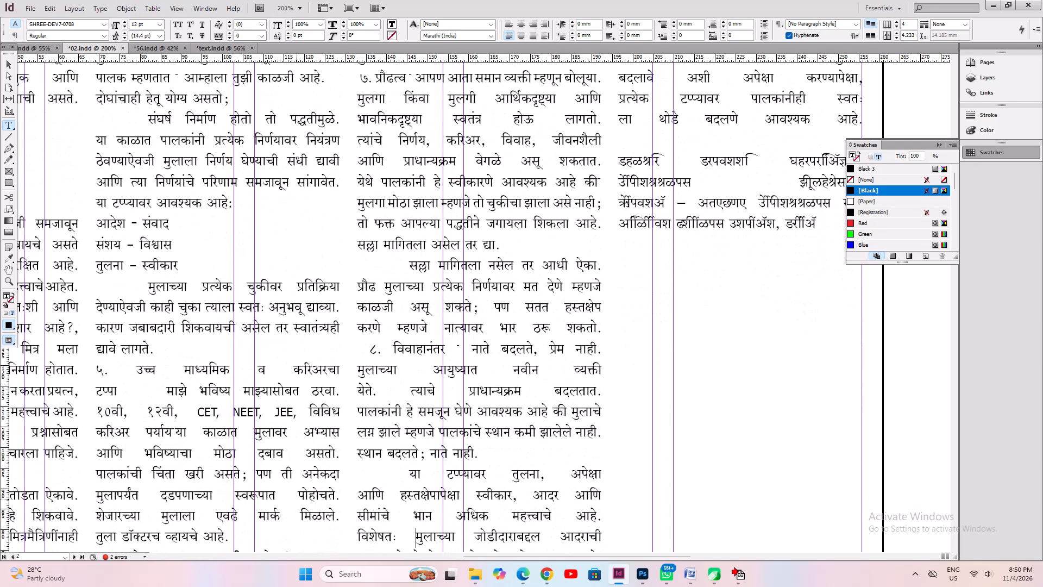
{"action": "key", "text": "Down"}
{"action": "key", "text": "Down"}
{"action": "key", "text": "Down"}
{"action": "key", "text": "Down"}
{"action": "key", "text": "Down"}
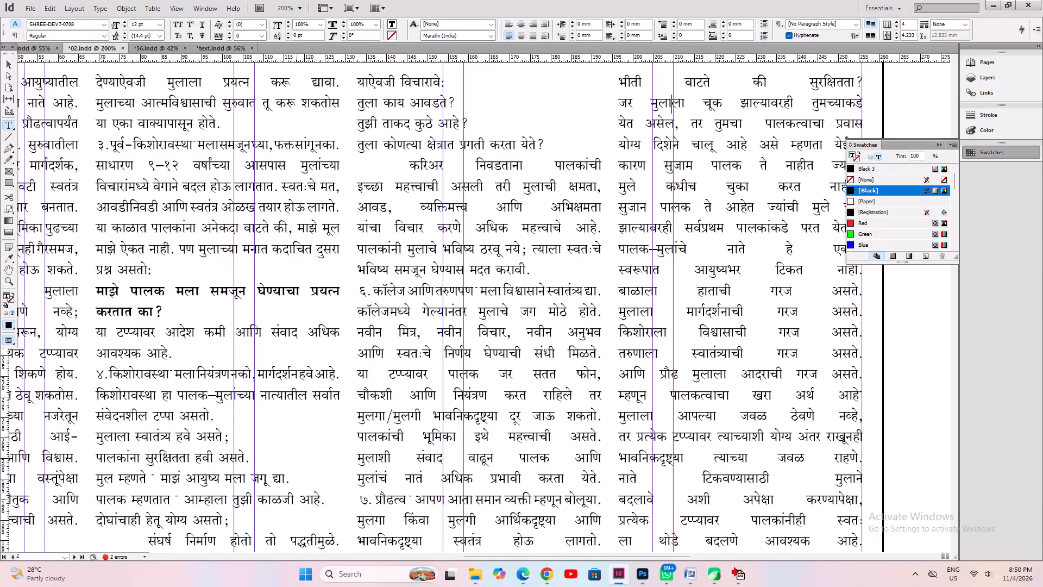
{"action": "key", "text": "Up"}
{"action": "key", "text": "End"}
{"action": "key", "text": "Return"}
{"action": "key", "text": "Down"}
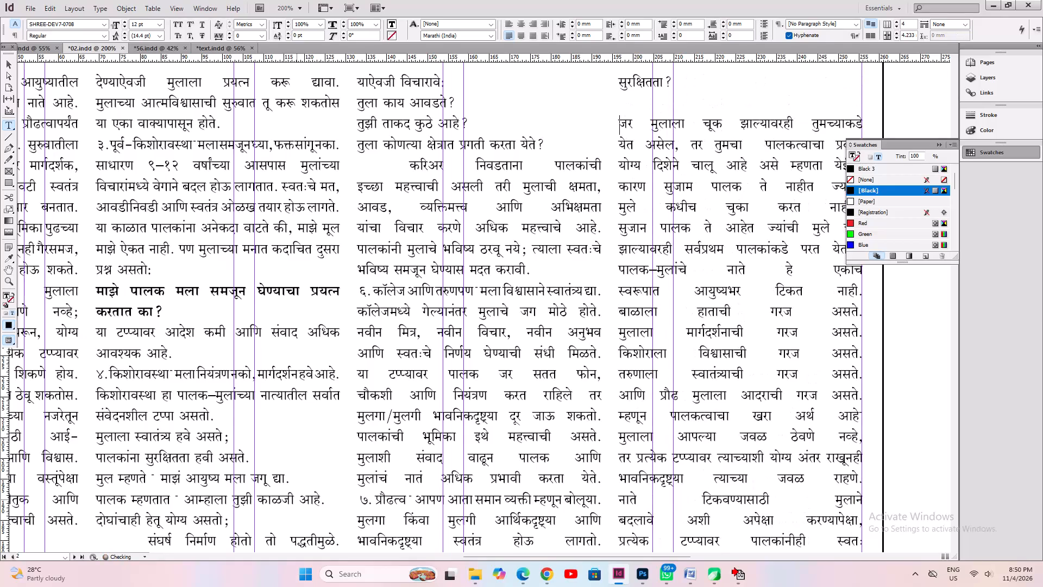
{"action": "key", "text": "BackSpace"}
{"action": "key", "text": "Tab"}
Insert paragraph breaks after "पालक–मुलांचे नाते हे एकाच" and after "स्वरूपात आयुष्यभर टिकत नाही.".
{"action": "key", "text": "Down"}
{"action": "key", "text": "Down"}
{"action": "key", "text": "Down"}
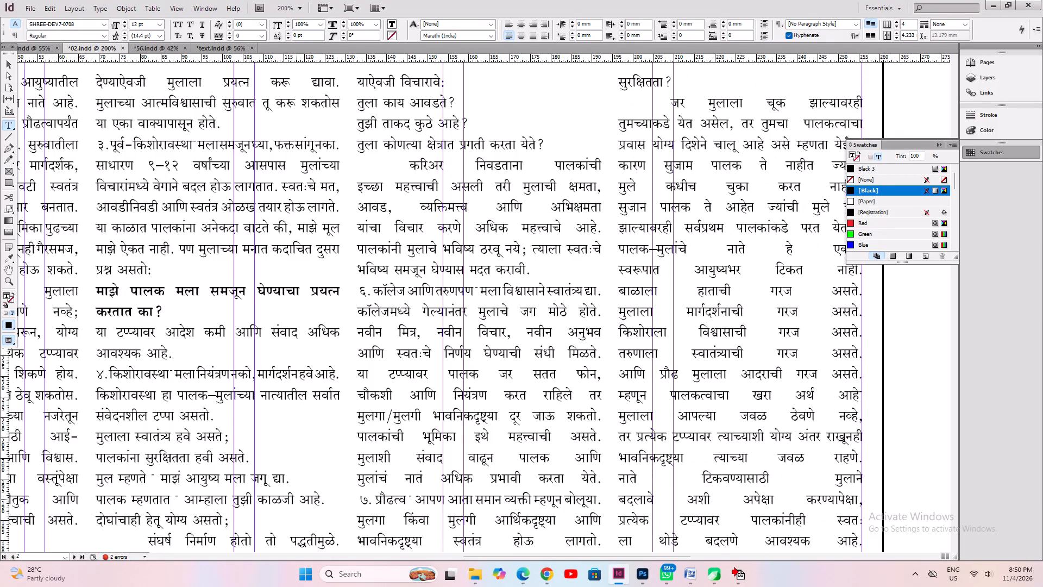
{"action": "left_click_drag", "start_coordinate": [422, 431], "coordinate": [203, 478], "text": "alt"}
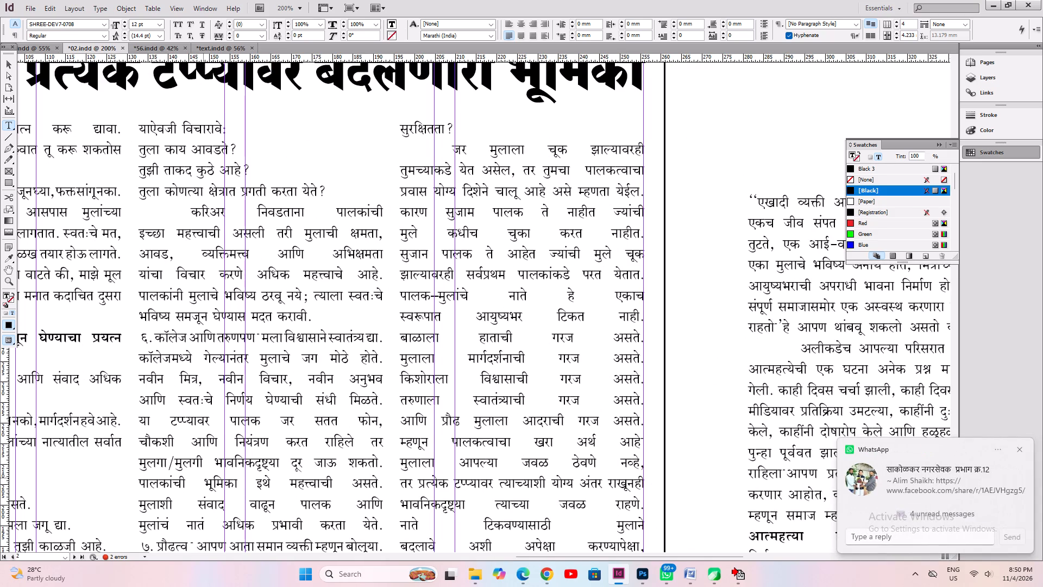
{"action": "key", "text": "Down"}
{"action": "key", "text": "Down"}
{"action": "key", "text": "Down"}
{"action": "key", "text": "Down"}
{"action": "key", "text": "End"}
{"action": "key", "text": "Return"}
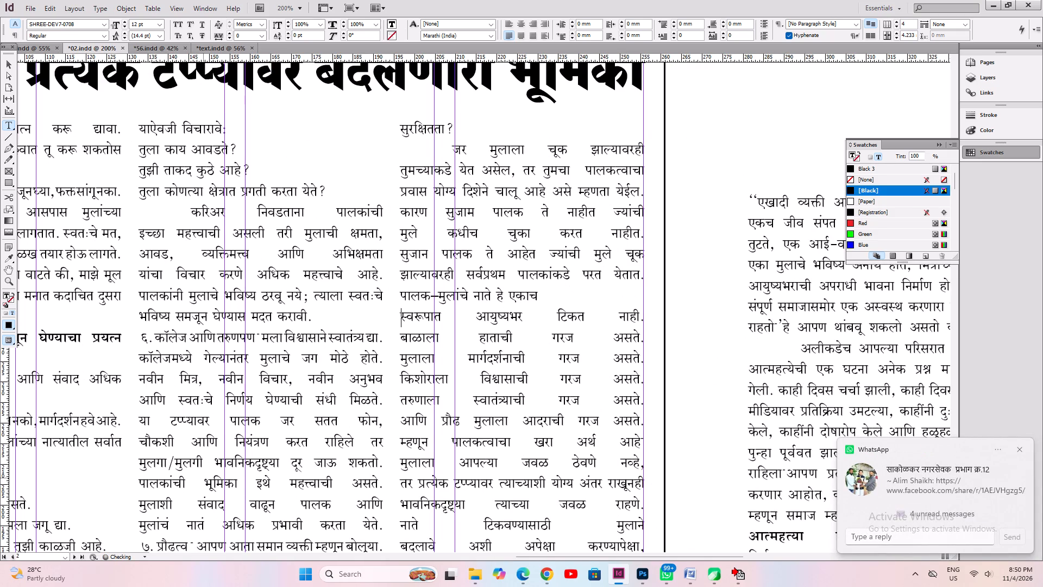
{"action": "key", "text": "Down"}
{"action": "key", "text": "Up"}
{"action": "key", "text": "End"}
{"action": "key", "text": "Return"}
{"action": "key", "text": "Down"}
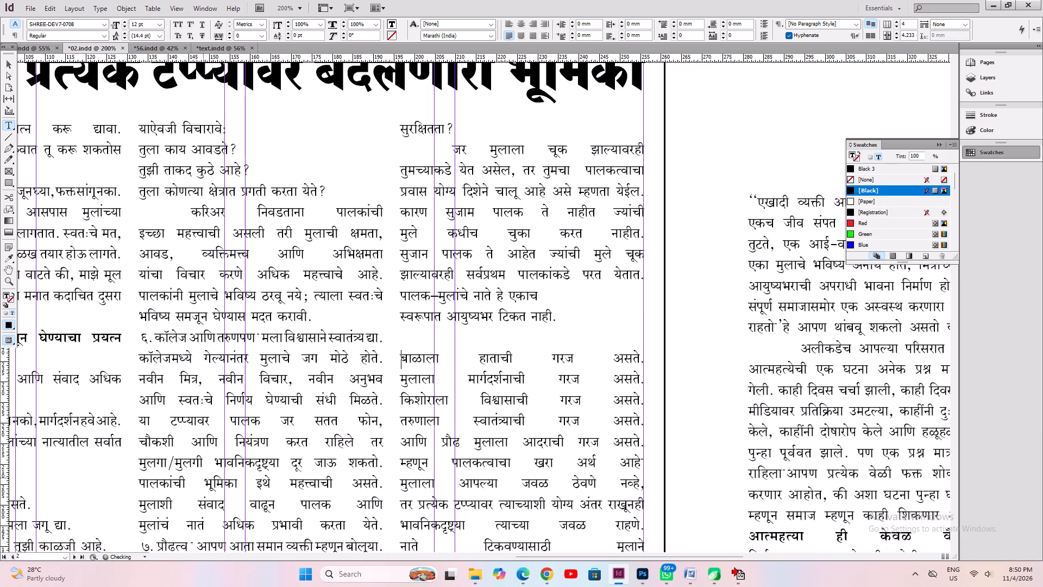
Make "बाळाला हाताची गरज असते." its own left-aligned paragraph, with no blank line above or below it.
{"action": "key", "text": "End"}
{"action": "key", "text": "Return"}
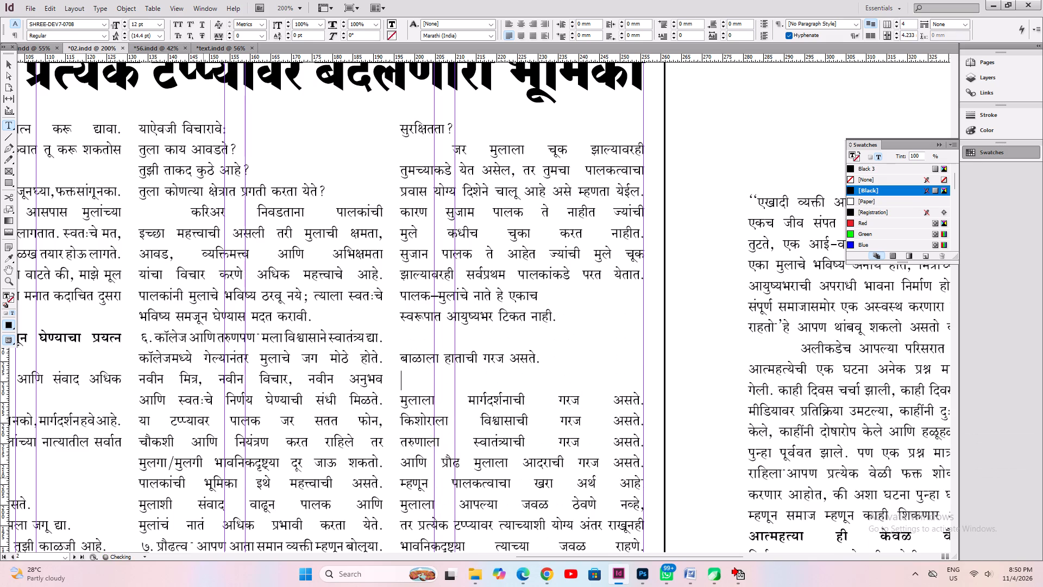
{"action": "key", "text": "Down"}
{"action": "key", "text": "Up"}
{"action": "key", "text": "Up"}
{"action": "key", "text": "BackSpace"}
{"action": "key", "text": "Down"}
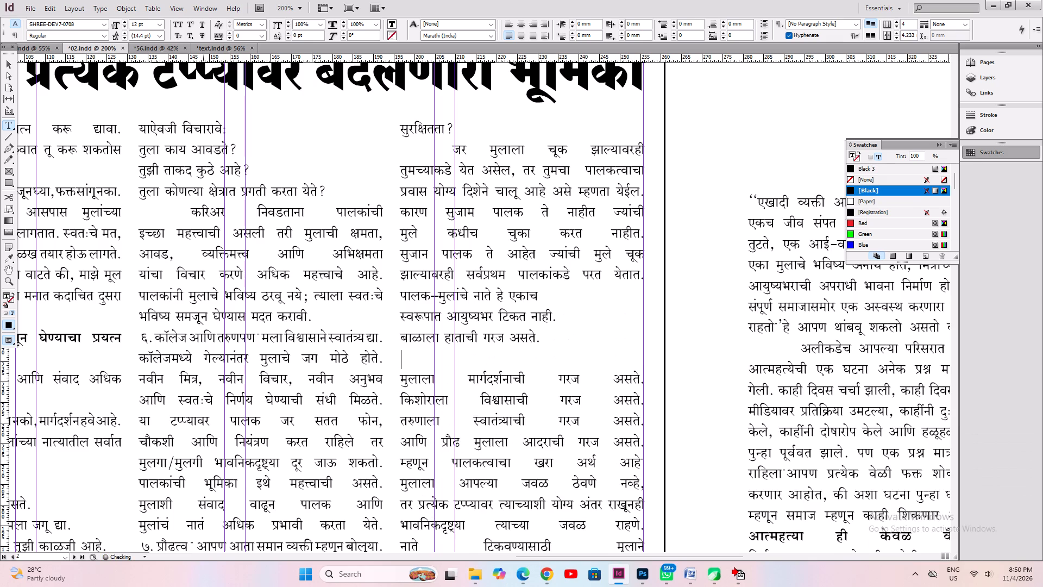
{"action": "key", "text": "Delete"}
Make "मुलाला मार्गदर्शनाची गरज असते." its own left-aligned paragraph, with no blank line after it.
{"action": "key", "text": "End"}
{"action": "key", "text": "Return"}
{"action": "key", "text": "Down"}
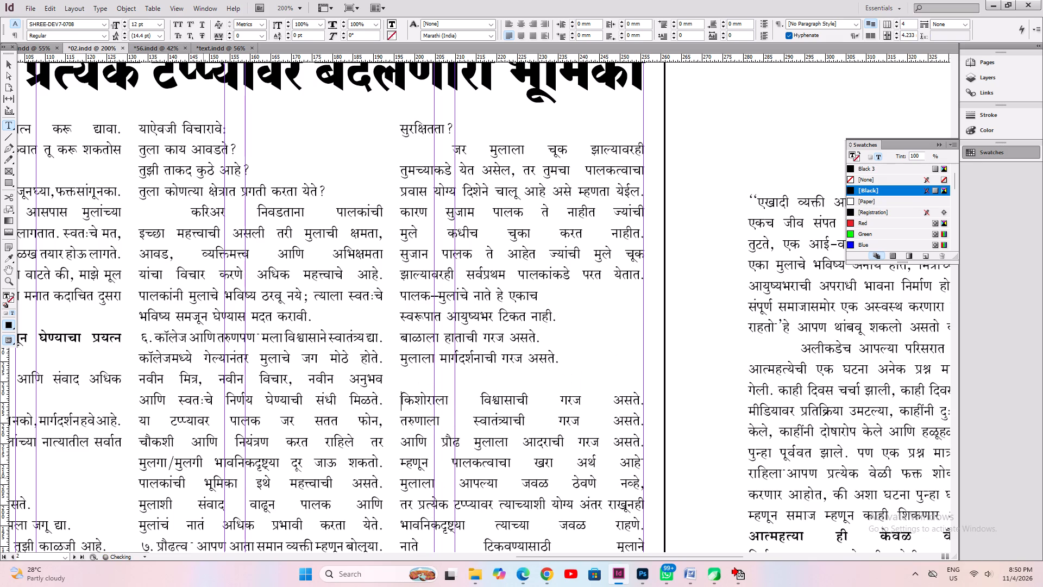
{"action": "key", "text": "BackSpace"}
Place the text cursor at the end of the line "किशोराला विश्वासाची गरज असते.".
{"action": "key", "text": "Page_Down"}
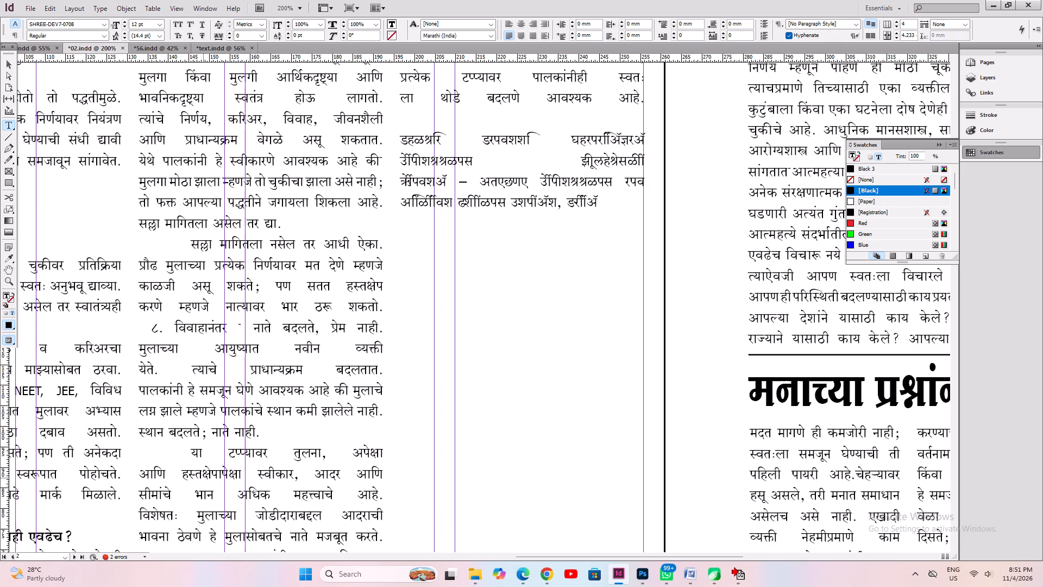
{"action": "key", "text": "ctrl+a"}
{"action": "key", "text": "Left"}
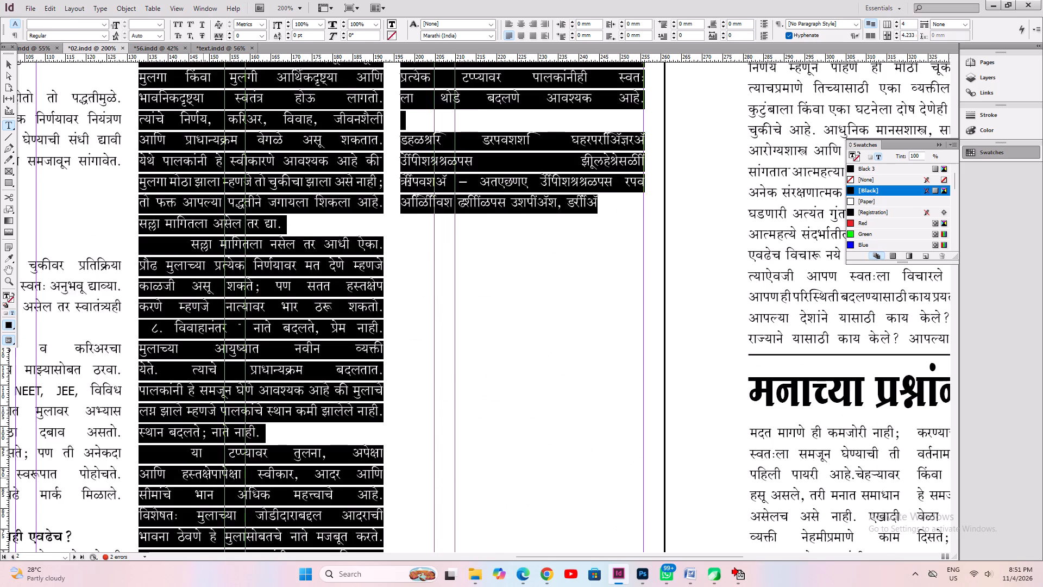
{"action": "left_click_drag", "start_coordinate": [474, 376], "coordinate": [243, 586], "text": "alt"}
{"action": "left_click_drag", "start_coordinate": [525, 446], "coordinate": [414, 271], "text": "alt"}
{"action": "left_click", "coordinate": [583, 364]}
{"action": "key", "text": "End"}
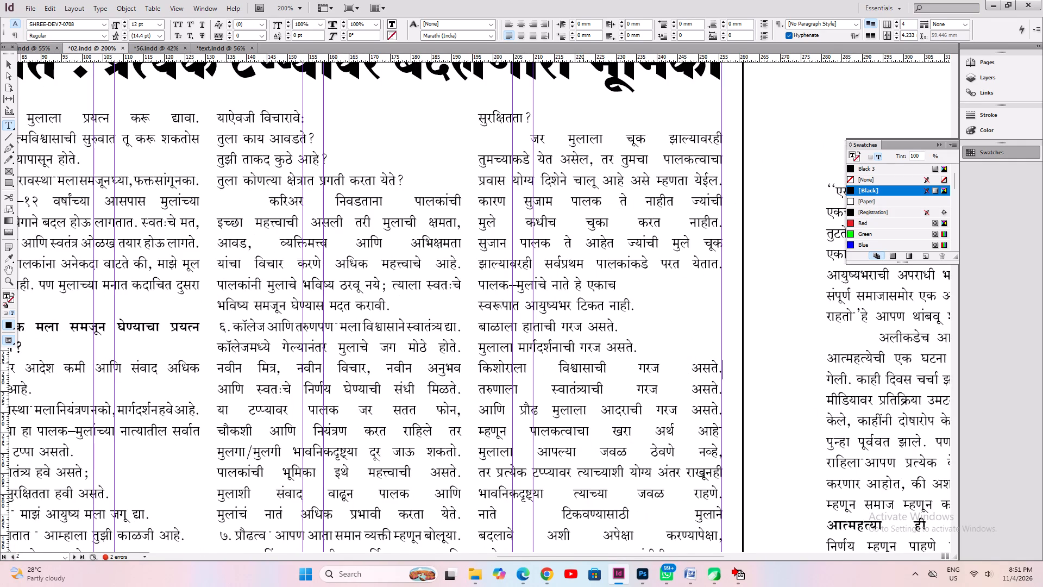
Make the "गरज असते." lines for किशोराला, तरुणाला and प्रौढ मुलाला separate left-aligned lines without blank lines between them.
{"action": "key", "text": "Return"}
{"action": "key", "text": "Down"}
{"action": "key", "text": "BackSpace"}
{"action": "key", "text": "End"}
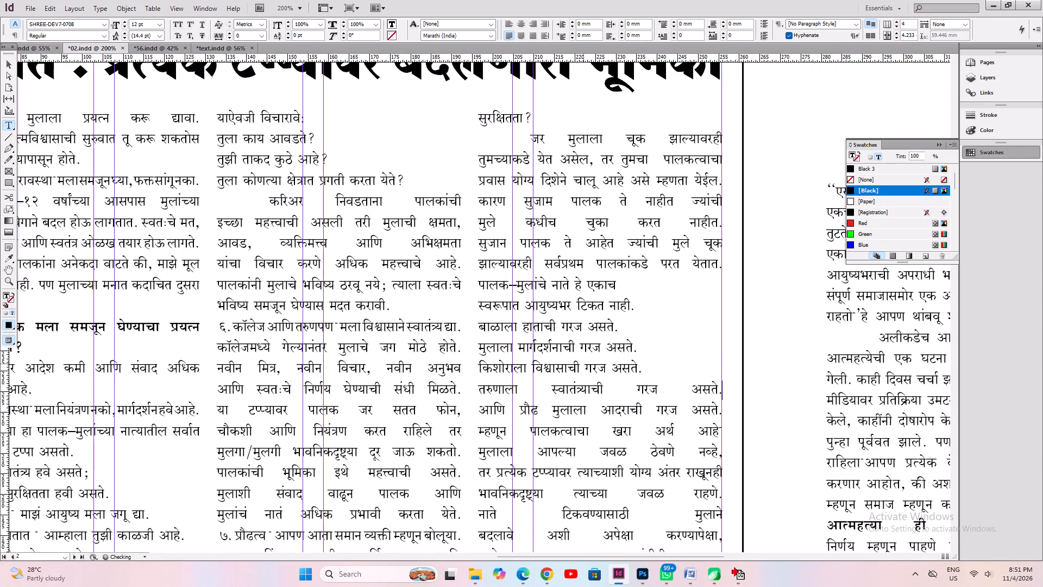
{"action": "key", "text": "Return"}
{"action": "key", "text": "Down"}
{"action": "key", "text": "BackSpace"}
{"action": "key", "text": "End"}
{"action": "key", "text": "Return"}
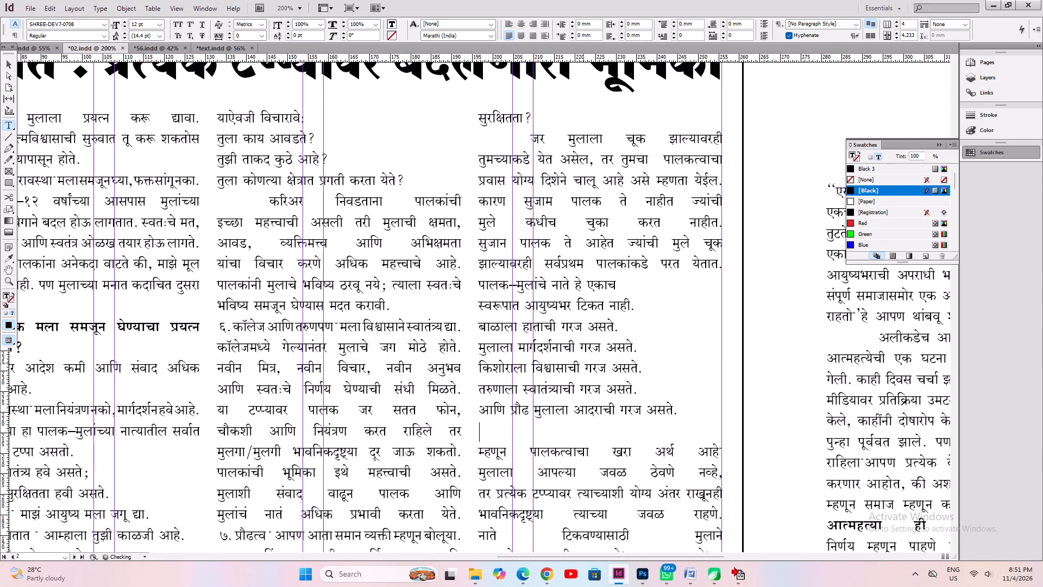
{"action": "key", "text": "Down"}
{"action": "key", "text": "BackSpace"}
Make "म्हणून पालकत्वाचा खरा अर्थ आहे" its own left-aligned line with no blank line after it.
{"action": "key", "text": "Down"}
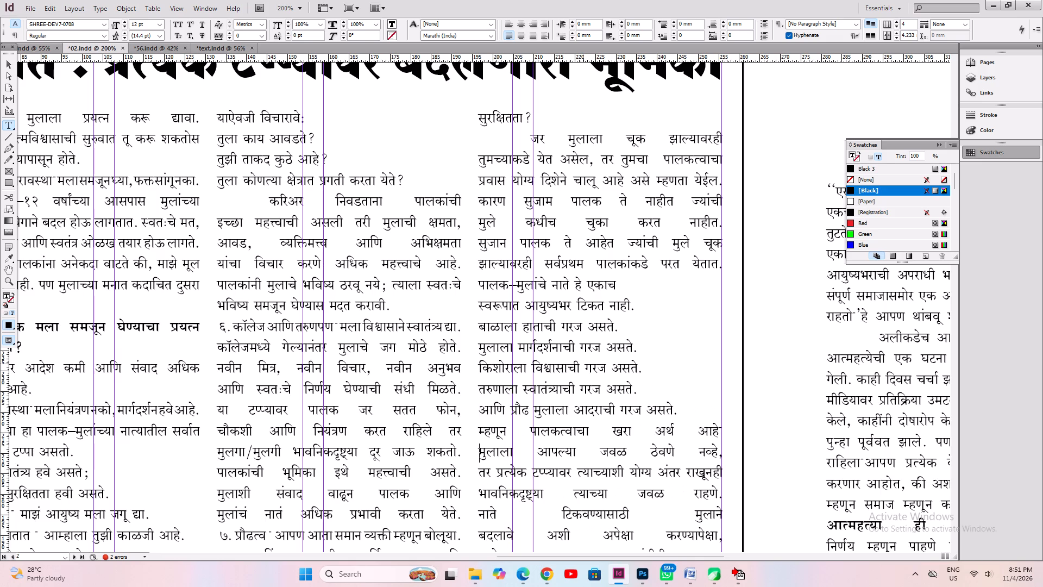
{"action": "key", "text": "Up"}
{"action": "key", "text": "End"}
{"action": "key", "text": "Return"}
{"action": "key", "text": "Down"}
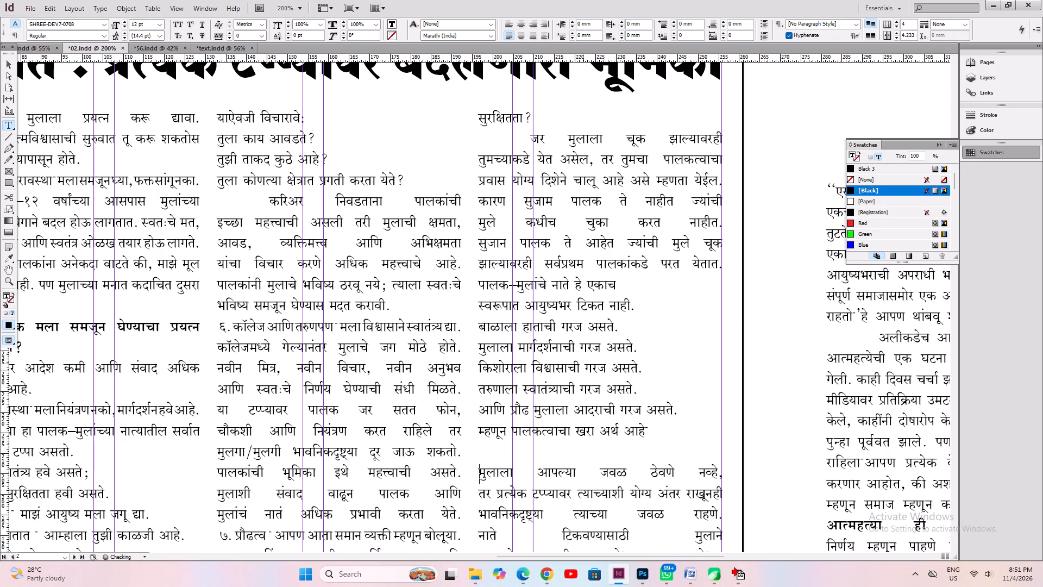
{"action": "key", "text": "BackSpace"}
Join the text starting "तर प्रत्येक टप्प्यावर" directly onto the line "मुलाला आपल्या जवळ ठेवणे नव्हे,".
{"action": "key", "text": "End"}
{"action": "key", "text": "Return"}
{"action": "key", "text": "Down"}
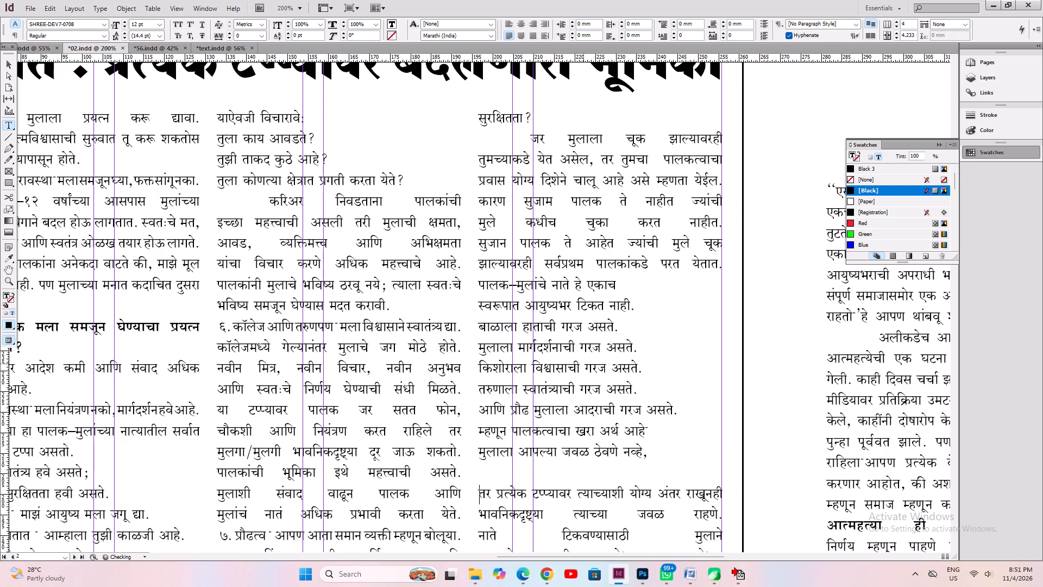
{"action": "key", "text": "BackSpace"}
{"action": "key", "text": "BackSpace"}
End the paragraph at "त्याच्या जवळ राहणे." and indent the next one starting "नाते टिकवण्यासाठी मुलाने".
{"action": "key", "text": "Down"}
{"action": "key", "text": "Down"}
{"action": "key", "text": "End"}
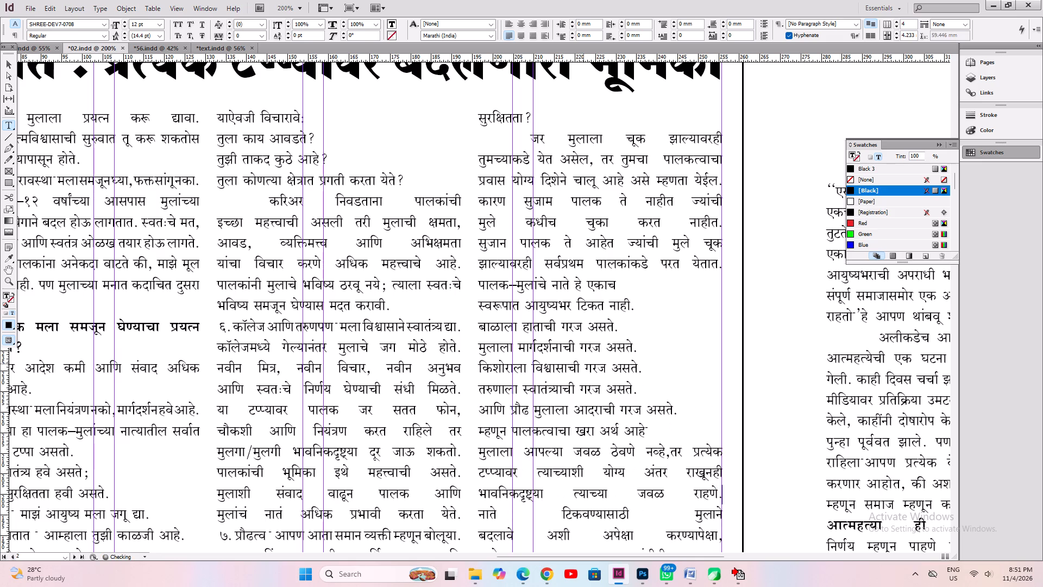
{"action": "key", "text": "Return"}
{"action": "key", "text": "Down"}
{"action": "key", "text": "BackSpace"}
{"action": "key", "text": "Tab"}
End the closing paragraph at "बदलणे आवश्यक आहे." with a left-aligned last line, leaving one blank line before the garbled text.
{"action": "key", "text": "Down"}
{"action": "key", "text": "Down"}
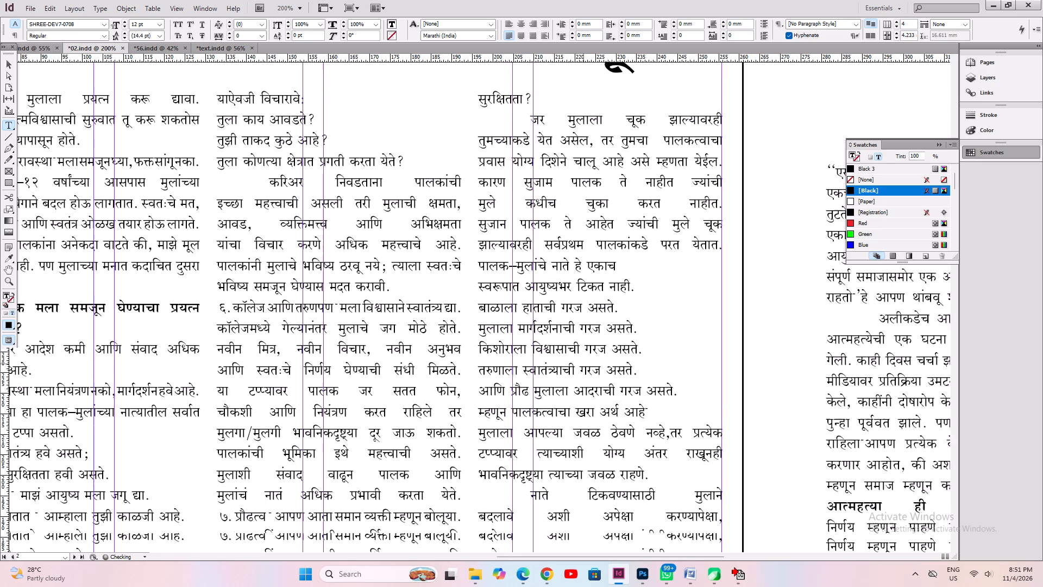
{"action": "key", "text": "Down"}
{"action": "key", "text": "Up"}
{"action": "key", "text": "Up"}
{"action": "key", "text": "Down"}
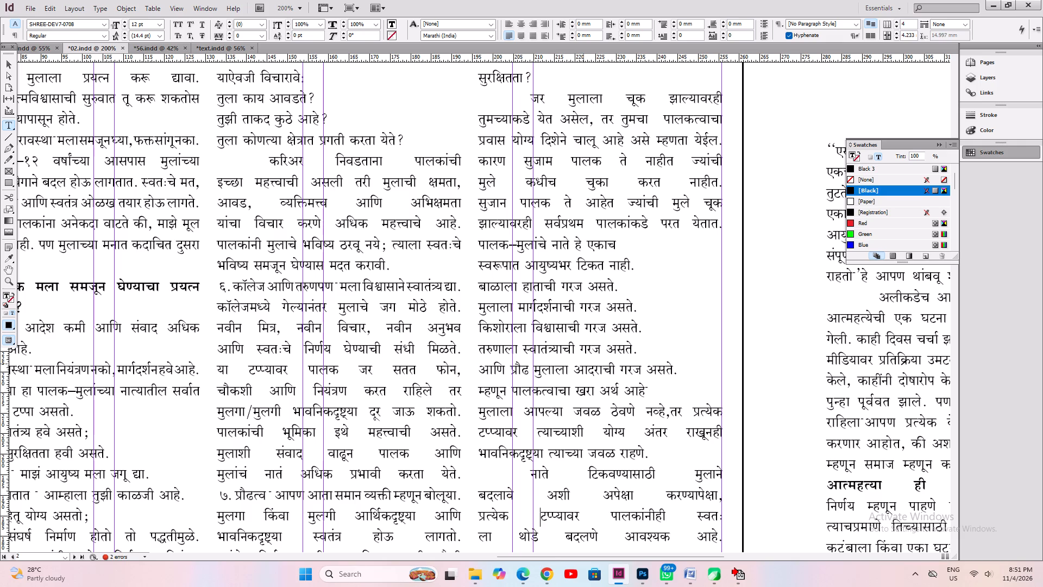
{"action": "key", "text": "Down"}
{"action": "key", "text": "End"}
{"action": "key", "text": "Return"}
{"action": "key", "text": "Down"}
{"action": "key", "text": "Down"}
{"action": "key", "text": "Up"}
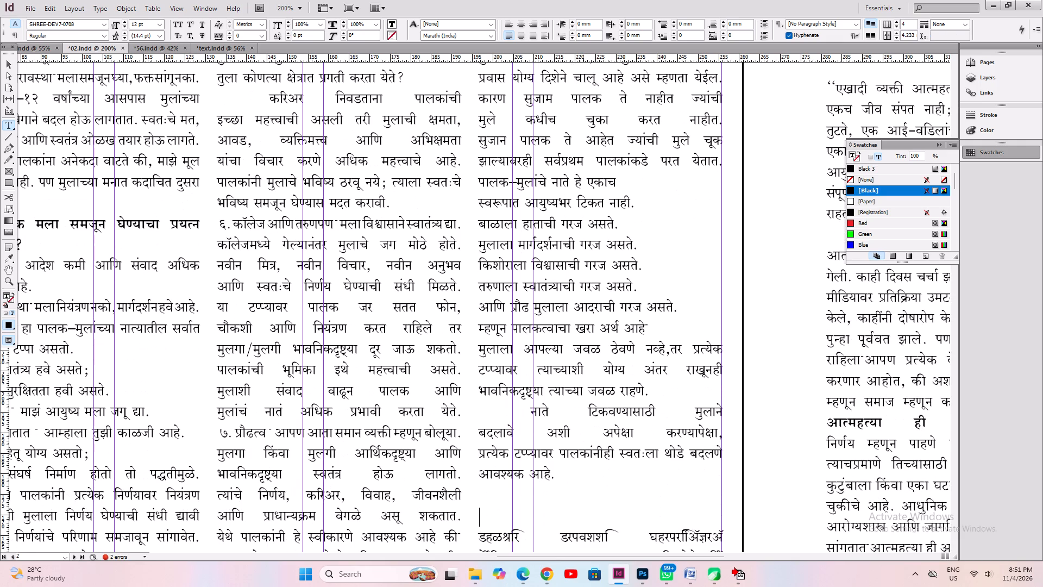
{"action": "key", "text": "BackSpace"}
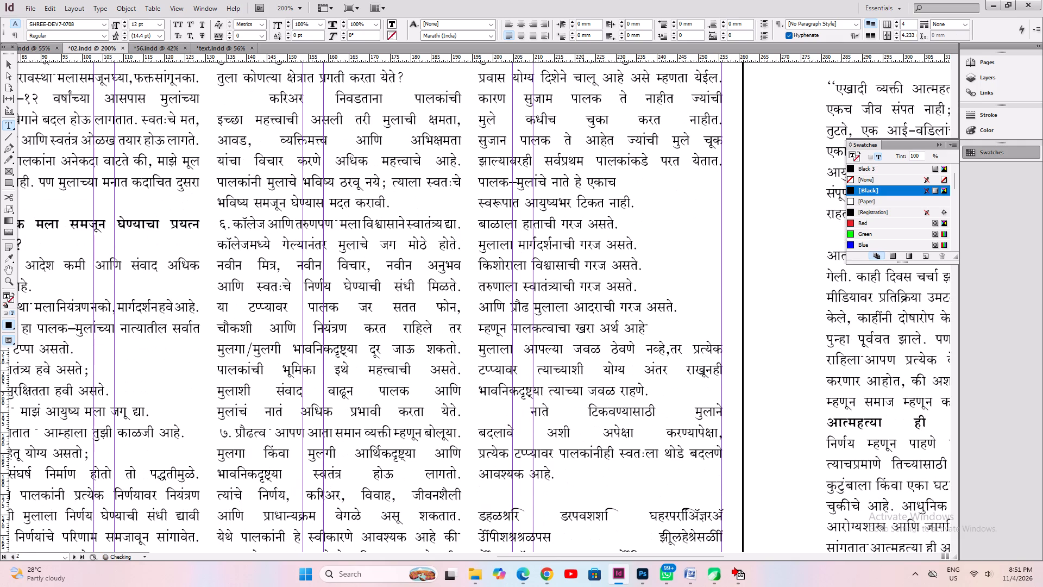
Set the garbled author credit block at the end of the last column in Times New Roman.
{"action": "scroll", "coordinate": [581, 365], "scroll_direction": "down", "scroll_amount": 7}
{"action": "left_click_drag", "start_coordinate": [479, 268], "coordinate": [655, 358]}
{"action": "left_click_drag", "start_coordinate": [658, 360], "coordinate": [482, 277]}
{"action": "left_click_drag", "start_coordinate": [655, 358], "coordinate": [657, 360]}
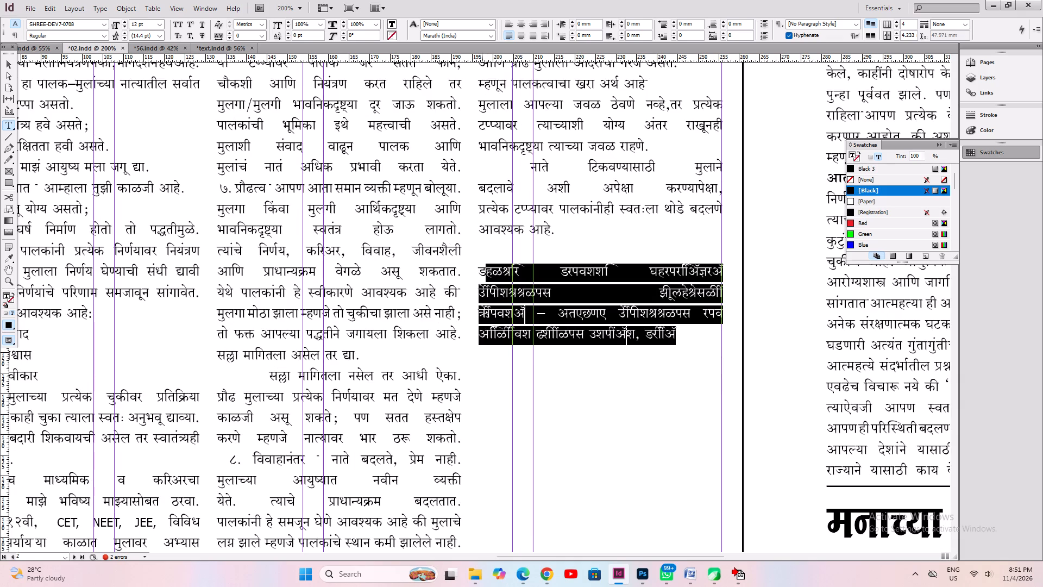
{"action": "left_click", "coordinate": [481, 273], "text": "shift"}
{"action": "key", "text": "ctrl+t"}
{"action": "key", "text": "t"}
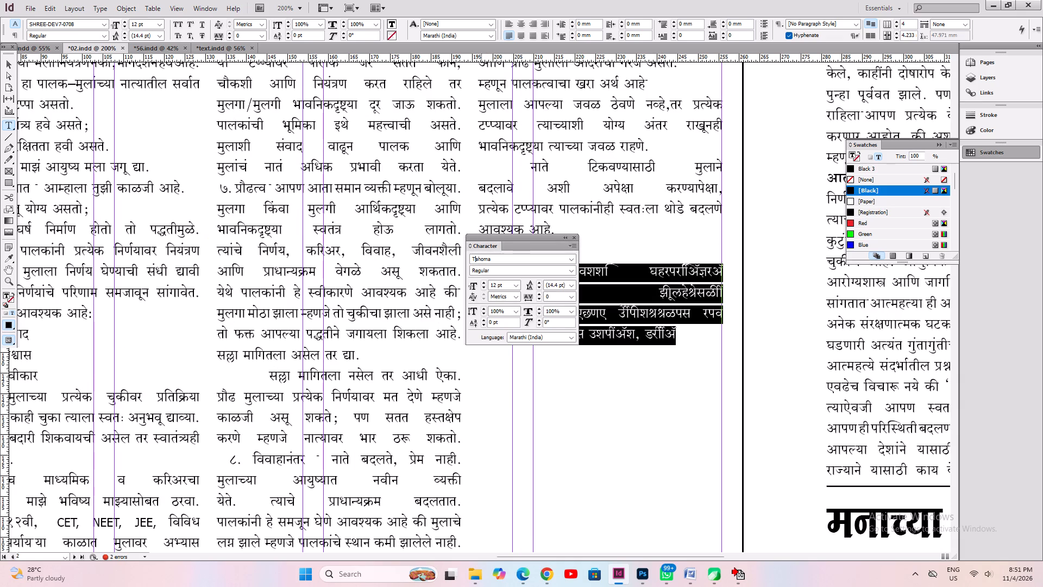
{"action": "key", "text": "Return"}
{"action": "key", "text": "ctrl+t"}
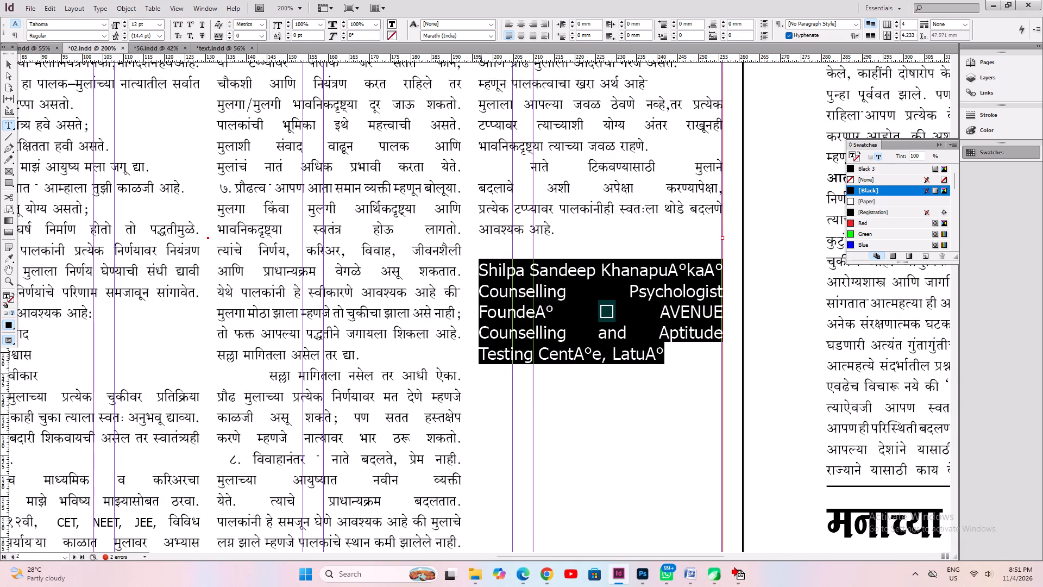
{"action": "key", "text": "ctrl+t"}
{"action": "key", "text": "Down"}
{"action": "key", "text": "ctrl+t"}
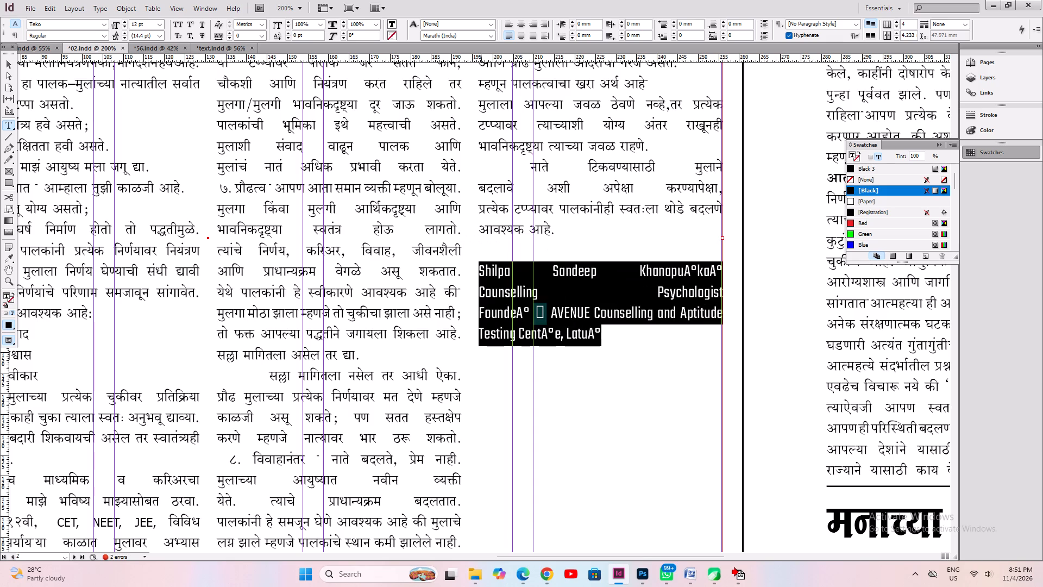
{"action": "key", "text": "ctrl+t"}
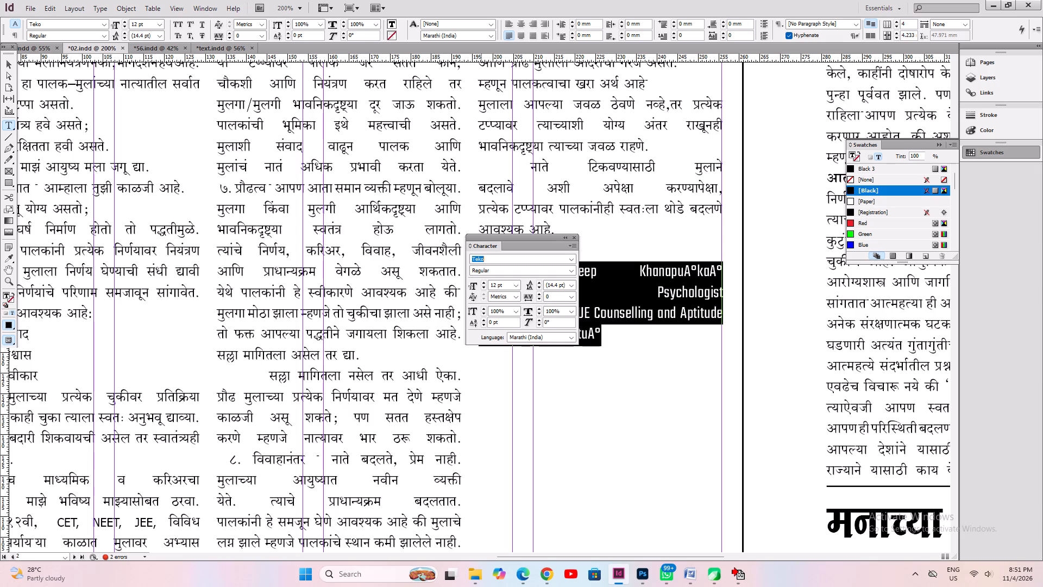
{"action": "key", "text": "t"}
{"action": "type", "text": "ti"}
{"action": "key", "text": "Return"}
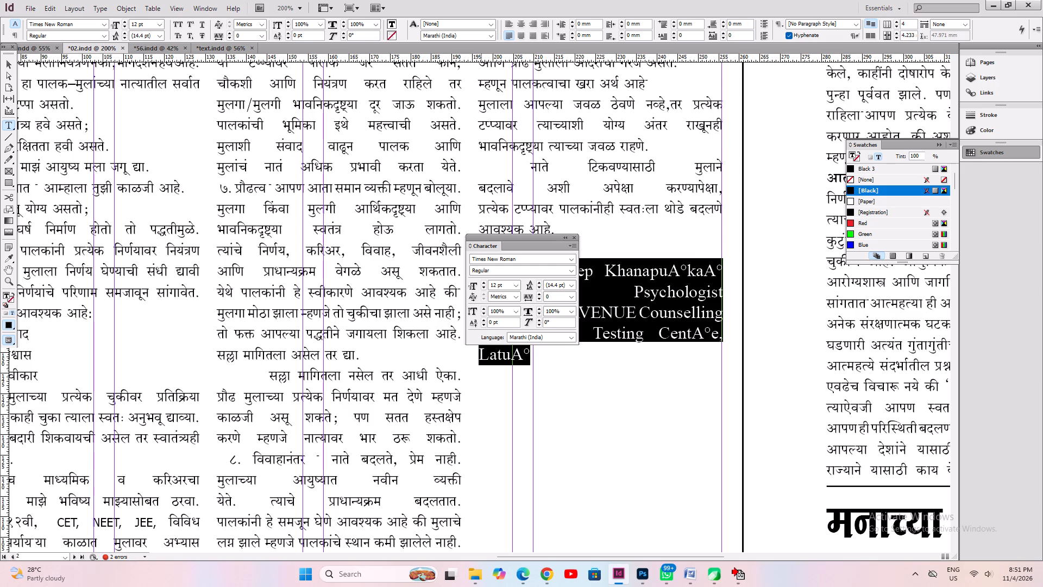
{"action": "key", "text": "ctrl+t"}
Replace the first garbled "A°" in the author's surname with "r".
{"action": "key", "text": "Left"}
{"action": "key", "text": "Right"}
{"action": "key", "text": "Right"}
{"action": "key", "text": "Right"}
{"action": "key", "text": "Right"}
{"action": "key", "text": "Right"}
{"action": "key", "text": "Right"}
{"action": "key", "text": "Right"}
{"action": "key", "text": "Right"}
{"action": "key", "text": "Right"}
{"action": "key", "text": "Right"}
{"action": "key", "text": "Right"}
{"action": "key", "text": "Right"}
{"action": "key", "text": "Right"}
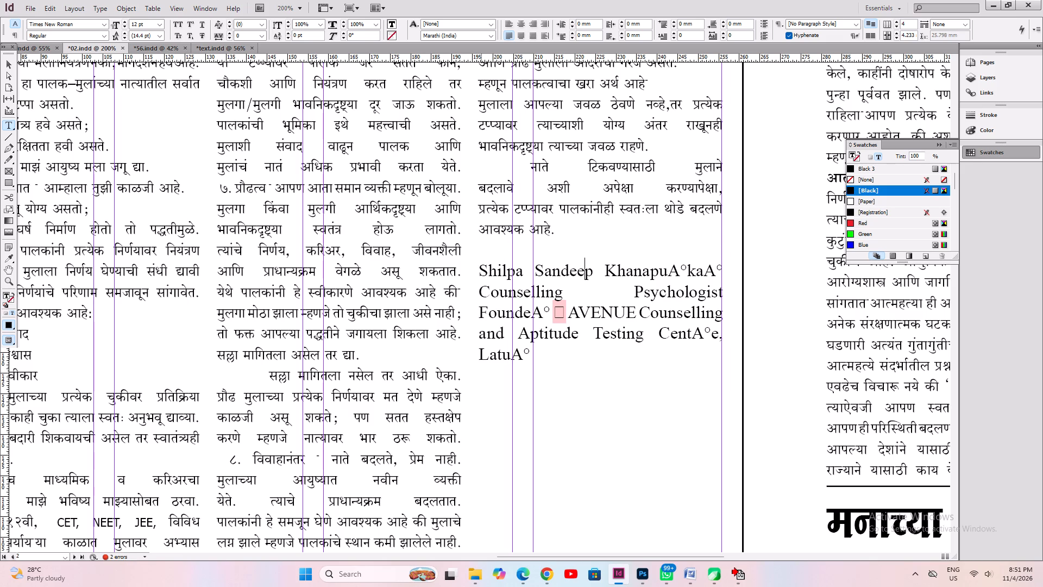
{"action": "key", "text": "Right"}
{"action": "key", "text": "Right"}
{"action": "key", "text": "Right"}
{"action": "key", "text": "Right"}
{"action": "key", "text": "Right"}
{"action": "key", "text": "Right"}
{"action": "key", "text": "Right"}
{"action": "key", "text": "Right"}
{"action": "key", "text": "Right"}
{"action": "key", "text": "Right"}
{"action": "key", "text": "Right"}
{"action": "key", "text": "Right"}
{"action": "key", "text": "Left"}
{"action": "key", "text": "shift+Left"}
{"action": "key", "text": "shift+Left"}
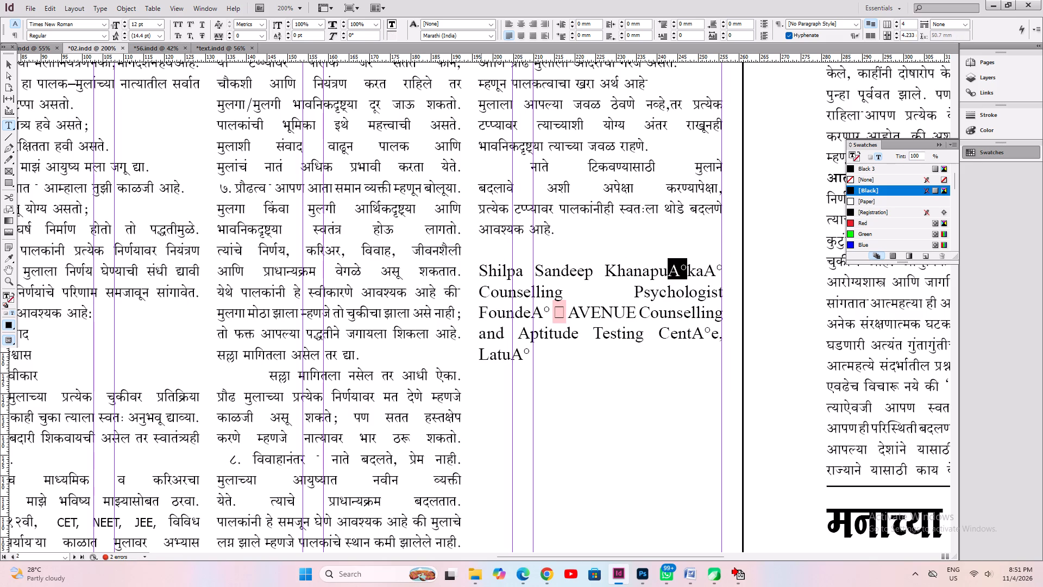
{"action": "key", "text": "r"}
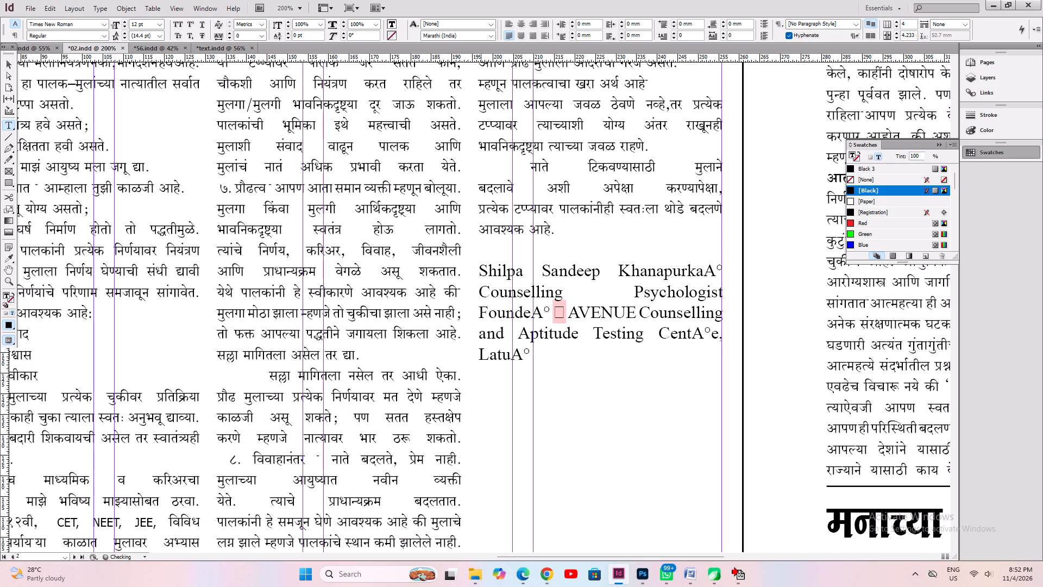
Replace the garbled "A°" at the end of the author's surname with "r".
{"action": "key", "text": "Right"}
{"action": "key", "text": "Right"}
{"action": "key", "text": "shift+Right"}
{"action": "key", "text": "shift+Right"}
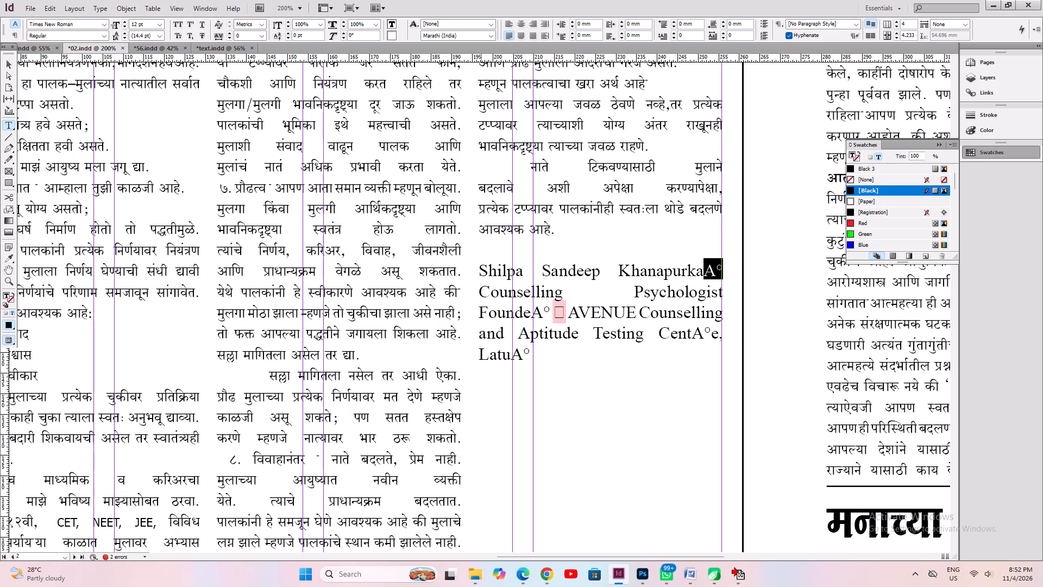
{"action": "key", "text": "r"}
Correct "CentA°e" to "Centre" in the author credit.
{"action": "key", "text": "Down"}
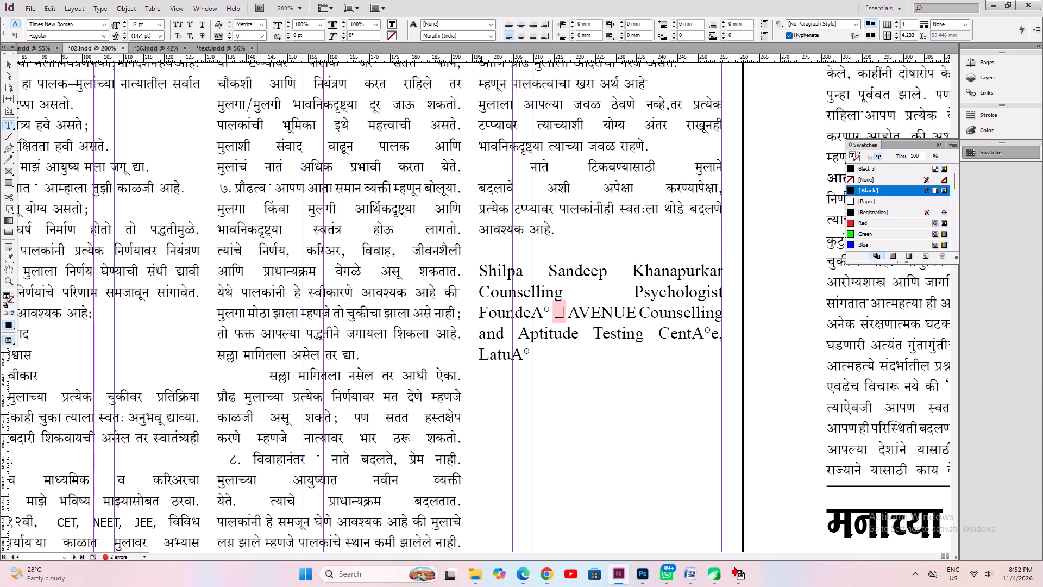
{"action": "key", "text": "Down"}
{"action": "key", "text": "Left"}
{"action": "key", "text": "Left"}
{"action": "key", "text": "Left"}
{"action": "key", "text": "Left"}
{"action": "key", "text": "Left"}
{"action": "key", "text": "Left"}
{"action": "key", "text": "Down"}
{"action": "key", "text": "shift+Right"}
{"action": "key", "text": "shift+Right"}
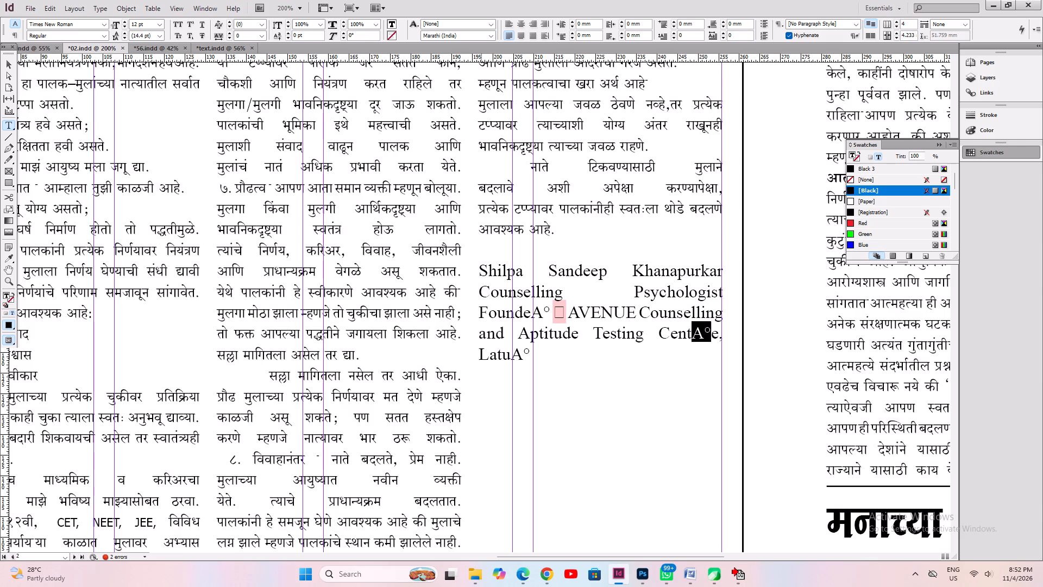
{"action": "key", "text": "r"}
Correct "LatuA°" to "Latur" at the end of the author credit.
{"action": "key", "text": "Left"}
{"action": "key", "text": "Left"}
{"action": "key", "text": "Left"}
{"action": "key", "text": "Left"}
{"action": "key", "text": "Left"}
{"action": "key", "text": "Left"}
{"action": "key", "text": "Left"}
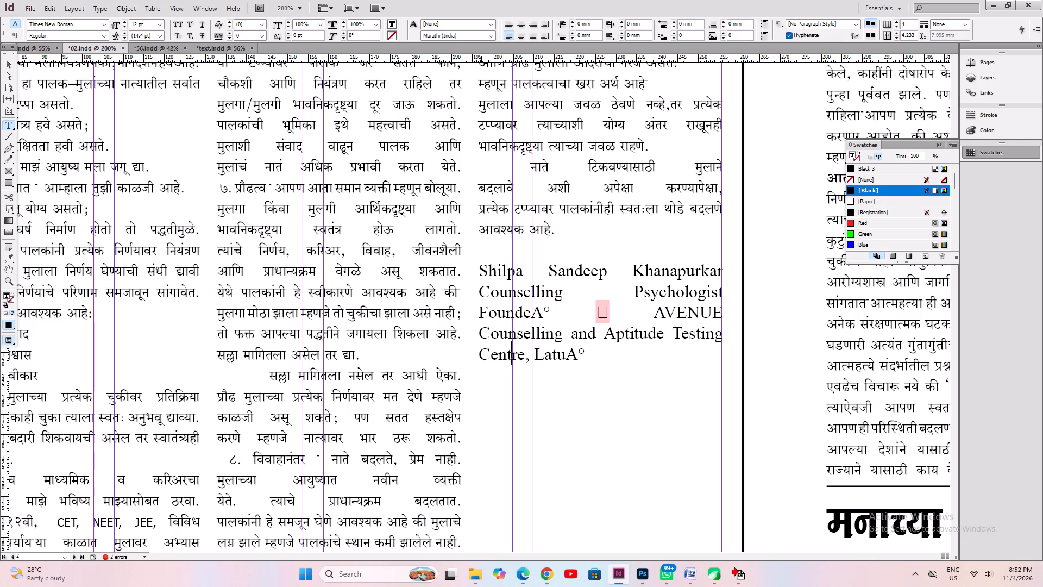
{"action": "key", "text": "Left"}
{"action": "key", "text": "Down"}
{"action": "key", "text": "Left"}
{"action": "key", "text": "Right"}
{"action": "key", "text": "shift+Left"}
{"action": "key", "text": "shift+Left"}
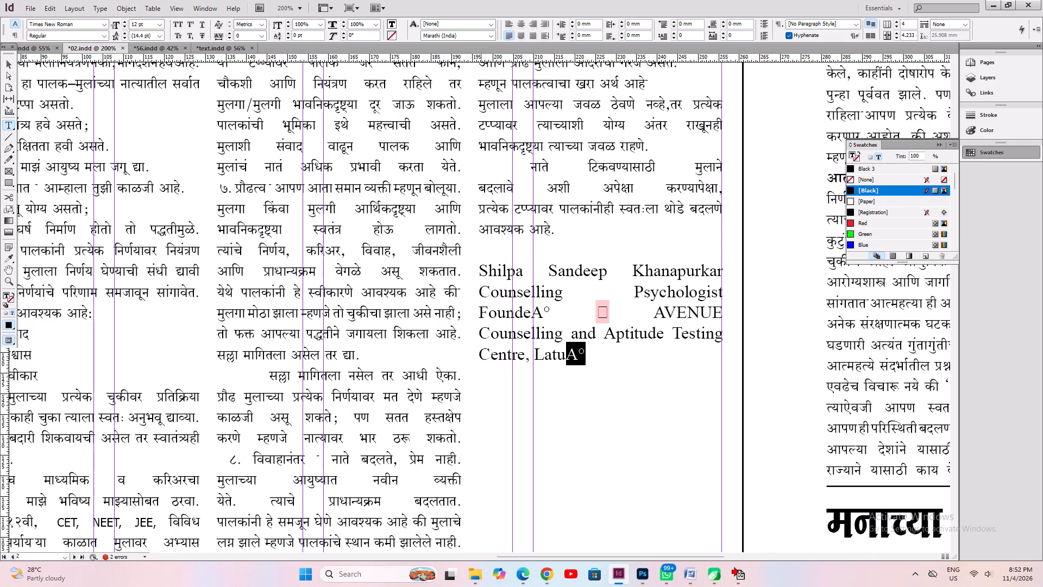
{"action": "key", "text": "r"}
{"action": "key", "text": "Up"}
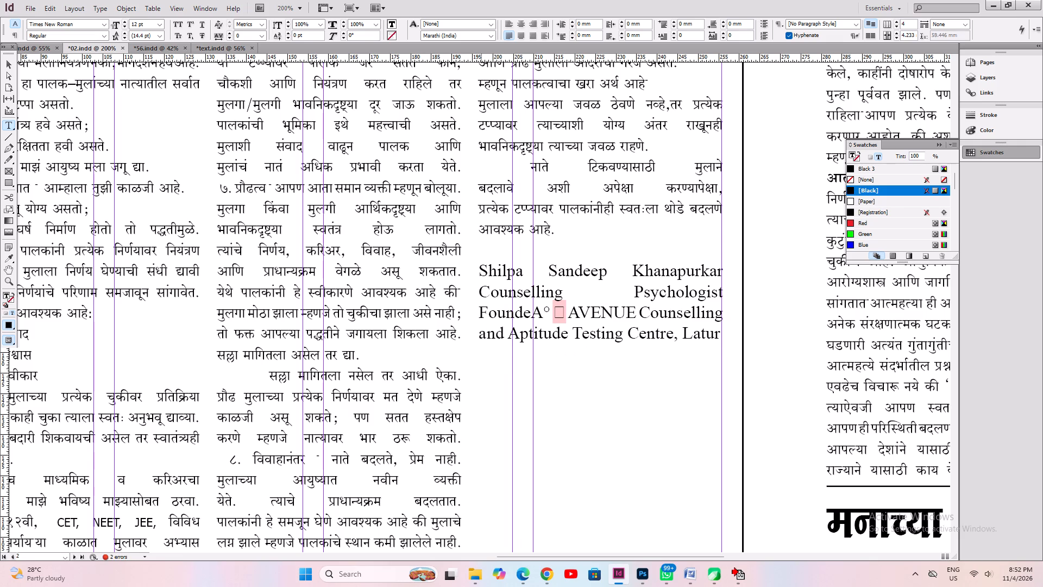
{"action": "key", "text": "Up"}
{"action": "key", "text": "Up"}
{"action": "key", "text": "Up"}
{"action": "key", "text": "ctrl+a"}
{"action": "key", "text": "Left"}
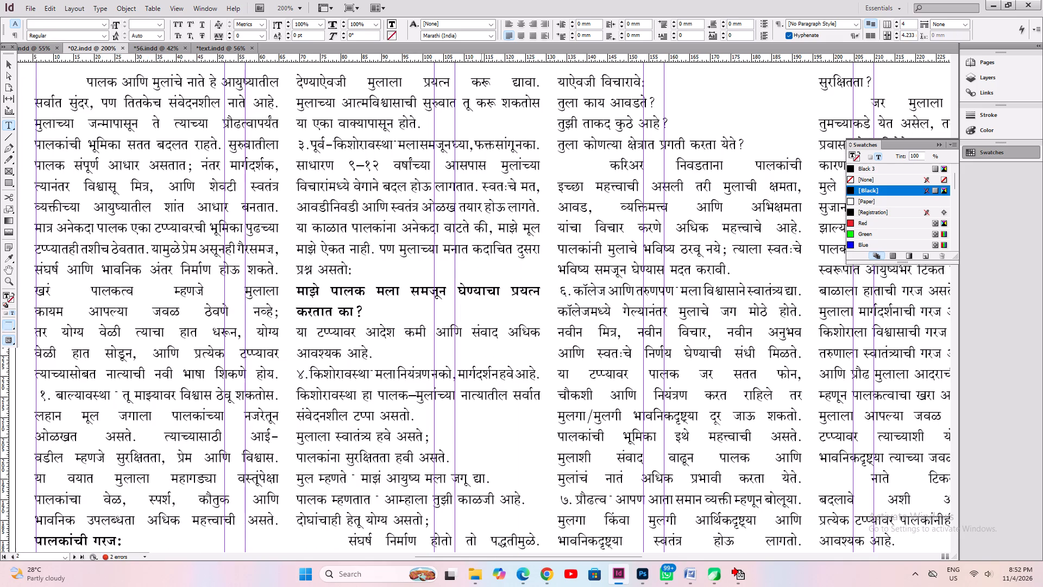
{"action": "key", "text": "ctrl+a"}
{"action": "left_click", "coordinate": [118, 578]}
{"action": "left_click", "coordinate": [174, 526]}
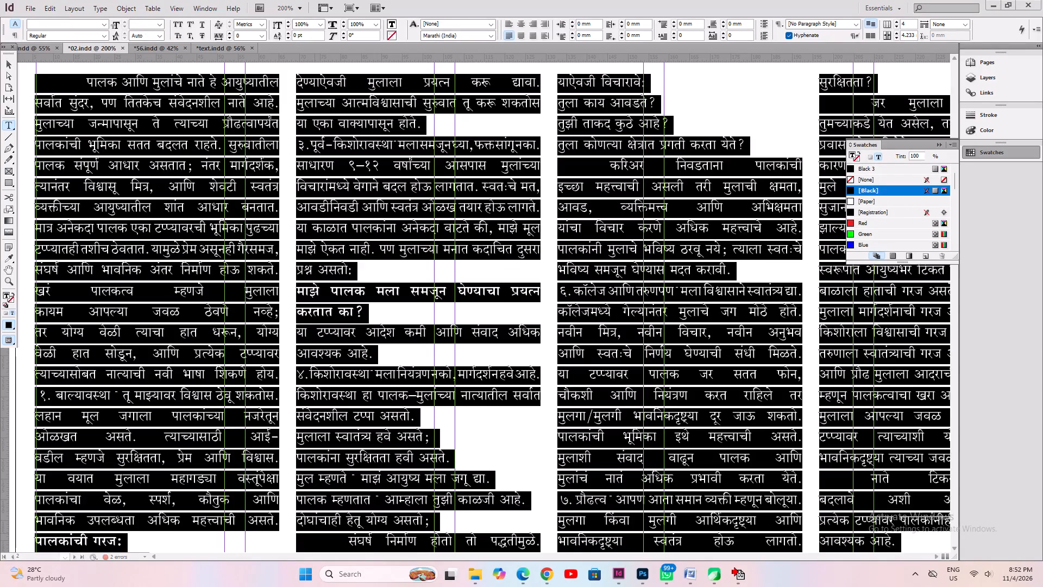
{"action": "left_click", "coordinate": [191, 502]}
Save the 02.indd document with the whole page in view.
{"action": "key", "text": "ctrl+s"}
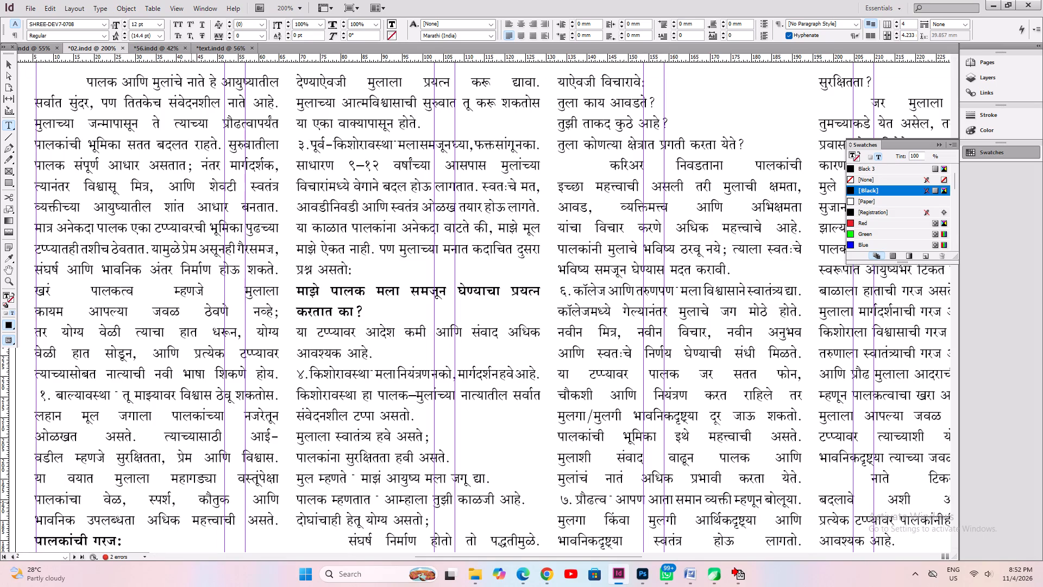
{"action": "key", "text": "ctrl+0"}
{"action": "key", "text": "ctrl+a"}
{"action": "key", "text": "ctrl+s"}
{"action": "key", "text": "ctrl+alt+c"}
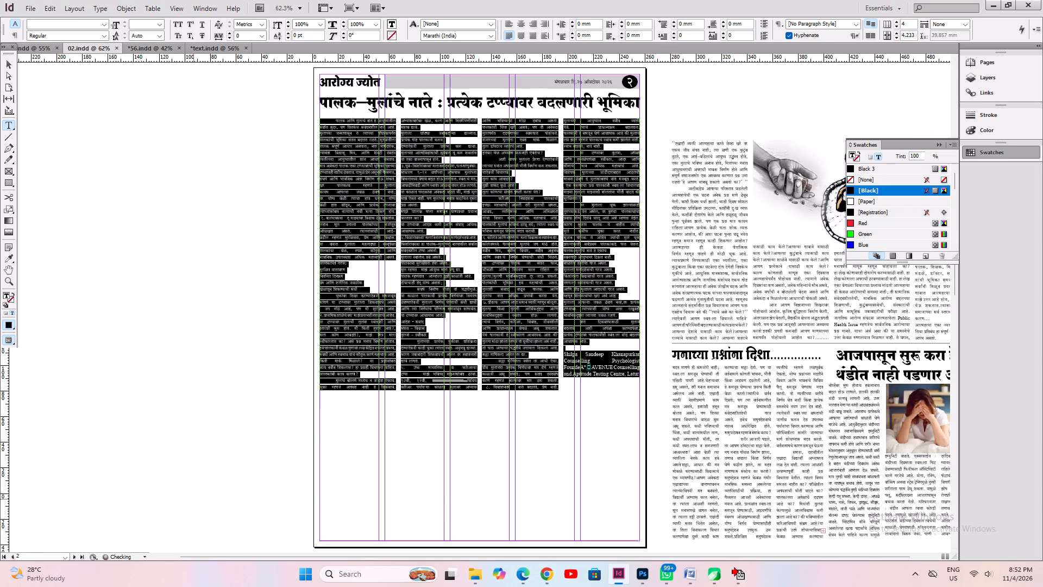
{"action": "left_click", "coordinate": [365, 344]}
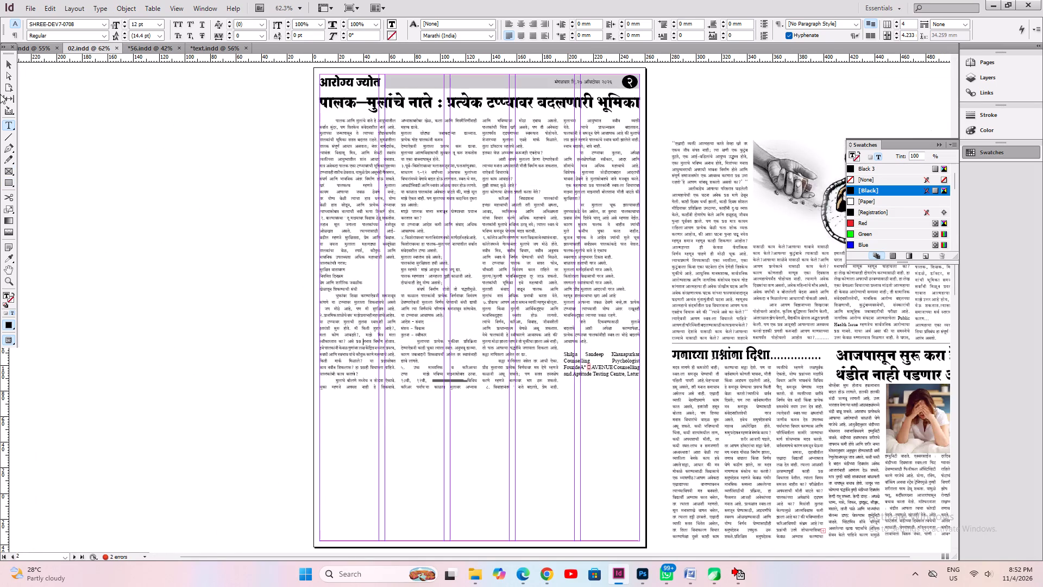
Move the parent-child article's text frame slightly up, closer to the headline, to about Y -191.83 mm.
{"action": "left_click", "coordinate": [11, 60]}
{"action": "left_click_drag", "start_coordinate": [470, 253], "coordinate": [472, 249], "text": "shift"}
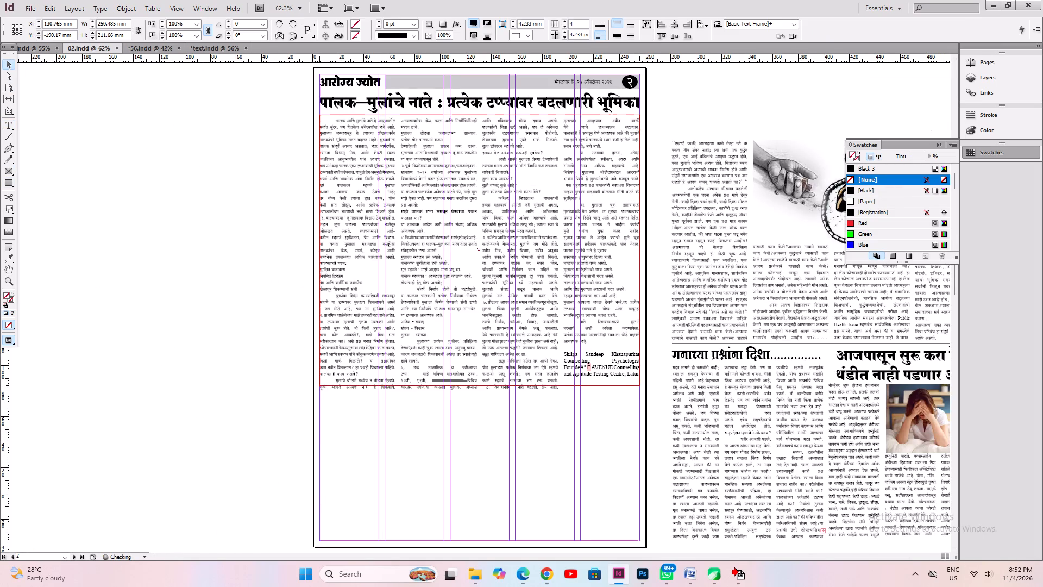
{"action": "left_click_drag", "start_coordinate": [472, 249], "coordinate": [472, 247], "text": "shift"}
Set the article's text frame to 5 columns, fitted to its content, and save the document.
{"action": "left_click", "coordinate": [564, 20]}
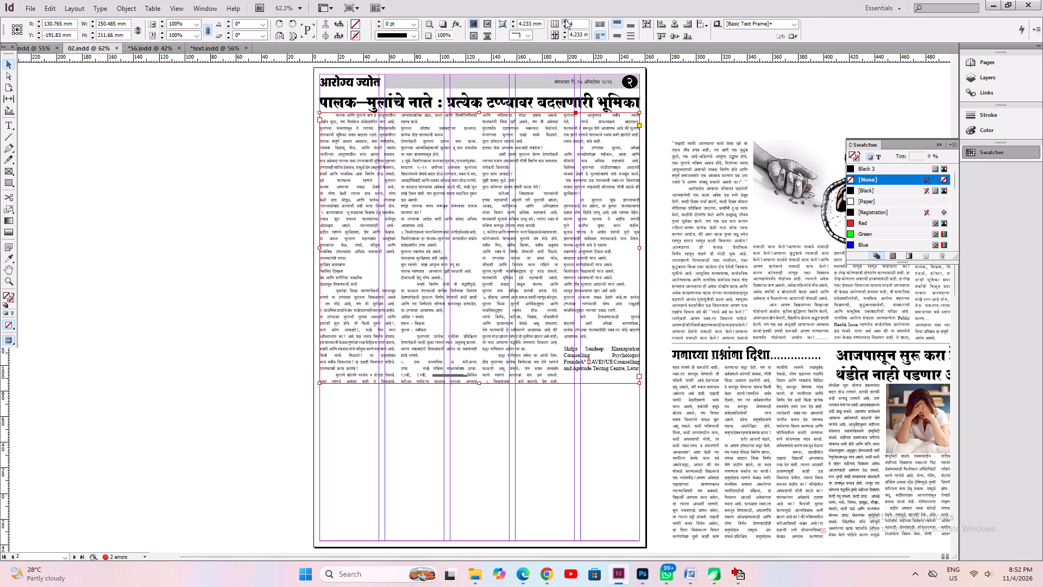
{"action": "key", "text": "ctrl+alt+c"}
{"action": "key", "text": "ctrl+s"}
{"action": "left_click", "coordinate": [471, 420]}
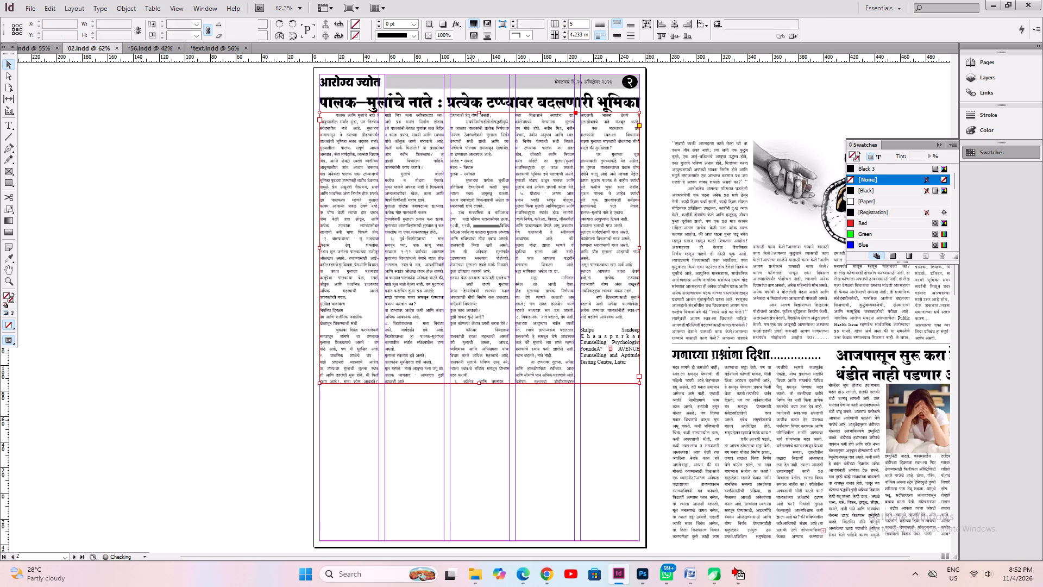
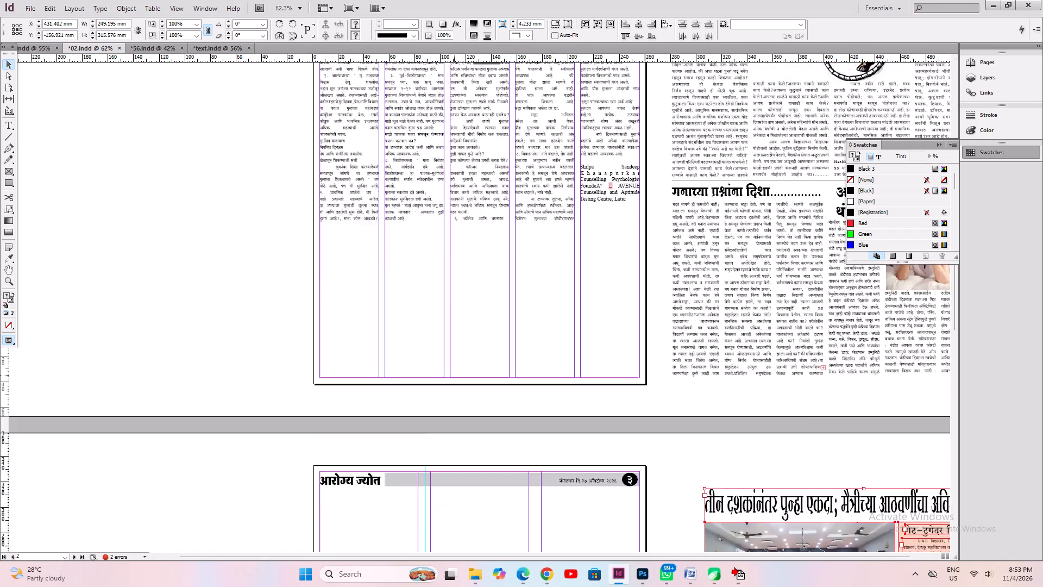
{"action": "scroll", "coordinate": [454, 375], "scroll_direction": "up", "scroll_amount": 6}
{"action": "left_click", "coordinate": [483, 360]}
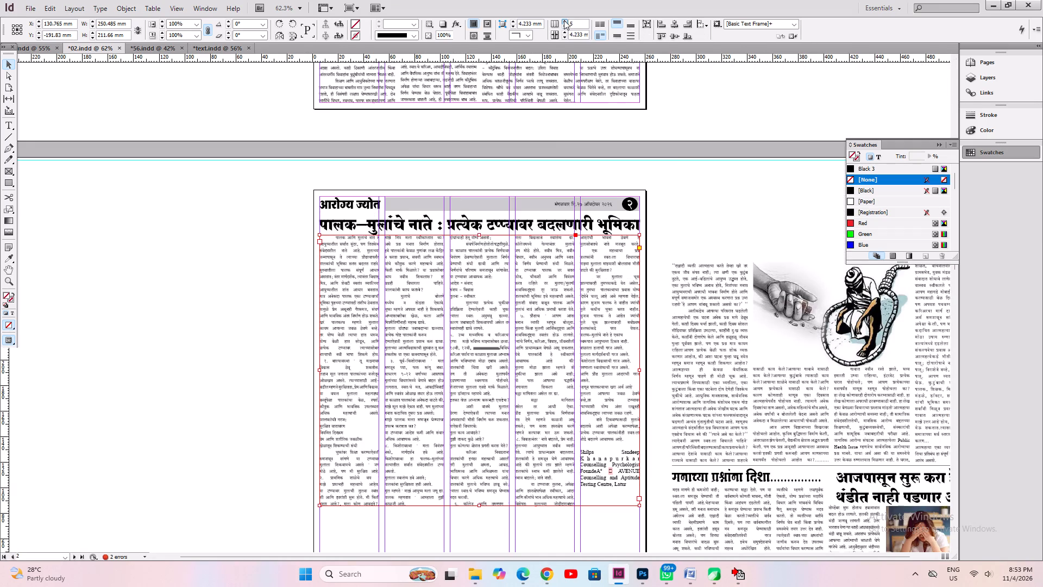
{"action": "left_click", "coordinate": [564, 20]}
Paste the copied image and place it below the page 2 headline in the middle columns, scaled to about 81 × 54 mm.
{"action": "left_click", "coordinate": [164, 288]}
{"action": "right_click", "coordinate": [136, 254]}
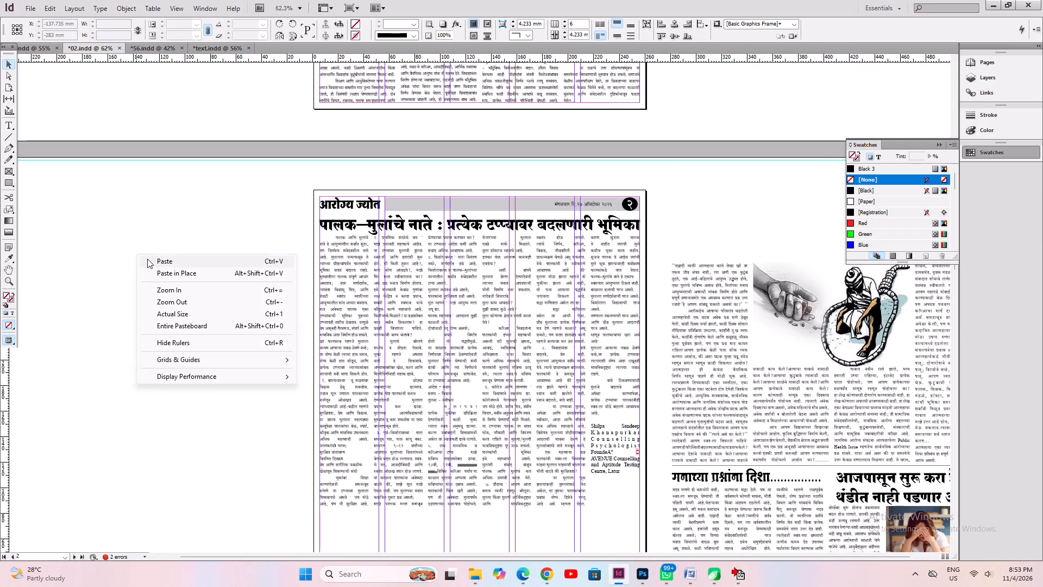
{"action": "left_click", "coordinate": [148, 260]}
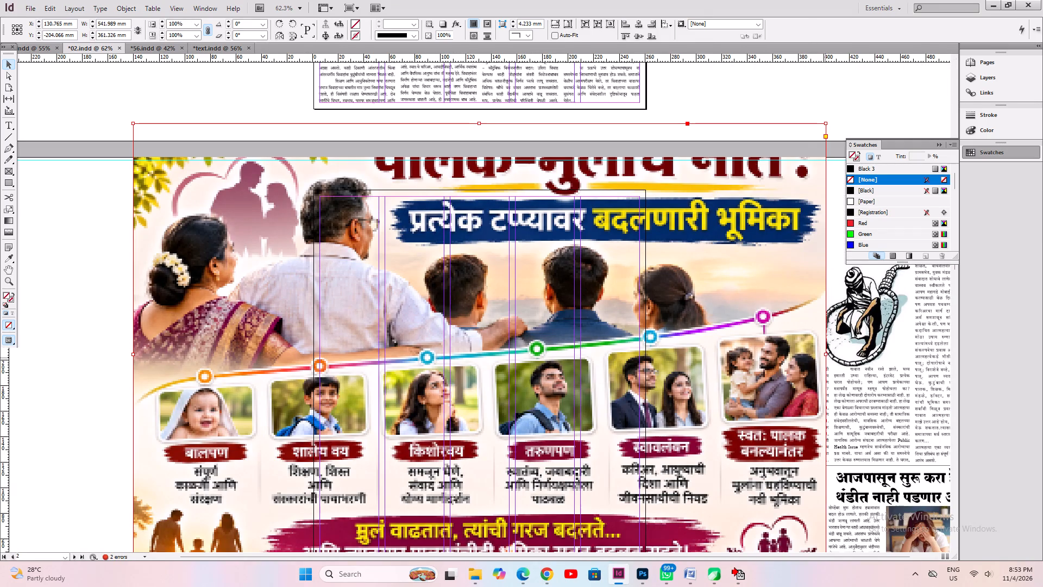
{"action": "left_click_drag", "start_coordinate": [827, 356], "coordinate": [294, 377], "text": "ctrl+shift"}
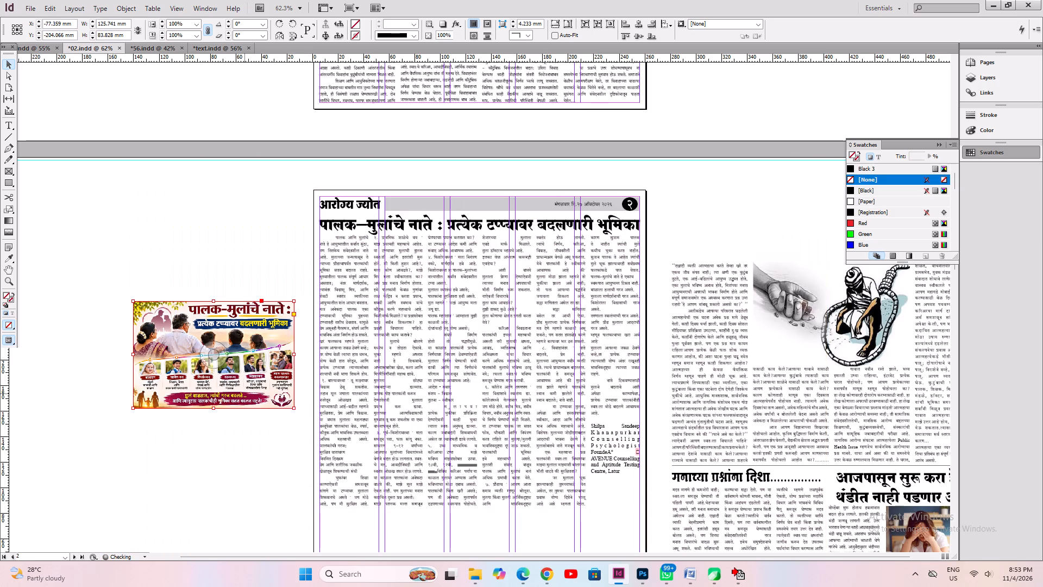
{"action": "left_click_drag", "start_coordinate": [246, 391], "coordinate": [539, 324]}
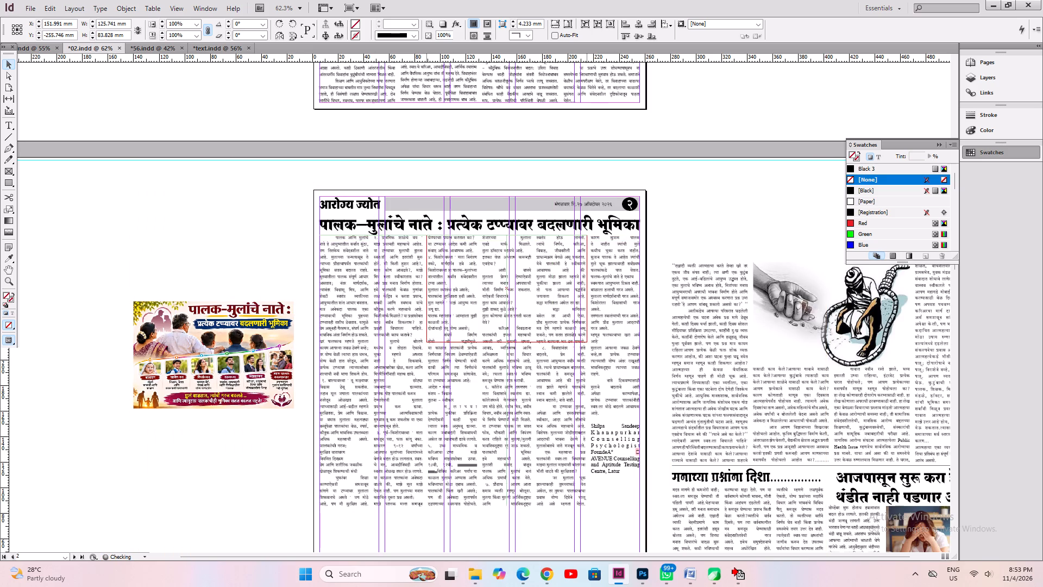
{"action": "left_click_drag", "start_coordinate": [539, 324], "coordinate": [540, 324]}
{"action": "key", "text": "ctrl+1"}
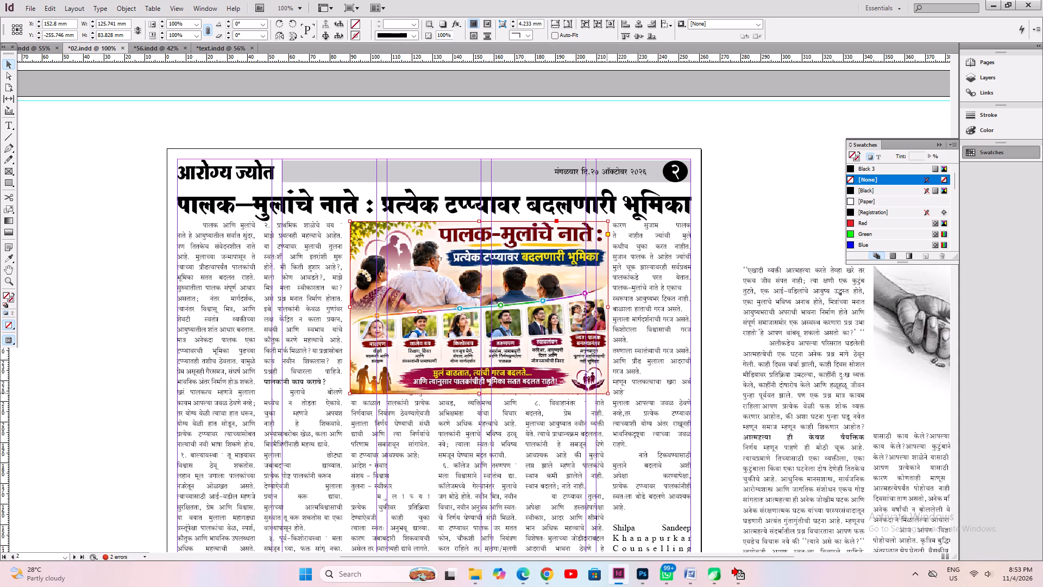
{"action": "left_click_drag", "start_coordinate": [609, 393], "coordinate": [498, 290], "text": "ctrl+shift"}
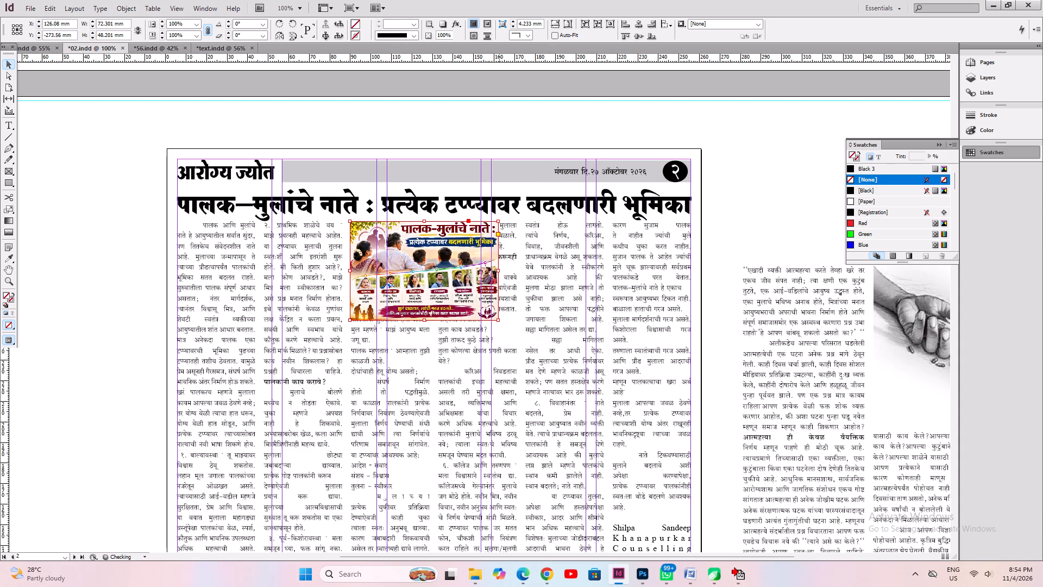
{"action": "left_click_drag", "start_coordinate": [499, 322], "coordinate": [507, 333], "text": "ctrl+shift"}
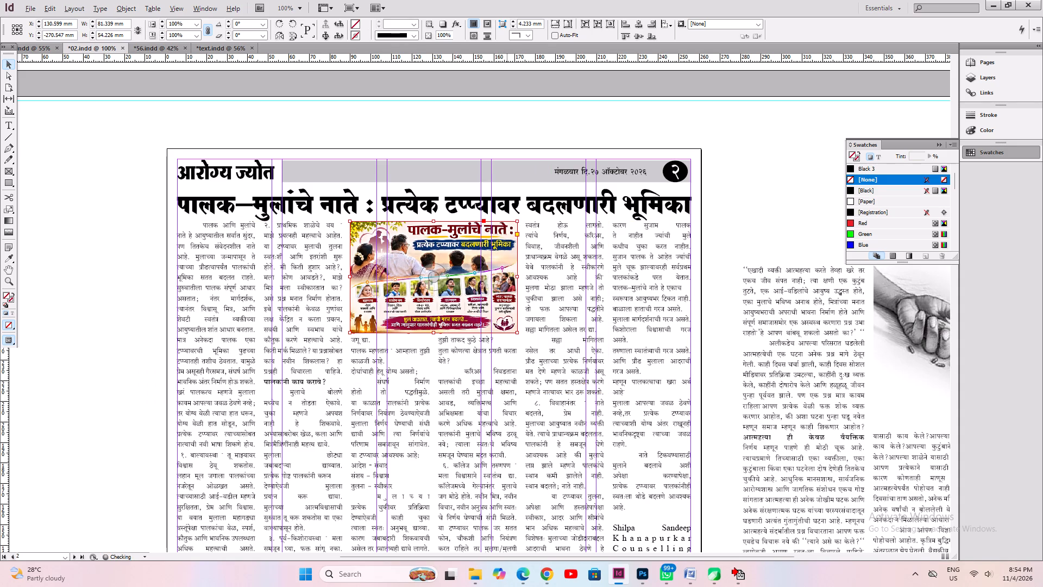
Apply a bounding-box text wrap to the placed parent-child image.
{"action": "key", "text": "ctrl+alt+w"}
{"action": "left_click", "coordinate": [548, 248]}
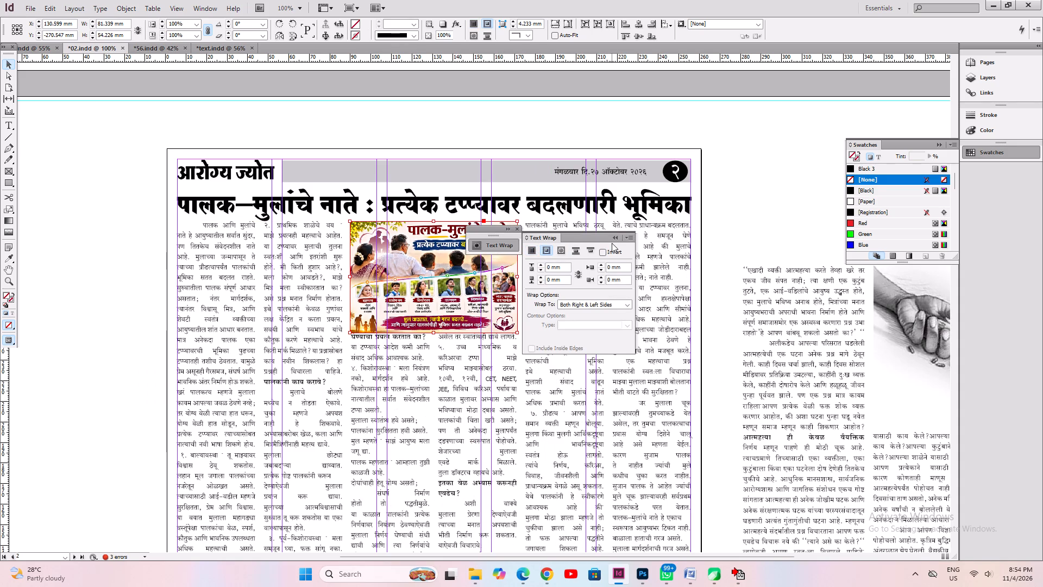
{"action": "left_click", "coordinate": [519, 229]}
Set the parent-child article's text frame on page 2 to four columns.
{"action": "key", "text": "ctrl+1"}
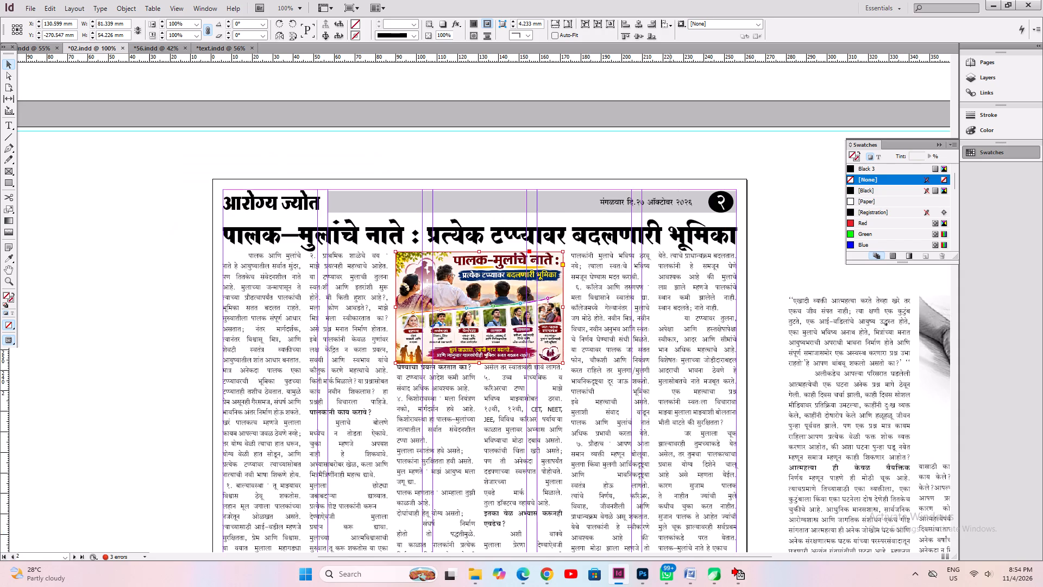
{"action": "scroll", "coordinate": [568, 388], "scroll_direction": "down", "scroll_amount": 11}
{"action": "left_click", "coordinate": [543, 411]}
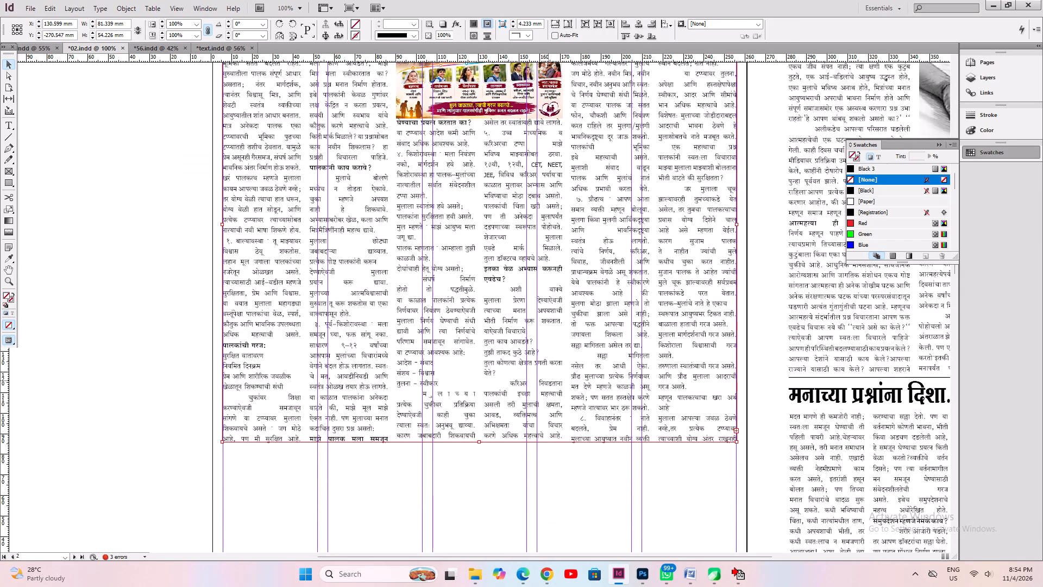
{"action": "left_click", "coordinate": [563, 26]}
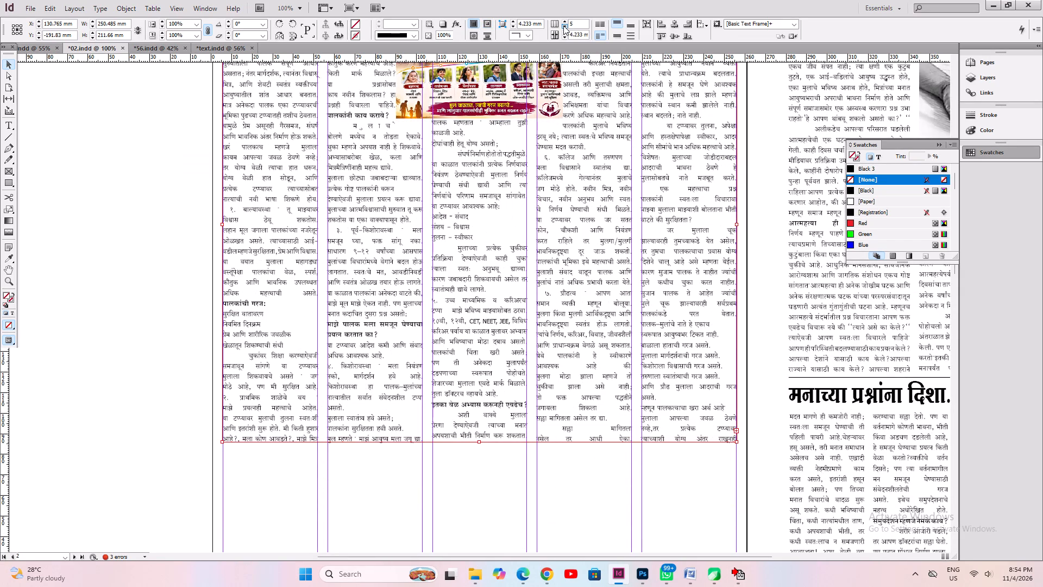
{"action": "left_click", "coordinate": [563, 26]}
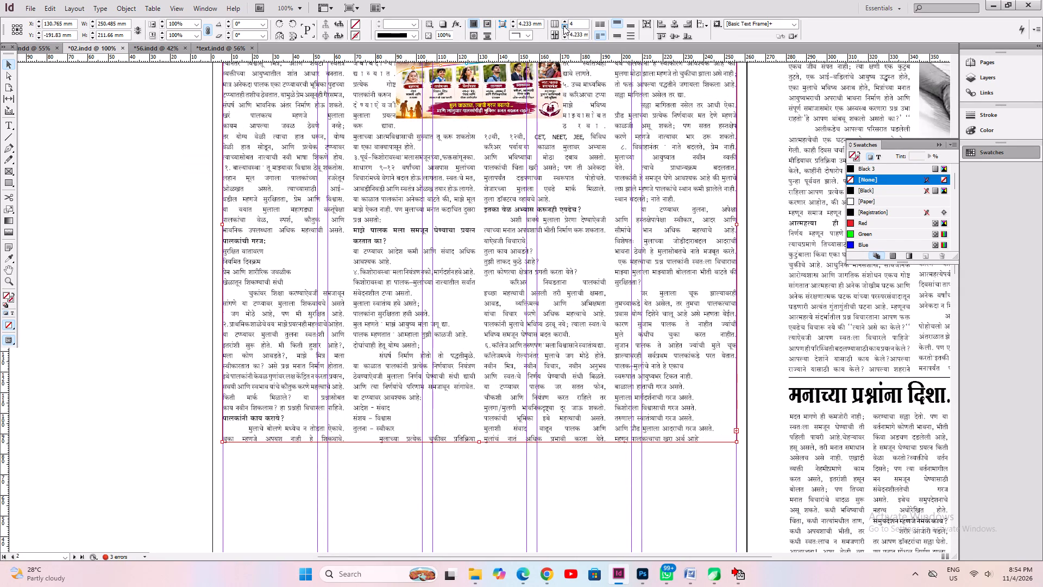
Align the parent-child image with the second column's left edge and scale it to about 123 × 82 mm across the two middle columns.
{"action": "scroll", "coordinate": [389, 263], "scroll_direction": "up", "scroll_amount": 3}
{"action": "left_click", "coordinate": [472, 228], "text": "ctrl"}
{"action": "left_click_drag", "start_coordinate": [489, 218], "coordinate": [487, 224]}
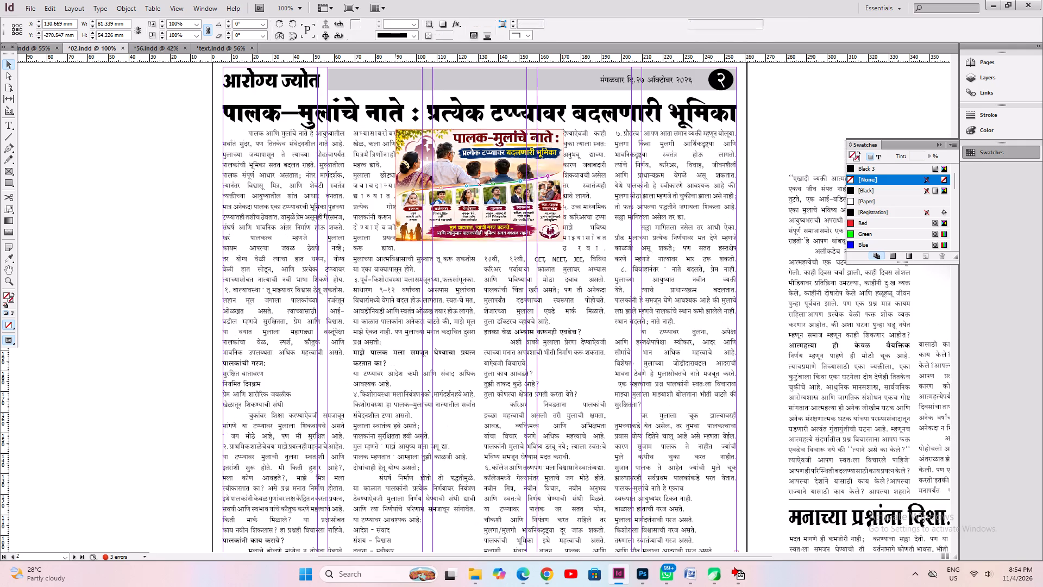
{"action": "left_click_drag", "start_coordinate": [487, 224], "coordinate": [448, 220]}
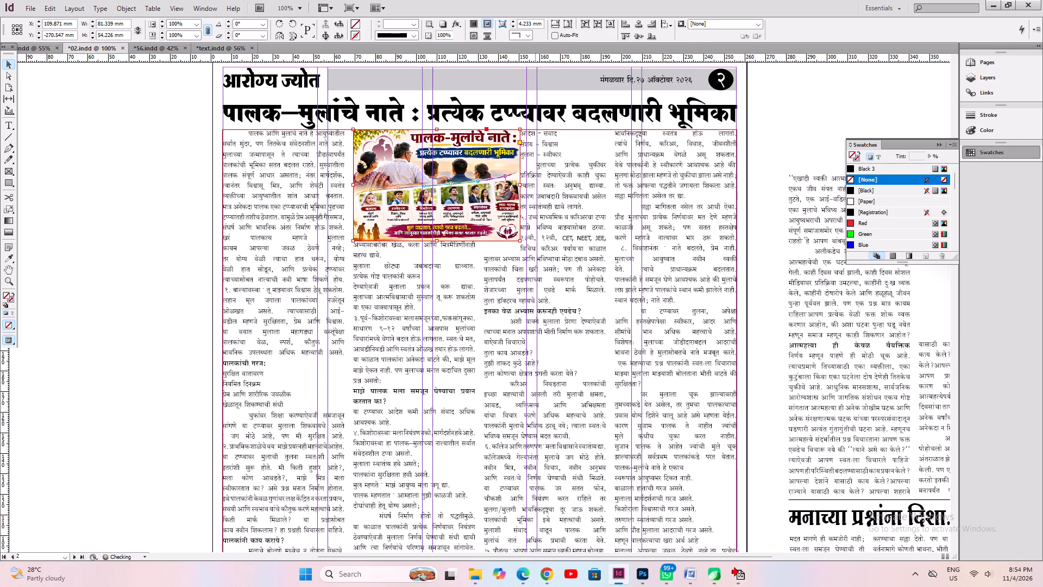
{"action": "left_click_drag", "start_coordinate": [520, 240], "coordinate": [602, 284], "text": "ctrl+shift"}
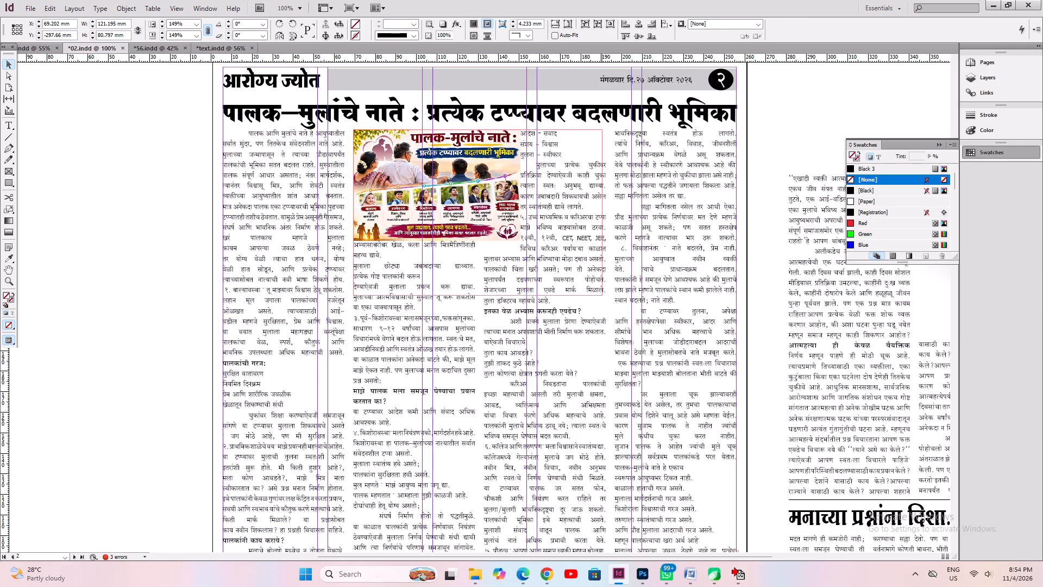
{"action": "left_click_drag", "start_coordinate": [602, 284], "coordinate": [605, 287], "text": "ctrl+shift"}
{"action": "key", "text": "ctrl+1"}
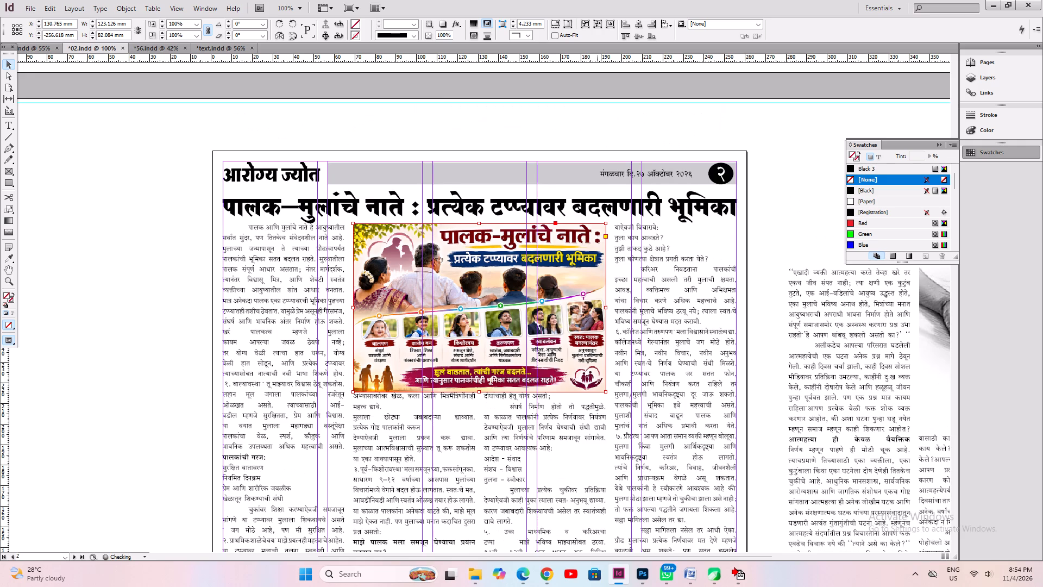
Fit the parent-child article's four-column text frame on page 2 to its content.
{"action": "scroll", "coordinate": [586, 363], "scroll_direction": "down", "scroll_amount": 6}
{"action": "left_click", "coordinate": [569, 374]}
{"action": "key", "text": "ctrl+alt+c"}
{"action": "scroll", "coordinate": [568, 374], "scroll_direction": "down", "scroll_amount": 6}
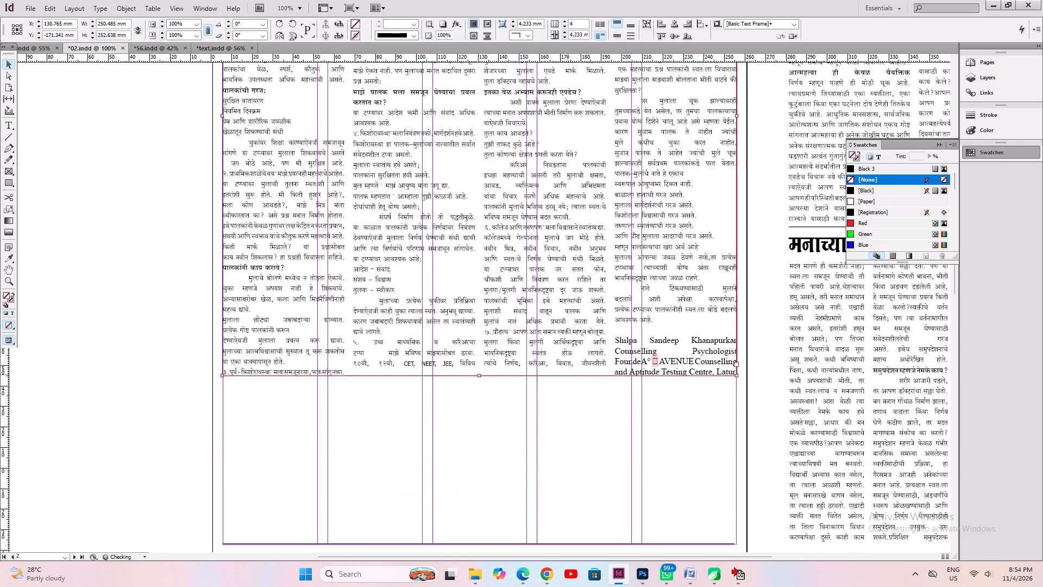
{"action": "left_click", "coordinate": [562, 393]}
Save the 02.indd document with the updated page 2 layout.
{"action": "key", "text": "ctrl+0"}
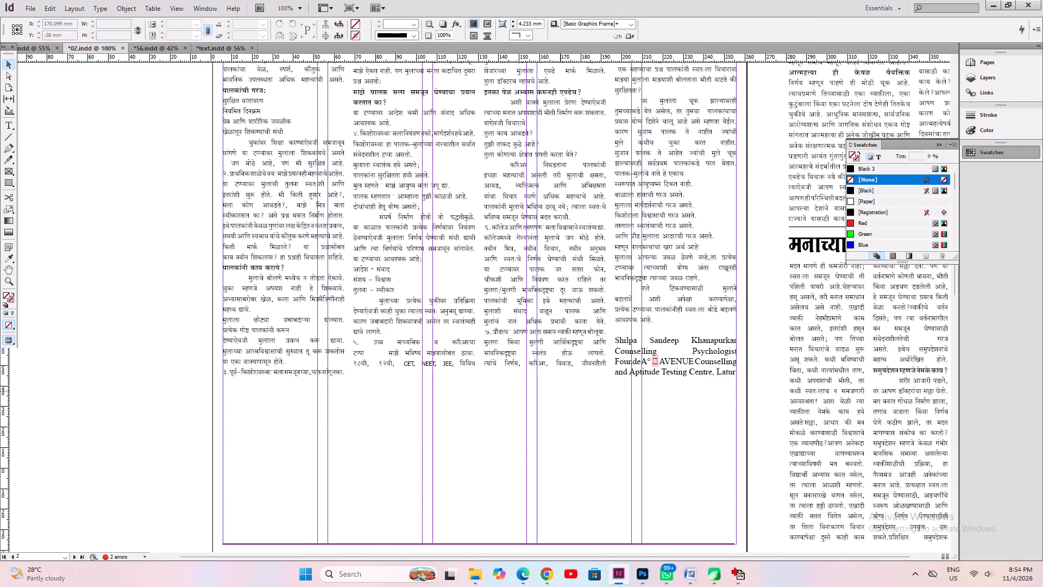
{"action": "key", "text": "ctrl+a"}
{"action": "key", "text": "ctrl+s"}
{"action": "left_click", "coordinate": [304, 333]}
Draw a tall text frame on the empty pasteboard beside page 3 and paste the clipboard content into it.
{"action": "scroll", "coordinate": [307, 332], "scroll_direction": "down", "scroll_amount": 5}
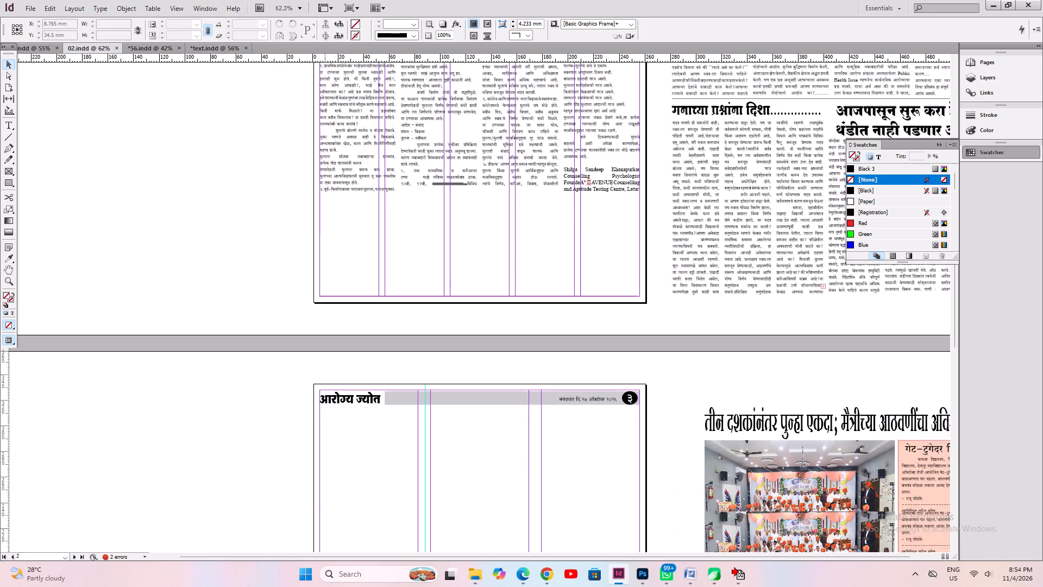
{"action": "scroll", "coordinate": [325, 333], "scroll_direction": "down", "scroll_amount": 8}
{"action": "left_click", "coordinate": [169, 253]}
{"action": "left_click", "coordinate": [9, 123]}
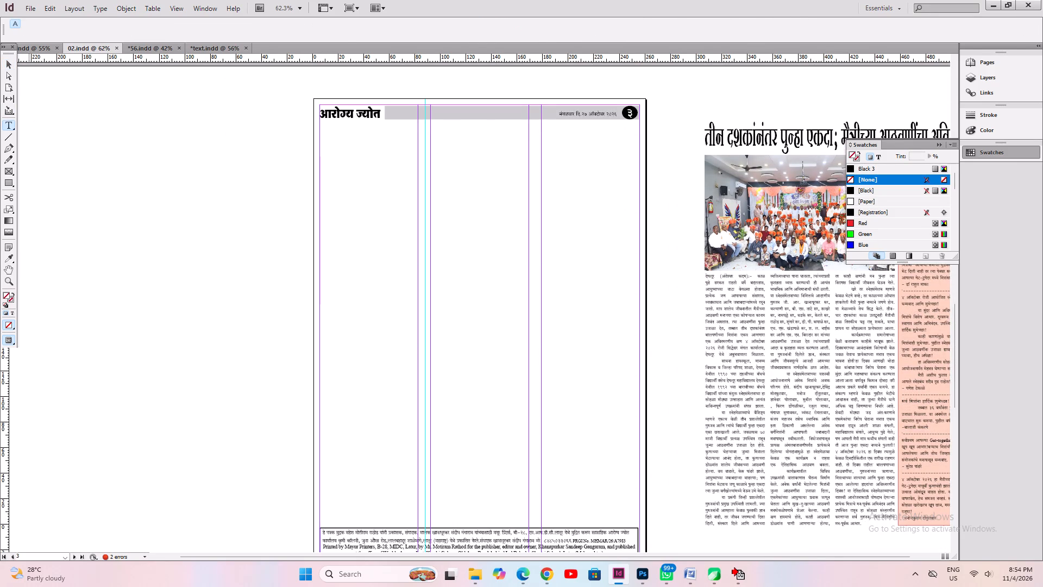
{"action": "left_click_drag", "start_coordinate": [33, 117], "coordinate": [233, 408]}
{"action": "key", "text": "ctrl+v"}
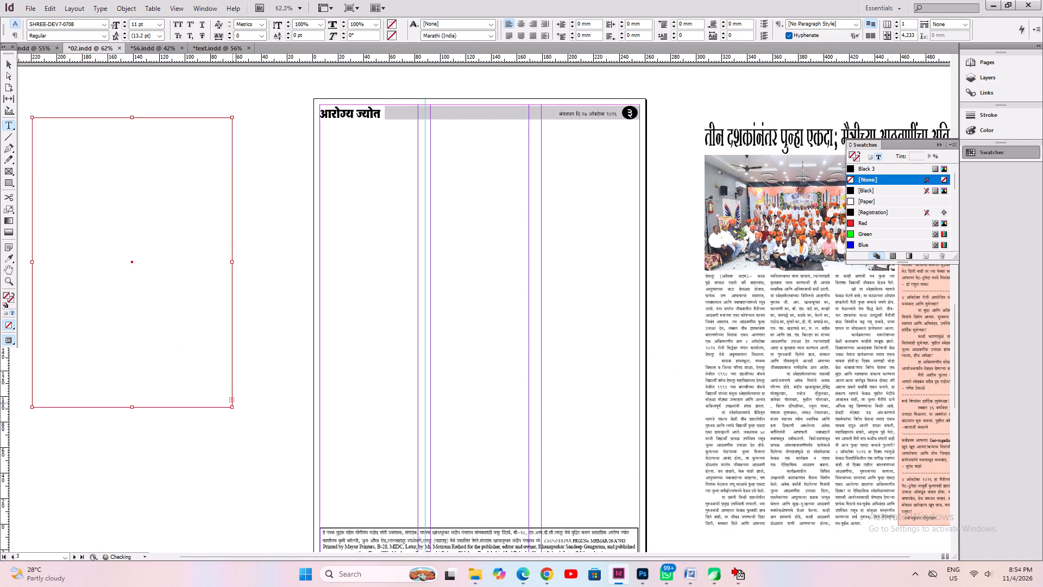
Delete all the pasted content from the new pasteboard text frame and save the document.
{"action": "key", "text": "ctrl+a"}
{"action": "key", "text": "BackSpace"}
{"action": "key", "text": "ctrl+s"}
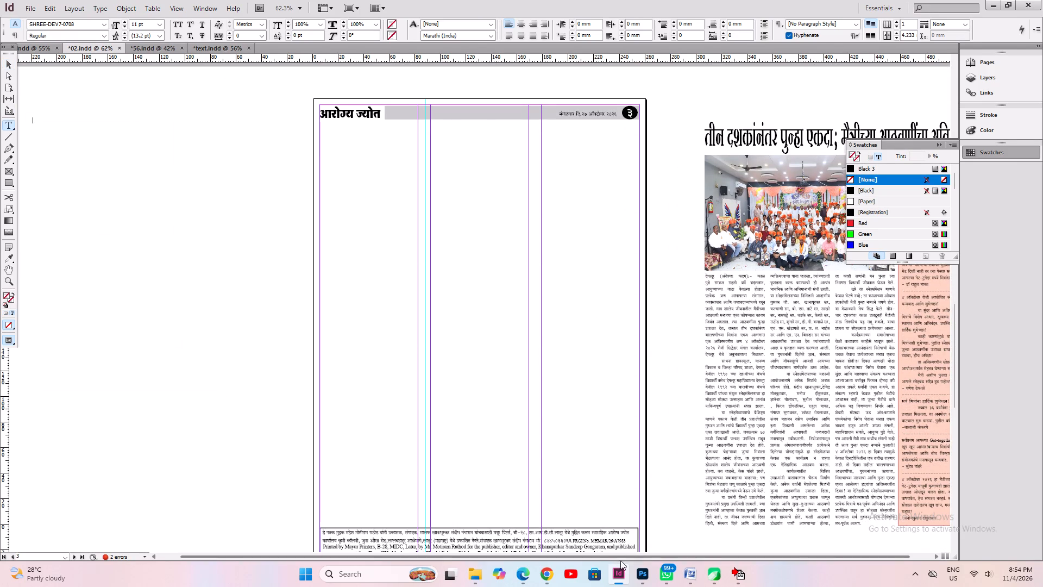
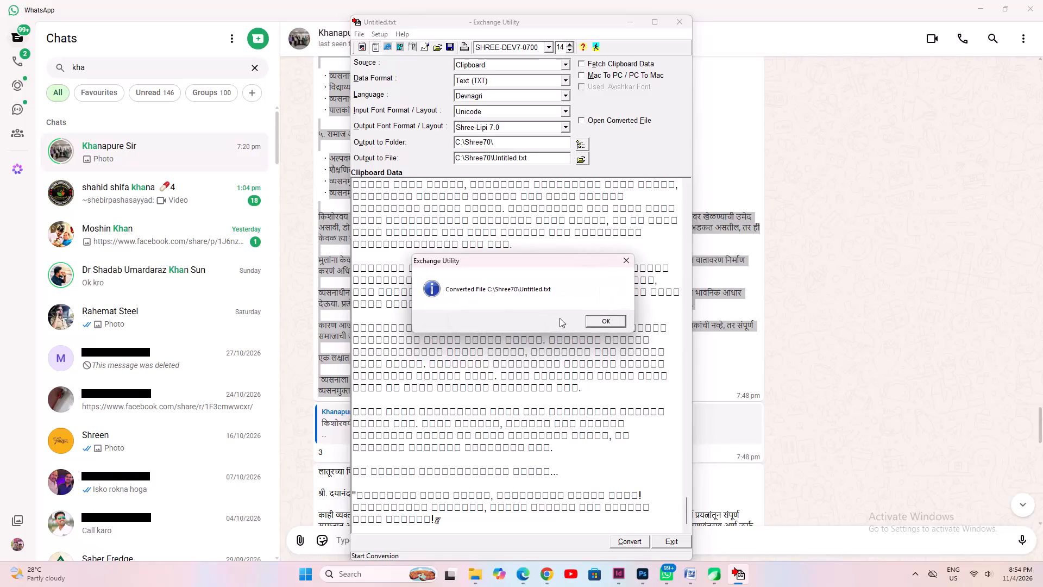
Close the conversion notice and paste the converted teenage addiction article into the text frame beside page 3 in InDesign.
{"action": "left_click", "coordinate": [618, 327]}
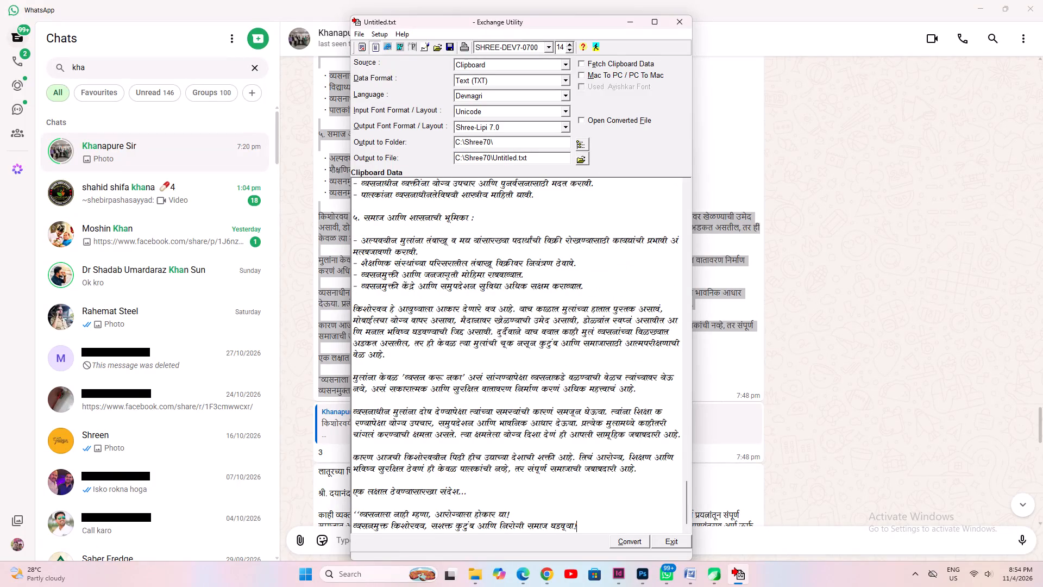
{"action": "left_click", "coordinate": [619, 576]}
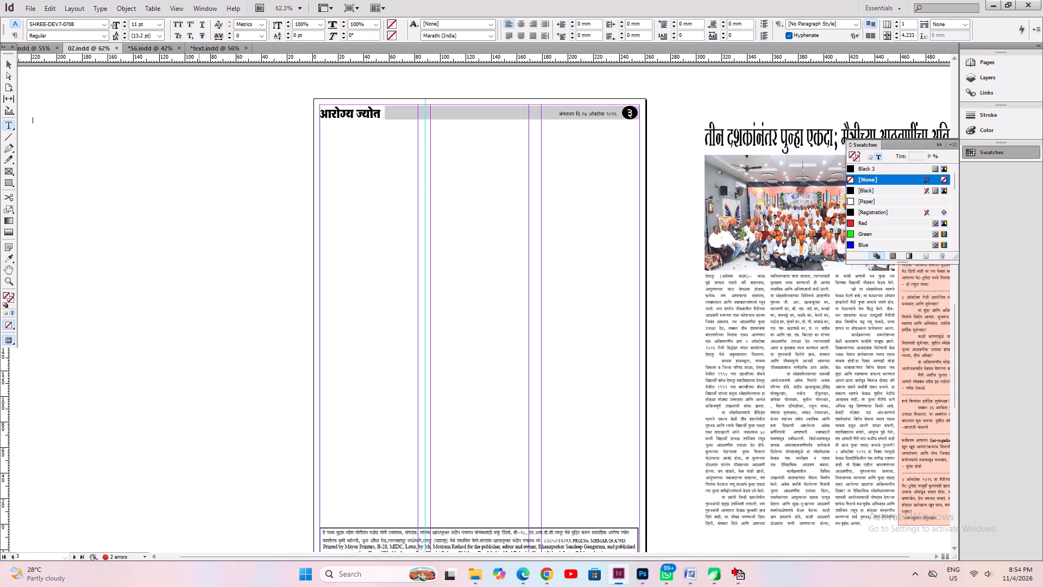
{"action": "key", "text": "ctrl+v"}
Apply the page 2 article's body text formatting to all of the pasted addiction article with the Eyedropper.
{"action": "key", "text": "ctrl+a"}
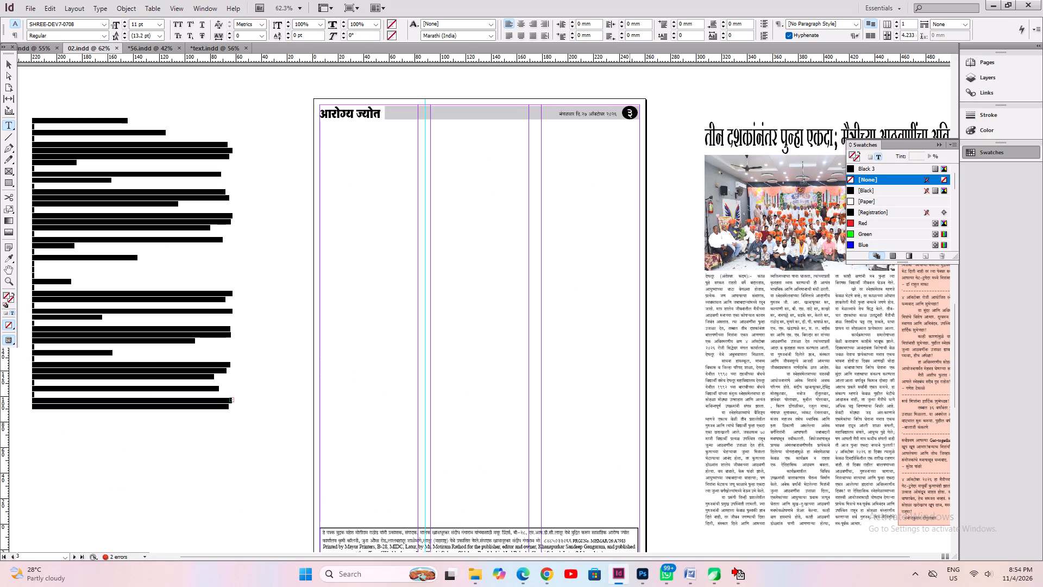
{"action": "scroll", "coordinate": [524, 253], "scroll_direction": "up", "scroll_amount": 10}
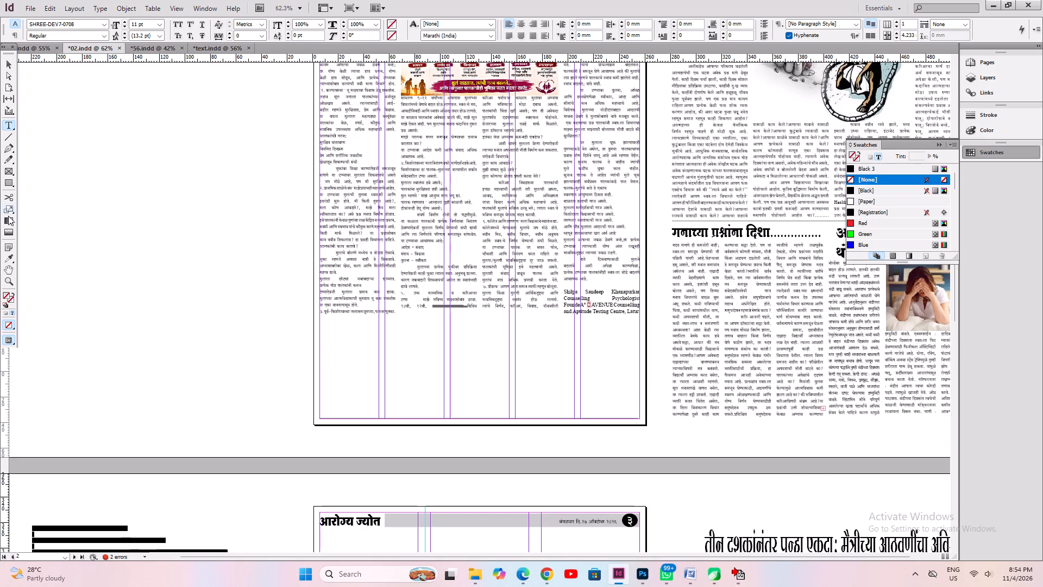
{"action": "left_click", "coordinate": [11, 258]}
{"action": "left_click", "coordinate": [341, 227]}
{"action": "scroll", "coordinate": [238, 307], "scroll_direction": "down", "scroll_amount": 3}
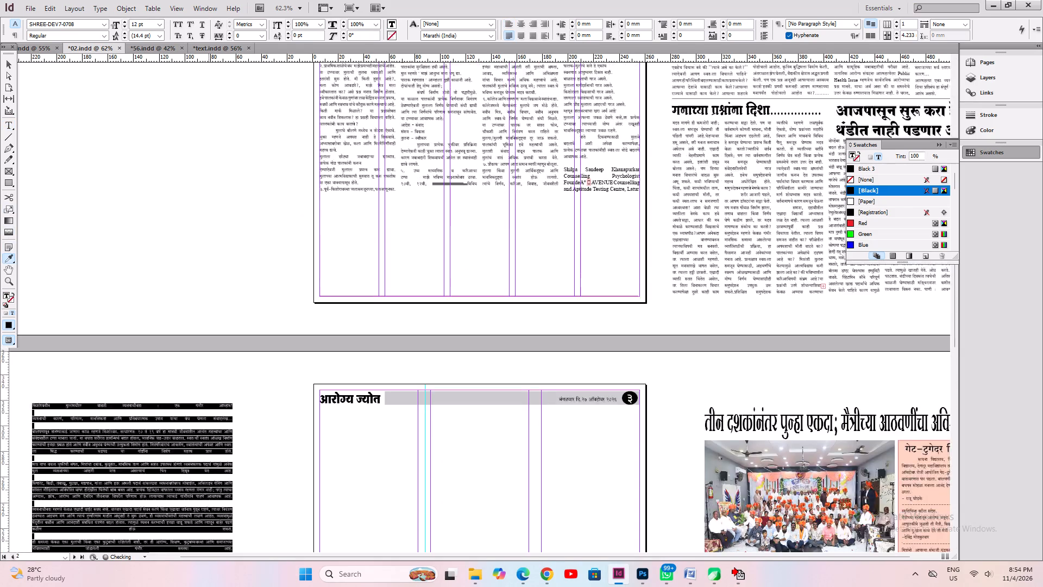
{"action": "scroll", "coordinate": [209, 328], "scroll_direction": "down", "scroll_amount": 4}
Left-align all of the text in the pasted addiction article beside page 3.
{"action": "left_click", "coordinate": [4, 66]}
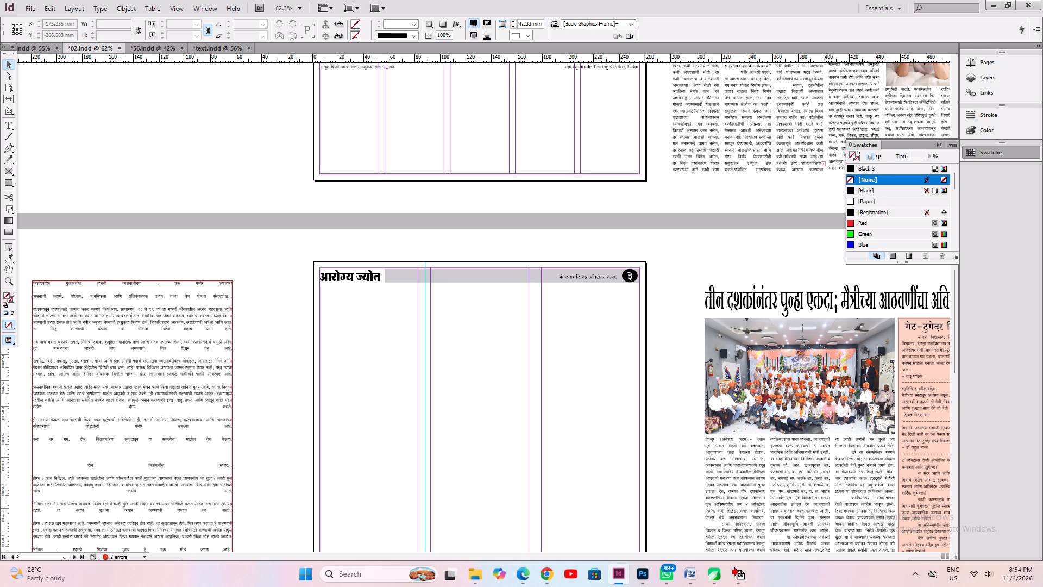
{"action": "key", "text": "ctrl+shift+l"}
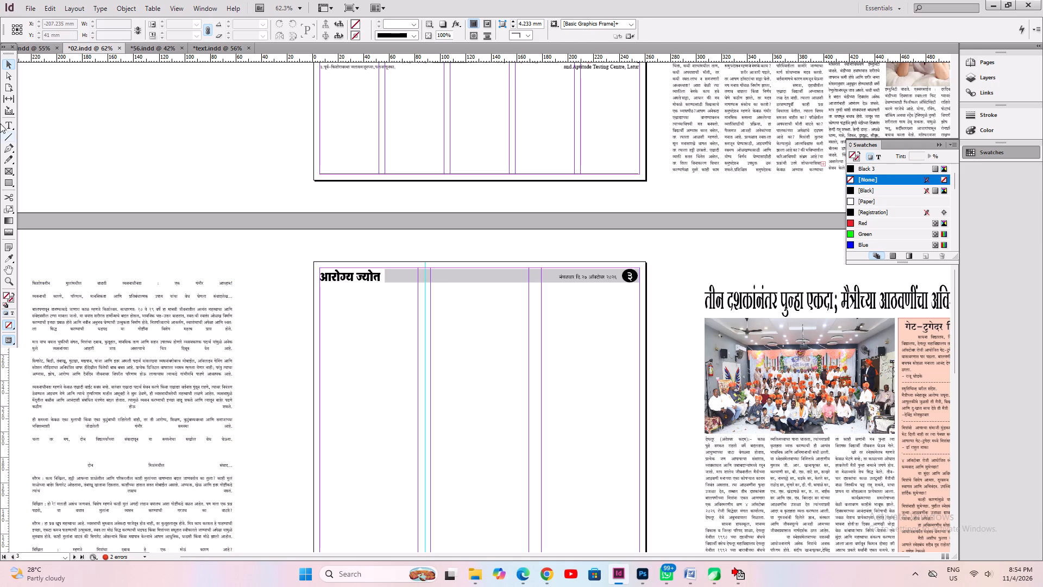
{"action": "left_click", "coordinate": [2, 126]}
{"action": "left_click", "coordinate": [95, 341]}
{"action": "key", "text": "ctrl+a"}
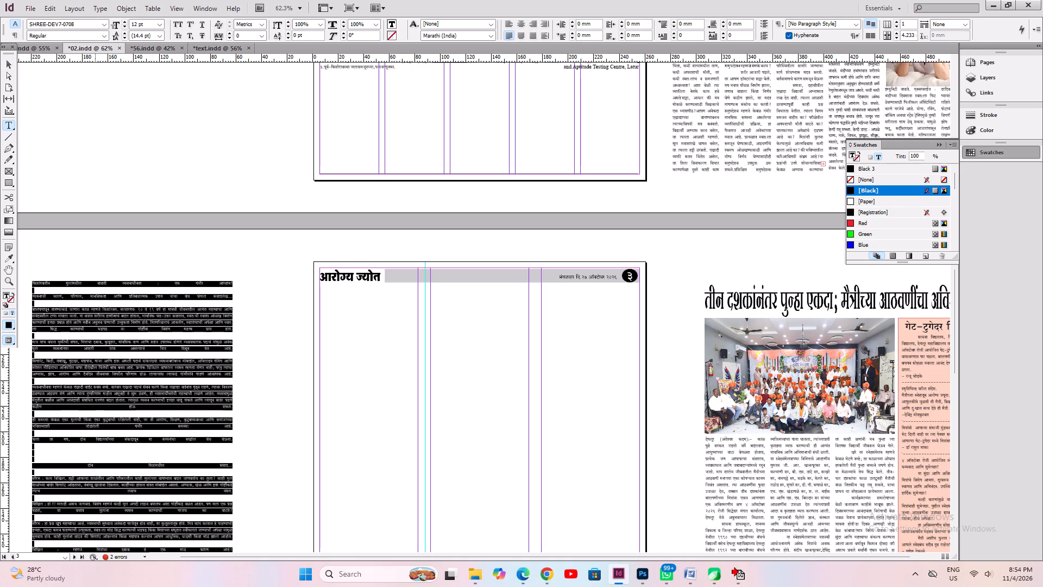
{"action": "key", "text": "ctrl+shift+l"}
Cut the headline "किशोरवयीन मुलांमधील वाढती व्यसनाधीनता : एक गंभीर आव्हान!" from the pasted article and go to page 3 to place it.
{"action": "left_click", "coordinate": [135, 314]}
{"action": "key", "text": "ctrl+2"}
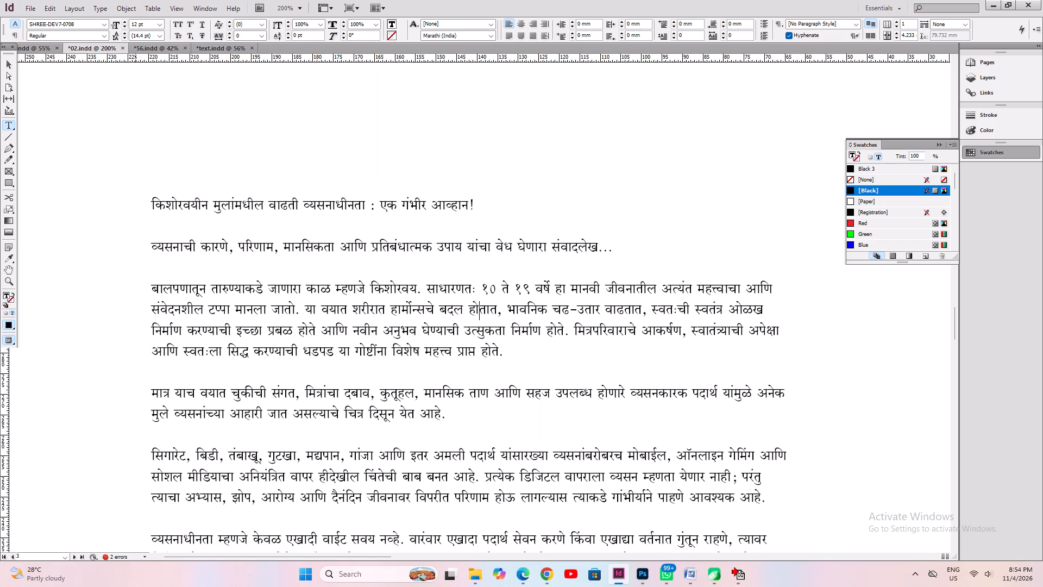
{"action": "left_click_drag", "start_coordinate": [495, 201], "coordinate": [119, 201]}
{"action": "key", "text": "ctrl+x"}
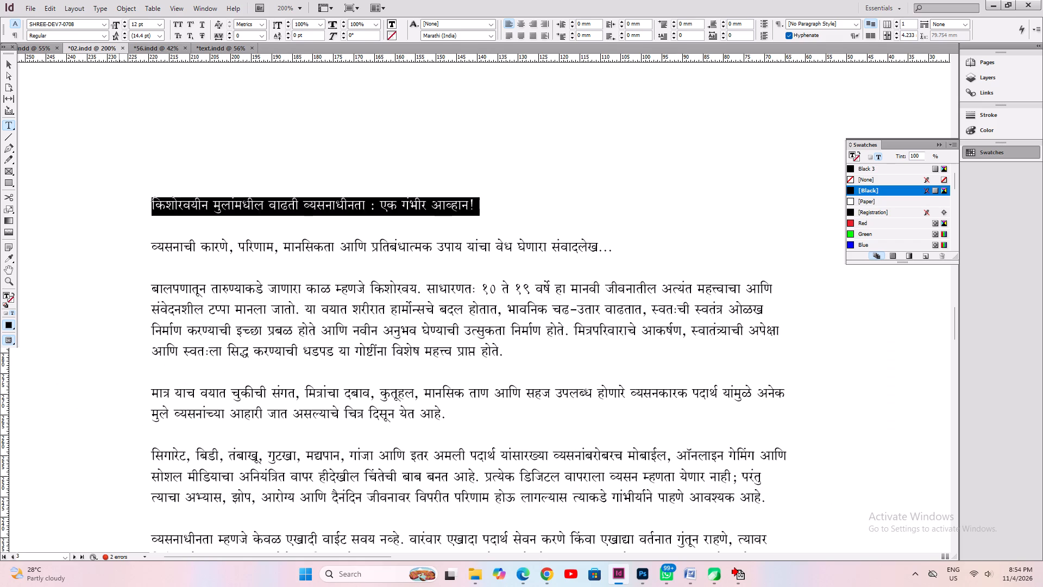
{"action": "key", "text": "ctrl+1"}
{"action": "left_click_drag", "start_coordinate": [592, 379], "coordinate": [202, 490], "text": "alt"}
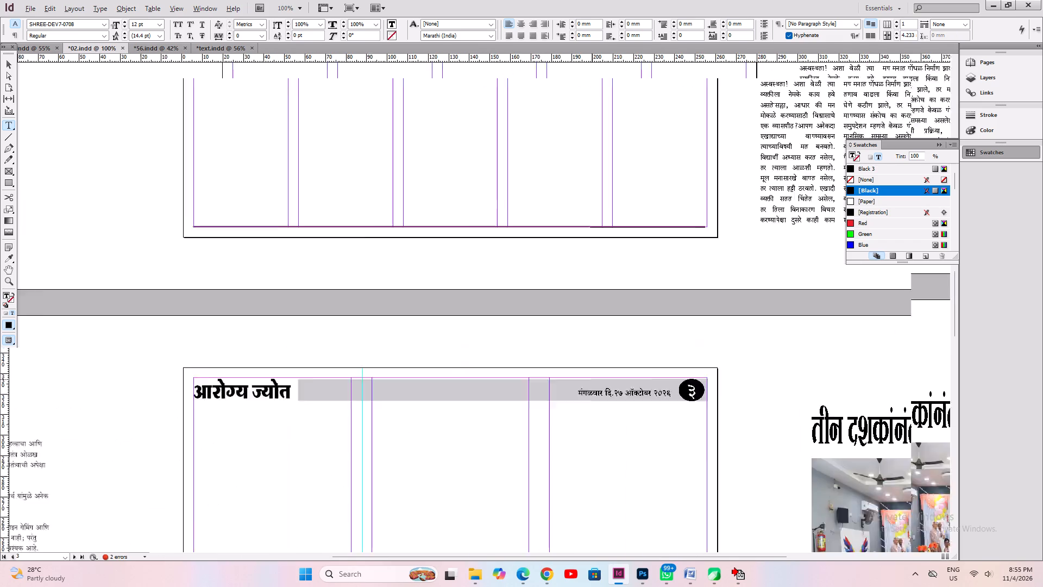
Review the laid-out front page and the parent-child article on page 2.
{"action": "left_click_drag", "start_coordinate": [202, 490], "coordinate": [202, 491], "text": "alt"}
{"action": "left_click_drag", "start_coordinate": [555, 234], "coordinate": [452, 549], "text": "alt"}
{"action": "left_click_drag", "start_coordinate": [454, 220], "coordinate": [386, 531], "text": "alt"}
{"action": "left_click_drag", "start_coordinate": [354, 201], "coordinate": [354, 542], "text": "alt"}
{"action": "left_click_drag", "start_coordinate": [361, 226], "coordinate": [399, 581], "text": "alt"}
{"action": "left_click_drag", "start_coordinate": [426, 251], "coordinate": [436, 461], "text": "alt"}
{"action": "left_click_drag", "start_coordinate": [299, 172], "coordinate": [304, 231], "text": "alt"}
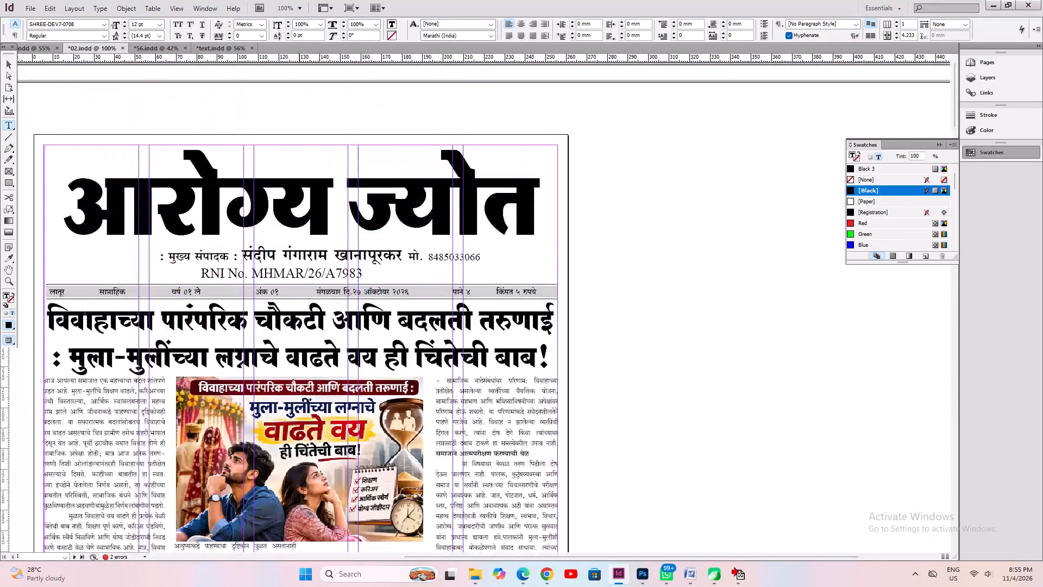
{"action": "left_click_drag", "start_coordinate": [304, 231], "coordinate": [345, 445], "text": "alt"}
{"action": "left_click_drag", "start_coordinate": [347, 440], "coordinate": [301, 153], "text": "alt"}
{"action": "left_click_drag", "start_coordinate": [315, 314], "coordinate": [385, 47], "text": "alt"}
{"action": "left_click_drag", "start_coordinate": [294, 251], "coordinate": [388, 4], "text": "alt"}
{"action": "left_click_drag", "start_coordinate": [322, 240], "coordinate": [341, 11], "text": "alt"}
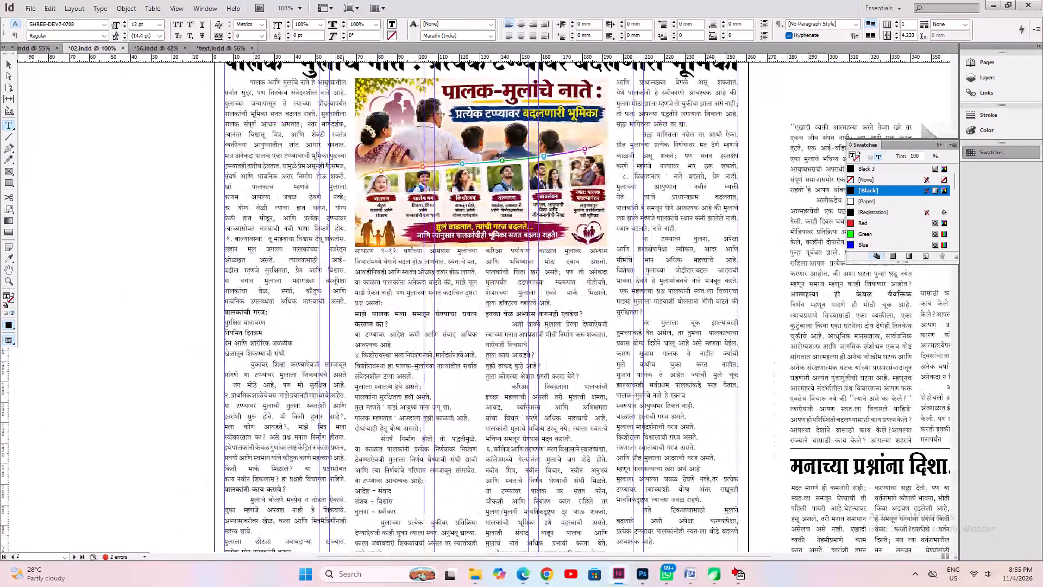
Draw a text frame between the margins below the page 3 header and paste the headline "किशोरवयीन मुलांमधील वाढती व्यसनाधीनता : एक गंभीर आव्हान!" into it.
{"action": "left_click_drag", "start_coordinate": [348, 275], "coordinate": [223, 0], "text": "alt"}
{"action": "left_click_drag", "start_coordinate": [326, 351], "coordinate": [349, 208], "text": "alt"}
{"action": "left_click_drag", "start_coordinate": [319, 305], "coordinate": [323, 123], "text": "alt"}
{"action": "left_click_drag", "start_coordinate": [279, 372], "coordinate": [290, 242], "text": "alt"}
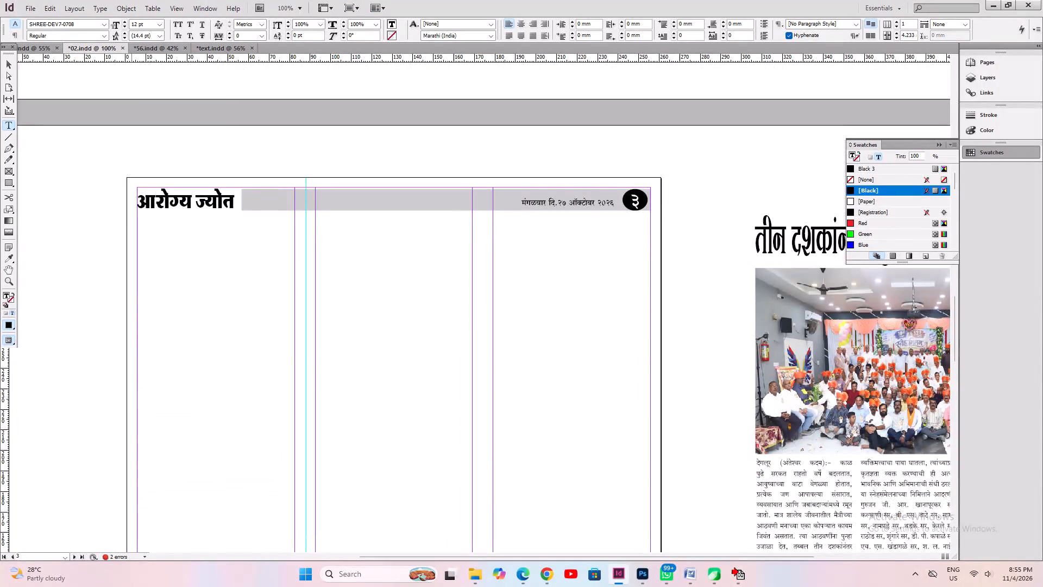
{"action": "left_click_drag", "start_coordinate": [136, 224], "coordinate": [650, 361]}
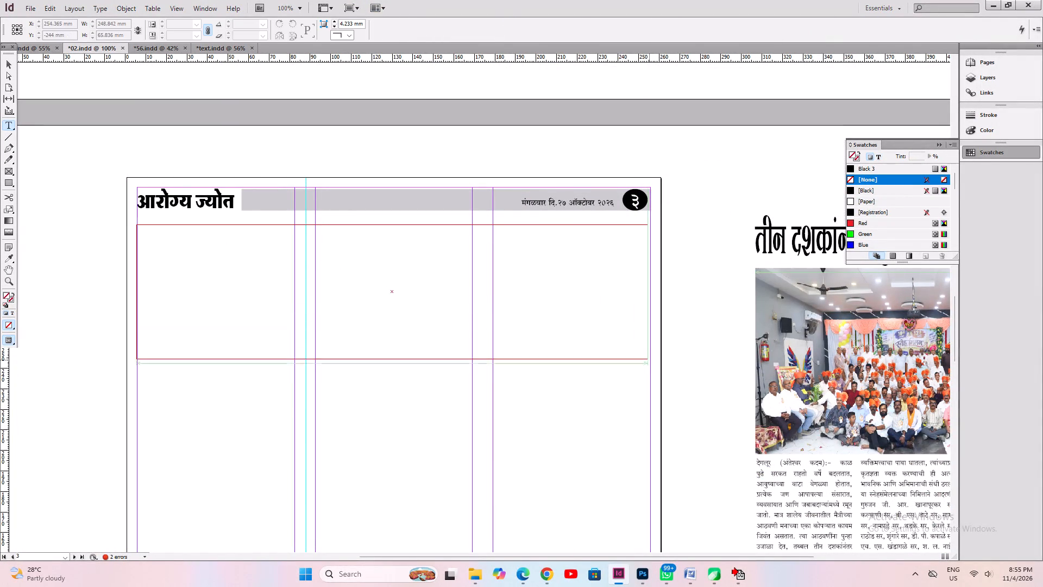
{"action": "left_click_drag", "start_coordinate": [650, 361], "coordinate": [653, 367]}
{"action": "key", "text": "ctrl+v"}
Apply the text formatting of the reunion article's headline on the pasteboard to the entire page 3 headline.
{"action": "key", "text": "ctrl+a"}
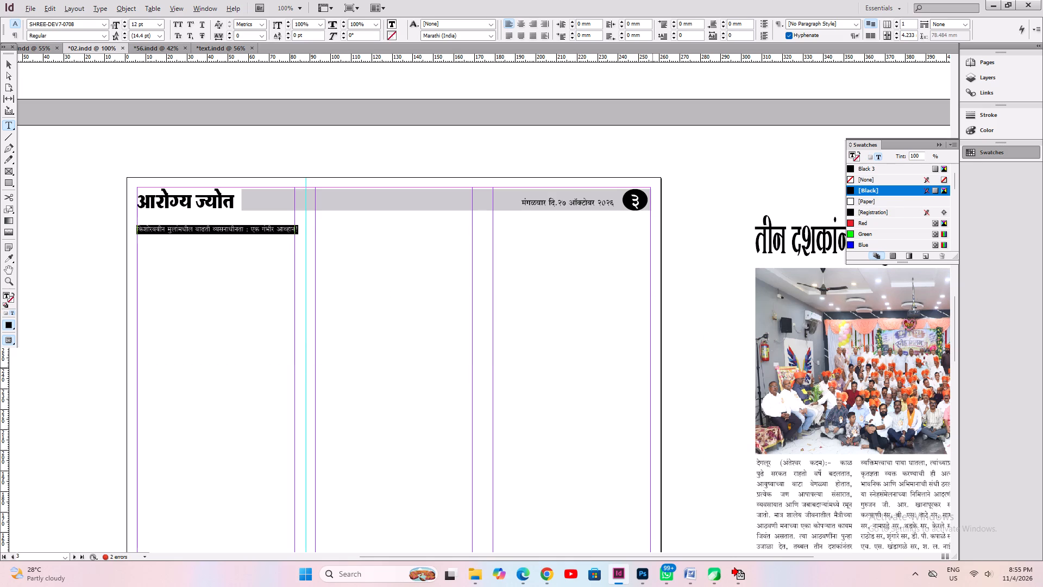
{"action": "left_click_drag", "start_coordinate": [642, 372], "coordinate": [404, 423], "text": "alt"}
{"action": "left_click", "coordinate": [5, 258]}
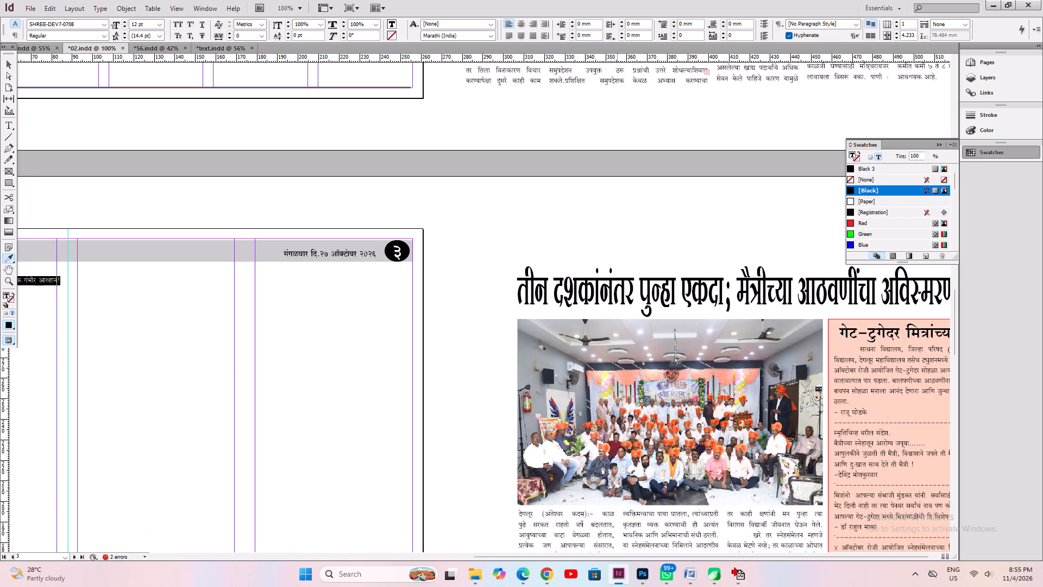
{"action": "left_click", "coordinate": [594, 279]}
{"action": "key", "text": "ctrl+1"}
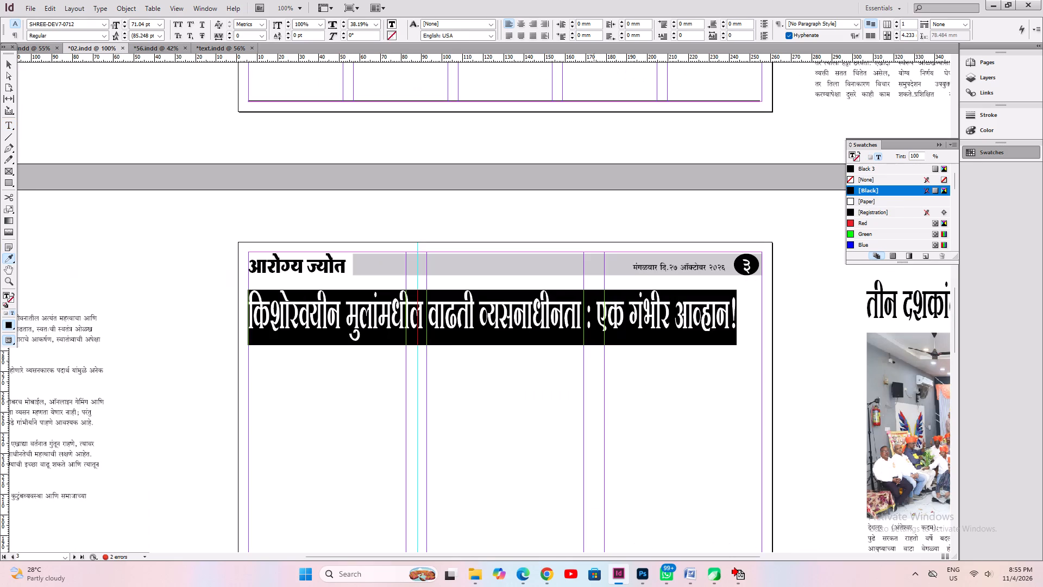
Fit the page 3 headline's frame to its text and stretch the headline to about 250 mm, reaching the right margin.
{"action": "key", "text": "ctrl+alt+c"}
{"action": "left_click", "coordinate": [5, 66]}
{"action": "key", "text": "ctrl+alt+c"}
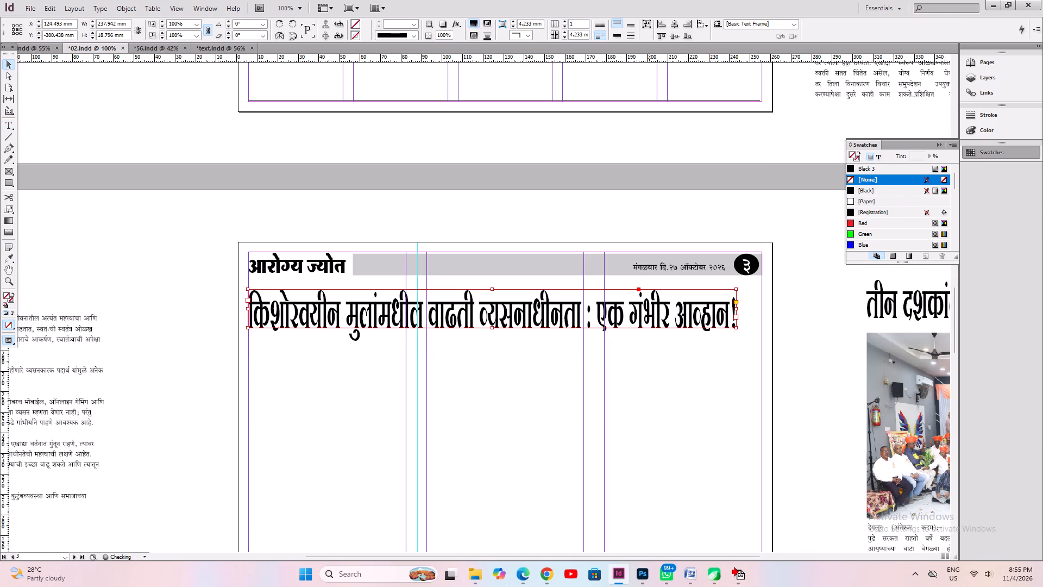
{"action": "left_click_drag", "start_coordinate": [736, 309], "coordinate": [762, 313], "text": "ctrl"}
Move the page 3 headline up close under the header, make its frame about 21 mm high, and save the document.
{"action": "left_click_drag", "start_coordinate": [550, 312], "coordinate": [550, 305], "text": "shift"}
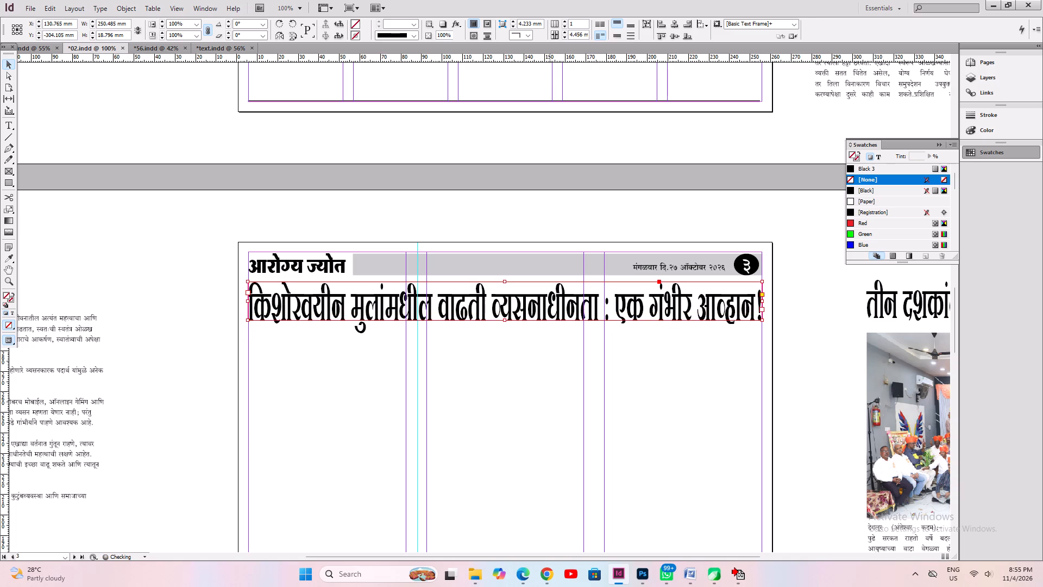
{"action": "left_click_drag", "start_coordinate": [505, 322], "coordinate": [502, 332]}
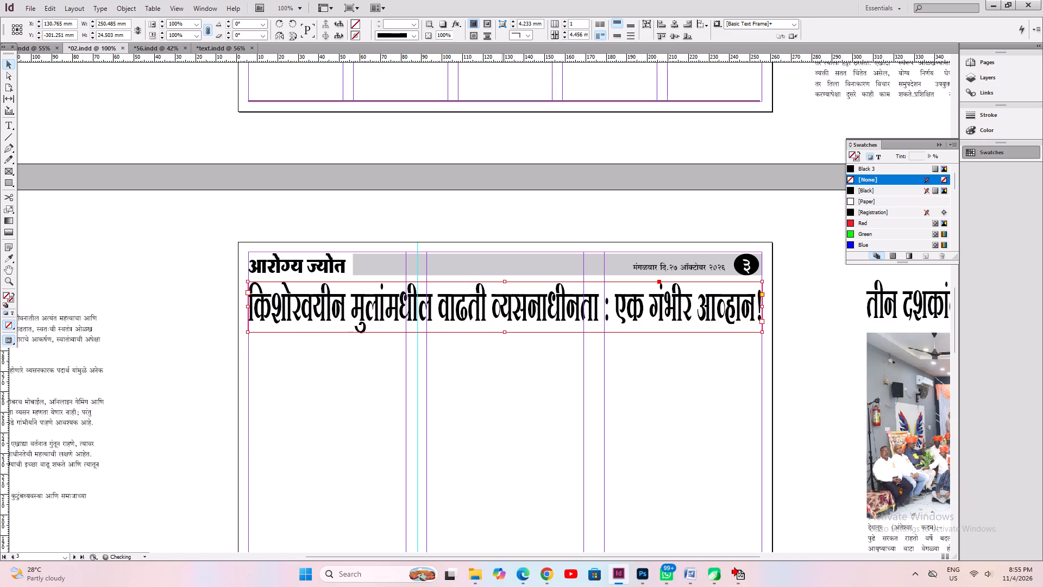
{"action": "left_click_drag", "start_coordinate": [505, 333], "coordinate": [505, 325], "text": "ctrl"}
{"action": "left_click", "coordinate": [493, 355]}
{"action": "left_click", "coordinate": [504, 299]}
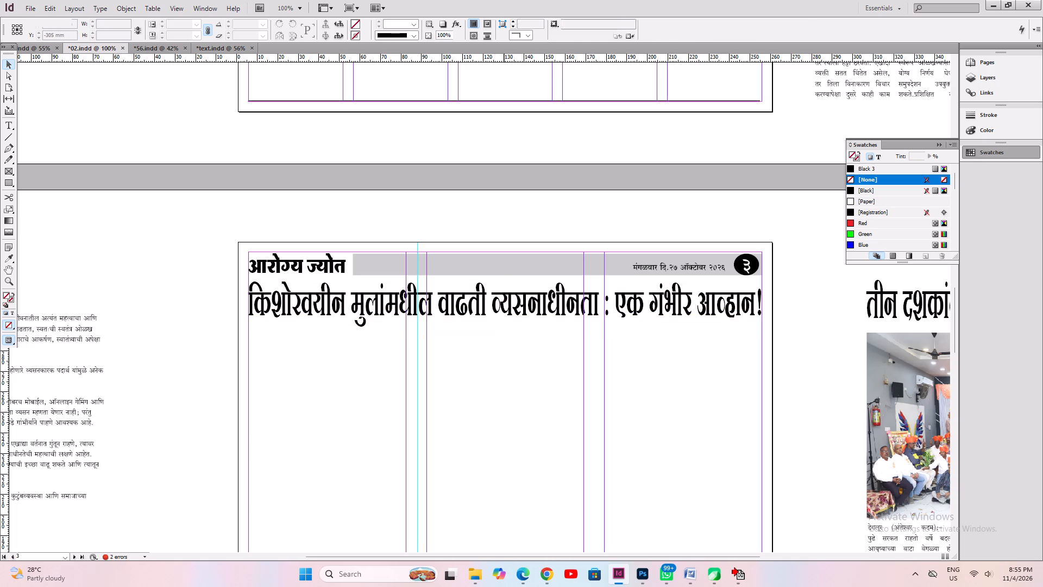
{"action": "key", "text": "Up"}
{"action": "key", "text": "Up"}
{"action": "key", "text": "Up"}
{"action": "key", "text": "Up"}
{"action": "key", "text": "ctrl+s"}
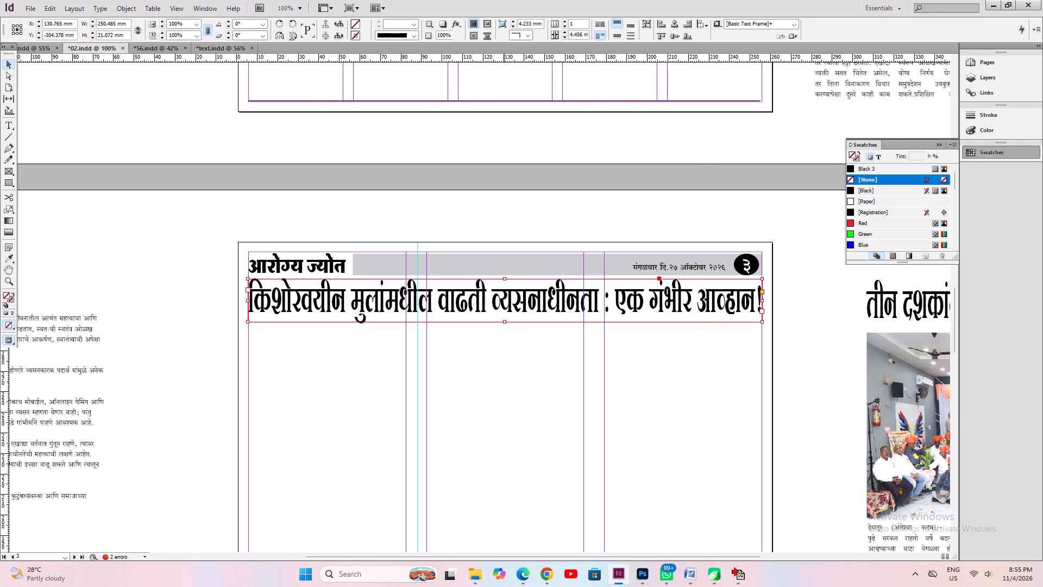
{"action": "key", "text": "ctrl+0"}
{"action": "key", "text": "ctrl+s"}
Move the addiction article's body text frame from the pasteboard onto page 3 and align it with the left margin.
{"action": "left_click", "coordinate": [201, 224]}
{"action": "key", "text": "ctrl+alt+c"}
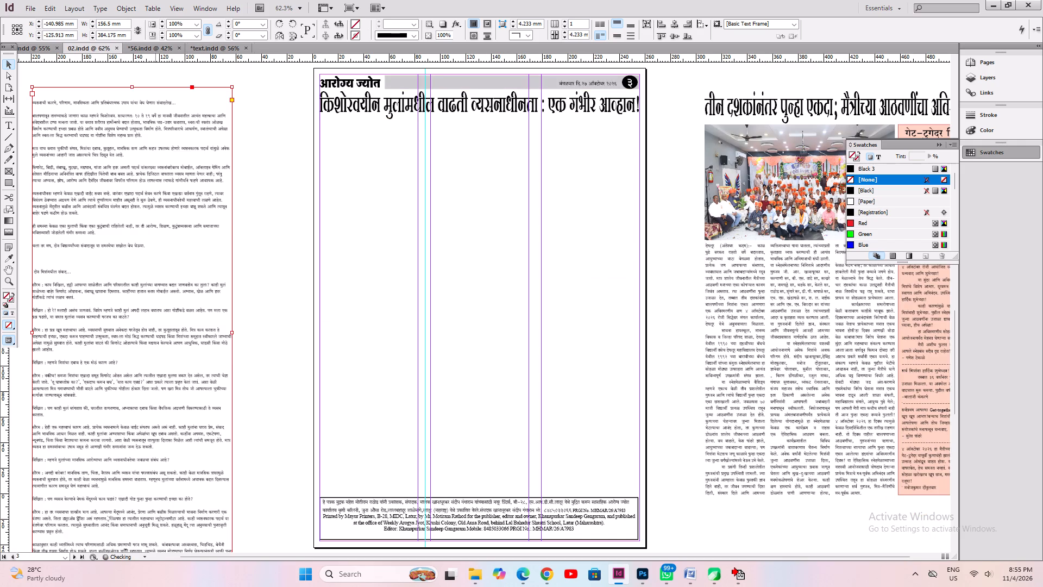
{"action": "left_click_drag", "start_coordinate": [127, 177], "coordinate": [416, 213]}
{"action": "key", "text": "ctrl+2"}
{"action": "key", "text": "space"}
{"action": "left_click_drag", "start_coordinate": [242, 237], "coordinate": [247, 285]}
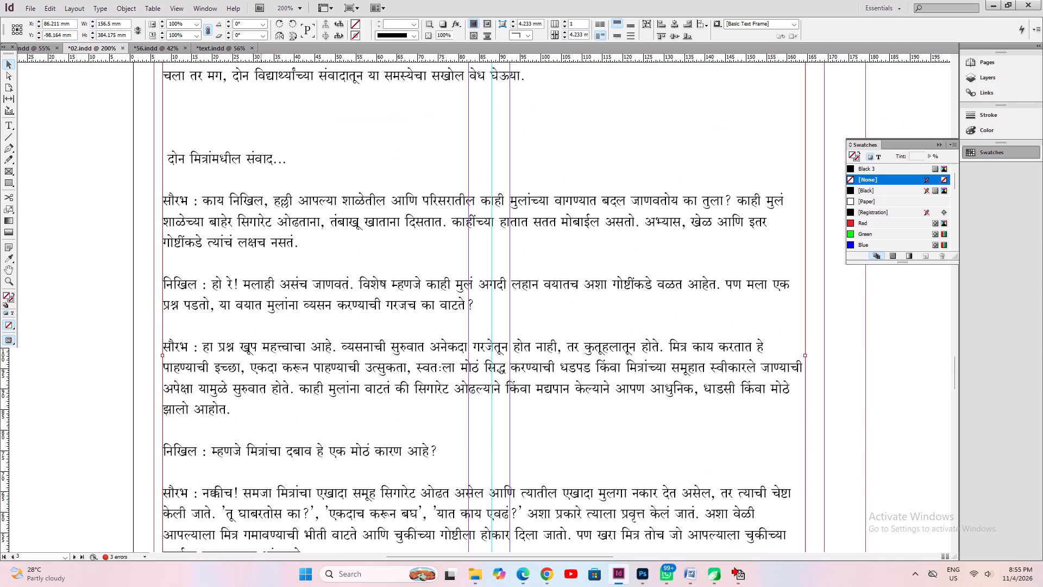
{"action": "key", "text": "space"}
{"action": "key", "text": "space"}
{"action": "key", "text": "space"}
{"action": "left_click_drag", "start_coordinate": [256, 179], "coordinate": [253, 354]}
{"action": "left_click_drag", "start_coordinate": [231, 193], "coordinate": [223, 191]}
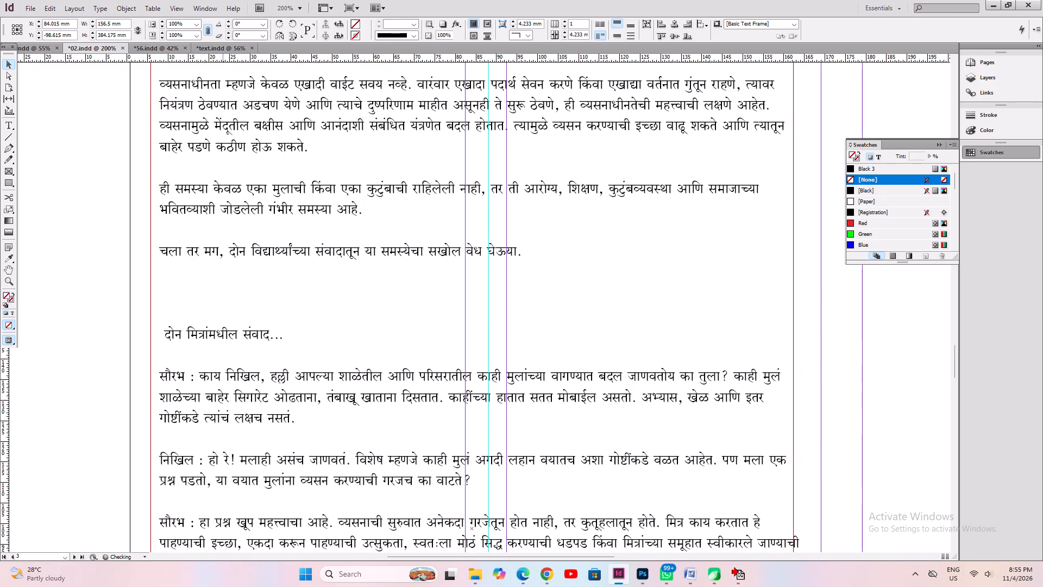
Widen the body text frame on page 3 to 250 mm so it reaches the right margin.
{"action": "key", "text": "space"}
{"action": "key", "text": "space"}
{"action": "key", "text": "space"}
{"action": "key", "text": "space"}
{"action": "key", "text": "space"}
{"action": "key", "text": "space"}
{"action": "key", "text": "space"}
{"action": "key", "text": "space"}
{"action": "key", "text": "space"}
{"action": "key", "text": "space"}
{"action": "key", "text": "space"}
{"action": "key", "text": "space"}
{"action": "key", "text": "space"}
{"action": "key", "text": "space"}
{"action": "key", "text": "space"}
{"action": "key", "text": "space"}
{"action": "key", "text": "space"}
{"action": "key", "text": "space"}
{"action": "key", "text": "space"}
{"action": "key", "text": "space"}
{"action": "left_click_drag", "start_coordinate": [596, 372], "coordinate": [347, 183]}
{"action": "left_click_drag", "start_coordinate": [529, 432], "coordinate": [479, 257]}
{"action": "left_click_drag", "start_coordinate": [445, 292], "coordinate": [296, 408]}
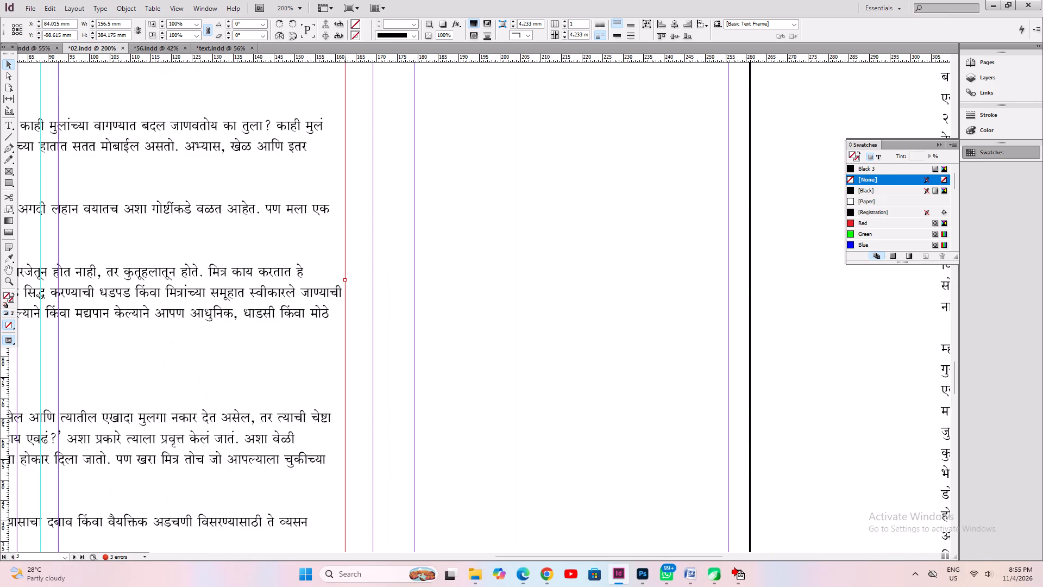
{"action": "left_click_drag", "start_coordinate": [345, 281], "coordinate": [730, 301]}
{"action": "left_click_drag", "start_coordinate": [730, 281], "coordinate": [730, 288]}
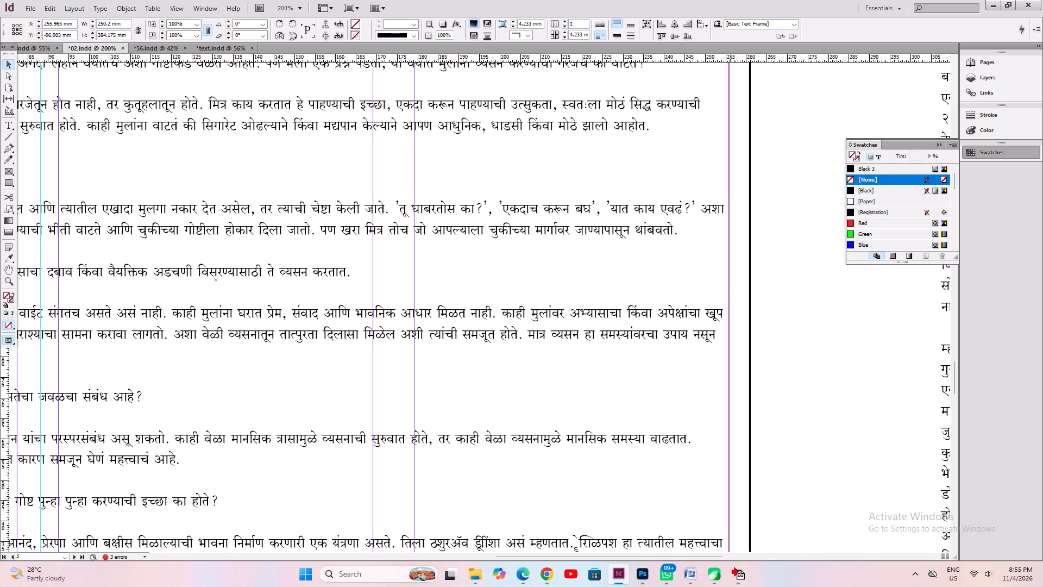
{"action": "left_click_drag", "start_coordinate": [730, 288], "coordinate": [729, 288]}
{"action": "key", "text": "ctrl+1"}
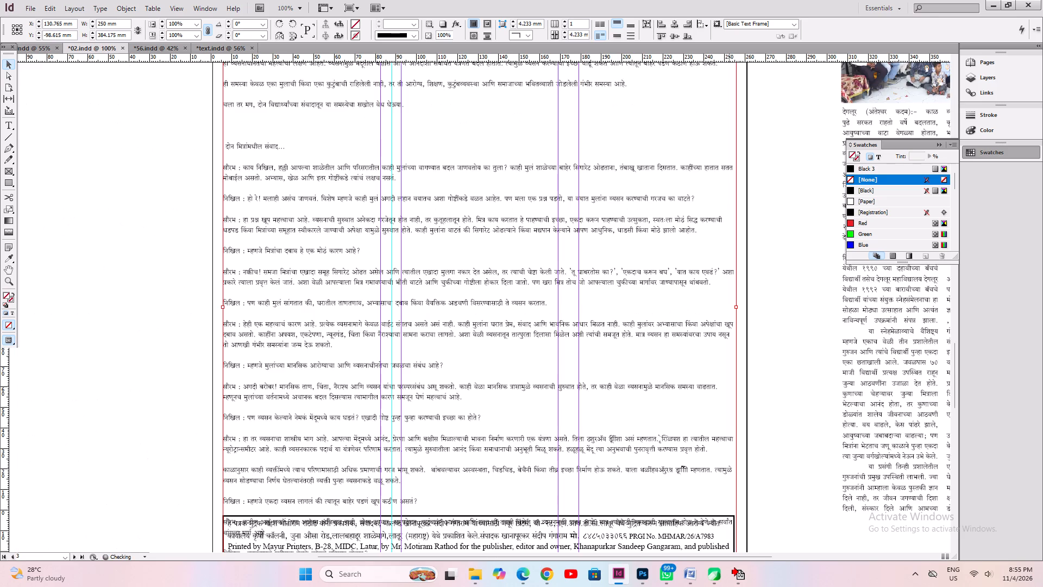
Cut the opening line "व्यसनाची कारणे, परिणाम, मानसिकता आणि प्रतिबंधात्मक उपाय यांचा वेध घेणारा संवादलेख…" out of the body text.
{"action": "scroll", "coordinate": [497, 361], "scroll_direction": "up", "scroll_amount": 7}
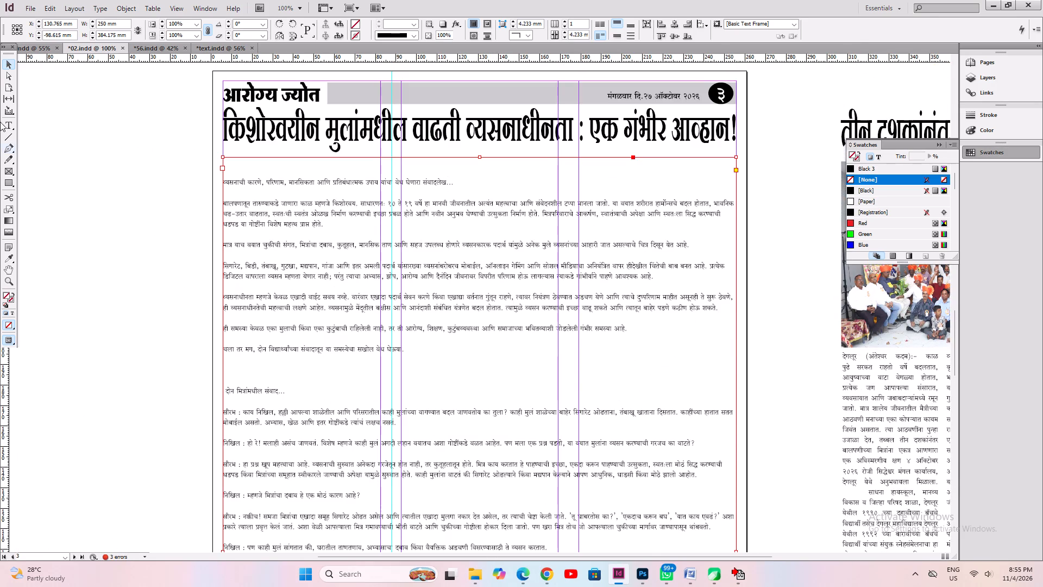
{"action": "left_click", "coordinate": [9, 124]}
{"action": "left_click", "coordinate": [278, 183]}
{"action": "key", "text": "ctrl+2"}
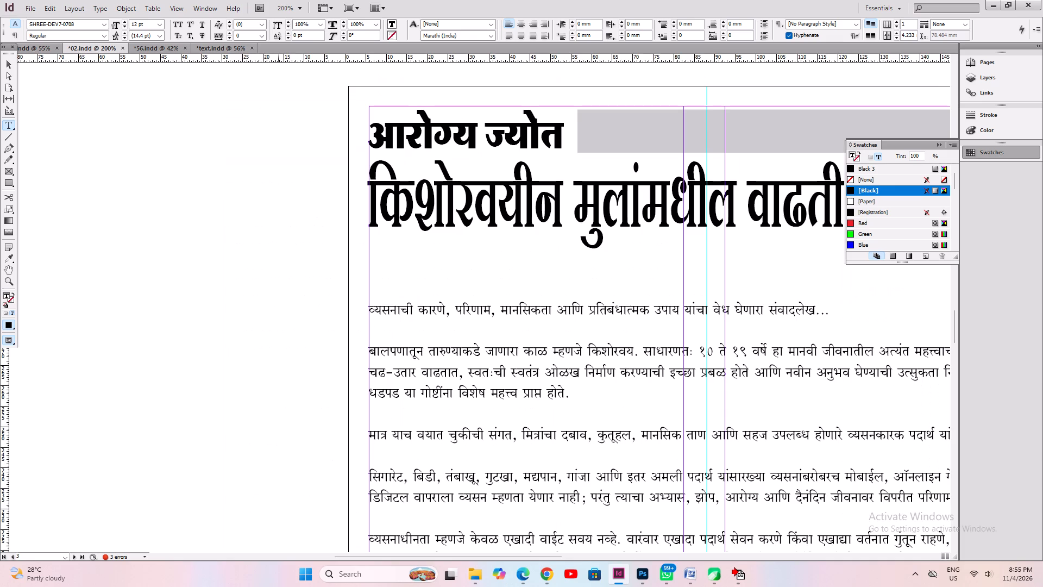
{"action": "key", "text": "Insert"}
{"action": "key", "text": "End"}
{"action": "key", "text": "shift+Left"}
{"action": "key", "text": "shift+Left"}
{"action": "key", "text": "shift+Left"}
{"action": "key", "text": "shift+Left"}
{"action": "key", "text": "shift+Left"}
{"action": "key", "text": "shift+Left"}
{"action": "key", "text": "shift+Left"}
{"action": "key", "text": "shift+Left"}
{"action": "key", "text": "shift+Left"}
{"action": "key", "text": "shift+Left"}
{"action": "key", "text": "shift+Left"}
{"action": "key", "text": "shift+Left"}
{"action": "key", "text": "shift+Left"}
{"action": "key", "text": "shift+Left"}
{"action": "key", "text": "shift+Left"}
{"action": "key", "text": "shift+Left"}
{"action": "key", "text": "shift+Left"}
{"action": "key", "text": "shift+Left"}
{"action": "key", "text": "shift+Left"}
{"action": "key", "text": "shift+Left"}
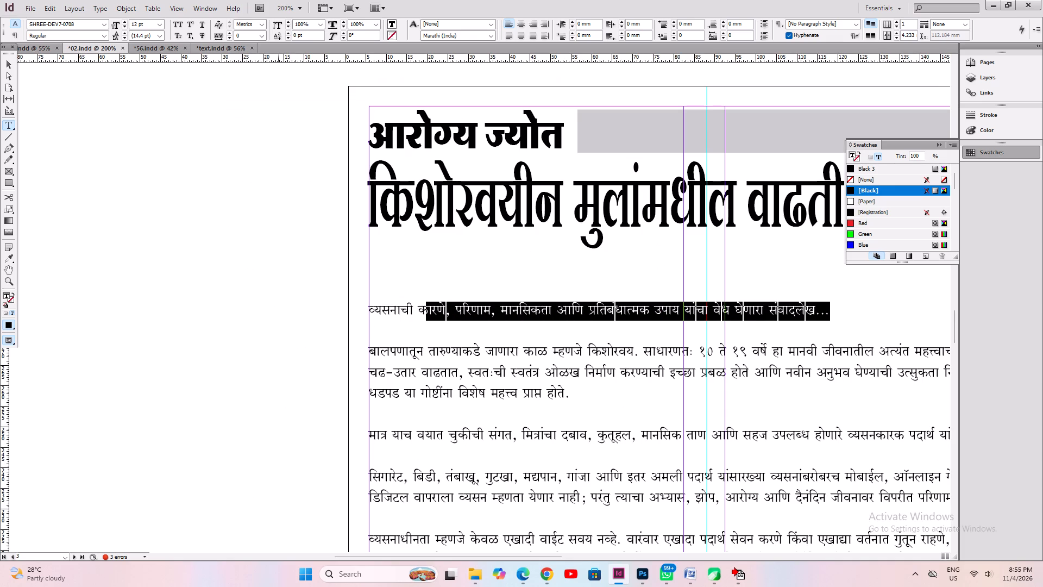
{"action": "key", "text": "shift+Left"}
{"action": "key", "text": "shift+Left"}
{"action": "key", "text": "shift+Left"}
{"action": "key", "text": "shift+Left"}
{"action": "key", "text": "shift+Left"}
{"action": "key", "text": "shift+Left"}
{"action": "key", "text": "shift+Left"}
{"action": "key", "text": "shift+Left"}
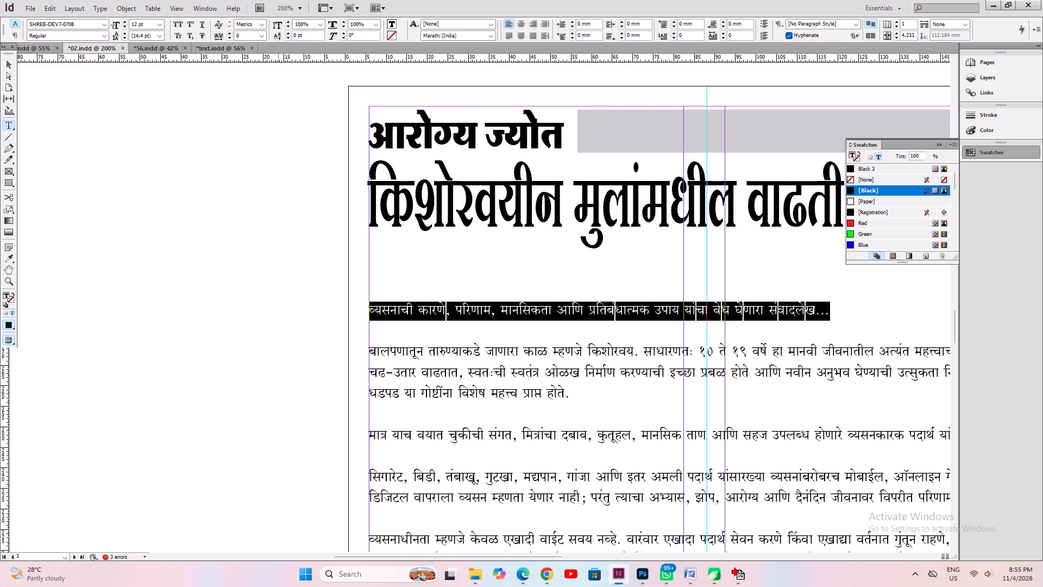
{"action": "key", "text": "ctrl+x"}
Set the cut line as a full-width sub-headline under the page 3 headline, moving the body text frame down to make room.
{"action": "left_click_drag", "start_coordinate": [335, 276], "coordinate": [0, 225], "text": "alt"}
{"action": "key", "text": "ctrl+1"}
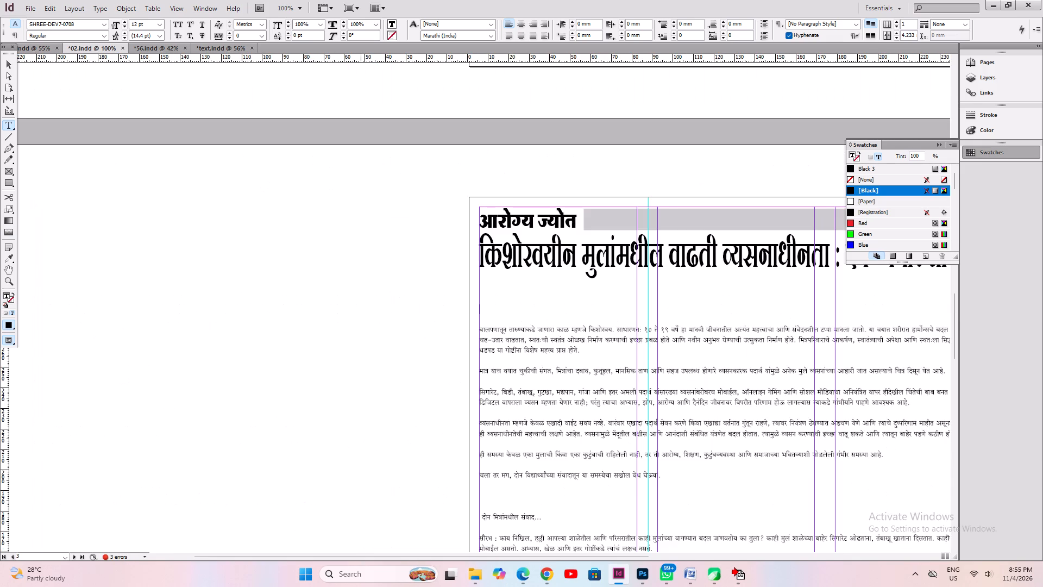
{"action": "left_click_drag", "start_coordinate": [612, 430], "coordinate": [134, 310], "text": "alt"}
{"action": "left_click_drag", "start_coordinate": [193, 333], "coordinate": [352, 345], "text": "alt"}
{"action": "left_click_drag", "start_coordinate": [8, 64], "coordinate": [9, 71]}
{"action": "left_click_drag", "start_coordinate": [284, 233], "coordinate": [286, 289]}
Draw a text frame about 250 mm wide and 35 mm high under the page 3 headline and paste the cut line into it.
{"action": "left_click", "coordinate": [11, 128]}
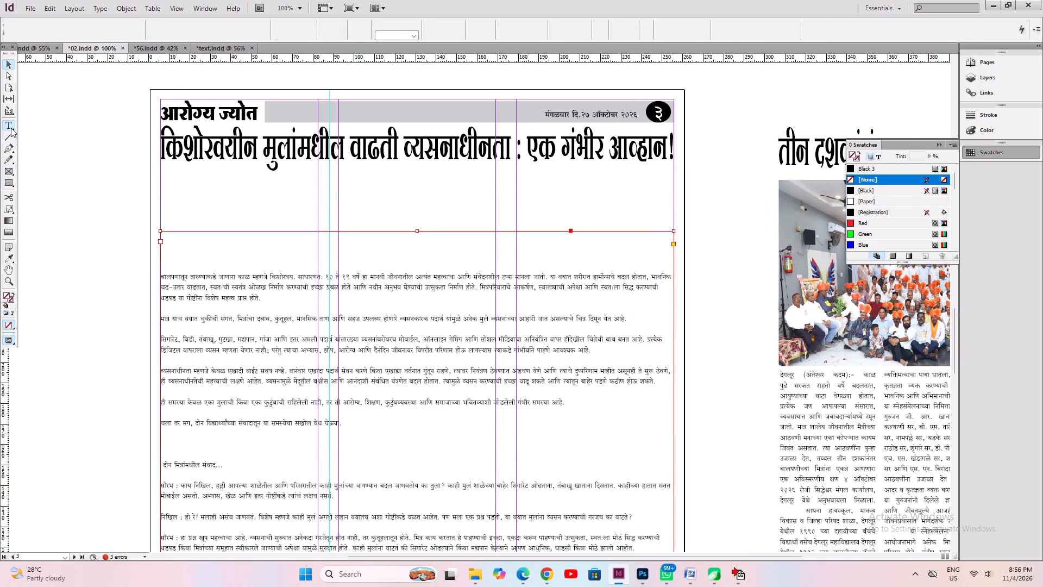
{"action": "left_click_drag", "start_coordinate": [160, 178], "coordinate": [651, 248]}
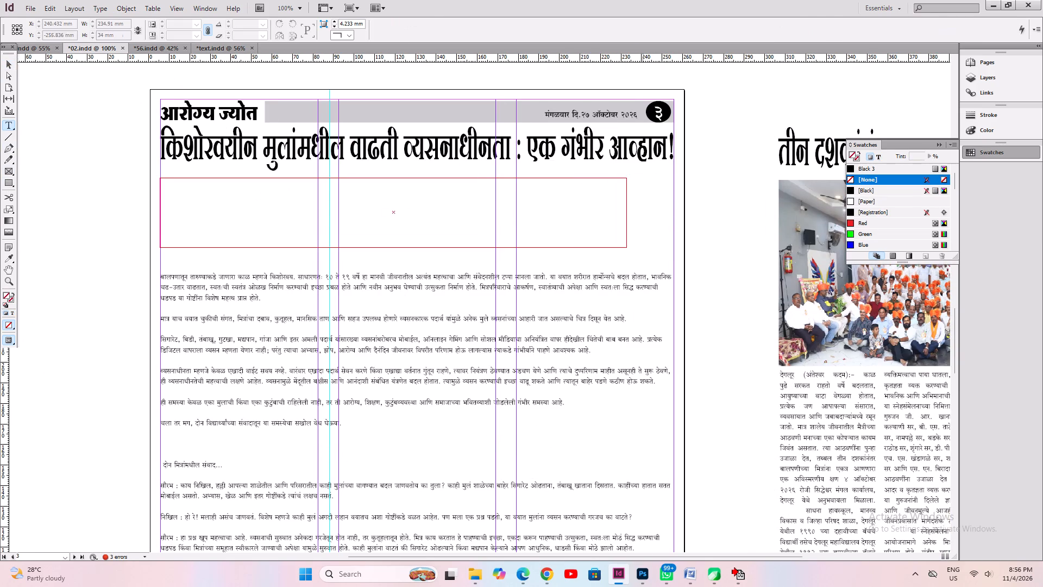
{"action": "left_click_drag", "start_coordinate": [651, 248], "coordinate": [676, 249]}
{"action": "key", "text": "ctrl+v"}
Enlarge the pasted sub-headline text to 26 pt.
{"action": "key", "text": "ctrl+a"}
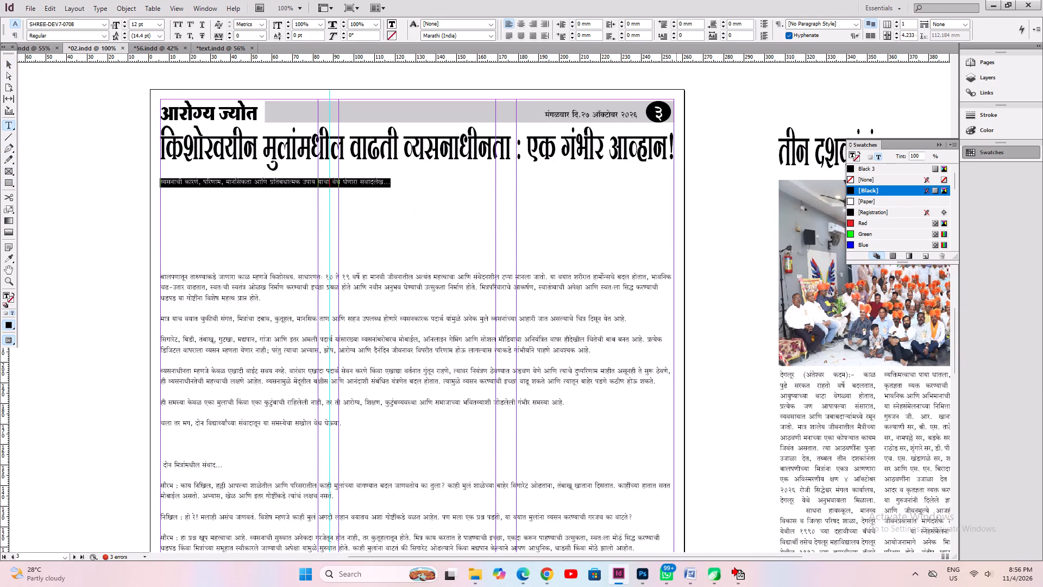
{"action": "left_click_drag", "start_coordinate": [402, 210], "coordinate": [351, 447], "text": "alt"}
{"action": "left_click_drag", "start_coordinate": [346, 410], "coordinate": [352, 234], "text": "alt"}
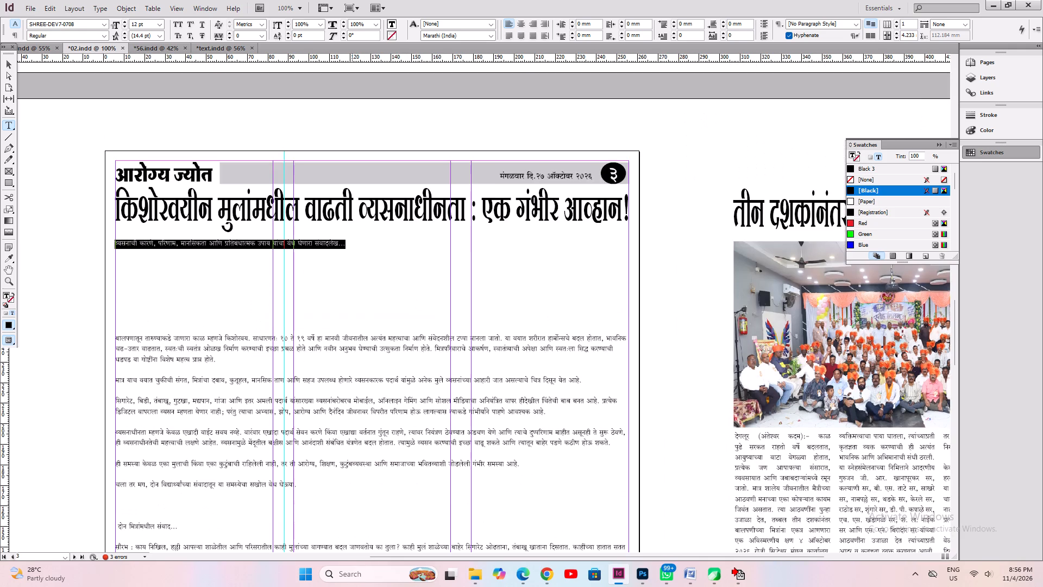
{"action": "key", "text": "ctrl+shift+period"}
{"action": "key", "text": "ctrl+shift+period"}
{"action": "key", "text": "ctrl+shift+period"}
{"action": "key", "text": "ctrl+shift+period"}
{"action": "key", "text": "ctrl+shift+period"}
{"action": "key", "text": "ctrl+shift+period"}
{"action": "key", "text": "ctrl+shift+period"}
{"action": "key", "text": "ctrl+shift+period"}
{"action": "key", "text": "ctrl+shift+comma"}
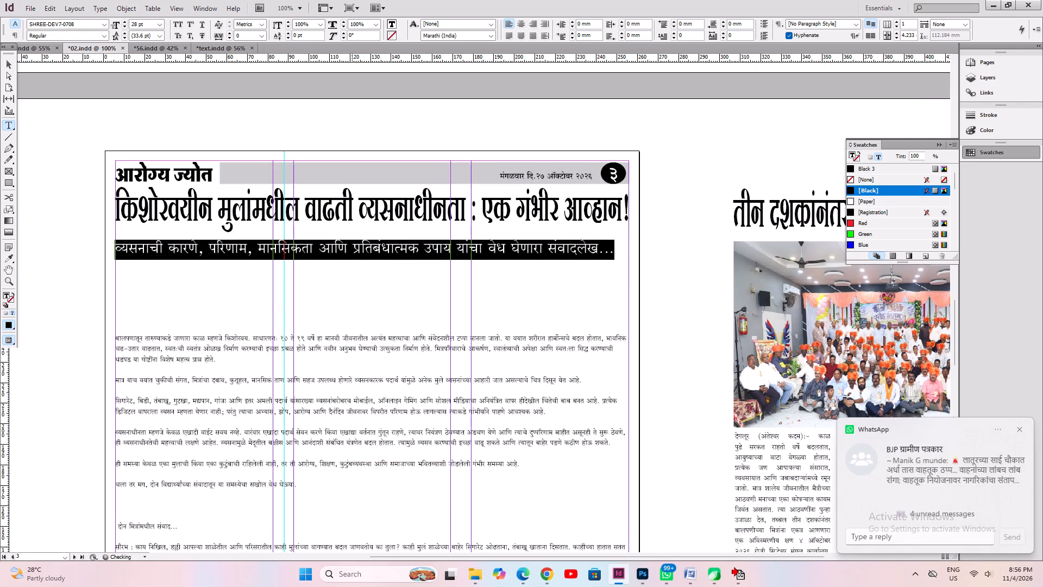
{"action": "key", "text": "ctrl+shift+comma"}
{"action": "key", "text": "ctrl+shift+period"}
{"action": "key", "text": "Right"}
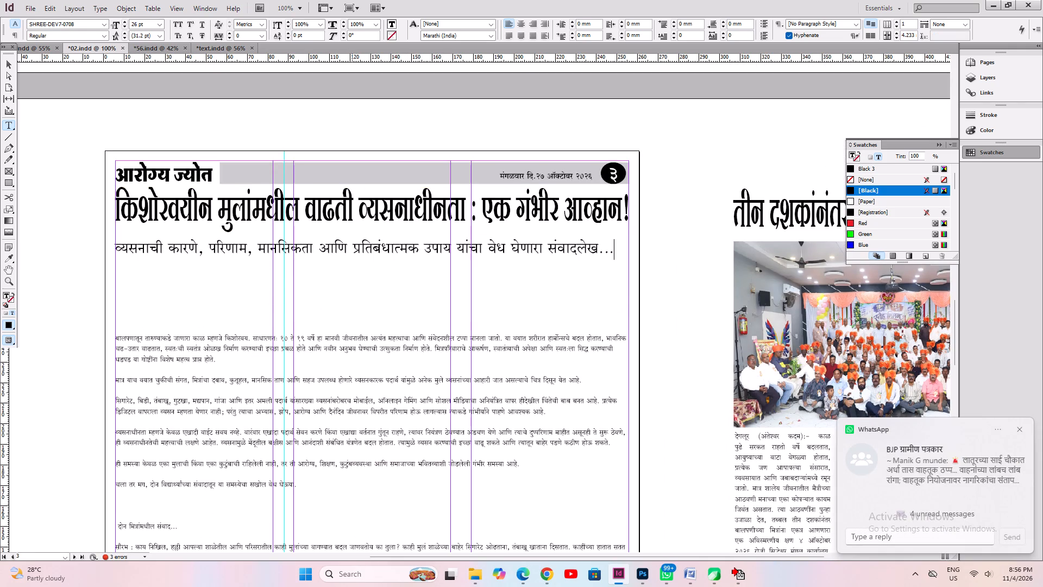
Set the sub-headline in SHREE-DEV7-0709 at 24 pt, justified with the last line aligned left, and save the document.
{"action": "key", "text": "ctrl+a"}
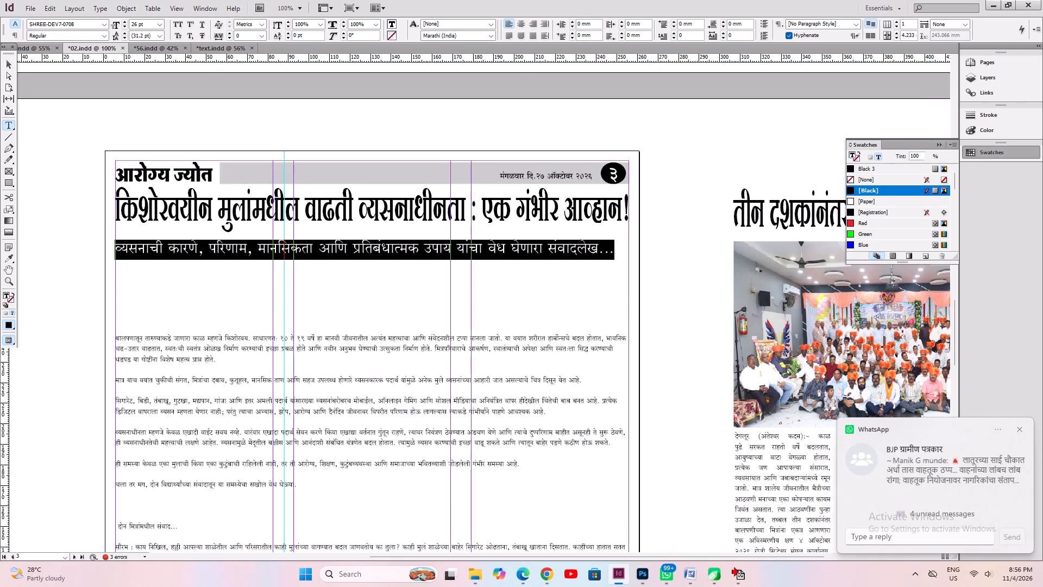
{"action": "left_click", "coordinate": [93, 23]}
{"action": "key", "text": "Down"}
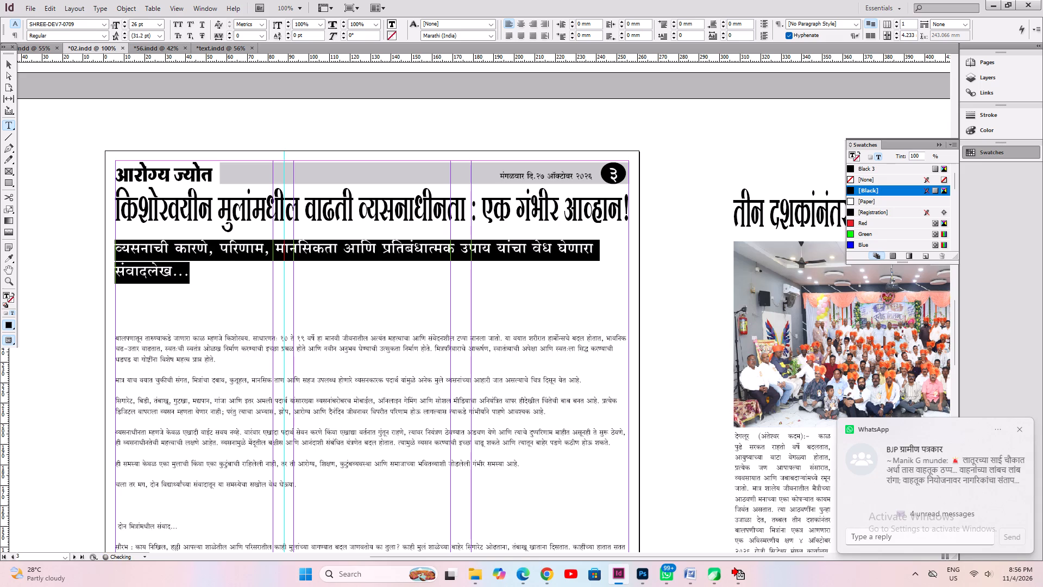
{"action": "key", "text": "ctrl+shift+j"}
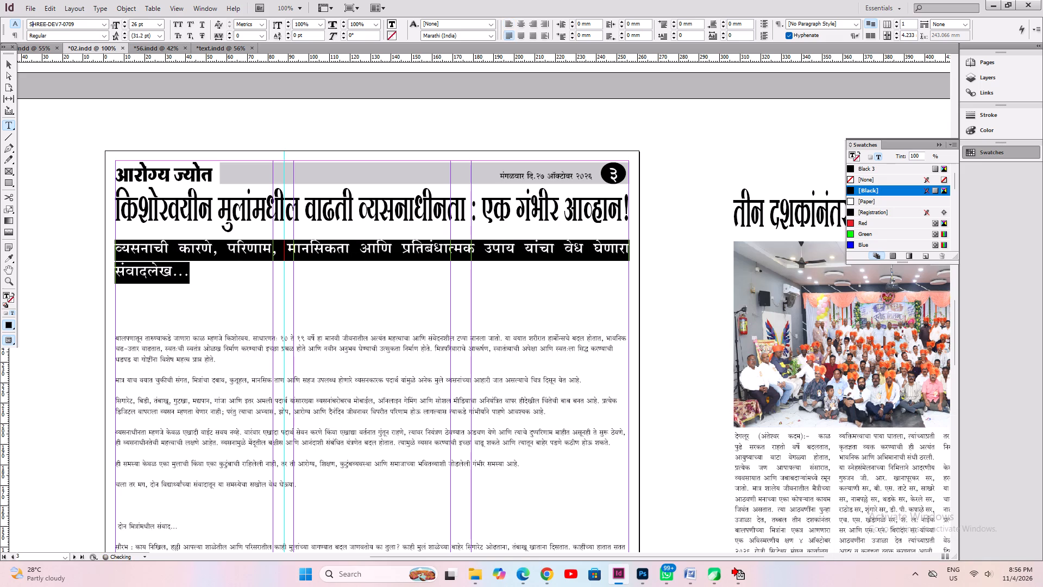
{"action": "key", "text": "ctrl+shift+comma"}
{"action": "key", "text": "ctrl+s"}
{"action": "key", "text": "ctrl+s"}
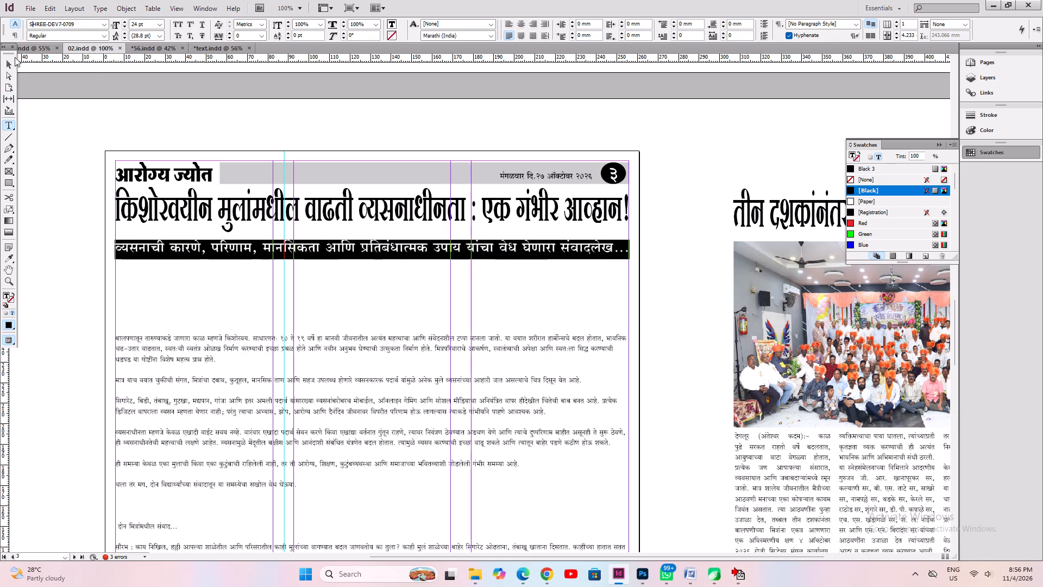
Move the sub-headline frame up closer under the headline and shorten its height to fit the single line.
{"action": "left_click", "coordinate": [7, 67]}
{"action": "left_click_drag", "start_coordinate": [357, 249], "coordinate": [357, 243], "text": "shift"}
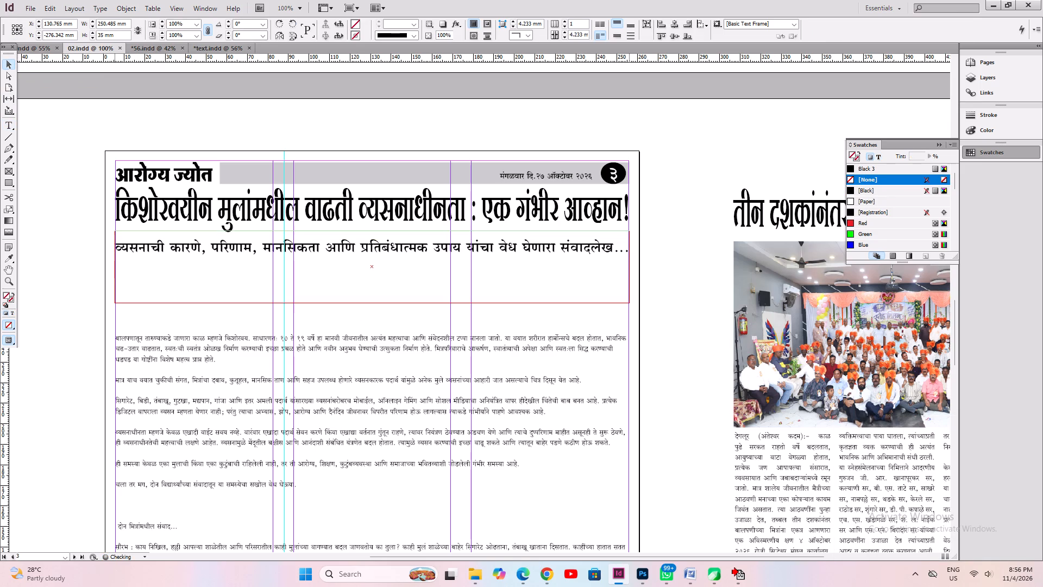
{"action": "left_click_drag", "start_coordinate": [357, 243], "coordinate": [357, 244], "text": "shift"}
{"action": "left_click_drag", "start_coordinate": [372, 305], "coordinate": [373, 295]}
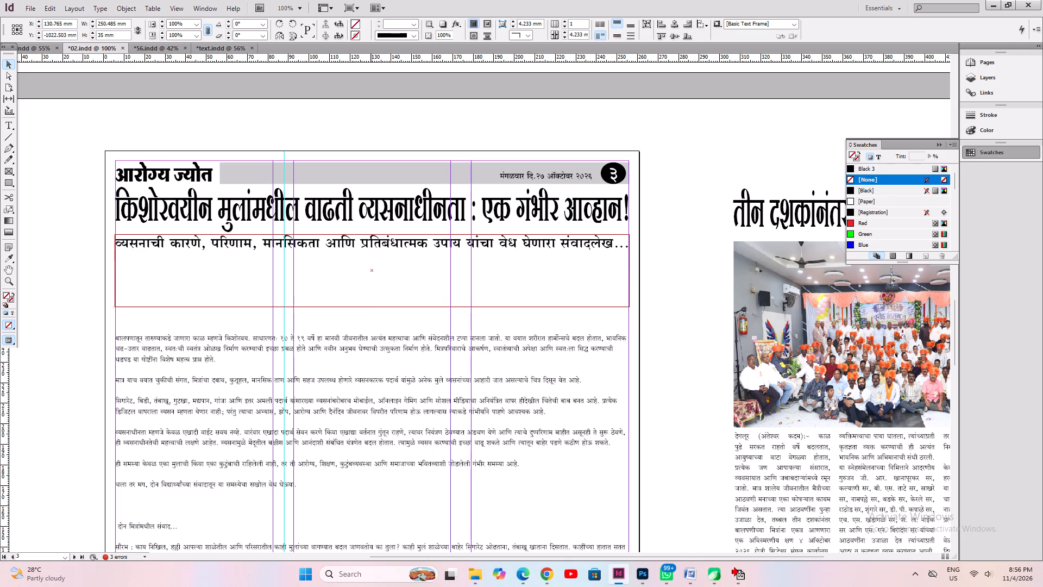
{"action": "left_click_drag", "start_coordinate": [373, 295], "coordinate": [381, 257]}
Delete the blank lines at the start of the addiction article's body text and indent its first paragraph with a tab.
{"action": "left_click", "coordinate": [322, 336]}
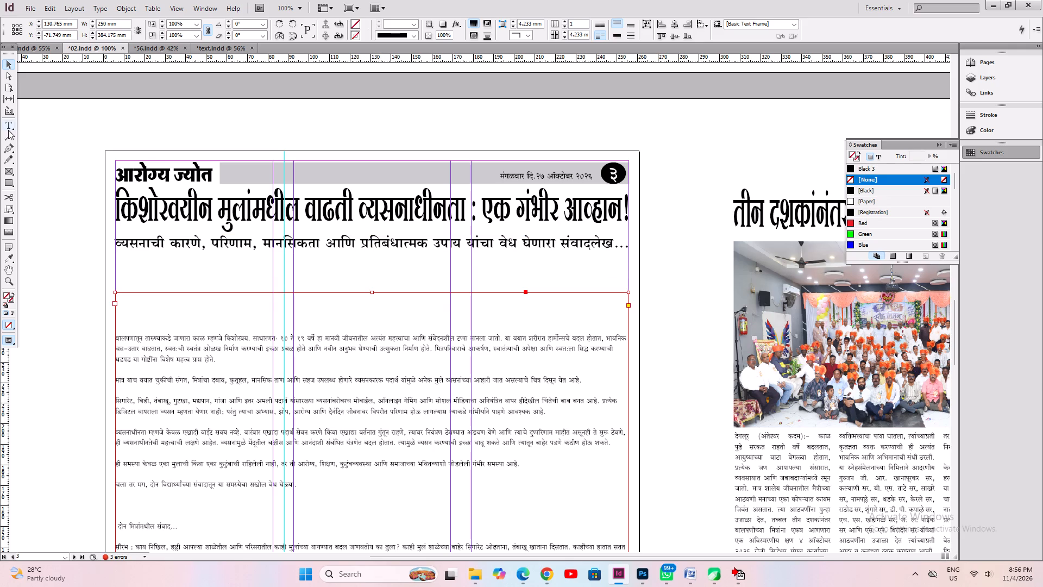
{"action": "left_click", "coordinate": [8, 127]}
{"action": "left_click", "coordinate": [128, 339]}
{"action": "key", "text": "Home"}
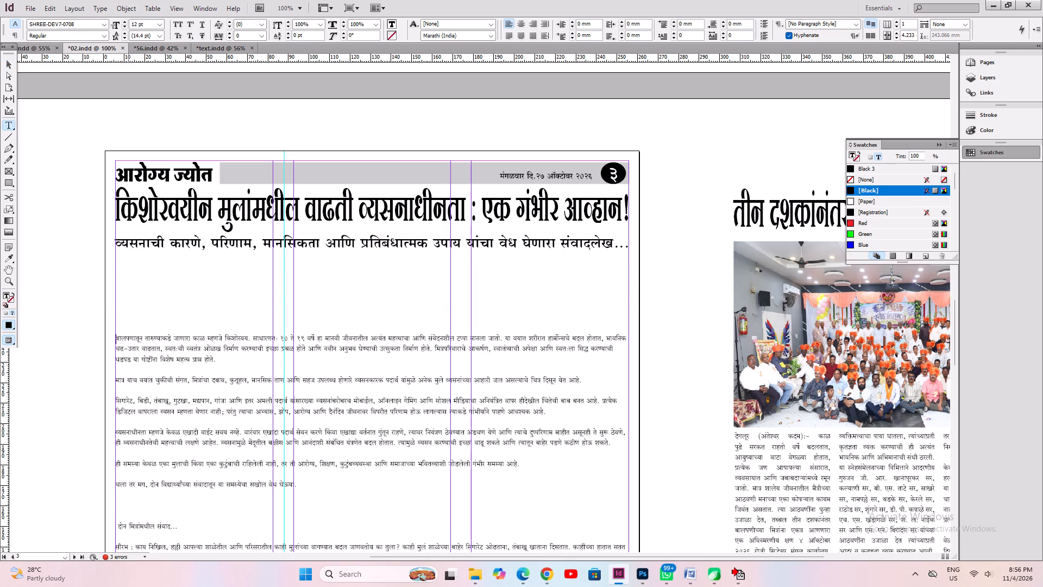
{"action": "key", "text": "BackSpace"}
{"action": "key", "text": "BackSpace"}
{"action": "key", "text": "BackSpace"}
{"action": "key", "text": "BackSpace"}
{"action": "key", "text": "BackSpace"}
{"action": "key", "text": "BackSpace"}
{"action": "key", "text": "BackSpace"}
{"action": "key", "text": "Tab"}
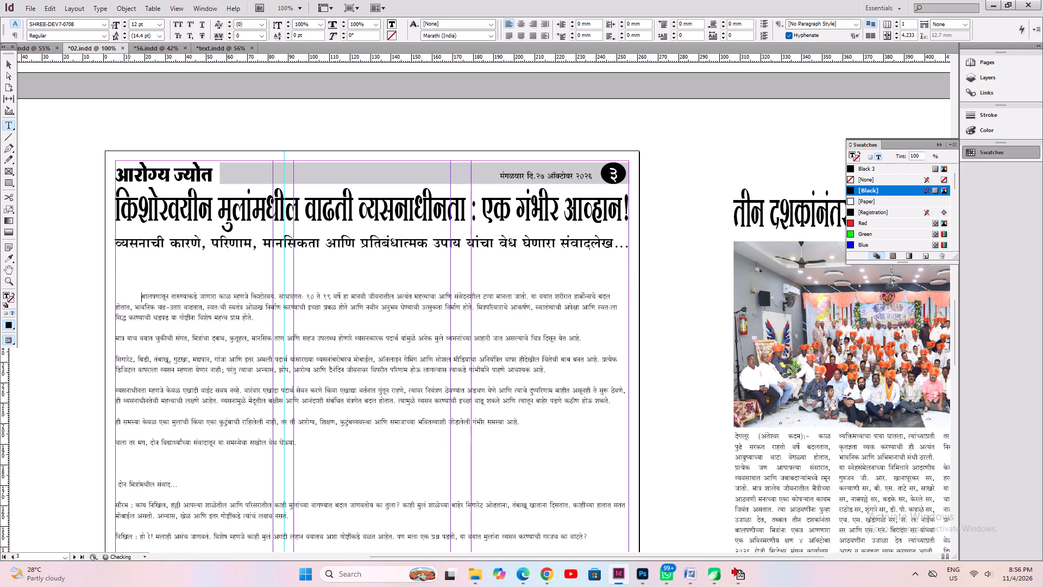
Select all of the addiction article's body text and save the document.
{"action": "key", "text": "ctrl+a"}
{"action": "key", "text": "ctrl+s"}
{"action": "key", "text": "ctrl+0"}
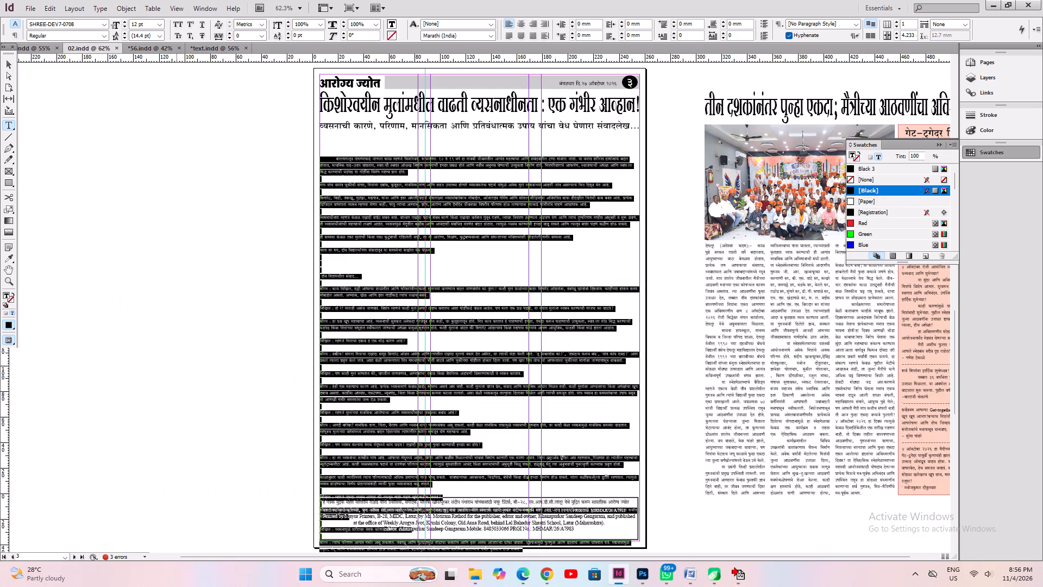
Move the body text frame on page 3 up directly below the sub-headline.
{"action": "left_click", "coordinate": [9, 63]}
{"action": "left_click_drag", "start_coordinate": [406, 217], "coordinate": [408, 206]}
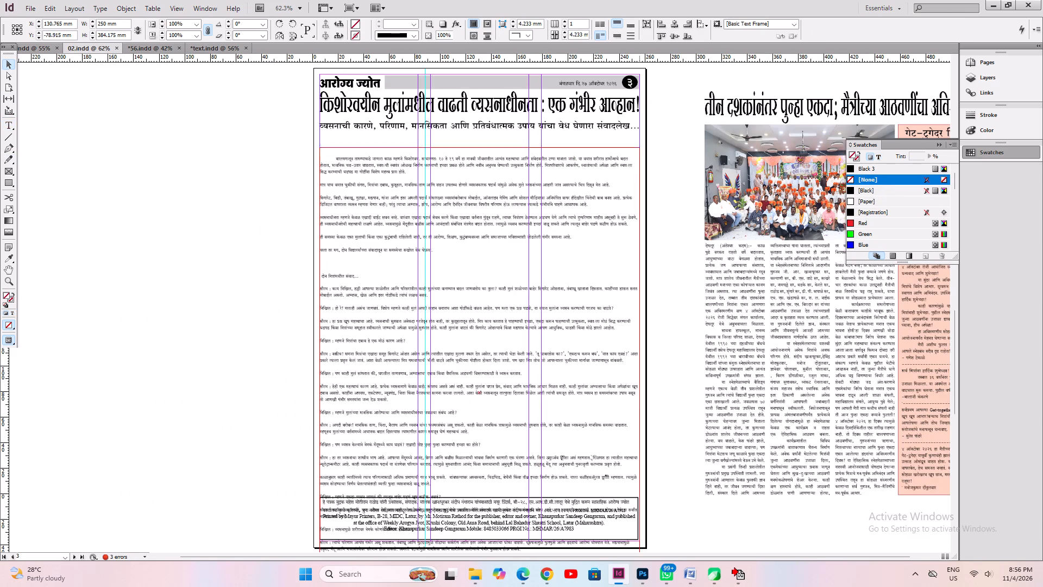
{"action": "left_click_drag", "start_coordinate": [408, 206], "coordinate": [409, 195]}
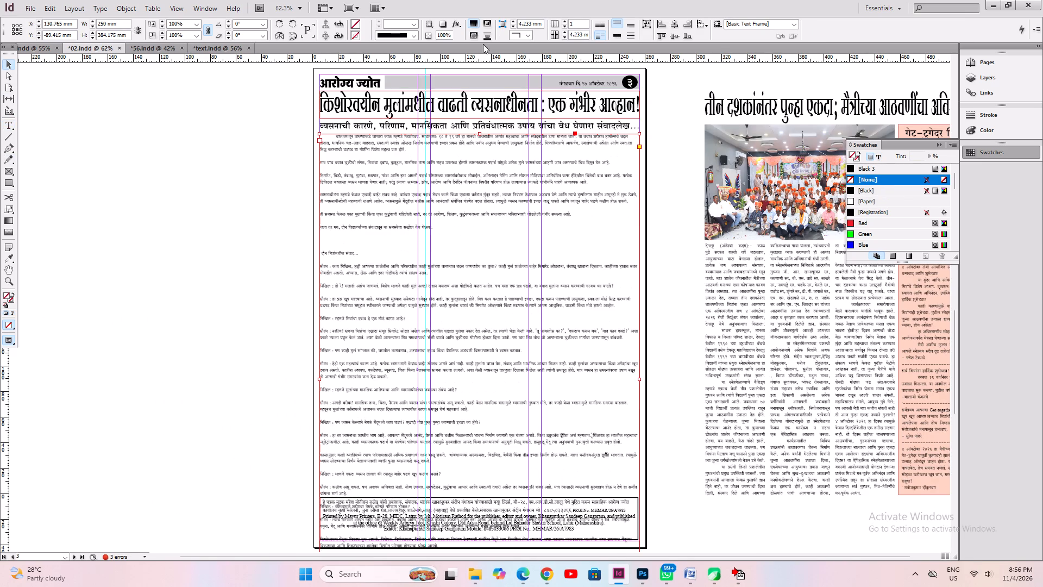
Set the page 3 body text frame to five columns and justify its text.
{"action": "left_click", "coordinate": [566, 18]}
{"action": "left_click", "coordinate": [566, 18]}
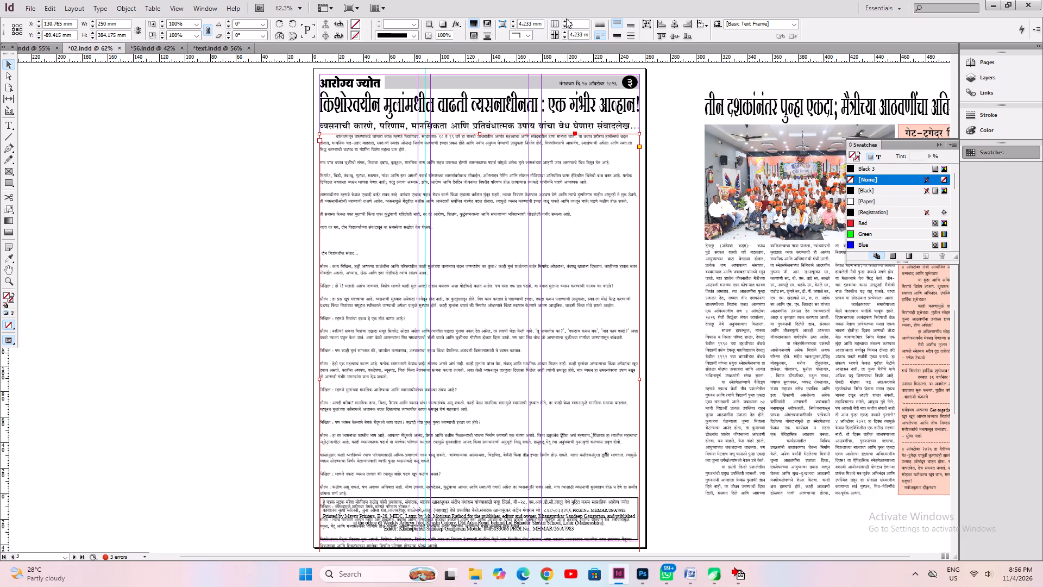
{"action": "left_click", "coordinate": [564, 21]}
{"action": "left_click", "coordinate": [564, 21]}
{"action": "left_click", "coordinate": [564, 21]}
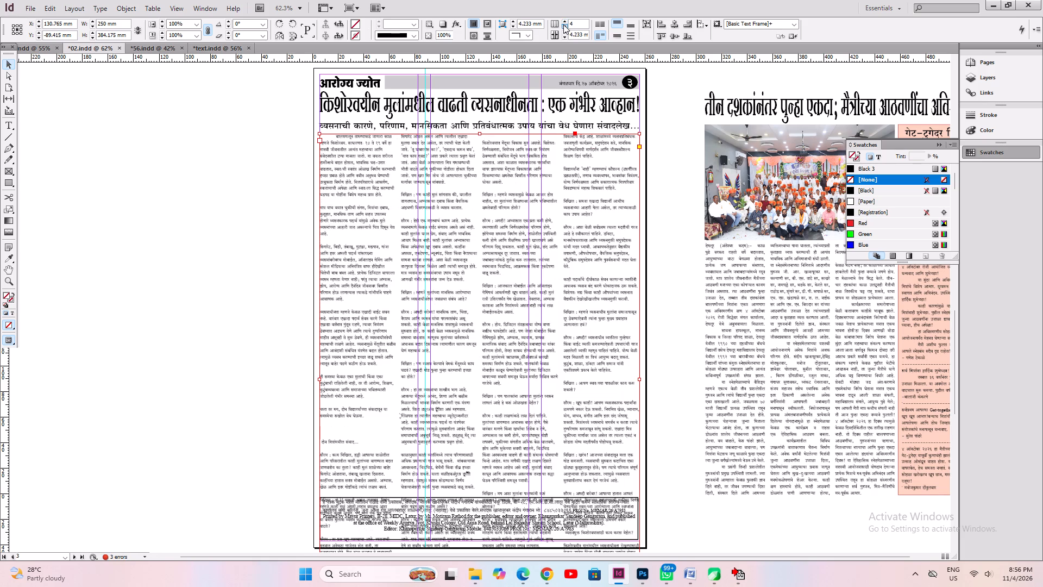
{"action": "left_click", "coordinate": [566, 21]}
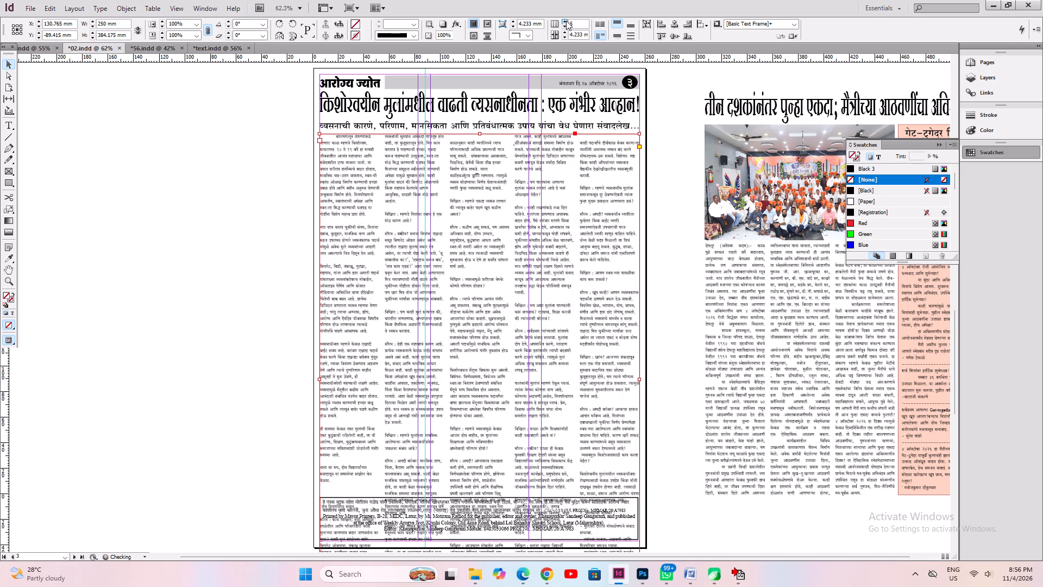
{"action": "key", "text": "ctrl+shift+j"}
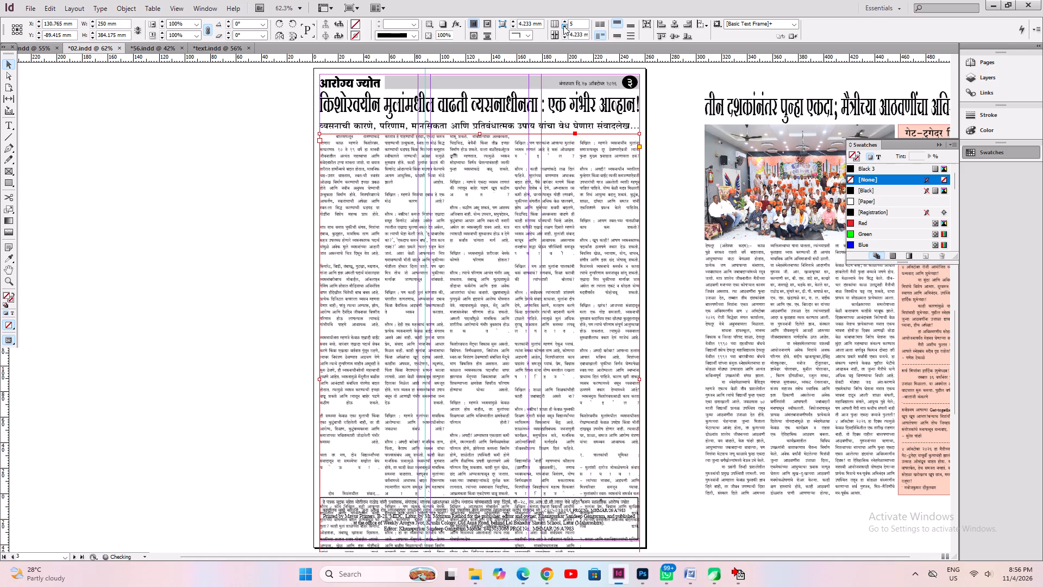
Nudge the five-column body text frame slightly upward toward the sub-headline.
{"action": "key", "text": "ctrl+1"}
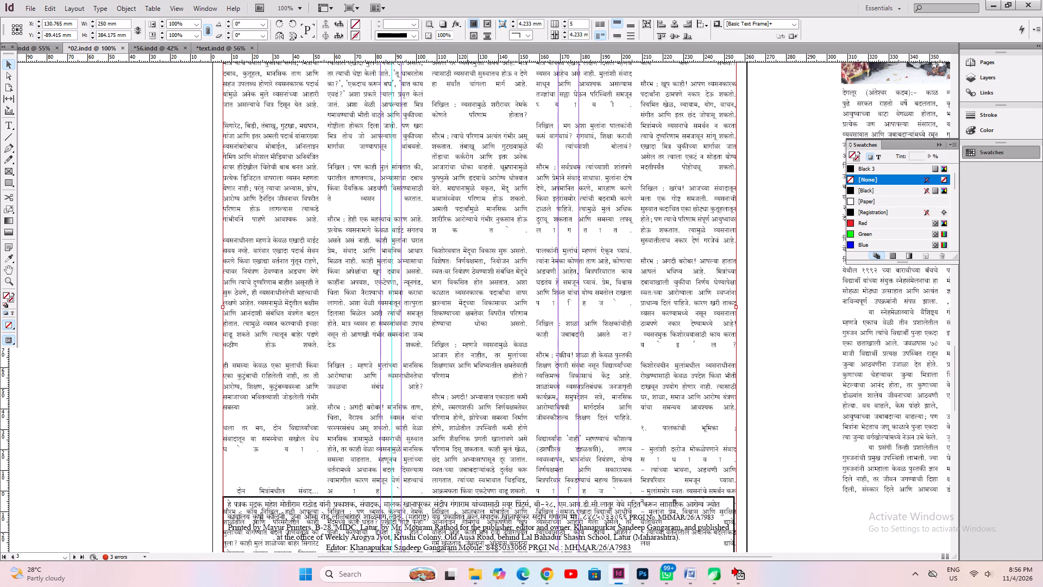
{"action": "key", "text": "Up"}
{"action": "key", "text": "Up"}
{"action": "key", "text": "space"}
{"action": "key", "text": "space"}
{"action": "key", "text": "space"}
{"action": "key", "text": "space"}
{"action": "key", "text": "space"}
{"action": "key", "text": "space"}
{"action": "key", "text": "space"}
{"action": "key", "text": "space"}
{"action": "key", "text": "space"}
{"action": "key", "text": "space"}
{"action": "key", "text": "space"}
{"action": "key", "text": "space"}
{"action": "key", "text": "space"}
{"action": "key", "text": "space"}
{"action": "key", "text": "space"}
{"action": "key", "text": "space"}
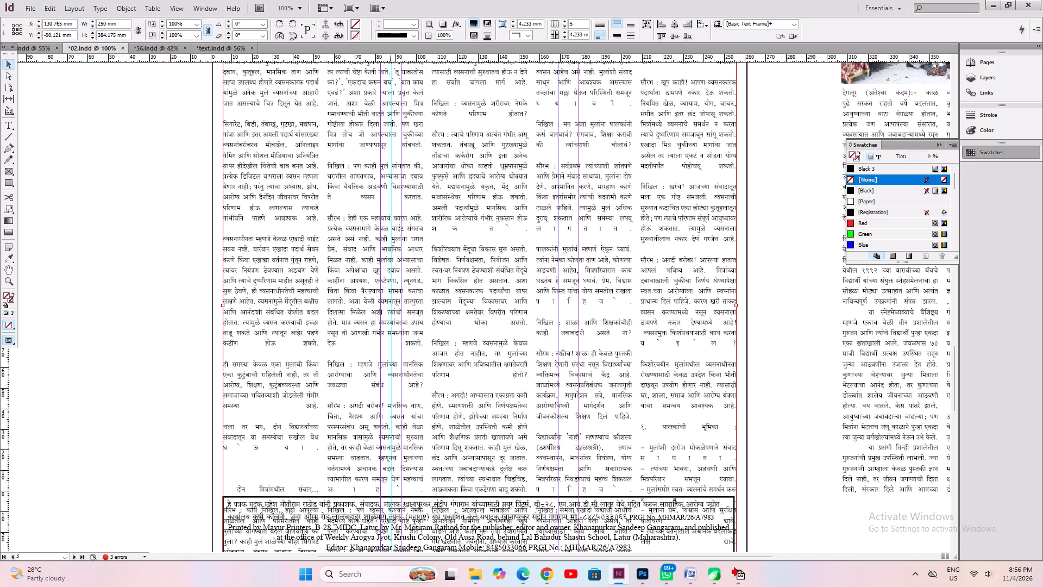
Remove the blank lines before the body paragraphs starting "मात्र याच वयात" and "सिगारेट, बिडी" in the first column.
{"action": "left_click_drag", "start_coordinate": [398, 294], "coordinate": [405, 510]}
{"action": "left_click_drag", "start_coordinate": [456, 328], "coordinate": [453, 364]}
{"action": "left_click", "coordinate": [519, 259]}
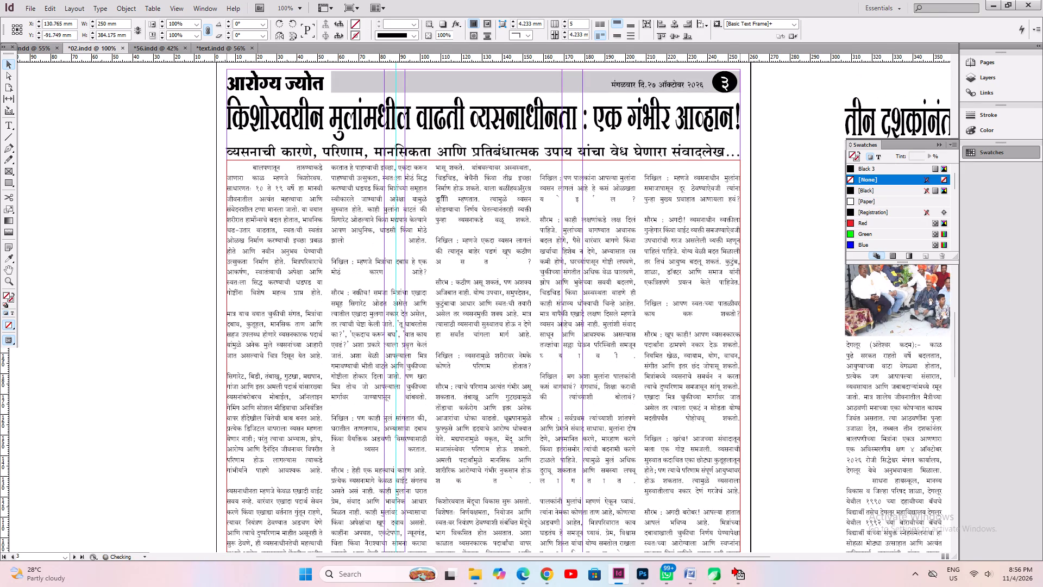
{"action": "left_click", "coordinate": [9, 129]}
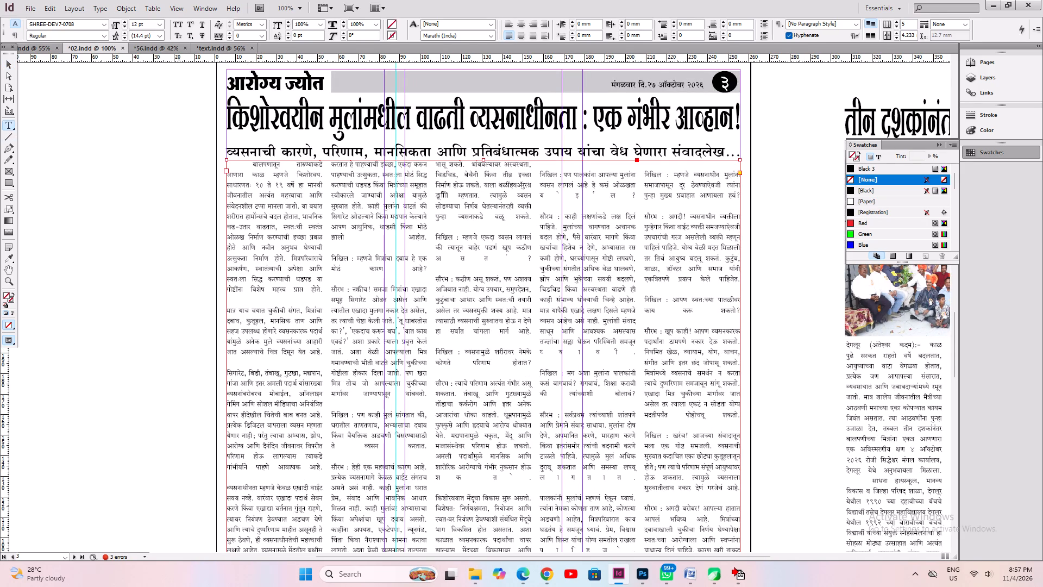
{"action": "left_click", "coordinate": [259, 286]}
{"action": "key", "text": "ctrl+2"}
{"action": "key", "text": "End"}
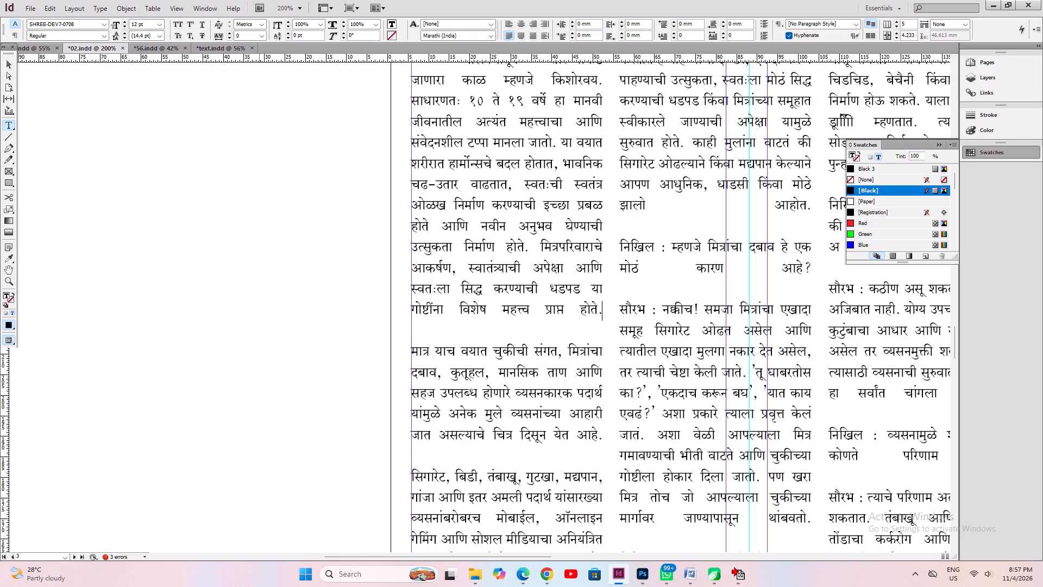
{"action": "key", "text": "Delete"}
{"action": "key", "text": "Right"}
{"action": "key", "text": "Down"}
{"action": "key", "text": "Down"}
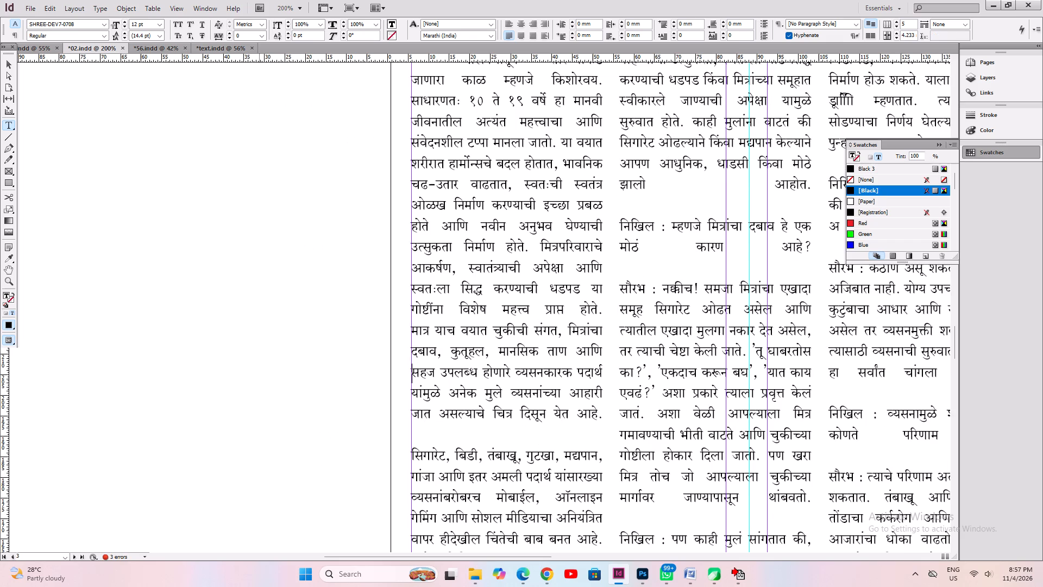
{"action": "key", "text": "Down"}
{"action": "key", "text": "Down"}
{"action": "key", "text": "End"}
{"action": "key", "text": "Delete"}
Remove the blank line before the first-column paragraph starting "व्यसनाधीनता म्हणजे".
{"action": "key", "text": "Down"}
{"action": "key", "text": "Down"}
{"action": "key", "text": "Down"}
{"action": "key", "text": "Down"}
{"action": "key", "text": "Down"}
{"action": "key", "text": "Down"}
{"action": "key", "text": "Down"}
{"action": "key", "text": "Down"}
{"action": "key", "text": "Down"}
{"action": "key", "text": "Down"}
{"action": "key", "text": "Down"}
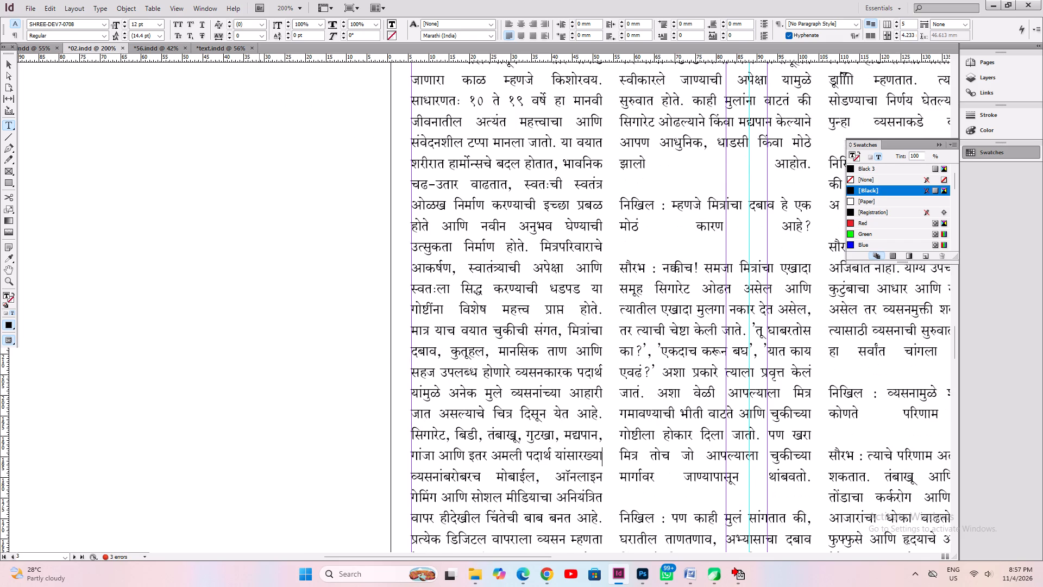
{"action": "key", "text": "Up"}
{"action": "key", "text": "Up"}
{"action": "key", "text": "Down"}
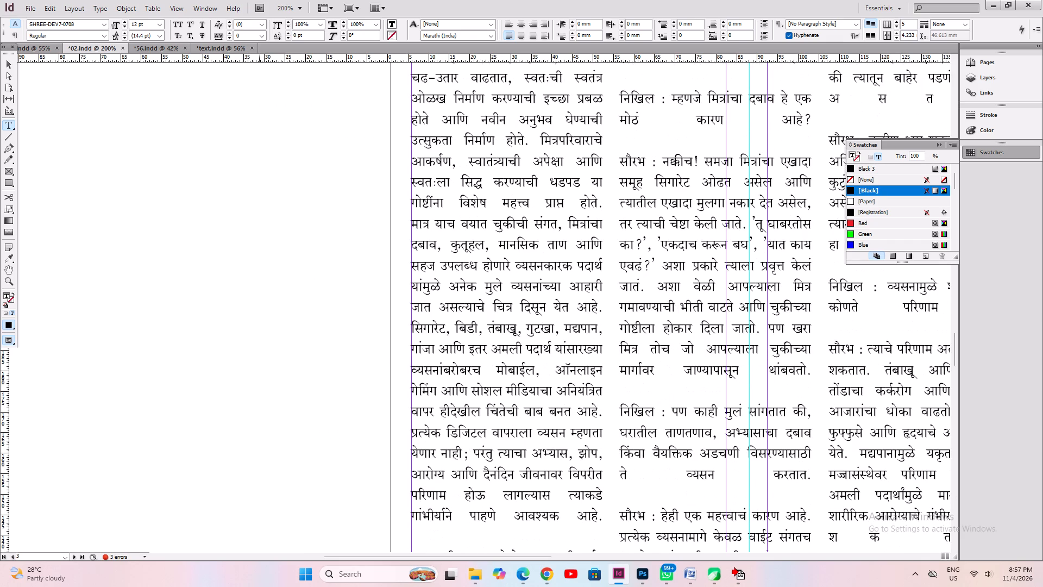
{"action": "key", "text": "Delete"}
Add a paragraph break after "कठीण होऊ शकते.", remove the blank lines below it, and indent the "ही समस्या" paragraph with a tab.
{"action": "key", "text": "Down"}
{"action": "key", "text": "Down"}
{"action": "key", "text": "Down"}
{"action": "key", "text": "Down"}
{"action": "key", "text": "Down"}
{"action": "key", "text": "Down"}
{"action": "key", "text": "Down"}
{"action": "key", "text": "Down"}
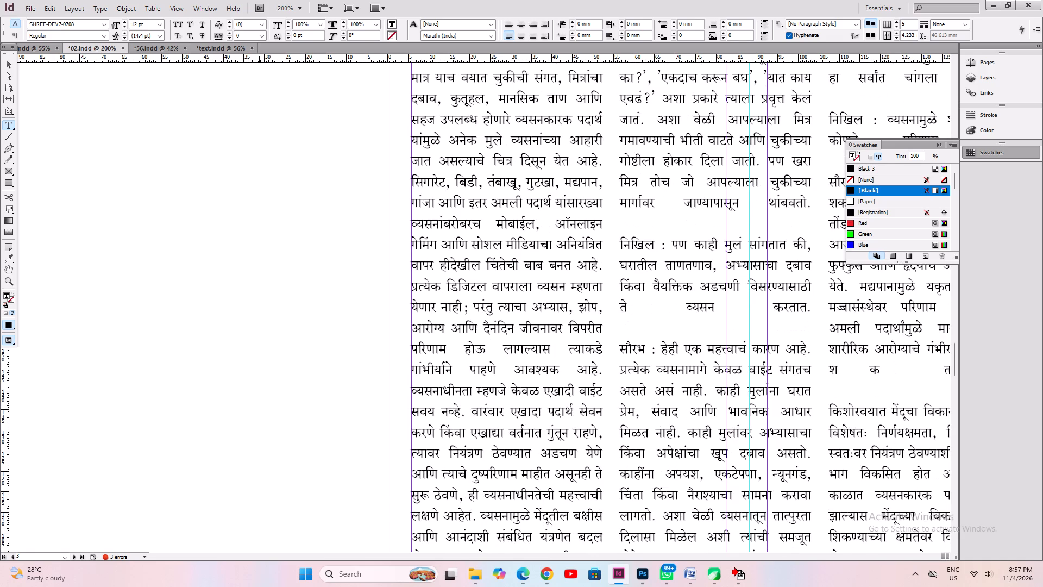
{"action": "key", "text": "Down"}
{"action": "key", "text": "Down"}
{"action": "key", "text": "Down"}
{"action": "key", "text": "Down"}
{"action": "key", "text": "Down"}
{"action": "key", "text": "Up"}
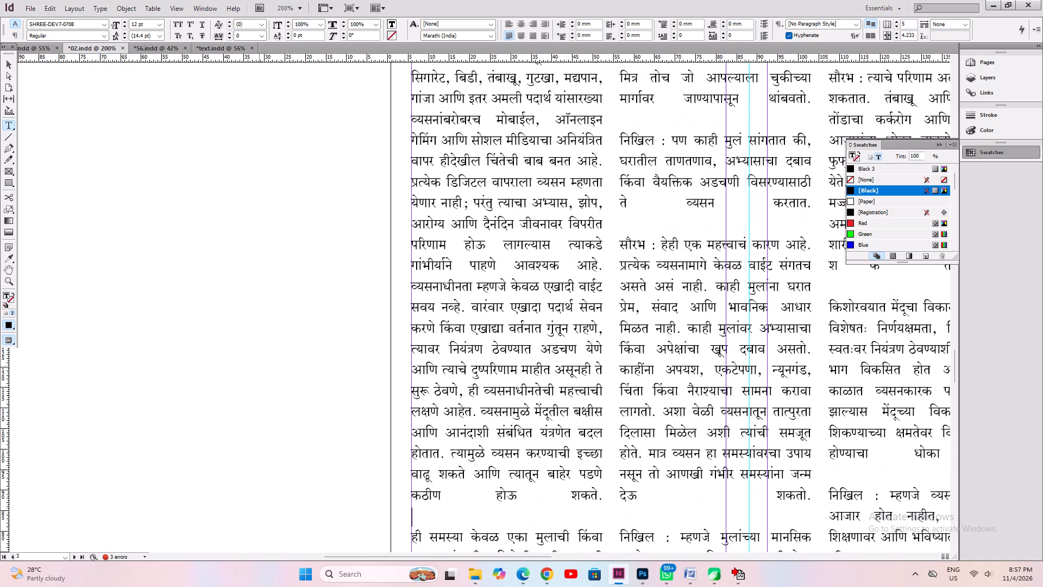
{"action": "key", "text": "Up"}
{"action": "key", "text": "Return"}
{"action": "key", "text": "Down"}
{"action": "key", "text": "Down"}
{"action": "key", "text": "BackSpace"}
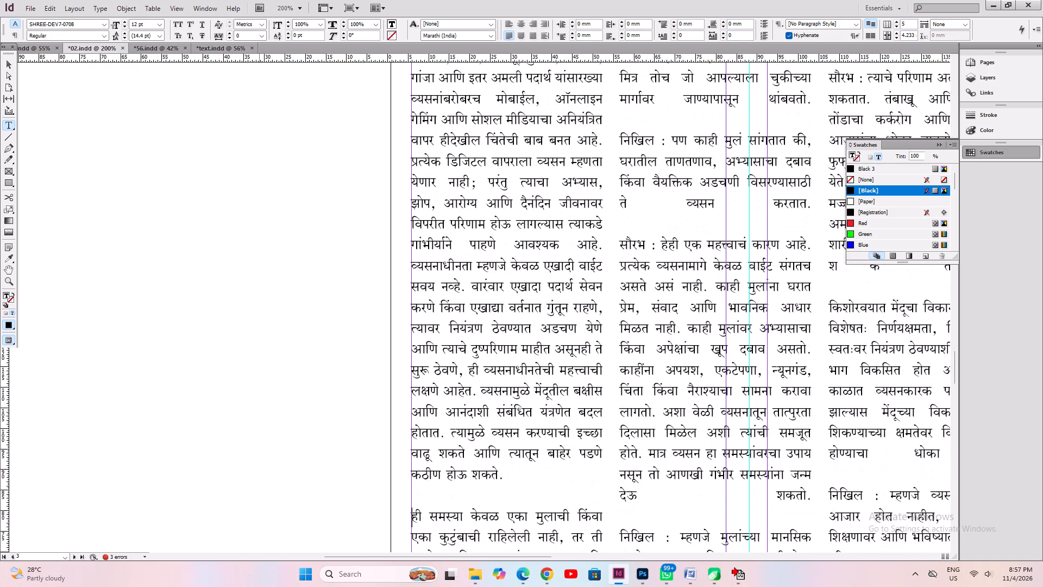
{"action": "key", "text": "BackSpace"}
{"action": "key", "text": "Tab"}
{"action": "key", "text": "Down"}
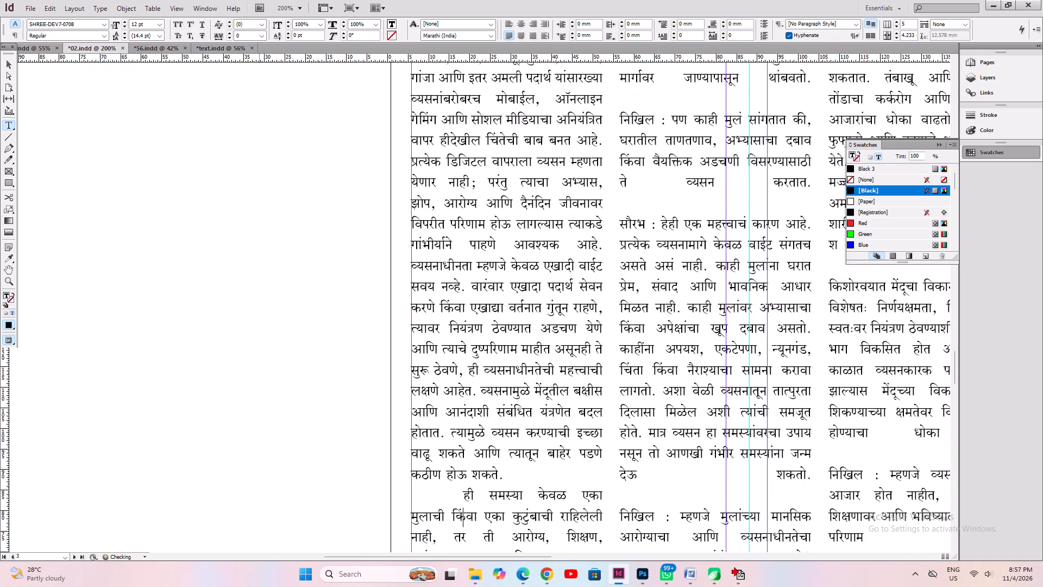
Join the sentence starting "चला तर मग" to the end of the "ही समस्या" paragraph, separated by a space.
{"action": "key", "text": "Down"}
{"action": "key", "text": "Down"}
{"action": "key", "text": "Down"}
{"action": "key", "text": "Down"}
{"action": "key", "text": "Down"}
{"action": "key", "text": "Up"}
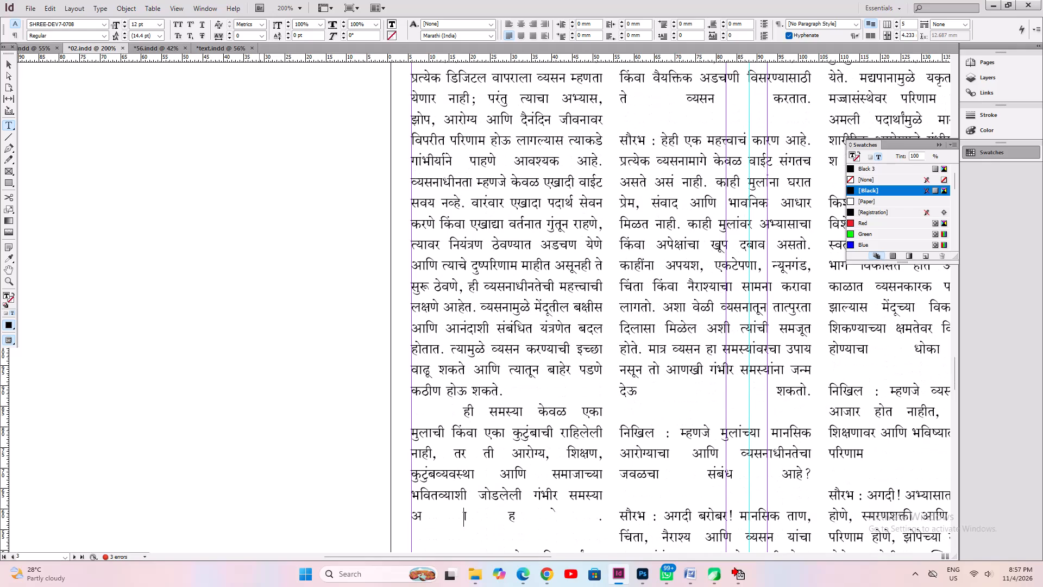
{"action": "key", "text": "End"}
{"action": "key", "text": "Return"}
{"action": "key", "text": "Down"}
{"action": "key", "text": "Down"}
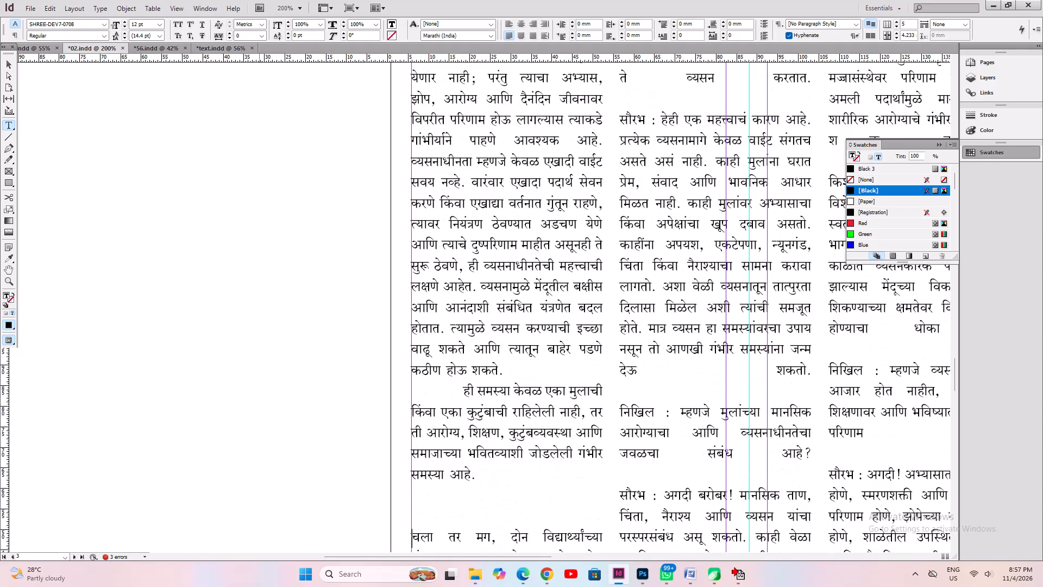
{"action": "key", "text": "BackSpace"}
{"action": "key", "text": "BackSpace"}
{"action": "key", "text": "BackSpace"}
{"action": "key", "text": "space"}
Add a paragraph break after "सखोल वेध घेऊया." and delete the blank lines and leading spaces before the "दोन मित्रांमधील संवाद..." line.
{"action": "key", "text": "Down"}
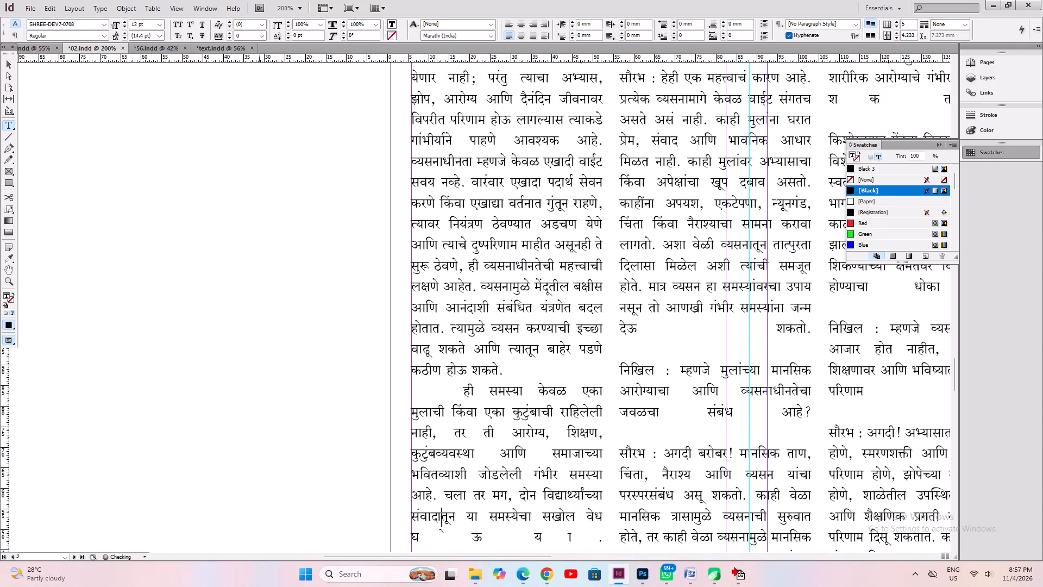
{"action": "key", "text": "Down"}
{"action": "key", "text": "Down"}
{"action": "key", "text": "Up"}
{"action": "key", "text": "End"}
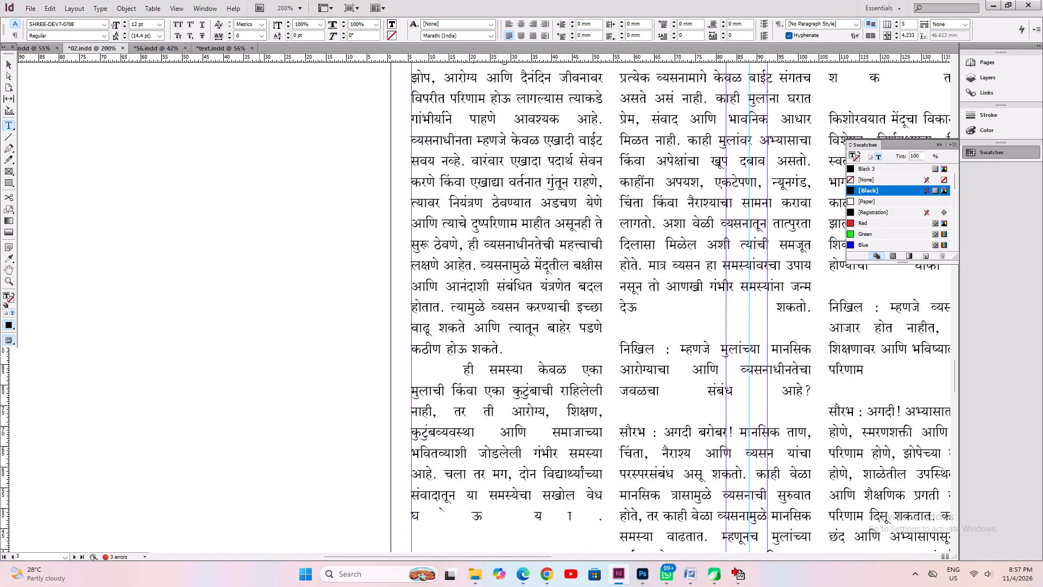
{"action": "key", "text": "Return"}
{"action": "key", "text": "Down"}
{"action": "key", "text": "Down"}
{"action": "key", "text": "Down"}
{"action": "key", "text": "Down"}
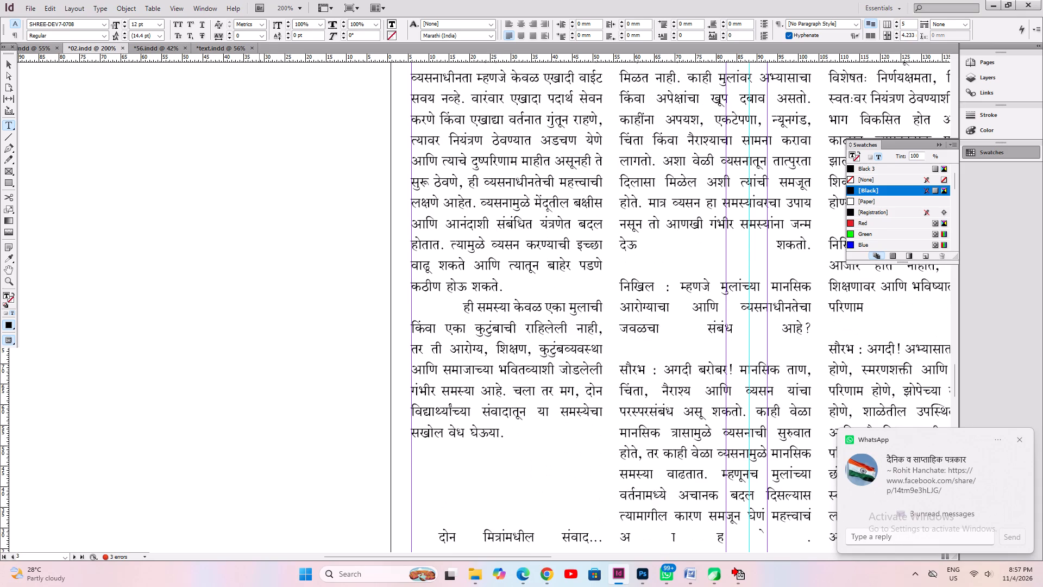
{"action": "key", "text": "Right"}
{"action": "key", "text": "Right"}
{"action": "key", "text": "Left"}
{"action": "key", "text": "shift+Up"}
{"action": "key", "text": "shift+Up"}
{"action": "key", "text": "shift+Up"}
{"action": "key", "text": "shift+Up"}
{"action": "key", "text": "BackSpace"}
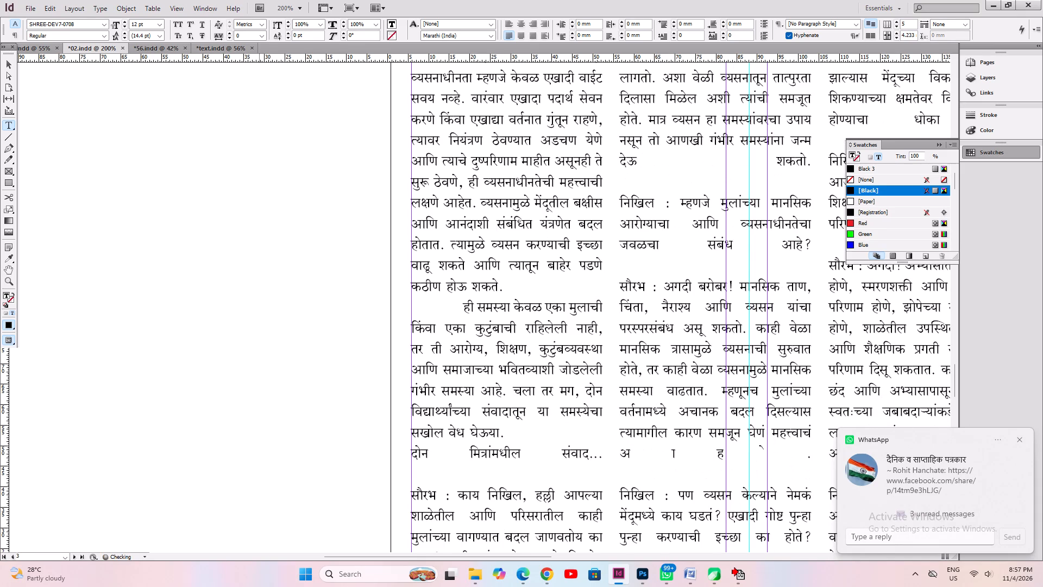
Add a paragraph break after "दोन मित्रांमधील संवाद..." and set that subheading line in SHREE-DEV7-0709.
{"action": "key", "text": "End"}
{"action": "key", "text": "Return"}
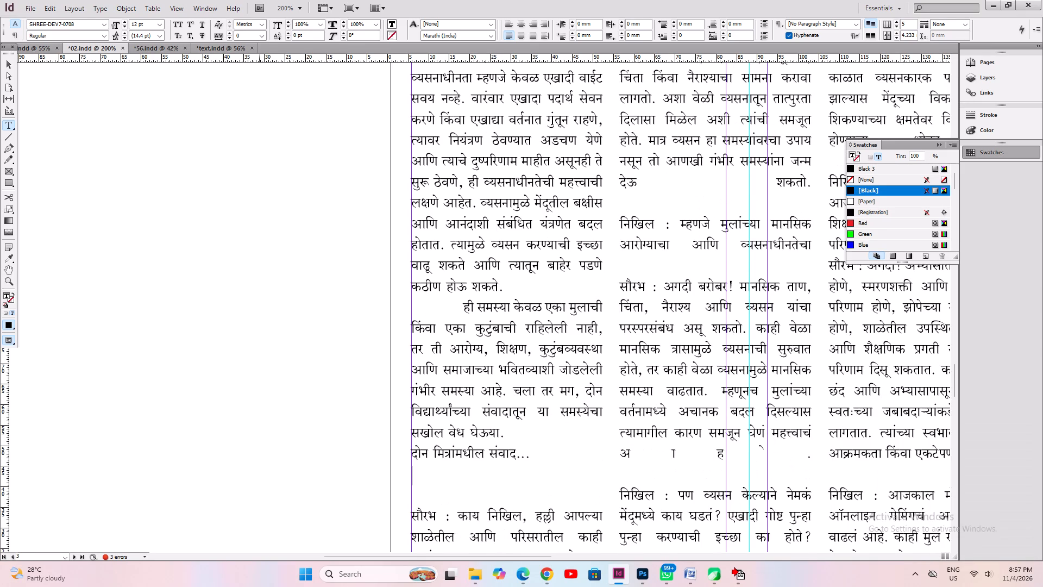
{"action": "key", "text": "Up"}
{"action": "key", "text": "shift+Down"}
{"action": "key", "text": "ctrl+t"}
{"action": "key", "text": "Down"}
{"action": "key", "text": "ctrl+t"}
{"action": "key", "text": "Down"}
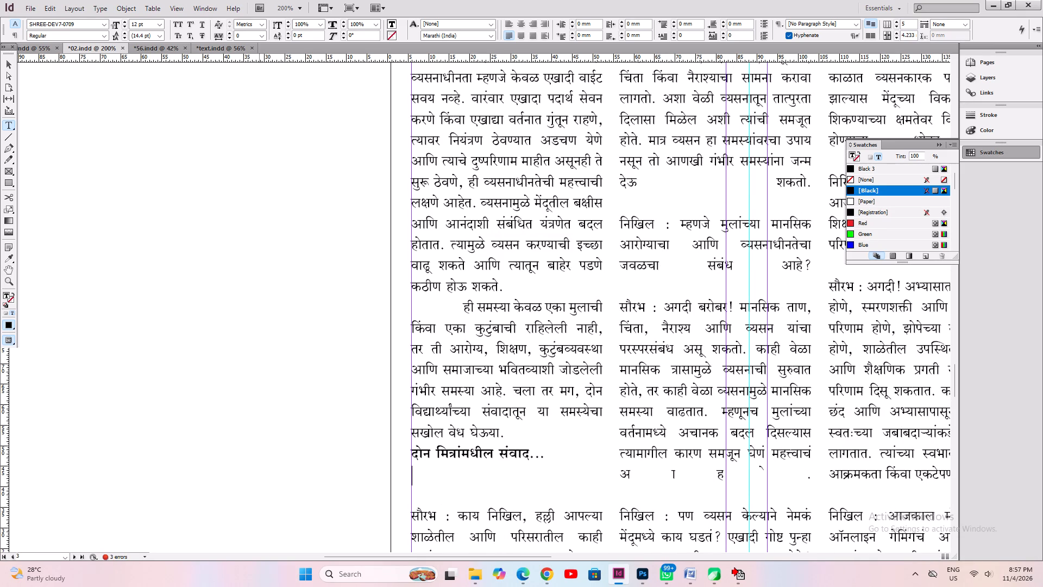
Remove the blank lines between the "दोन मित्रांमधील संवाद..." subheading and the first "सौरभ :" dialogue paragraph.
{"action": "key", "text": "Down"}
{"action": "key", "text": "Down"}
{"action": "key", "text": "BackSpace"}
{"action": "key", "text": "BackSpace"}
Add a paragraph break after "त्यांचं लक्षच नसतं.", remove the blank lines before the "निखिल : हो रे!" paragraph, and save the document.
{"action": "key", "text": "Down"}
{"action": "key", "text": "Down"}
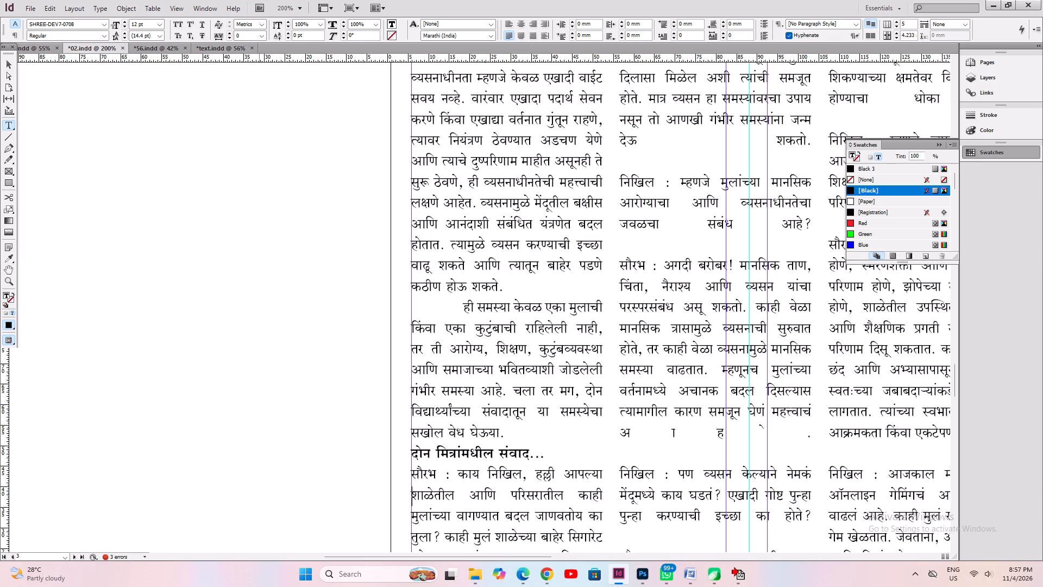
{"action": "key", "text": "Down"}
{"action": "key", "text": "Down"}
{"action": "key", "text": "Down"}
{"action": "key", "text": "Down"}
{"action": "key", "text": "Down"}
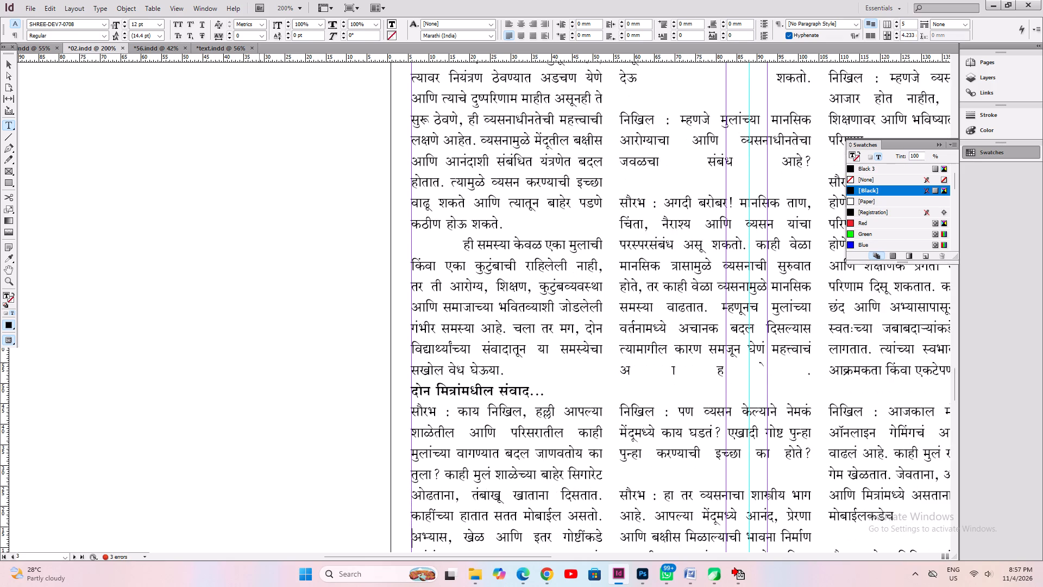
{"action": "key", "text": "Up"}
{"action": "key", "text": "Down"}
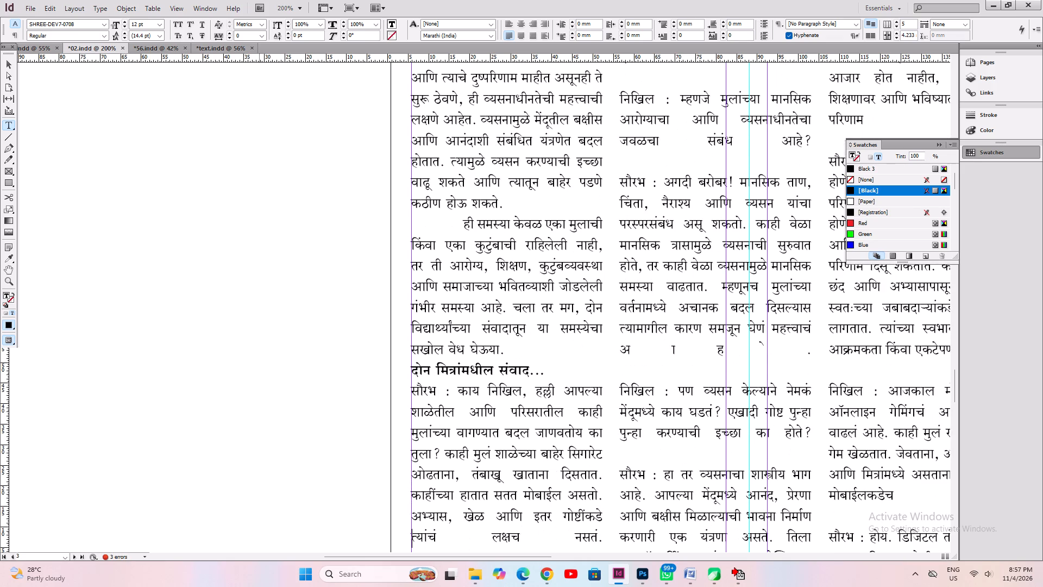
{"action": "key", "text": "Right"}
{"action": "key", "text": "End"}
{"action": "key", "text": "Return"}
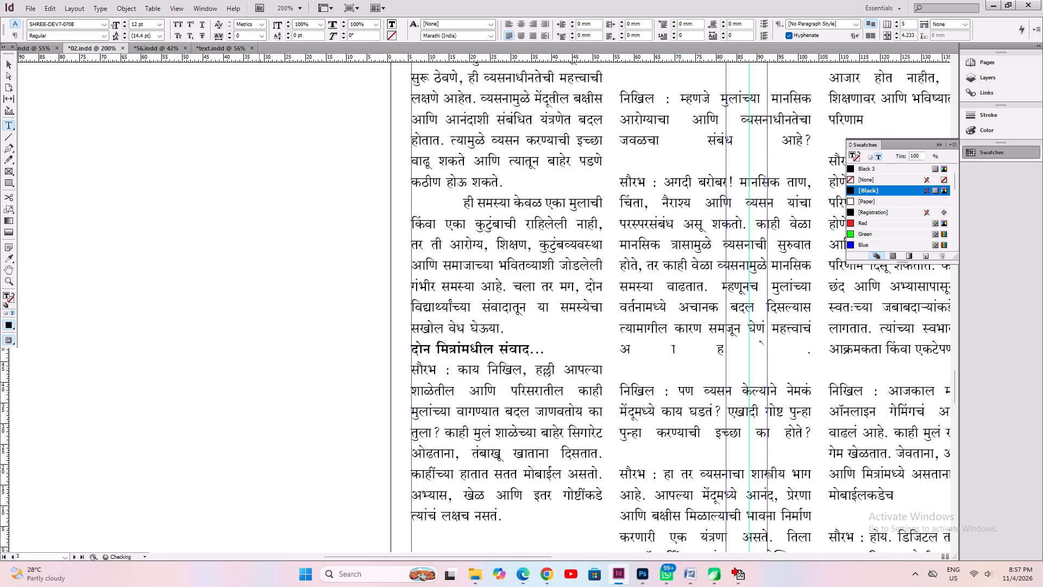
{"action": "key", "text": "Down"}
{"action": "key", "text": "Down"}
{"action": "key", "text": "Up"}
{"action": "key", "text": "Up"}
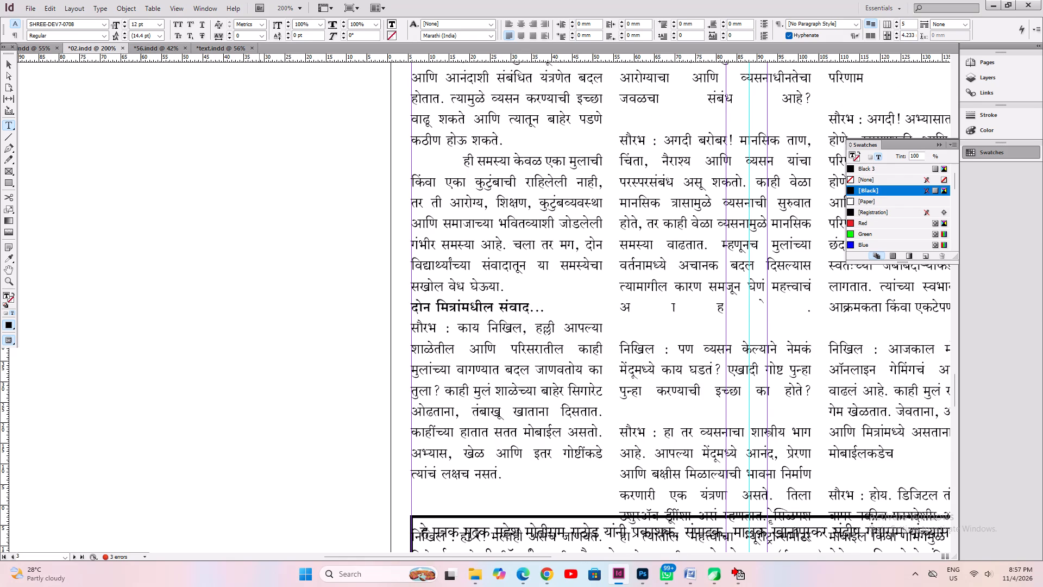
{"action": "key", "text": "Delete"}
{"action": "key", "text": "Delete"}
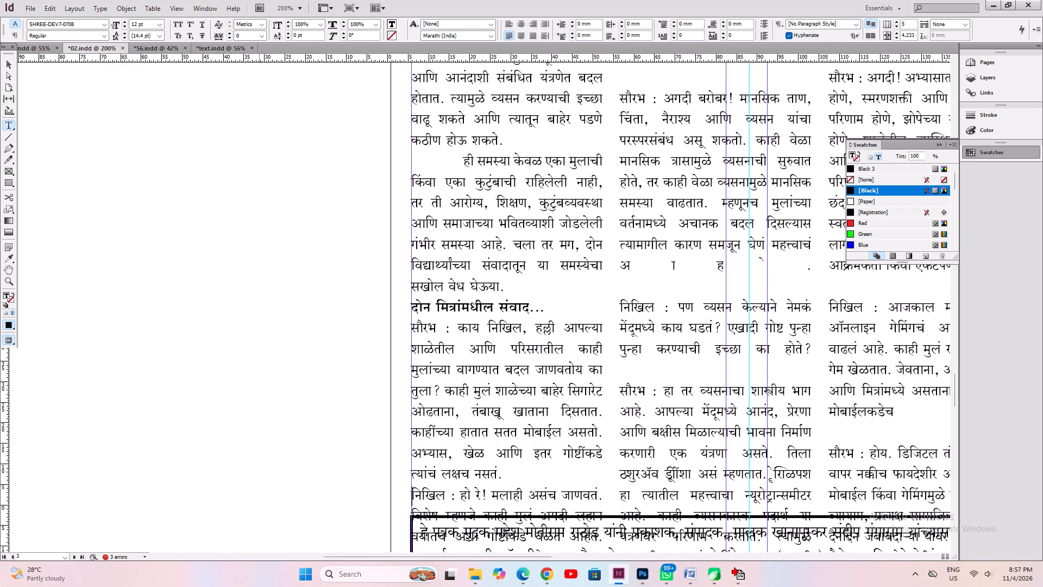
{"action": "key", "text": "ctrl+s"}
Shorten the page 3 body text frame to about 287 mm high, ending at the top of the imprint box.
{"action": "key", "text": "ctrl+0"}
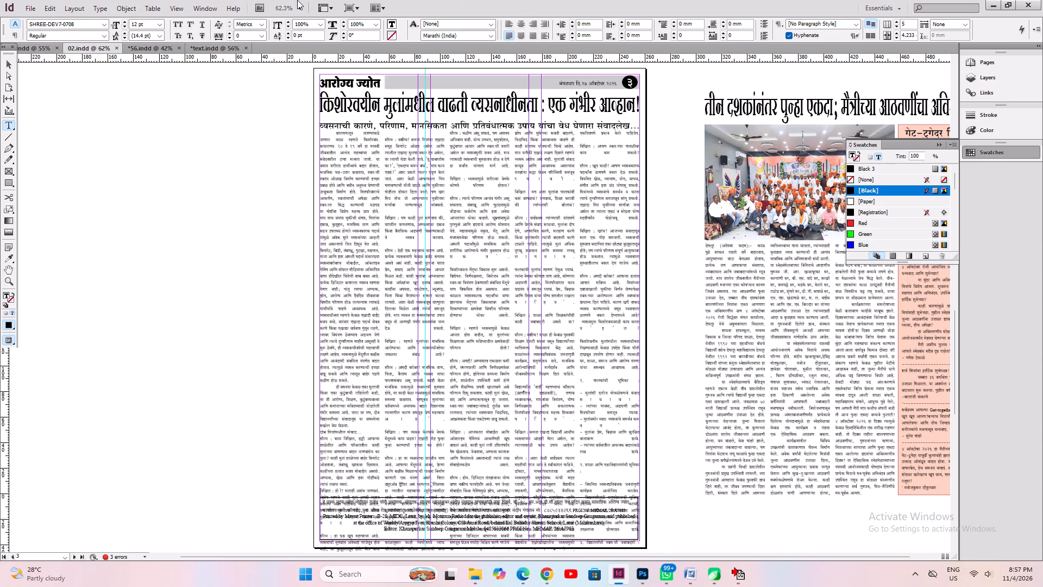
{"action": "left_click", "coordinate": [5, 72]}
{"action": "left_click", "coordinate": [7, 68]}
{"action": "scroll", "coordinate": [412, 273], "scroll_direction": "down", "scroll_amount": 3}
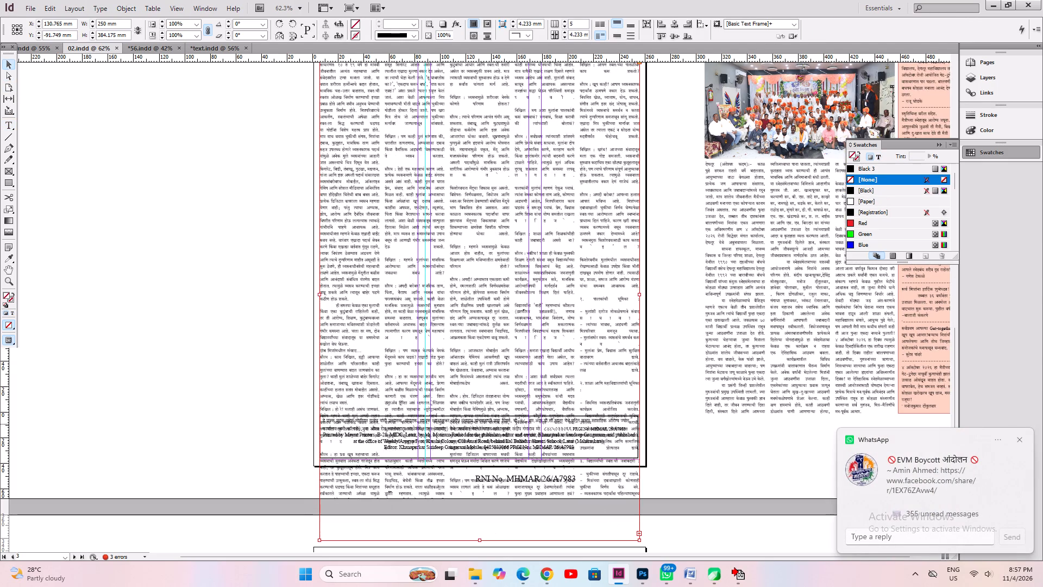
{"action": "scroll", "coordinate": [483, 413], "scroll_direction": "down", "scroll_amount": 4}
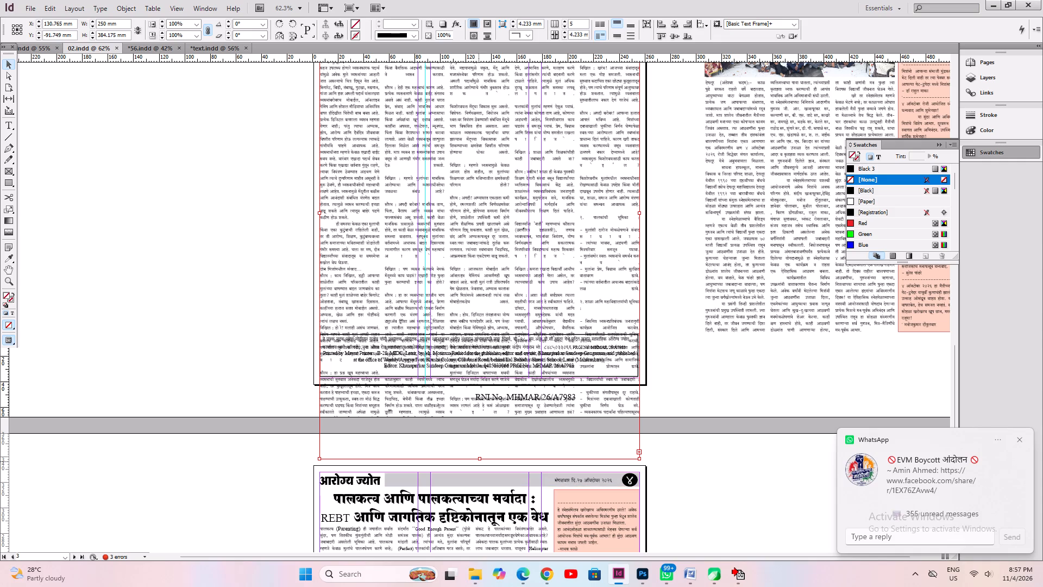
{"action": "left_click_drag", "start_coordinate": [480, 461], "coordinate": [480, 335]}
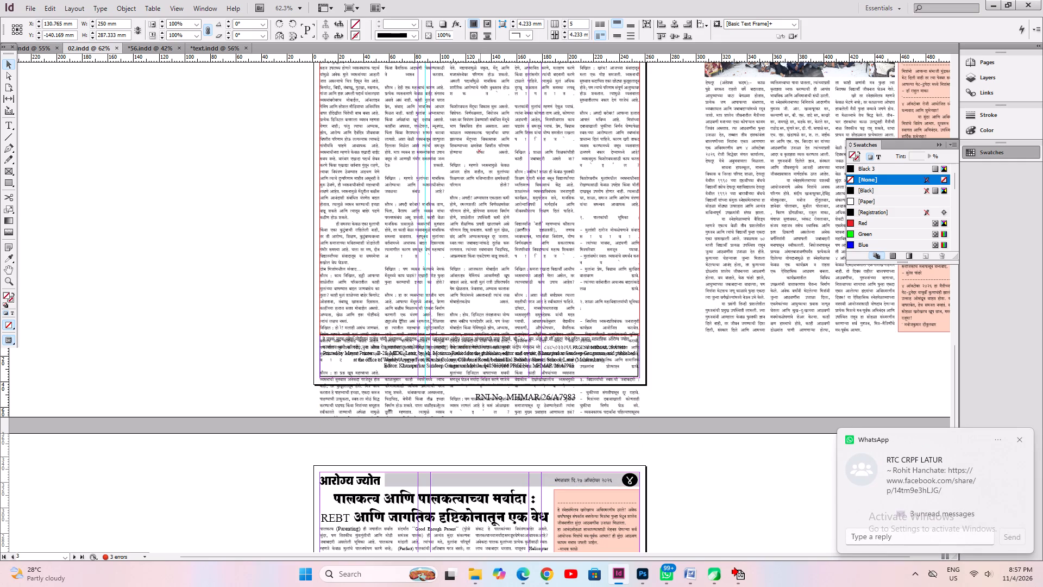
Nudge the page 3 body text frame up about 1 mm toward the sub-headline.
{"action": "key", "text": "ctrl+1"}
{"action": "scroll", "coordinate": [400, 358], "scroll_direction": "up", "scroll_amount": 3}
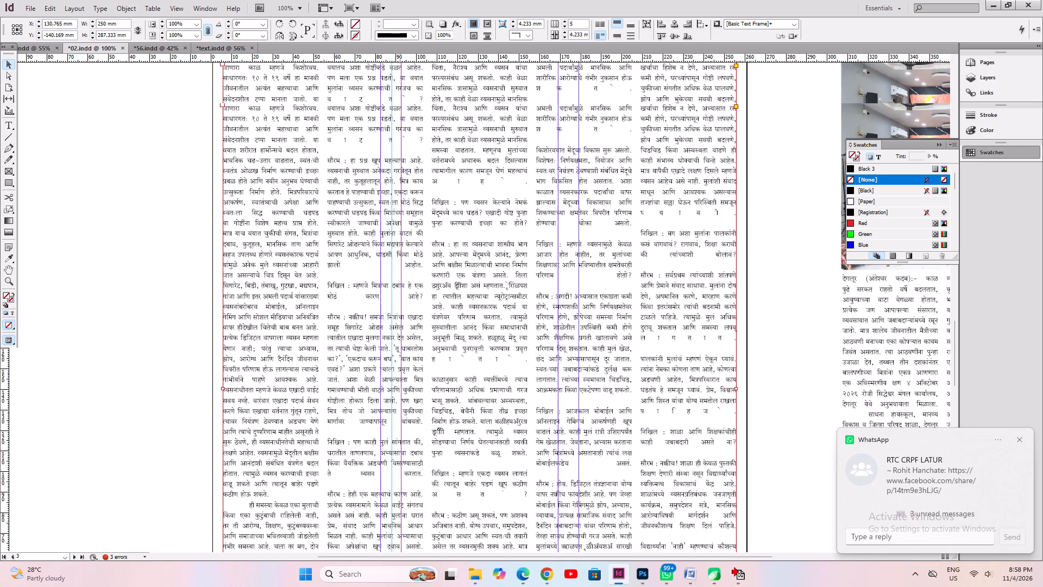
{"action": "key", "text": "Up"}
{"action": "left_click", "coordinate": [407, 85]}
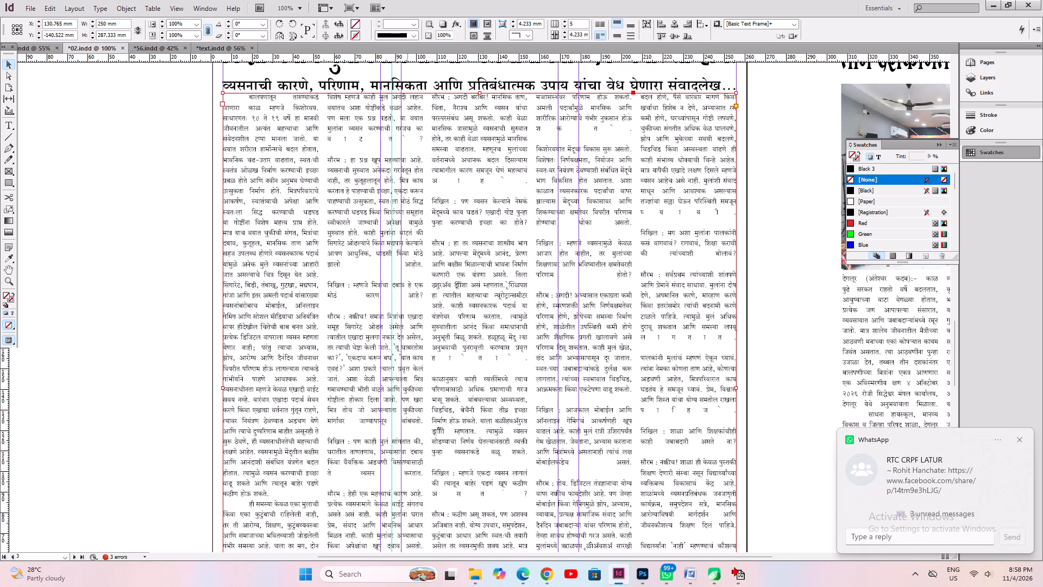
{"action": "key", "text": "Up"}
{"action": "key", "text": "Up"}
{"action": "left_click", "coordinate": [391, 134]}
{"action": "key", "text": "Up"}
{"action": "key", "text": "Up"}
In column 2, add a paragraph break after "गरज का वाटते?" and remove the blank lines before "सौरभ : हा प्रश्न खूप महत्वाचा आहे.".
{"action": "scroll", "coordinate": [391, 188], "scroll_direction": "down", "scroll_amount": 3}
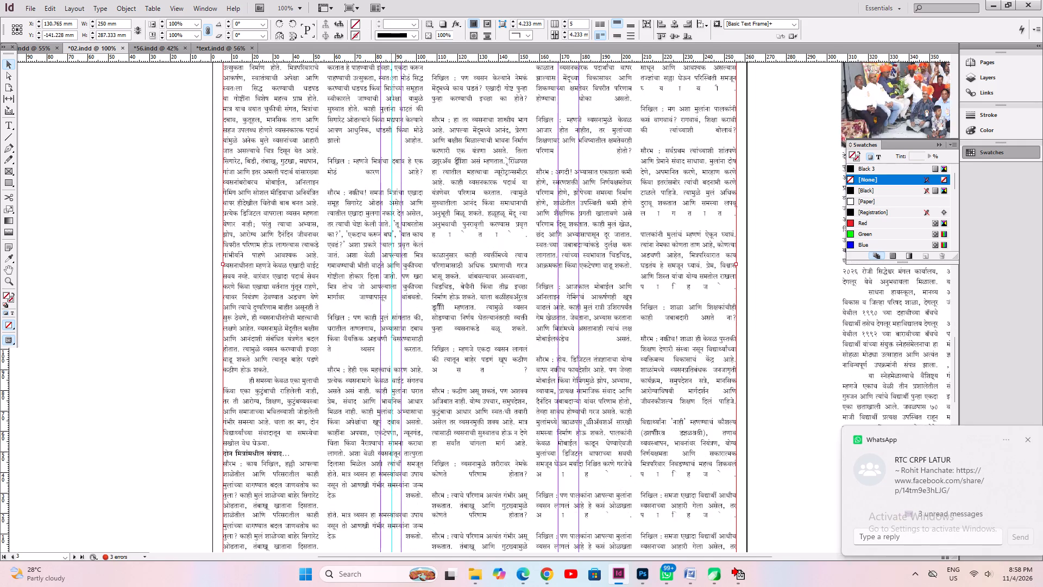
{"action": "scroll", "coordinate": [392, 195], "scroll_direction": "down", "scroll_amount": 4}
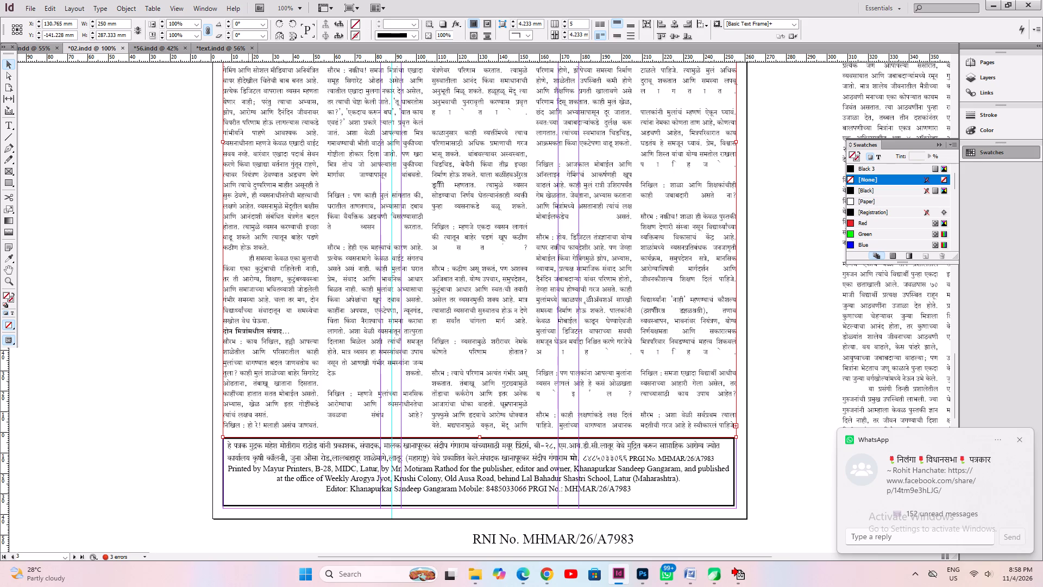
{"action": "left_click", "coordinate": [7, 122]}
{"action": "left_click", "coordinate": [290, 422]}
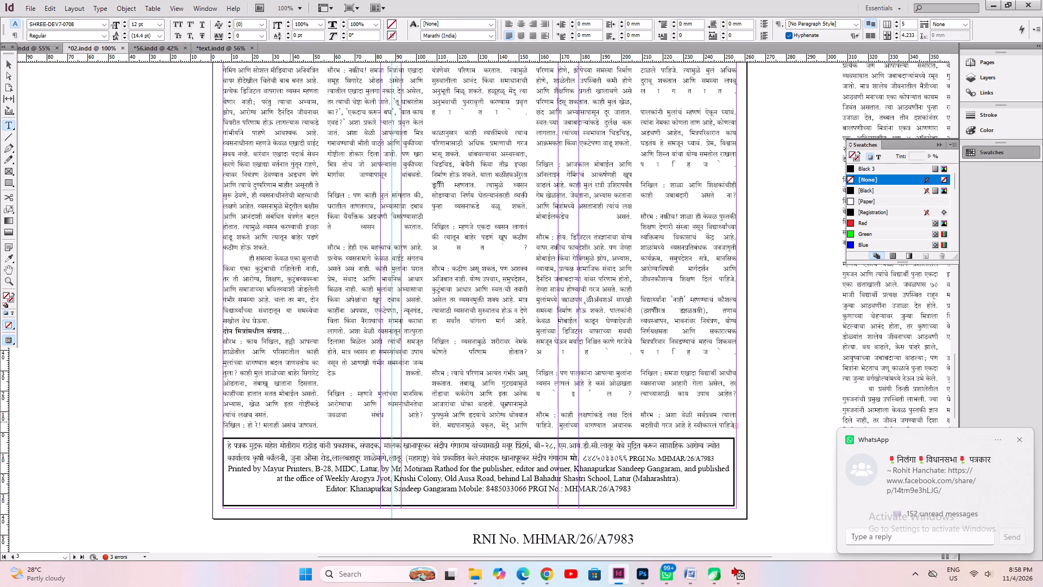
{"action": "key", "text": "End"}
{"action": "key", "text": "Right"}
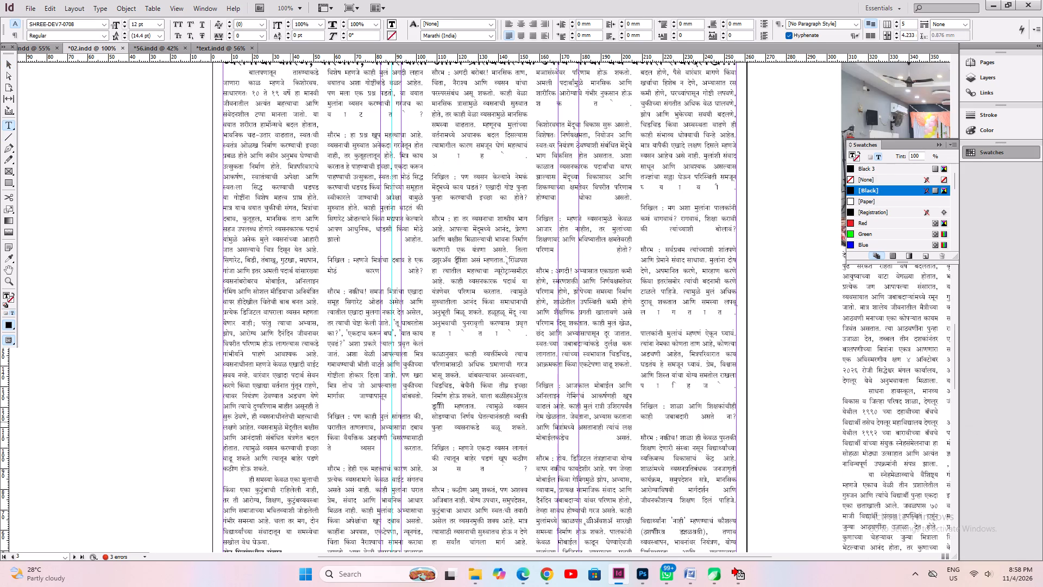
{"action": "key", "text": "Down"}
{"action": "key", "text": "Down"}
{"action": "key", "text": "Down"}
{"action": "key", "text": "Down"}
{"action": "key", "text": "End"}
{"action": "key", "text": "Return"}
{"action": "key", "text": "Down"}
{"action": "key", "text": "Down"}
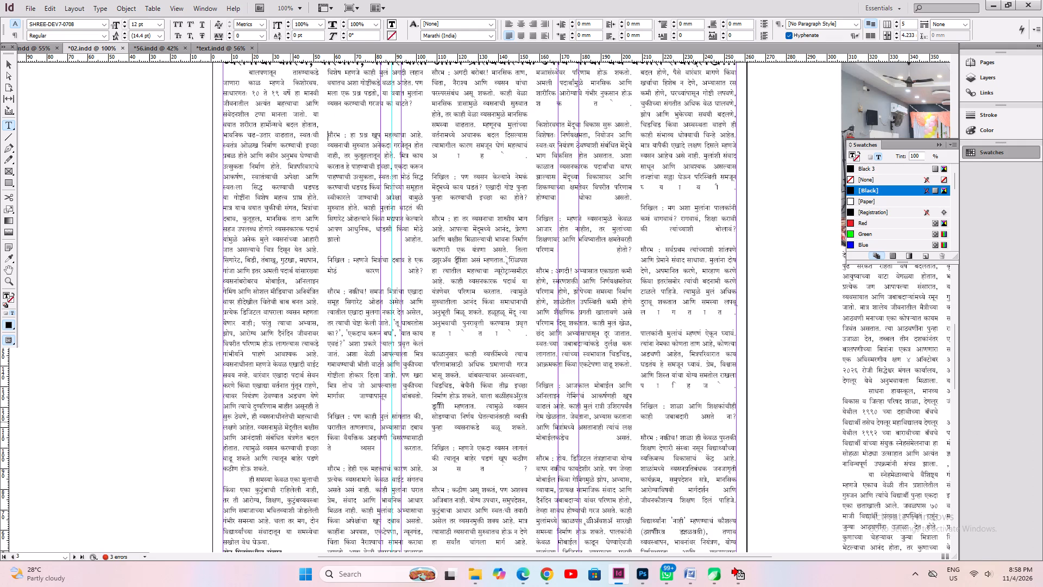
{"action": "key", "text": "BackSpace"}
{"action": "key", "text": "BackSpace"}
Add a paragraph break after "मोठे झालो आहोत" and remove the blank lines before the "निखिल : म्हणजे मित्रांचा दबाव" paragraph.
{"action": "key", "text": "Down"}
{"action": "key", "text": "Down"}
{"action": "key", "text": "Down"}
{"action": "key", "text": "Down"}
{"action": "key", "text": "Down"}
{"action": "key", "text": "Down"}
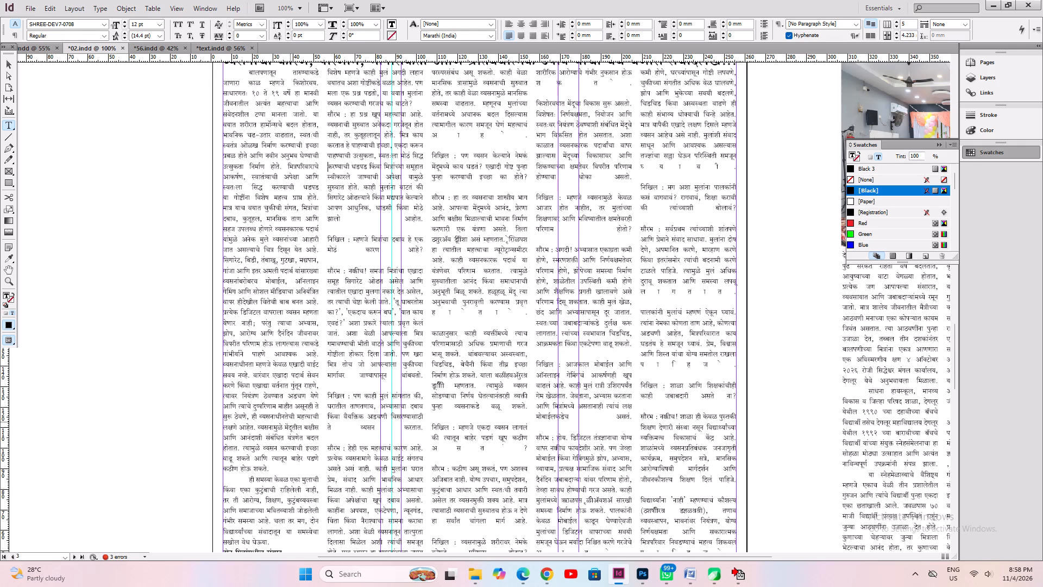
{"action": "key", "text": "Down"}
{"action": "key", "text": "Down"}
{"action": "key", "text": "Down"}
{"action": "key", "text": "Down"}
{"action": "key", "text": "End"}
{"action": "key", "text": "Return"}
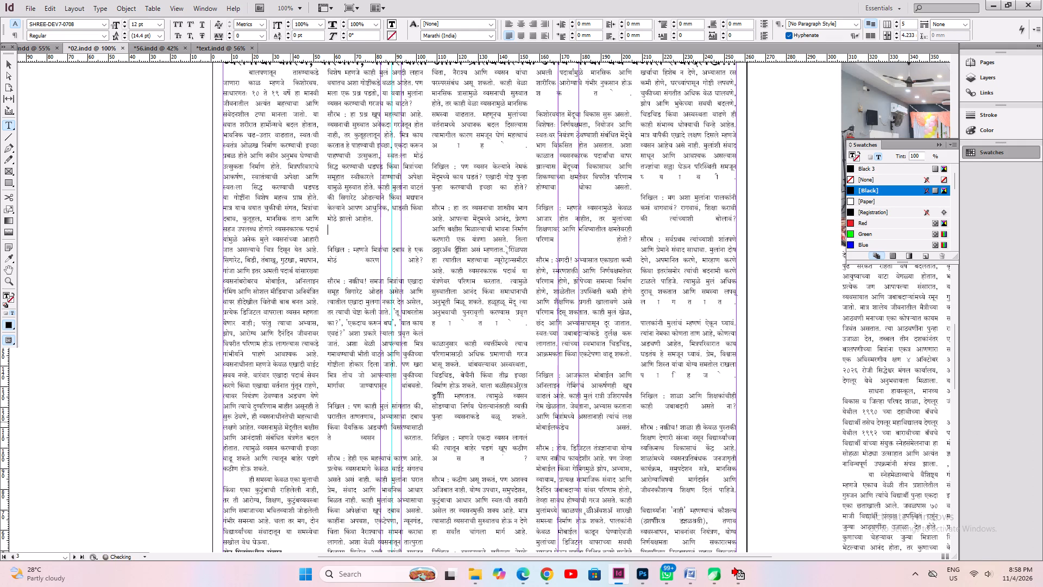
{"action": "key", "text": "Down"}
{"action": "key", "text": "Down"}
{"action": "key", "text": "BackSpace"}
{"action": "key", "text": "BackSpace"}
Add a paragraph break after "मोठं कारण आहे?" and remove the blank lines before the "सौरभ : नक्कीच!" paragraph below it.
{"action": "key", "text": "Down"}
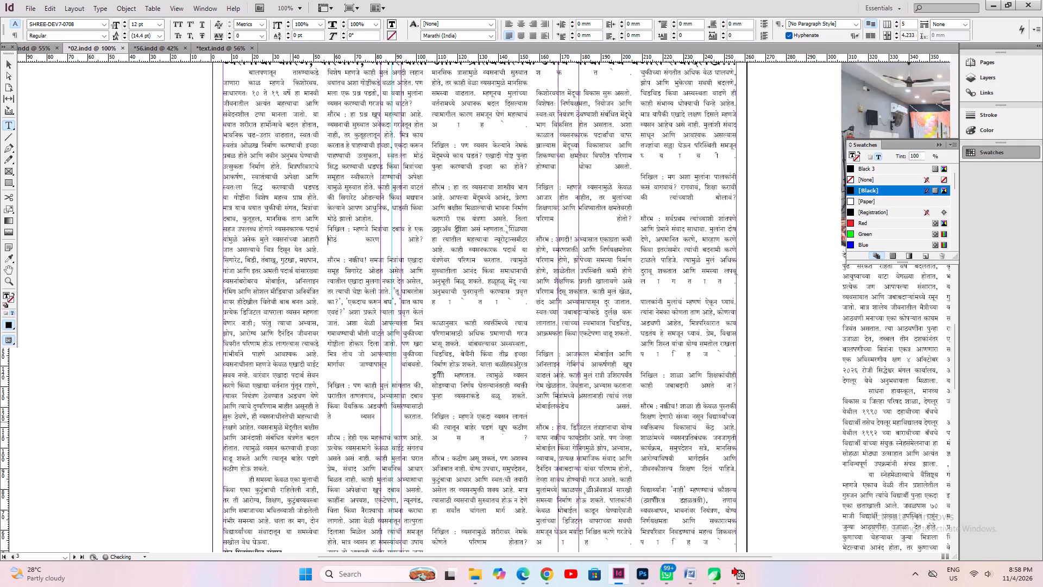
{"action": "key", "text": "End"}
{"action": "key", "text": "Return"}
{"action": "key", "text": "Down"}
{"action": "key", "text": "Down"}
{"action": "key", "text": "BackSpace"}
{"action": "key", "text": "BackSpace"}
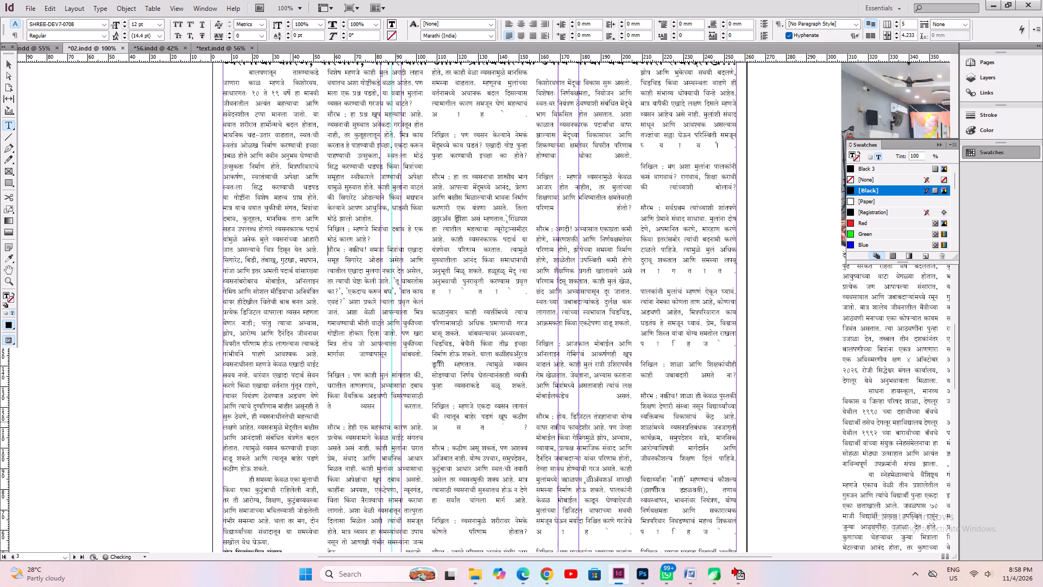
Add a paragraph break after "मार्गावर जाण्यापासून थांबवतो." and remove the blank lines before the "निखिल : पण काही मुलं सांगतात की" paragraph.
{"action": "key", "text": "Down"}
{"action": "key", "text": "Down"}
{"action": "key", "text": "Down"}
{"action": "key", "text": "Down"}
{"action": "key", "text": "Down"}
{"action": "key", "text": "Down"}
{"action": "key", "text": "Down"}
{"action": "key", "text": "Down"}
{"action": "key", "text": "Down"}
{"action": "key", "text": "Down"}
{"action": "key", "text": "End"}
{"action": "key", "text": "Return"}
{"action": "key", "text": "Down"}
{"action": "key", "text": "Down"}
{"action": "key", "text": "Down"}
{"action": "key", "text": "Up"}
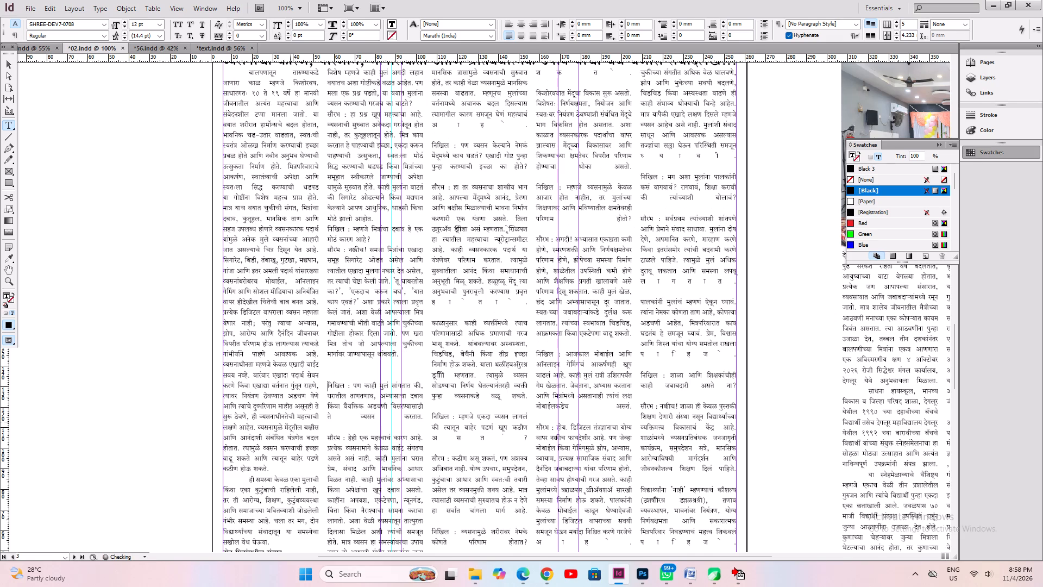
{"action": "key", "text": "BackSpace"}
{"action": "key", "text": "BackSpace"}
Add a paragraph break after "ते व्यसन करतात." and remove the blank lines before the "सौरभ : हेही एक महत्वाचं कारण आहे." paragraph.
{"action": "key", "text": "Down"}
{"action": "key", "text": "Down"}
{"action": "key", "text": "Down"}
{"action": "key", "text": "End"}
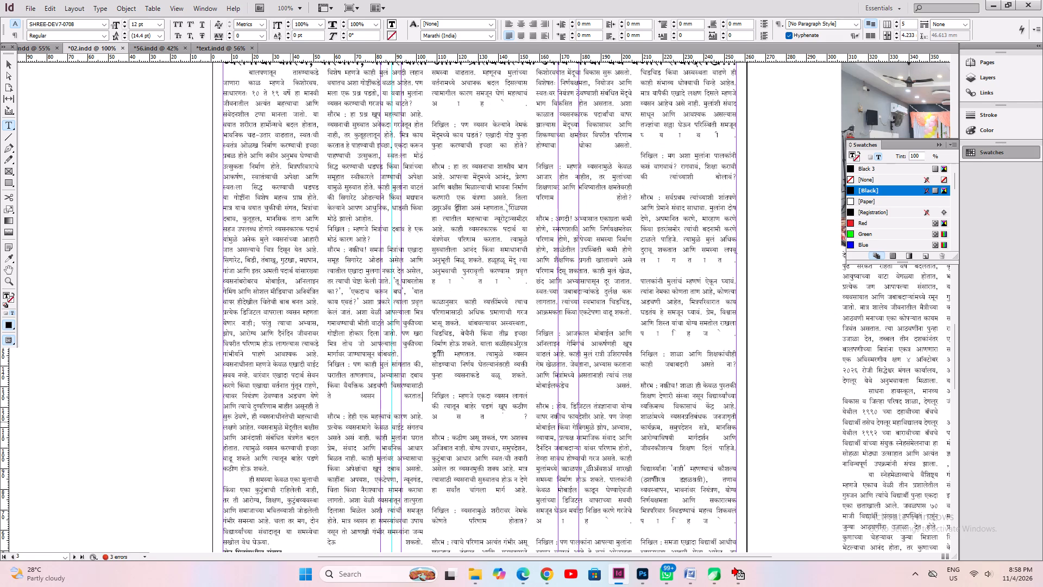
{"action": "key", "text": "Return"}
{"action": "key", "text": "Down"}
{"action": "key", "text": "Down"}
{"action": "key", "text": "BackSpace"}
{"action": "key", "text": "BackSpace"}
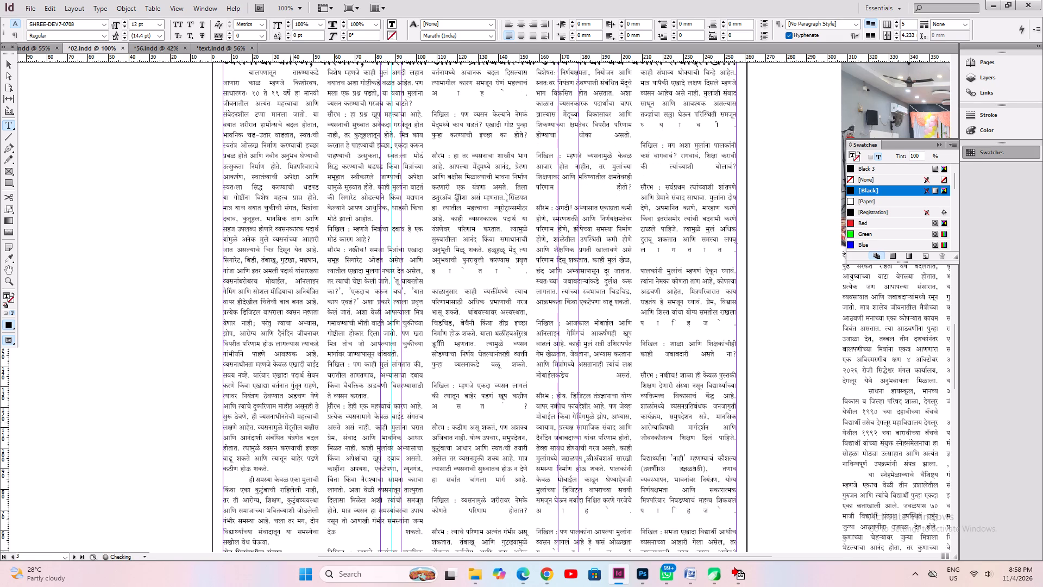
Add a paragraph break after "जन्म देऊ शकतो." and remove the blank lines before the "निखिल : म्हणजे मुलांच्या मानसिक" paragraph.
{"action": "key", "text": "Down"}
{"action": "key", "text": "Down"}
{"action": "key", "text": "Down"}
{"action": "key", "text": "Down"}
{"action": "key", "text": "Down"}
{"action": "key", "text": "Down"}
{"action": "key", "text": "Down"}
{"action": "key", "text": "Down"}
{"action": "key", "text": "Down"}
{"action": "key", "text": "Down"}
{"action": "key", "text": "Down"}
{"action": "key", "text": "Down"}
{"action": "key", "text": "Down"}
{"action": "key", "text": "Down"}
{"action": "key", "text": "Up"}
{"action": "key", "text": "Up"}
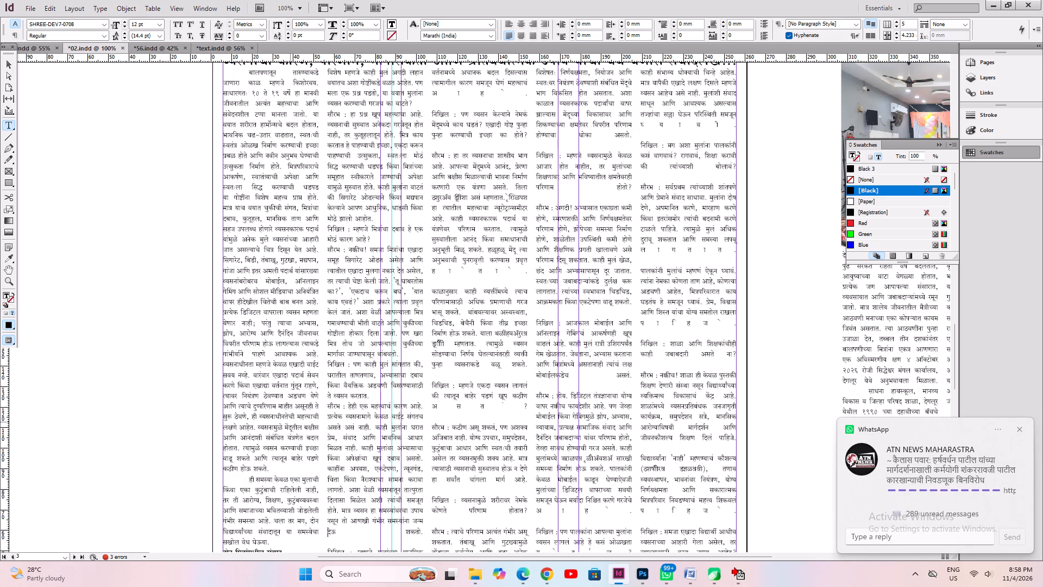
{"action": "key", "text": "End"}
{"action": "key", "text": "Return"}
{"action": "key", "text": "Down"}
{"action": "key", "text": "Down"}
{"action": "key", "text": "BackSpace"}
{"action": "key", "text": "BackSpace"}
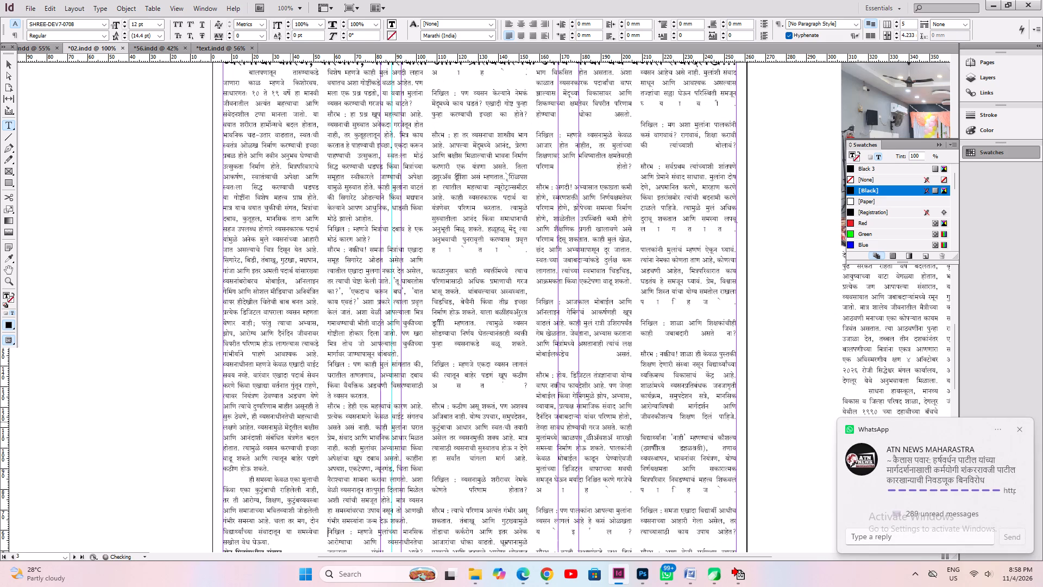
Add a paragraph break after "जवळचा संबंध आहे?" and remove the blank lines before the "सौरभ : अगदी बरोबर!" paragraph.
{"action": "key", "text": "Down"}
{"action": "key", "text": "Down"}
{"action": "key", "text": "Down"}
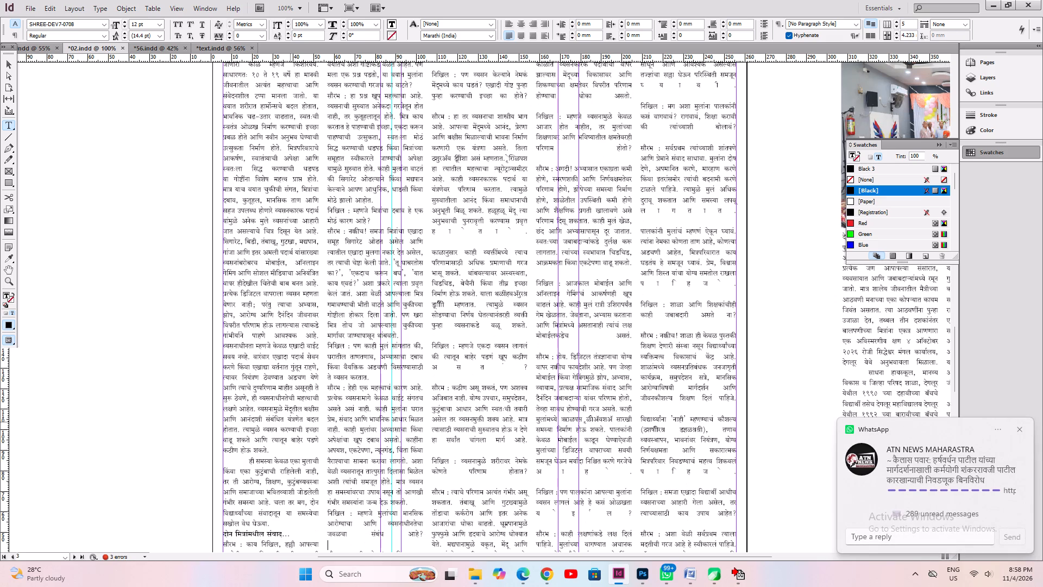
{"action": "key", "text": "Up"}
{"action": "key", "text": "End"}
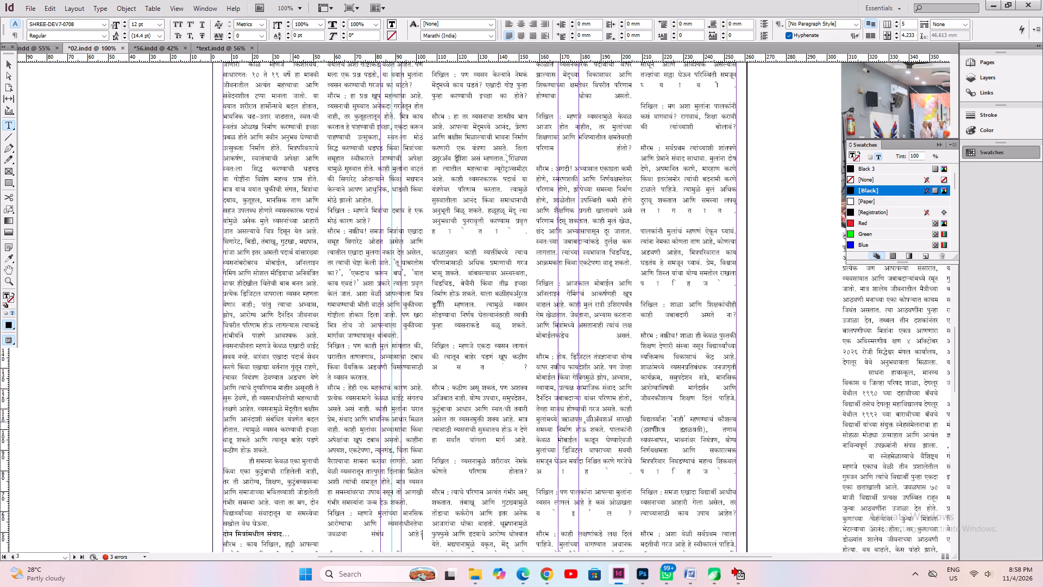
{"action": "key", "text": "Return"}
{"action": "key", "text": "Down"}
{"action": "key", "text": "Down"}
{"action": "key", "text": "BackSpace"}
{"action": "key", "text": "BackSpace"}
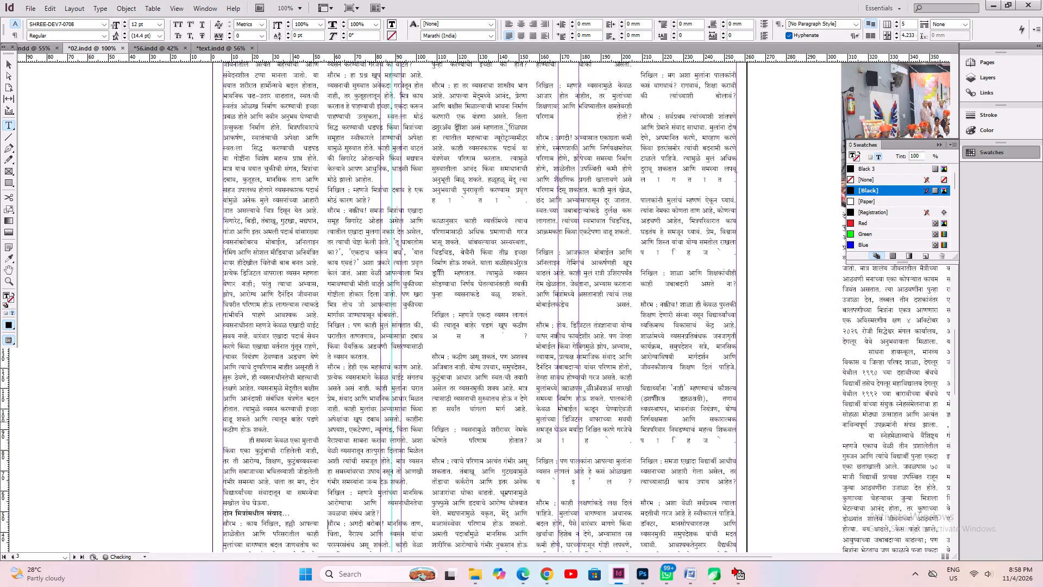
Add a paragraph break at the end of the "सौरभ : अगदी बरोबर!" answer and remove the blank lines before "निखिल : पण व्यसन केल्याने नेमकं".
{"action": "key", "text": "Down"}
{"action": "key", "text": "Down"}
{"action": "key", "text": "Down"}
{"action": "key", "text": "Down"}
{"action": "key", "text": "Down"}
{"action": "key", "text": "Down"}
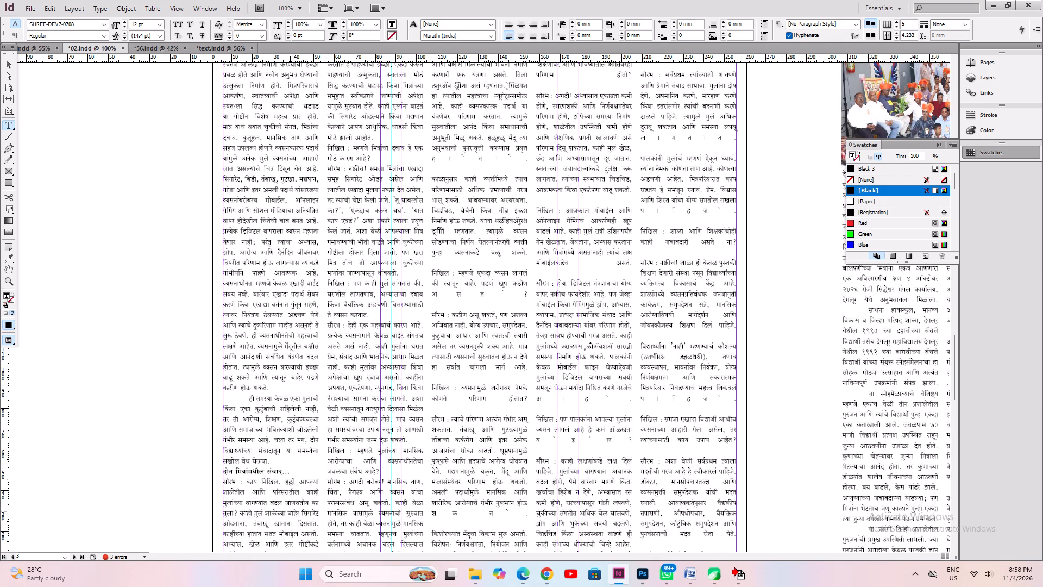
{"action": "key", "text": "Down"}
{"action": "key", "text": "Down"}
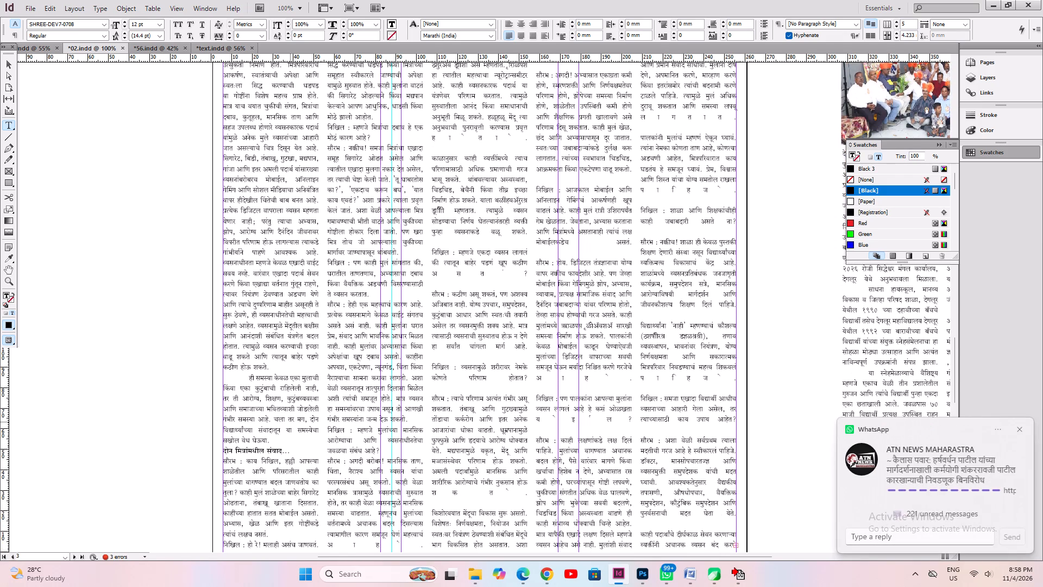
{"action": "key", "text": "End"}
{"action": "key", "text": "Return"}
{"action": "key", "text": "Down"}
{"action": "key", "text": "Down"}
{"action": "key", "text": "BackSpace"}
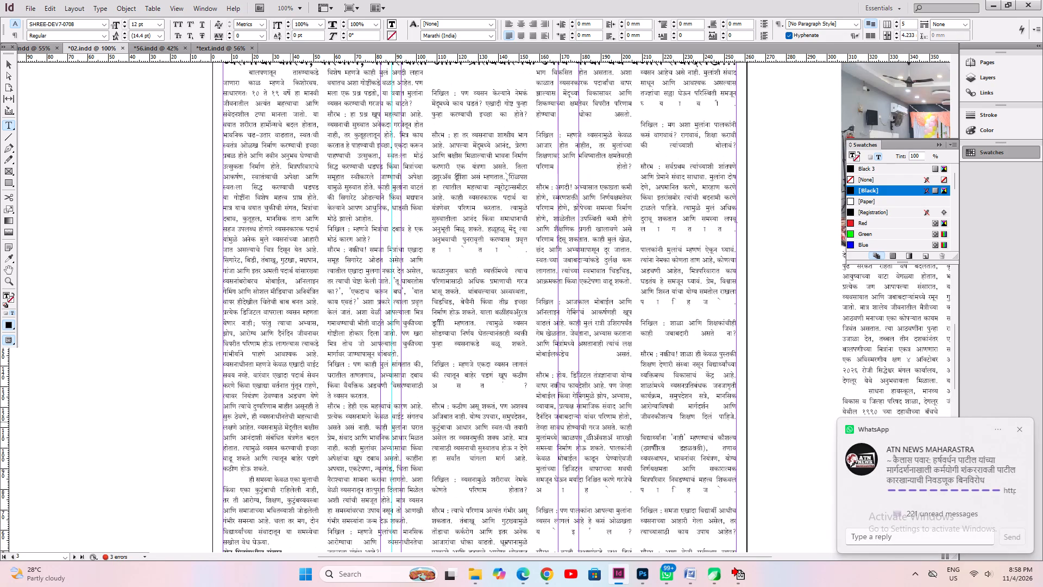
{"action": "key", "text": "BackSpace"}
Close the gap before the "सौरभ : हा तर व्यसनाचा शास्त्रीय भाग आहे." paragraph in column 3, keeping one paragraph break.
{"action": "key", "text": "Down"}
{"action": "key", "text": "Down"}
{"action": "key", "text": "Down"}
{"action": "key", "text": "Down"}
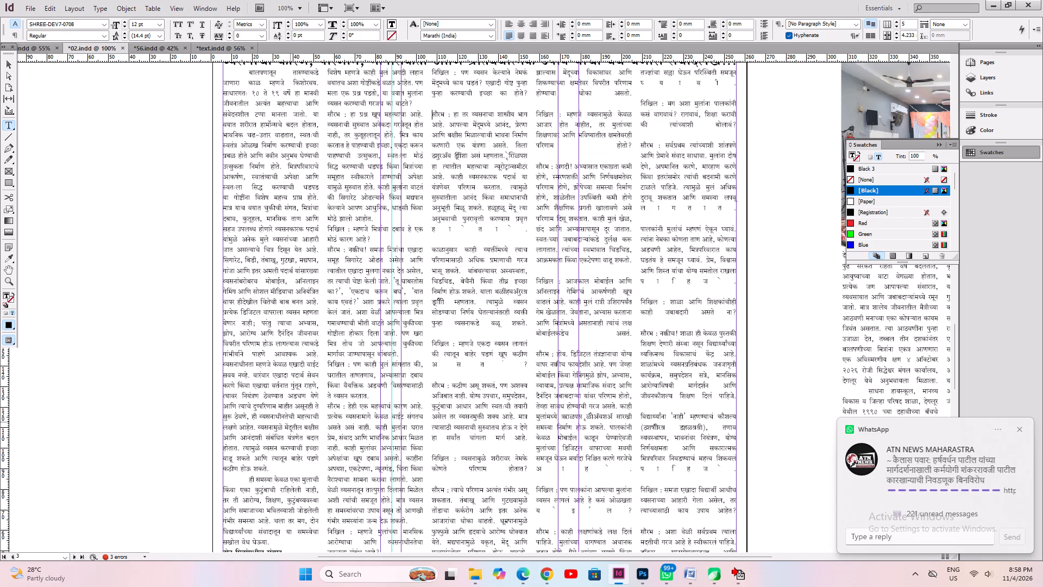
{"action": "key", "text": "BackSpace"}
{"action": "key", "text": "BackSpace"}
{"action": "key", "text": "Return"}
Join the "काळानुसार काही व्यक्तींमध्ये" paragraph onto the end of the preceding सौरभ paragraph, removing the blank lines between them.
{"action": "key", "text": "Down"}
{"action": "key", "text": "Down"}
{"action": "key", "text": "Down"}
{"action": "key", "text": "Down"}
{"action": "key", "text": "Down"}
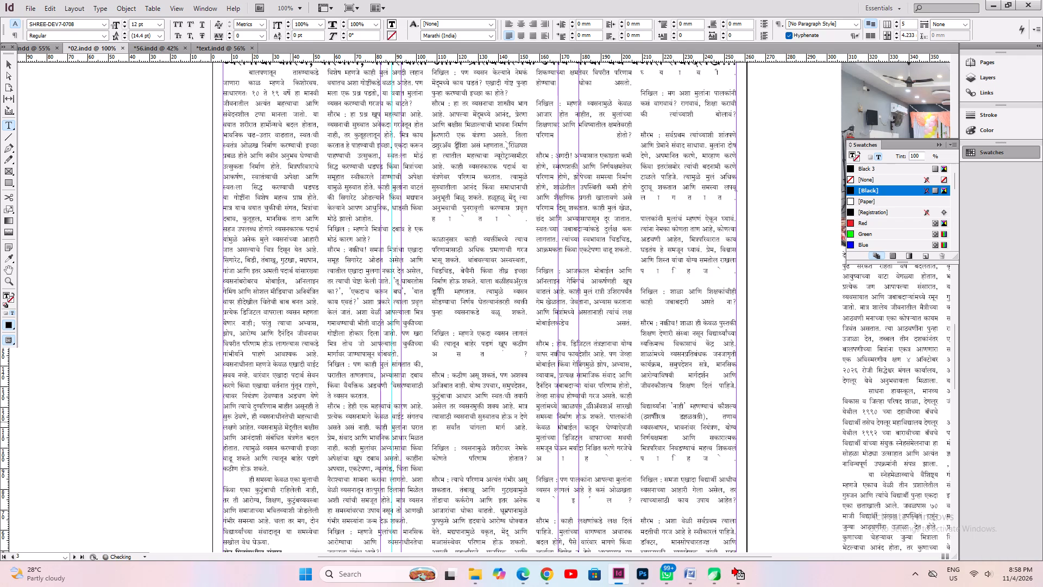
{"action": "key", "text": "Down"}
{"action": "key", "text": "Down"}
{"action": "key", "text": "Down"}
{"action": "key", "text": "Down"}
{"action": "key", "text": "Down"}
{"action": "key", "text": "Down"}
{"action": "key", "text": "End"}
{"action": "key", "text": "Return"}
{"action": "key", "text": "Down"}
{"action": "key", "text": "Down"}
{"action": "key", "text": "BackSpace"}
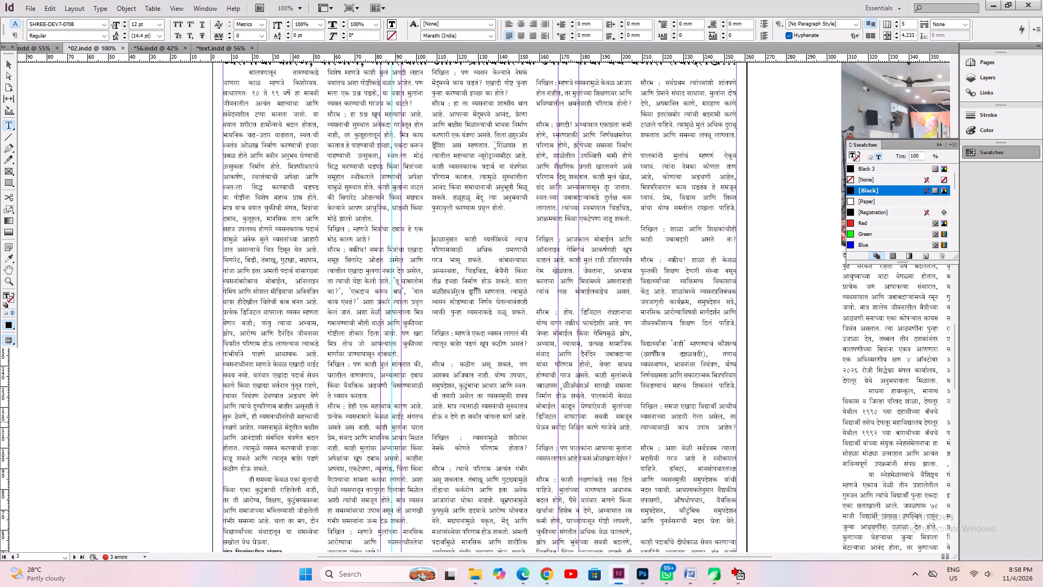
{"action": "key", "text": "BackSpace"}
{"action": "key", "text": "BackSpace"}
Add a paragraph break after "पुन्हा व्यसनाकडे वळू शकते." and remove the blank lines before the "निखिल : म्हणजे एकदा व्यसन लागलं की" paragraph.
{"action": "key", "text": "Down"}
{"action": "key", "text": "Down"}
{"action": "key", "text": "Down"}
{"action": "key", "text": "Down"}
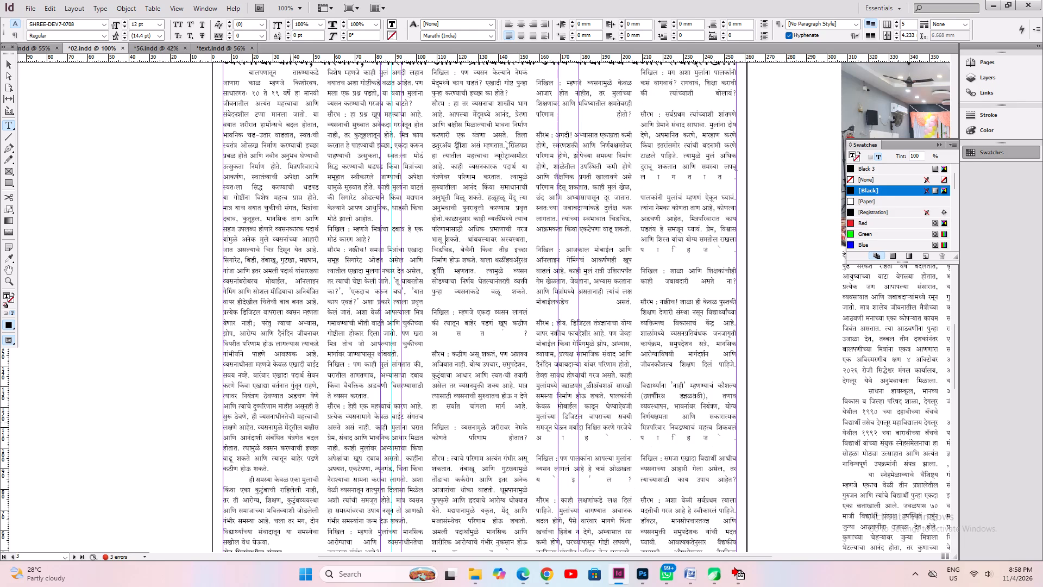
{"action": "key", "text": "Down"}
{"action": "key", "text": "Down"}
{"action": "key", "text": "Down"}
{"action": "key", "text": "Down"}
{"action": "key", "text": "Up"}
{"action": "key", "text": "End"}
{"action": "key", "text": "Return"}
{"action": "key", "text": "Down"}
{"action": "key", "text": "Down"}
{"action": "key", "text": "BackSpace"}
{"action": "key", "text": "BackSpace"}
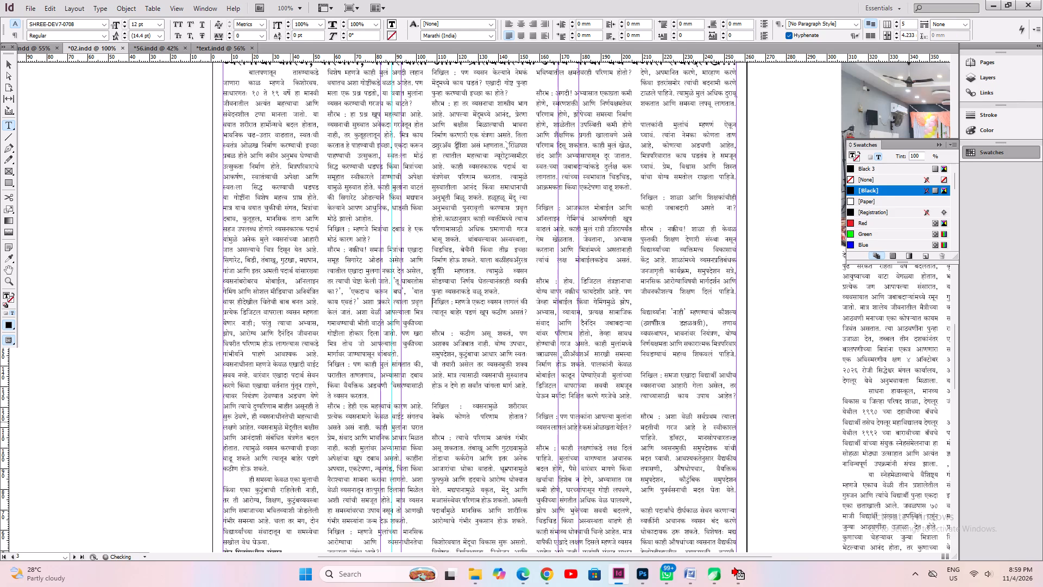
Remove the blank line before the "सौरभ : कठीण असू शकतं" paragraph.
{"action": "key", "text": "Down"}
{"action": "key", "text": "Down"}
{"action": "key", "text": "Delete"}
Remove the blank lines before the "निखिल : व्यसनामुळे शरीरावर" question and before its "सौरभ : त्याचे परिणाम अत्यंत गंभीर" answer in column 3.
{"action": "key", "text": "Down"}
{"action": "key", "text": "Down"}
{"action": "key", "text": "Down"}
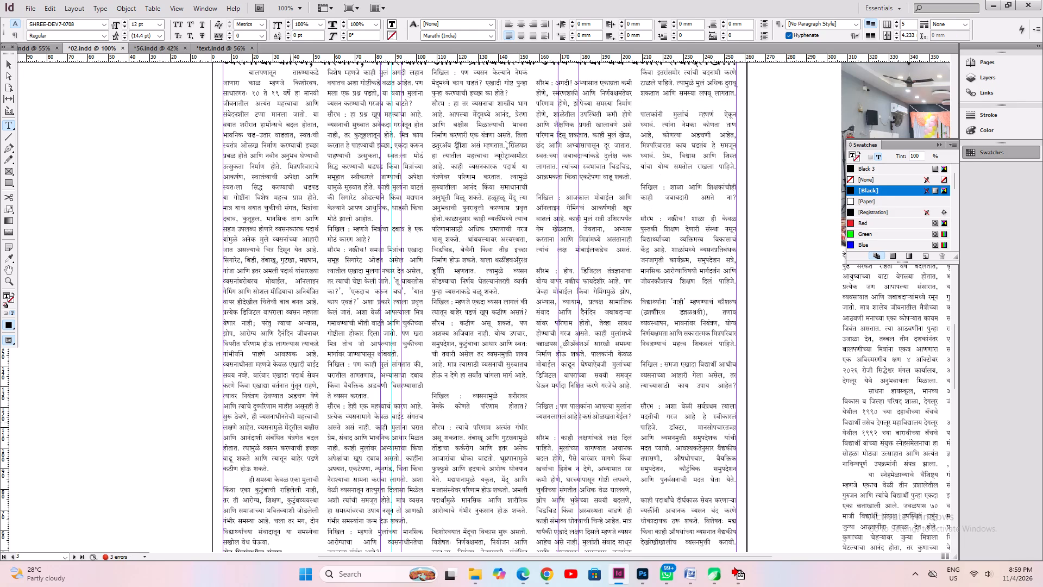
{"action": "key", "text": "Down"}
{"action": "key", "text": "Down"}
{"action": "key", "text": "Down"}
{"action": "key", "text": "Delete"}
{"action": "key", "text": "Down"}
{"action": "key", "text": "Down"}
{"action": "key", "text": "Delete"}
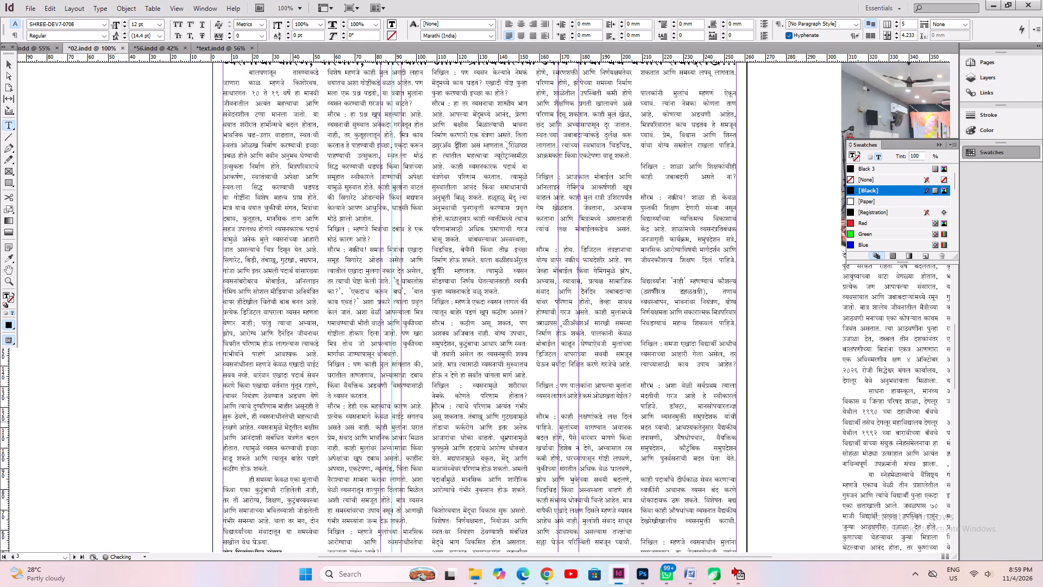
Remove the blank line before the "किशोरवयात मेंदूचा विकास सुरू असतो" paragraph in column 3.
{"action": "key", "text": "Down"}
{"action": "key", "text": "Down"}
{"action": "key", "text": "Down"}
{"action": "key", "text": "Down"}
{"action": "key", "text": "Down"}
{"action": "key", "text": "Down"}
{"action": "key", "text": "Down"}
{"action": "key", "text": "Down"}
{"action": "key", "text": "Down"}
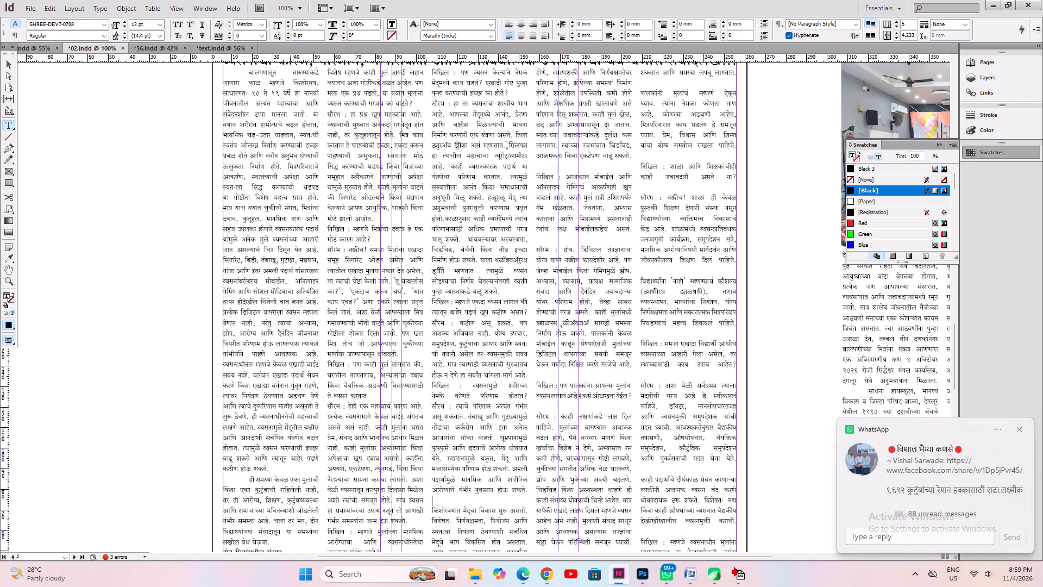
{"action": "key", "text": "Delete"}
Remove the blank line before the "निखिल : म्हणजे व्यसनामुळे केवळ आजार" paragraph at the bottom of column 3.
{"action": "key", "text": "Down"}
{"action": "key", "text": "Down"}
{"action": "key", "text": "Down"}
{"action": "key", "text": "Down"}
{"action": "key", "text": "Down"}
{"action": "key", "text": "Down"}
{"action": "key", "text": "Down"}
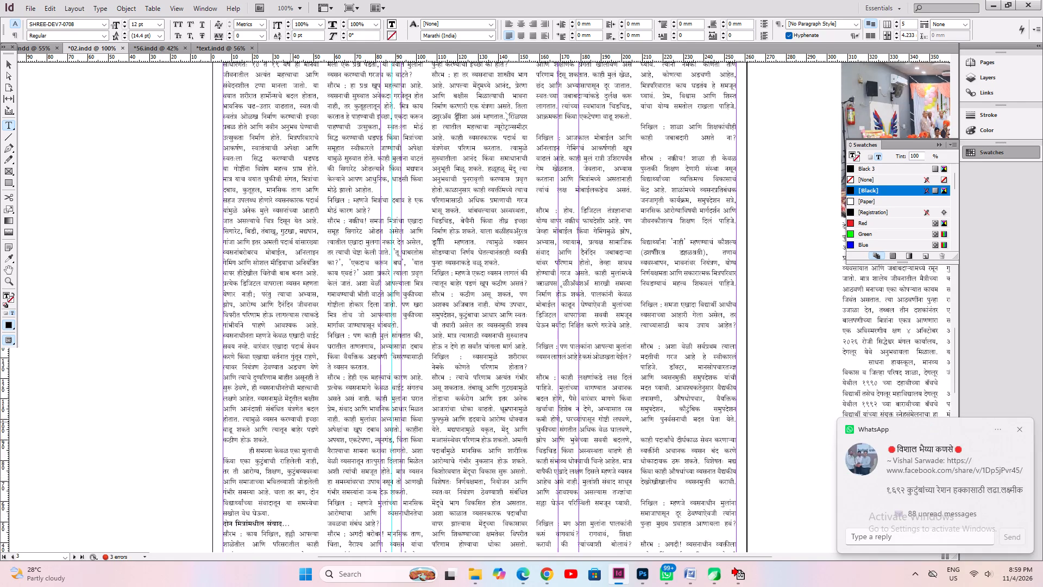
{"action": "key", "text": "Down"}
{"action": "key", "text": "Down"}
{"action": "key", "text": "Down"}
{"action": "key", "text": "Up"}
{"action": "key", "text": "Up"}
{"action": "key", "text": "Delete"}
Remove the blank line before the "सौरभ : अगदी! अभ्यासात एकाग्रता कमी" paragraph.
{"action": "key", "text": "Down"}
{"action": "key", "text": "Down"}
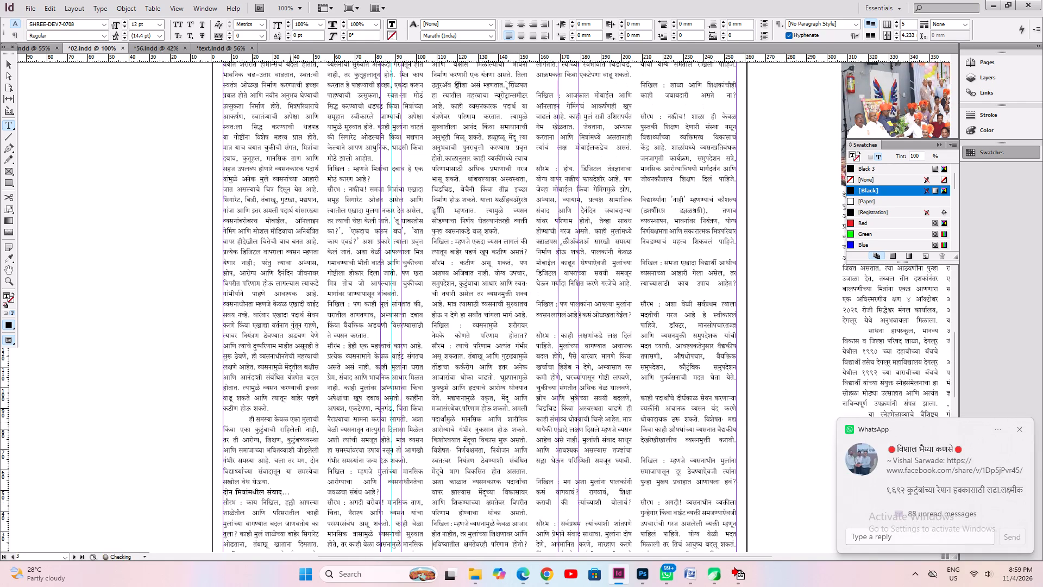
{"action": "key", "text": "Down"}
{"action": "key", "text": "Down"}
{"action": "key", "text": "Up"}
{"action": "key", "text": "Delete"}
Remove the blank line before the "निखिल : आजकाल मोबाईल आणि" paragraph in column 4.
{"action": "key", "text": "Down"}
{"action": "key", "text": "Down"}
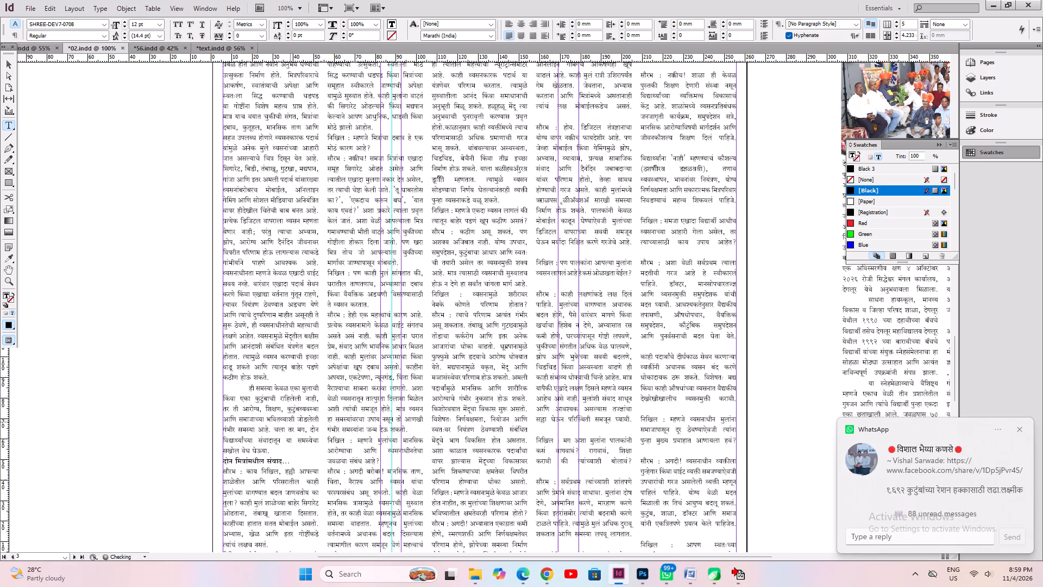
{"action": "key", "text": "Down"}
{"action": "key", "text": "Down"}
{"action": "key", "text": "Down"}
{"action": "key", "text": "Down"}
{"action": "key", "text": "Down"}
{"action": "key", "text": "Down"}
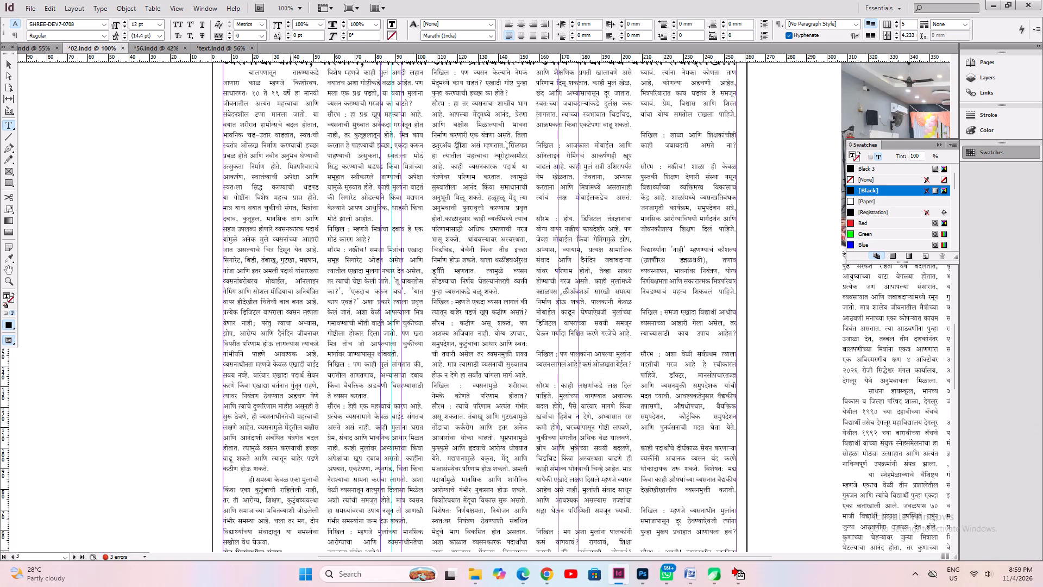
{"action": "key", "text": "Down"}
{"action": "key", "text": "Down"}
{"action": "key", "text": "Delete"}
Remove the blank line before the "सौरभ : होय, डिजिटल तंत्रज्ञानाचा" paragraph in column 4.
{"action": "key", "text": "Down"}
{"action": "key", "text": "Down"}
{"action": "key", "text": "Down"}
{"action": "key", "text": "Down"}
{"action": "key", "text": "Down"}
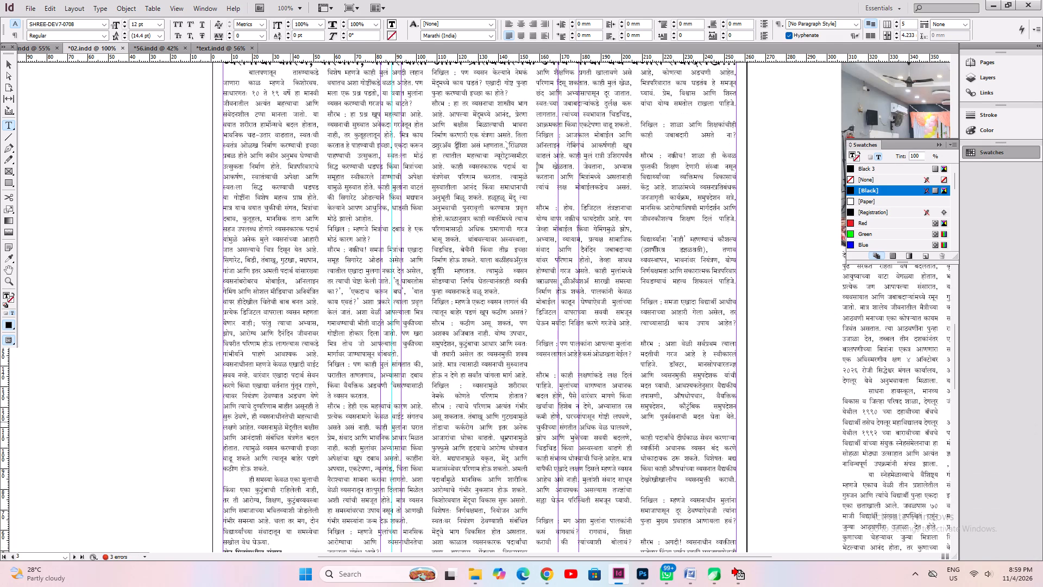
{"action": "key", "text": "Down"}
{"action": "key", "text": "Delete"}
Remove the blank lines before the "निखिल : पण पालकांनी आपल्या मुलांना" question and before its "सौरभ : काही लक्षणांकडे लक्ष दिलं" answer in column 4.
{"action": "key", "text": "Down"}
{"action": "key", "text": "Down"}
{"action": "key", "text": "Down"}
{"action": "key", "text": "Down"}
{"action": "key", "text": "Down"}
{"action": "key", "text": "Down"}
{"action": "key", "text": "Down"}
{"action": "key", "text": "Down"}
{"action": "key", "text": "Down"}
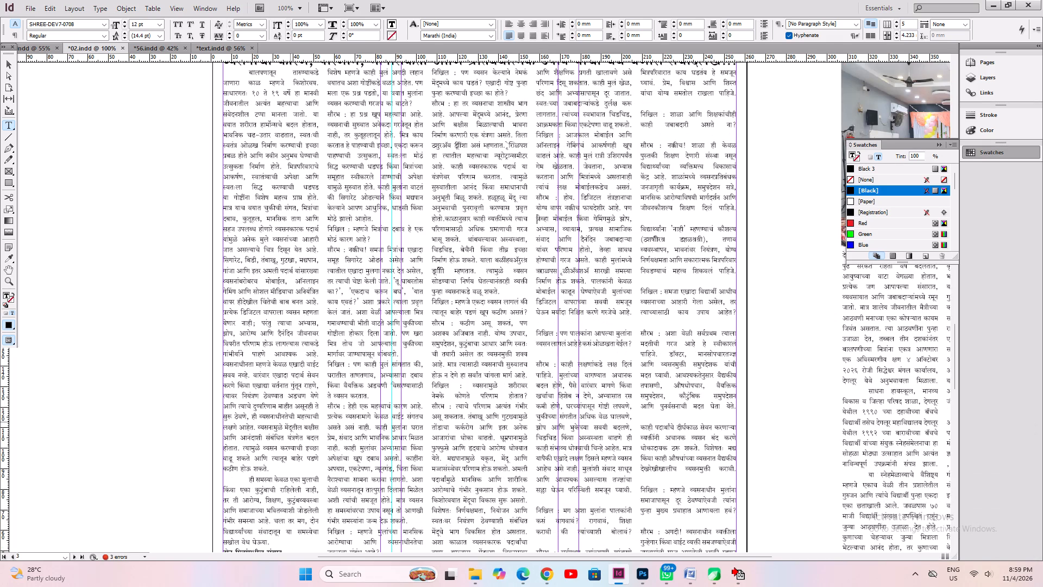
{"action": "key", "text": "Down"}
{"action": "key", "text": "Down"}
{"action": "key", "text": "Down"}
{"action": "key", "text": "Delete"}
{"action": "key", "text": "Down"}
{"action": "key", "text": "Down"}
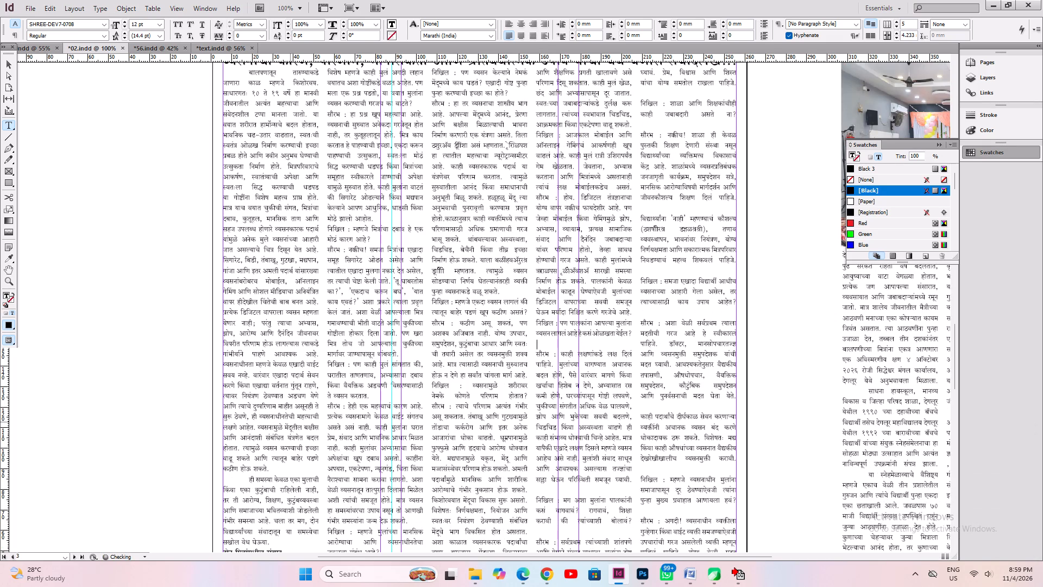
{"action": "key", "text": "Delete"}
Remove the blank line before the "निखिल : मग अशा मुलांना पालकांनी" paragraph in column 4.
{"action": "key", "text": "Down"}
{"action": "key", "text": "Down"}
{"action": "key", "text": "Down"}
{"action": "key", "text": "Down"}
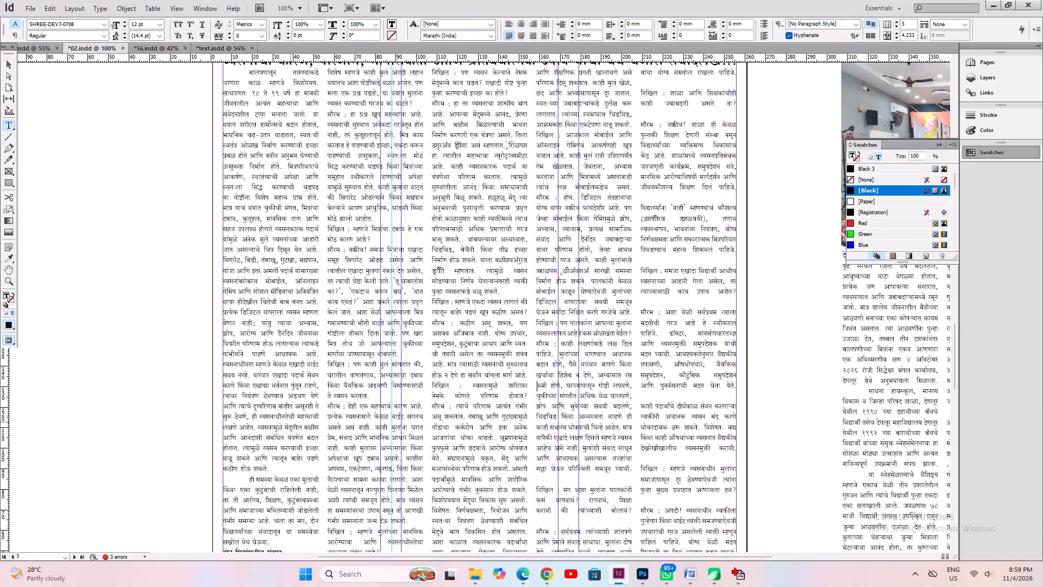
{"action": "key", "text": "Down"}
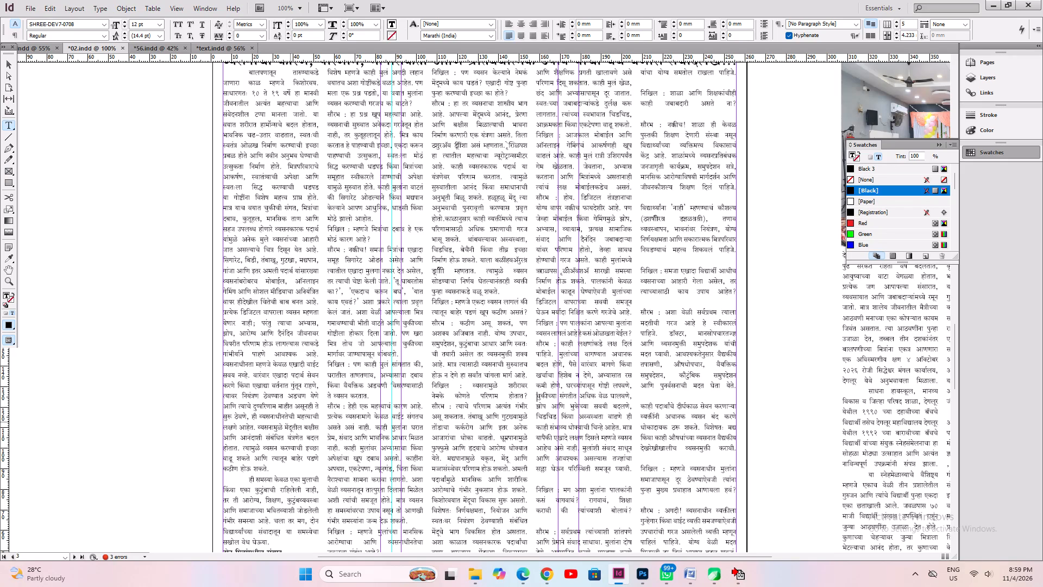
{"action": "key", "text": "Down"}
{"action": "key", "text": "Down"}
{"action": "key", "text": "Down"}
{"action": "key", "text": "Down"}
{"action": "key", "text": "Down"}
{"action": "key", "text": "Down"}
{"action": "key", "text": "Down"}
{"action": "key", "text": "Down"}
{"action": "key", "text": "Down"}
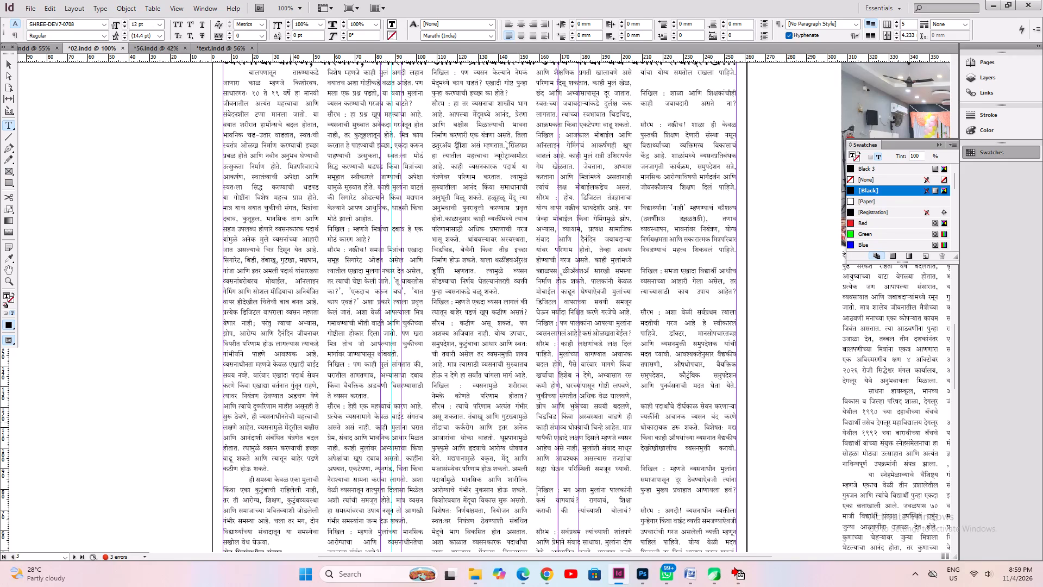
{"action": "key", "text": "Up"}
{"action": "key", "text": "Delete"}
Add a paragraph break after "त्यांच्याशी बोलावं?" and remove the blank lines before the "सौरभ : सर्वप्रथम" paragraph.
{"action": "key", "text": "Down"}
{"action": "key", "text": "Down"}
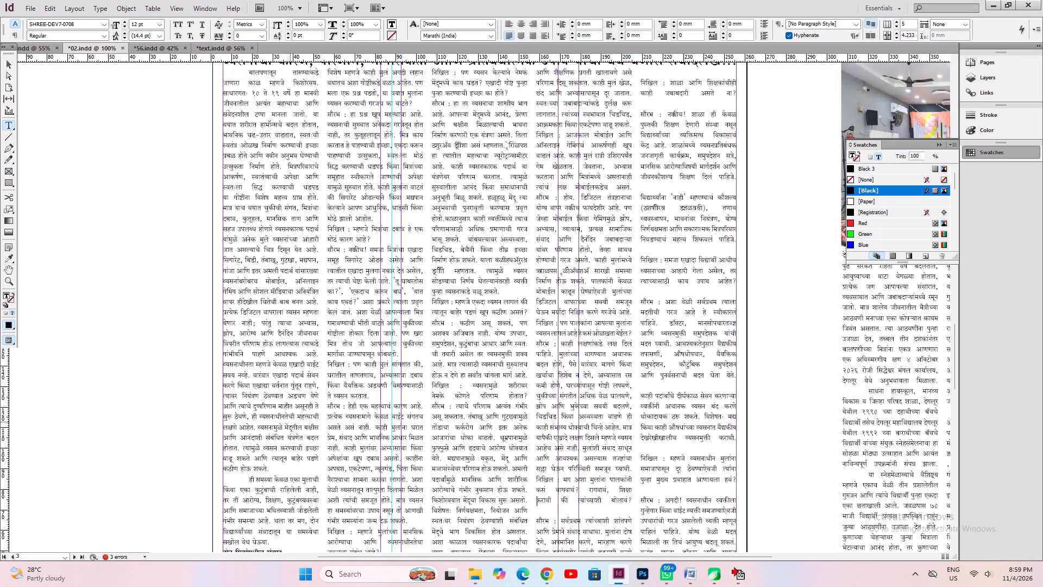
{"action": "key", "text": "End"}
{"action": "key", "text": "Return"}
{"action": "key", "text": "Down"}
{"action": "key", "text": "Down"}
{"action": "key", "text": "BackSpace"}
{"action": "key", "text": "BackSpace"}
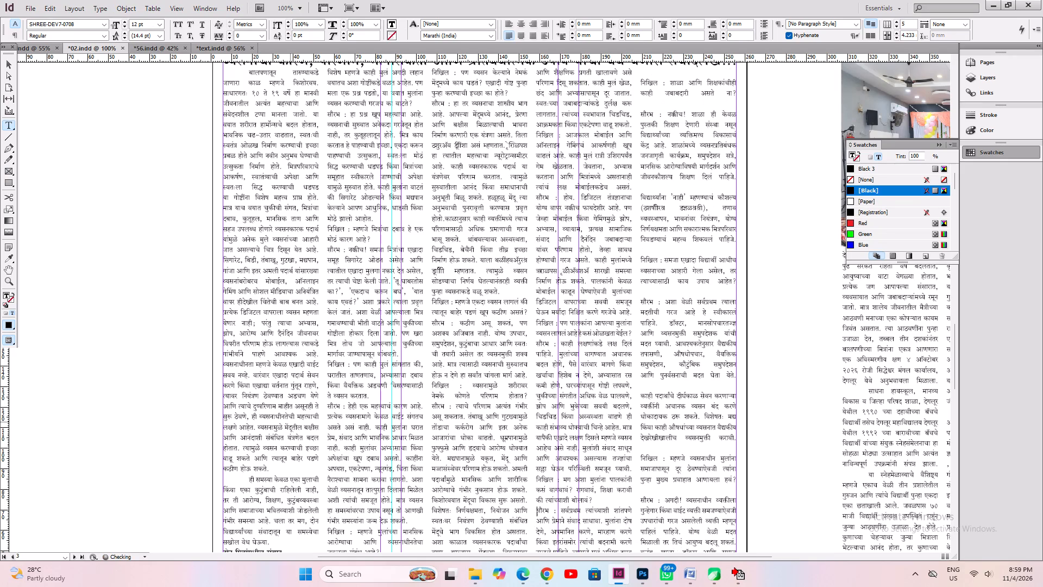
Remove the blank line before the "पालकांनी मुलांचं म्हणणं ऐकून" paragraph in the fourth column.
{"action": "key", "text": "Down"}
{"action": "key", "text": "Down"}
{"action": "key", "text": "Down"}
{"action": "key", "text": "Down"}
{"action": "key", "text": "Down"}
{"action": "key", "text": "Down"}
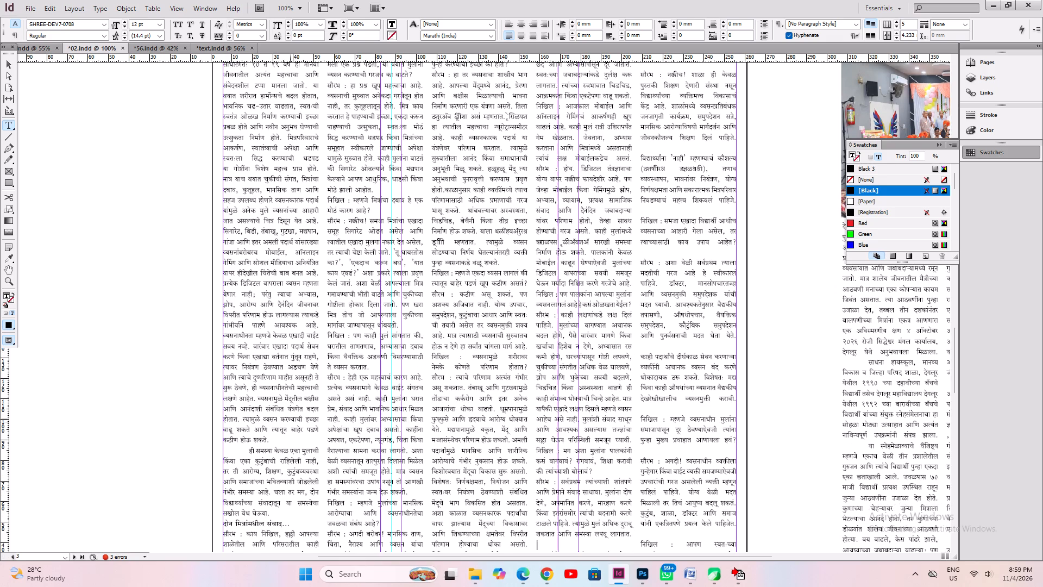
{"action": "key", "text": "Down"}
{"action": "key", "text": "BackSpace"}
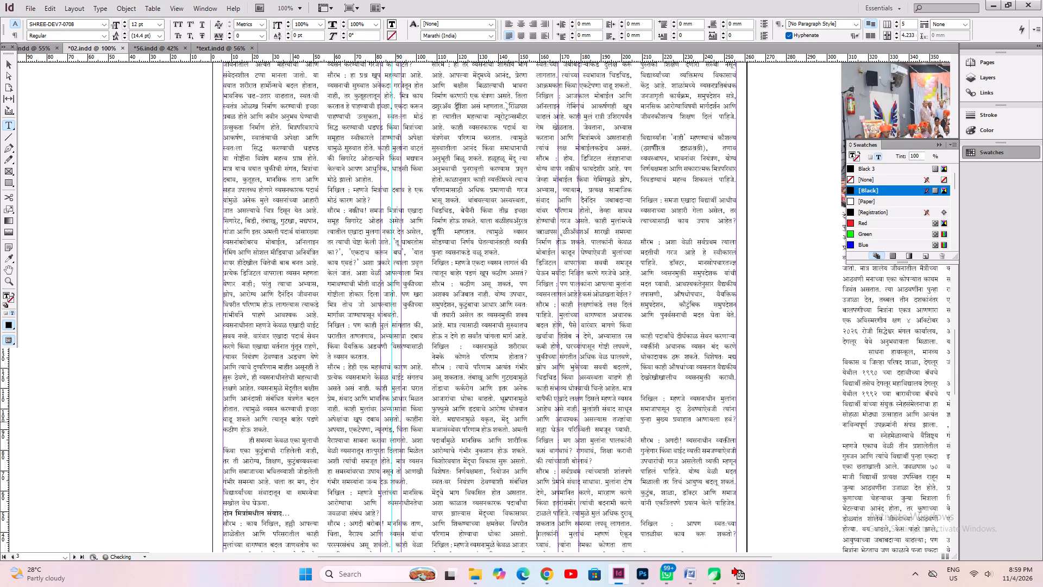
Remove the blank line before the "निखिल : शाळा आणि शिक्षकांचीही" paragraph, keeping it on its own line after "पाहिजे.".
{"action": "key", "text": "Down"}
{"action": "key", "text": "Down"}
{"action": "key", "text": "Down"}
{"action": "key", "text": "Down"}
{"action": "key", "text": "Down"}
{"action": "key", "text": "Down"}
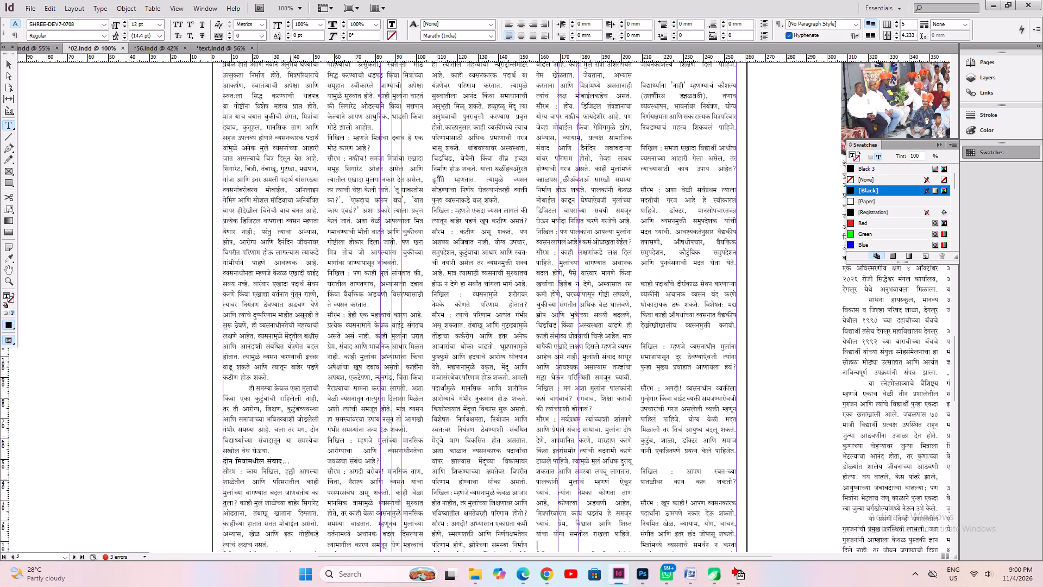
{"action": "key", "text": "Down"}
{"action": "key", "text": "Up"}
{"action": "key", "text": "Delete"}
{"action": "key", "text": "Left"}
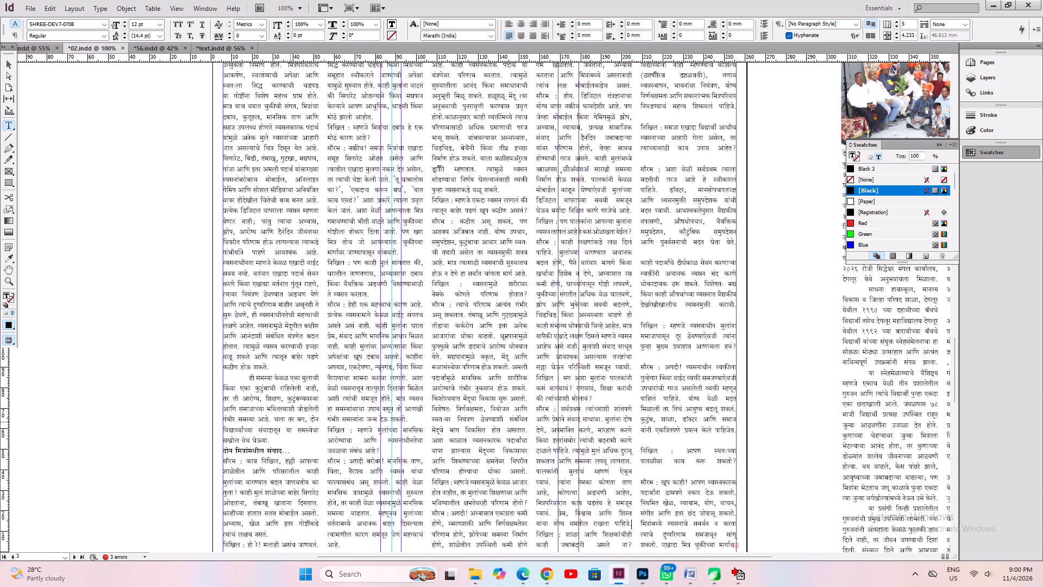
{"action": "key", "text": "Return"}
{"action": "key", "text": "Down"}
{"action": "key", "text": "BackSpace"}
Remove the blank line before the "सौरभ : नक्कीच! शाळा ही केवळ" paragraph.
{"action": "key", "text": "Down"}
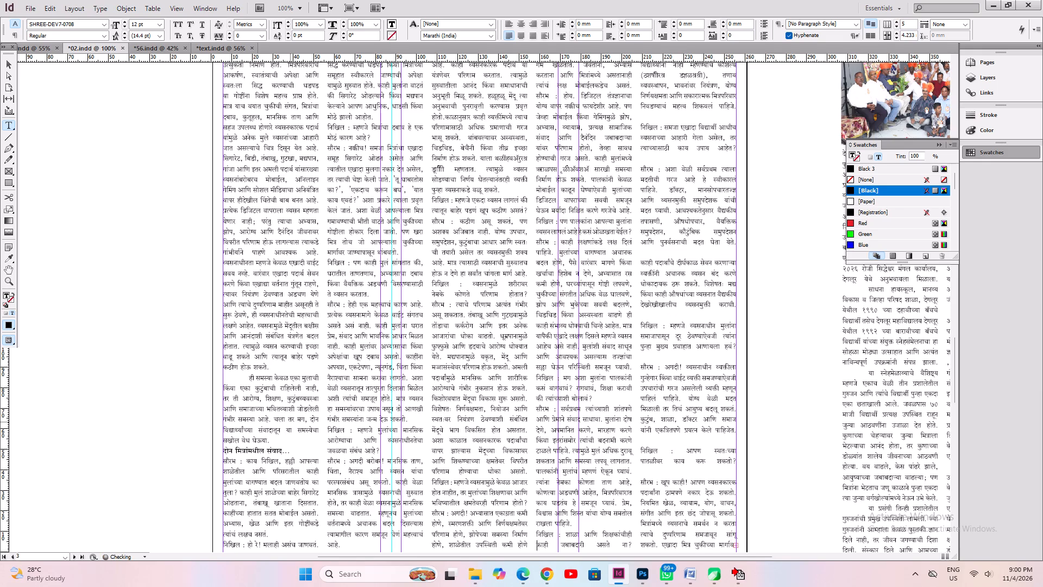
{"action": "key", "text": "Down"}
{"action": "key", "text": "Down"}
{"action": "key", "text": "BackSpace"}
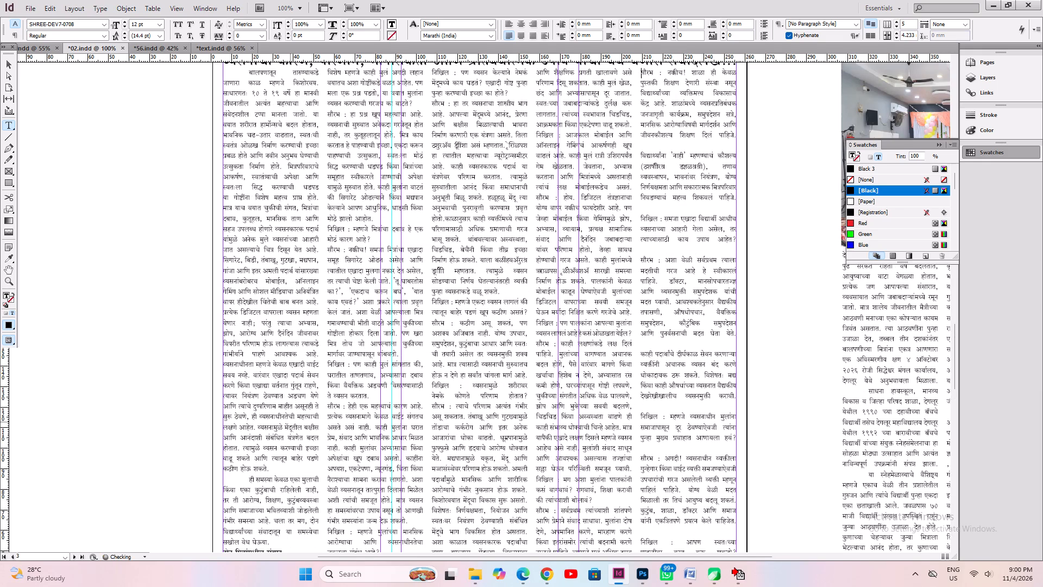
Join the "विद्यार्थ्यांना 'नाही' म्हणण्याचं" paragraph onto the preceding one after "शिक्षण दिलं पाहिजे.", separated by a single space.
{"action": "key", "text": "Down"}
{"action": "key", "text": "Down"}
{"action": "key", "text": "Down"}
{"action": "key", "text": "Down"}
{"action": "key", "text": "Down"}
{"action": "key", "text": "Down"}
{"action": "key", "text": "End"}
{"action": "key", "text": "Return"}
{"action": "key", "text": "Down"}
{"action": "key", "text": "Down"}
{"action": "key", "text": "BackSpace"}
{"action": "key", "text": "BackSpace"}
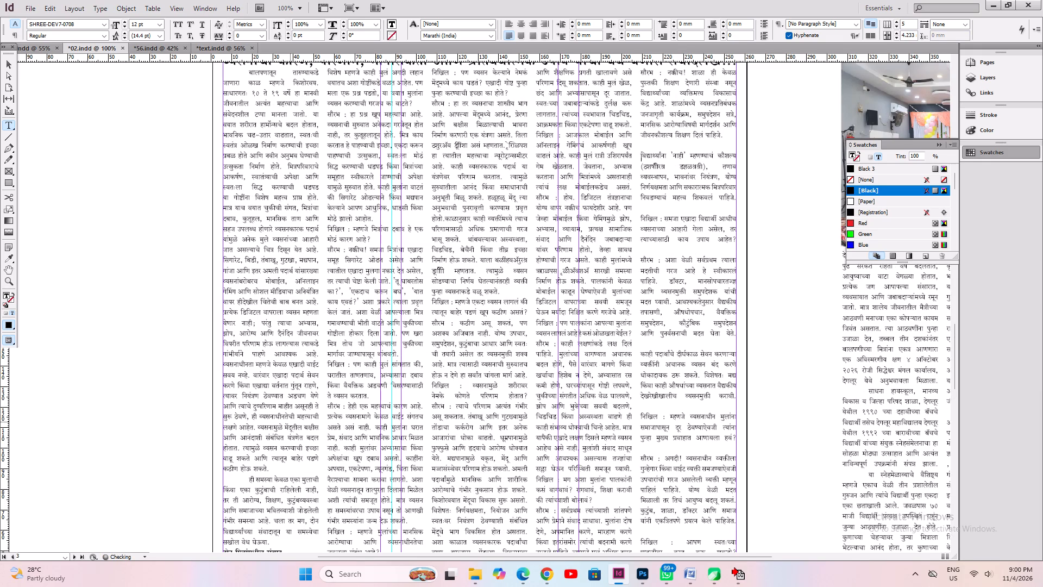
{"action": "key", "text": "BackSpace"}
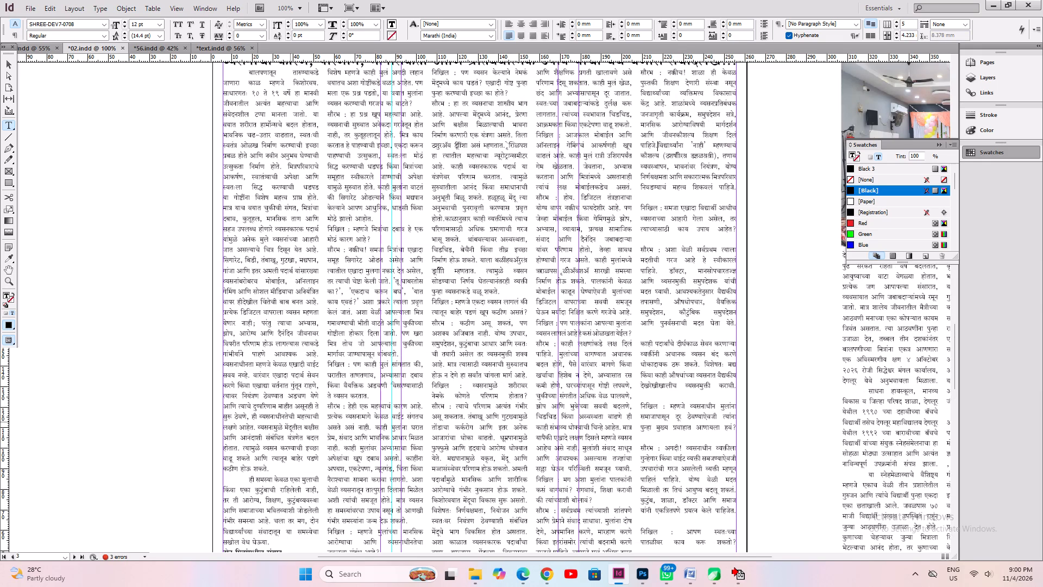
{"action": "key", "text": "space"}
{"action": "key", "text": "ctrl+z"}
{"action": "key", "text": "ctrl+z"}
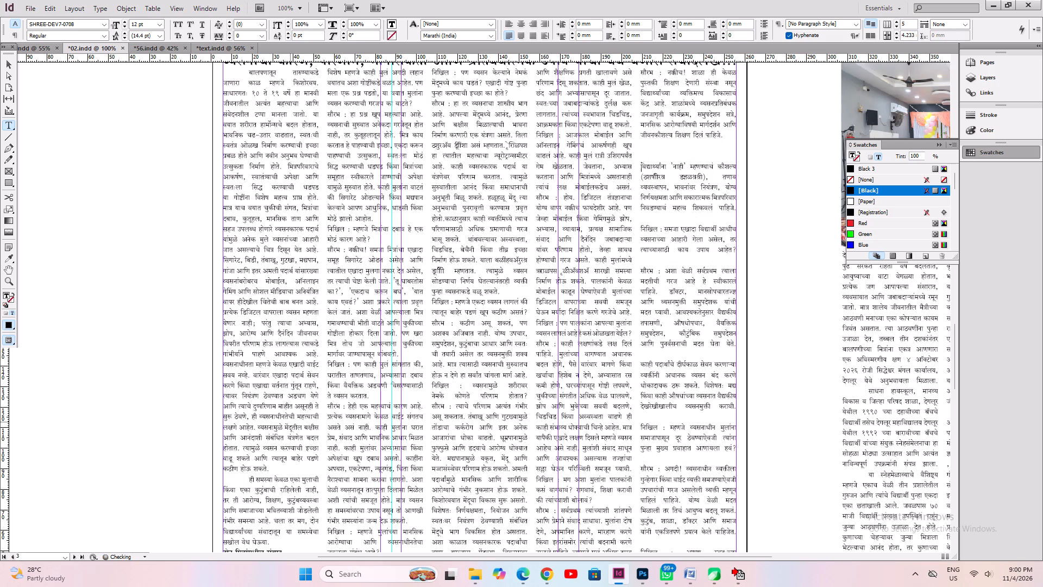
{"action": "key", "text": "shift+Up"}
{"action": "key", "text": "shift+Up"}
{"action": "key", "text": "BackSpace"}
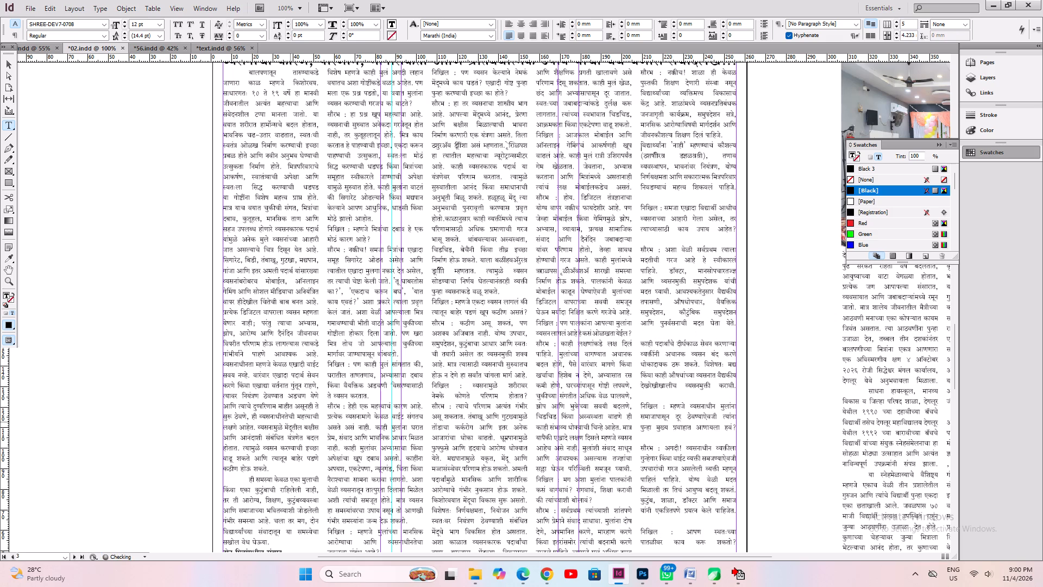
{"action": "key", "text": "BackSpace"}
{"action": "key", "text": "space"}
Set the garbled bracketed phrase after "म्हणण्याचं कौशल्य" to the Tahoma font at 10 pt.
{"action": "key", "text": "Down"}
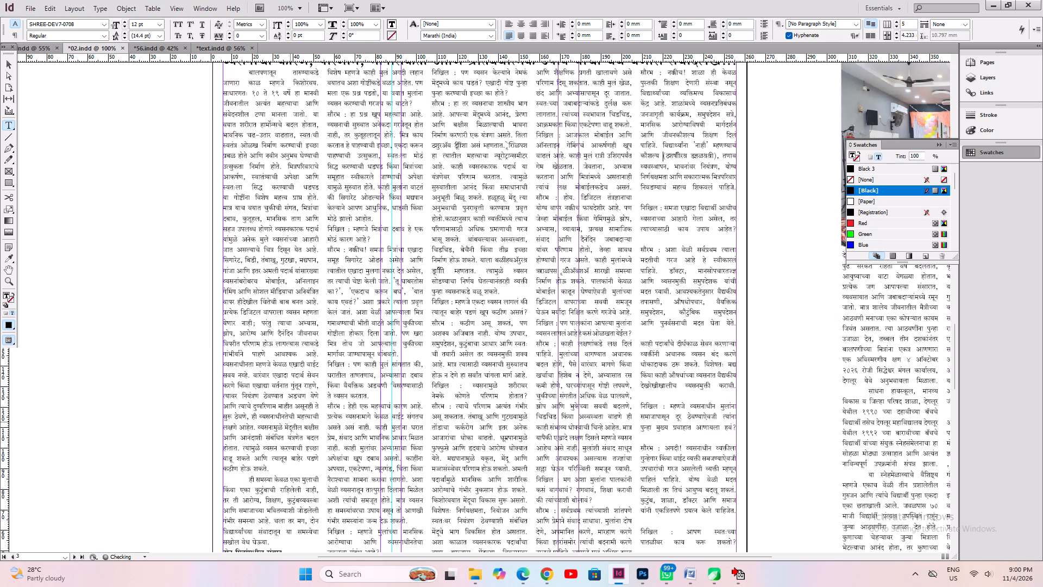
{"action": "key", "text": "shift+Right"}
{"action": "key", "text": "shift+Right"}
{"action": "key", "text": "shift+Right"}
{"action": "key", "text": "shift+Right"}
{"action": "key", "text": "shift+Right"}
{"action": "key", "text": "shift+Right"}
{"action": "key", "text": "shift+Right"}
{"action": "key", "text": "shift+Right"}
{"action": "key", "text": "shift+Right"}
{"action": "key", "text": "shift+Right"}
{"action": "key", "text": "shift+Right"}
{"action": "key", "text": "shift+Right"}
{"action": "key", "text": "shift+Right"}
{"action": "key", "text": "shift+Right"}
{"action": "key", "text": "shift+Right"}
{"action": "key", "text": "shift+Right"}
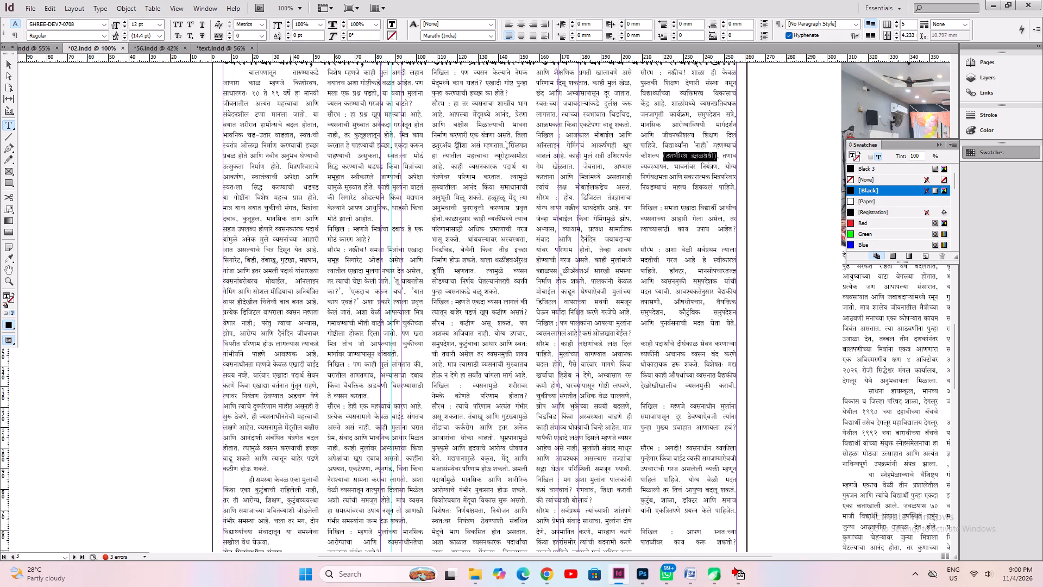
{"action": "key", "text": "ctrl+t"}
{"action": "key", "text": "t"}
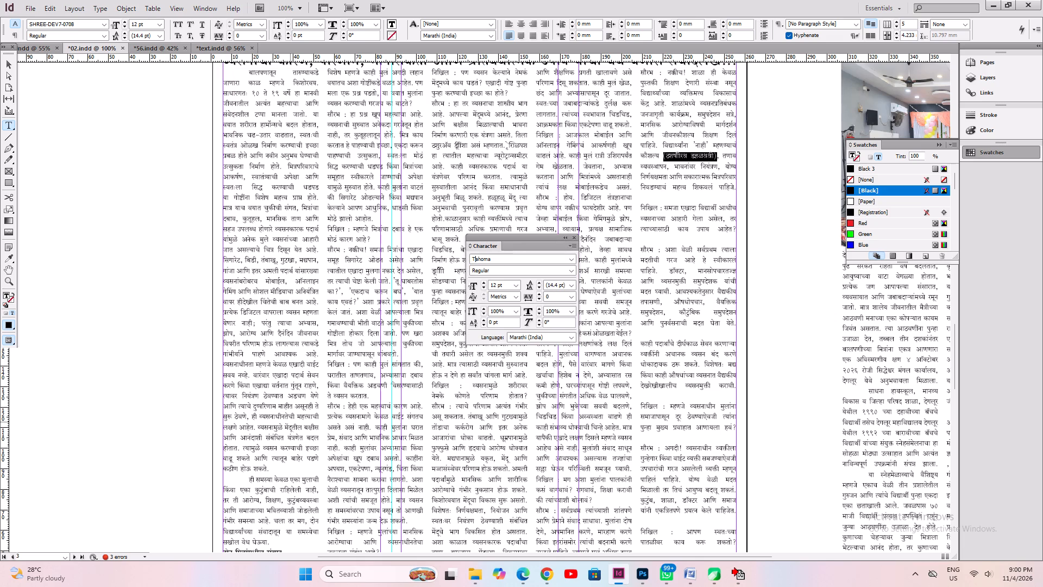
{"action": "key", "text": "Return"}
{"action": "key", "text": "ctrl+t"}
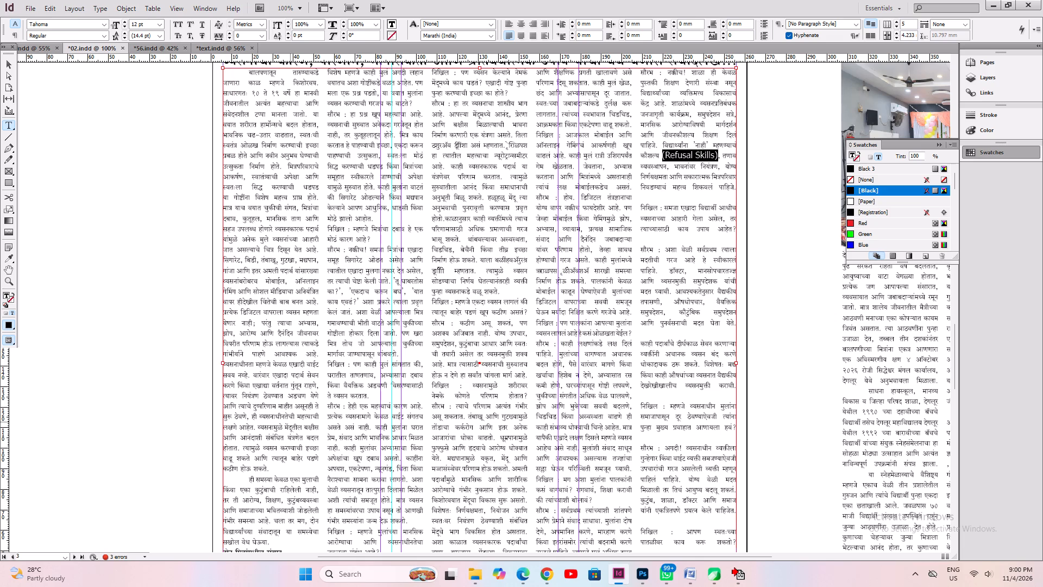
{"action": "key", "text": "ctrl+shift+comma"}
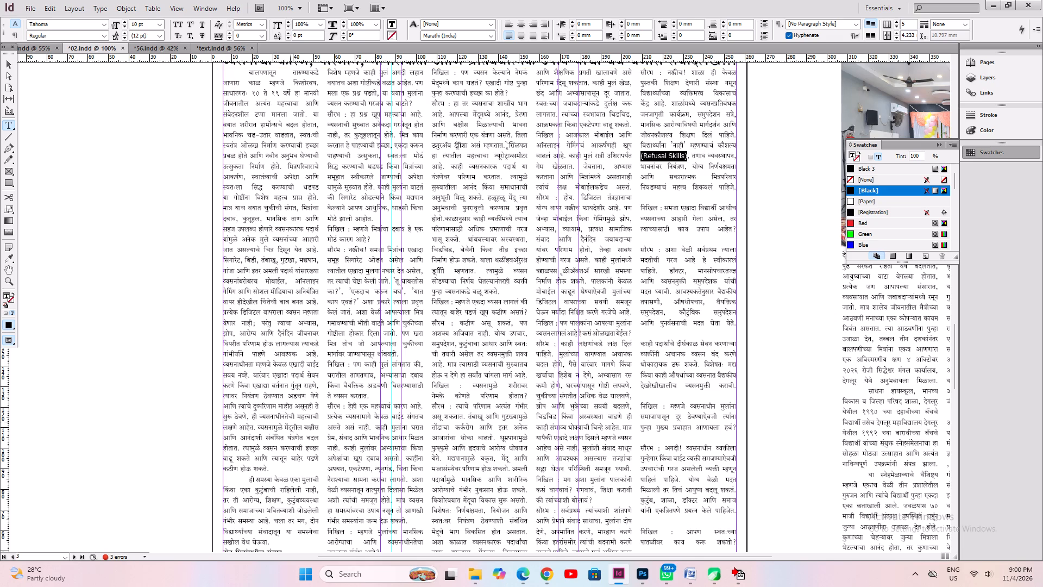
Add a paragraph break at the end of the "नाही" skills paragraph and remove the blank lines before "निखिल : समजा एखादा विद्यार्थी".
{"action": "key", "text": "Down"}
{"action": "key", "text": "Down"}
{"action": "key", "text": "Down"}
{"action": "key", "text": "Down"}
{"action": "key", "text": "End"}
{"action": "key", "text": "Return"}
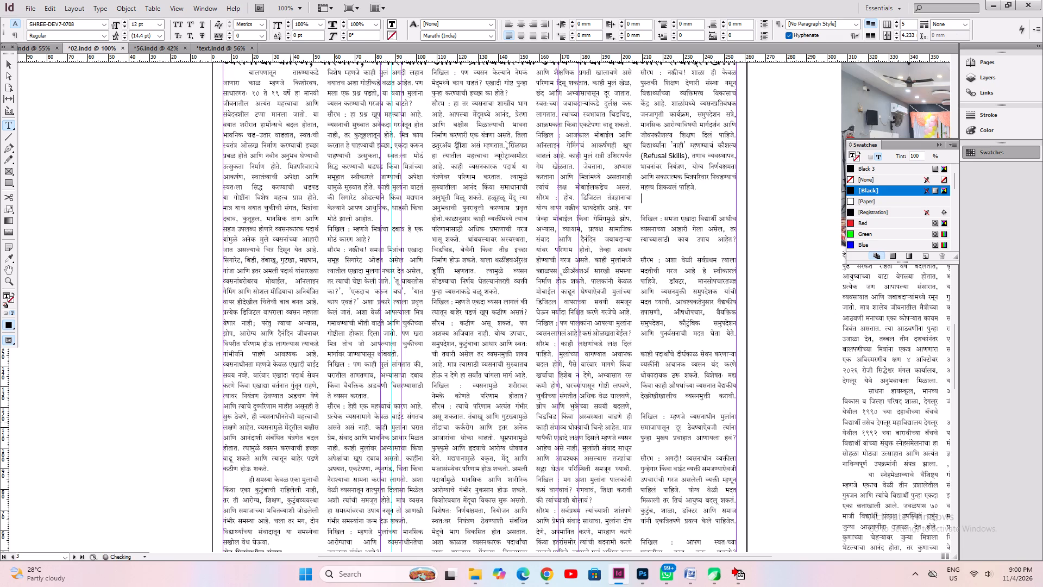
{"action": "key", "text": "Down"}
{"action": "key", "text": "Down"}
{"action": "key", "text": "BackSpace"}
{"action": "key", "text": "BackSpace"}
Add a paragraph break after "काय उपाय आहेत?" and remove the blank lines before the "सौरभ : अशा वेळी सर्वप्रथम" paragraph.
{"action": "key", "text": "Down"}
{"action": "key", "text": "Down"}
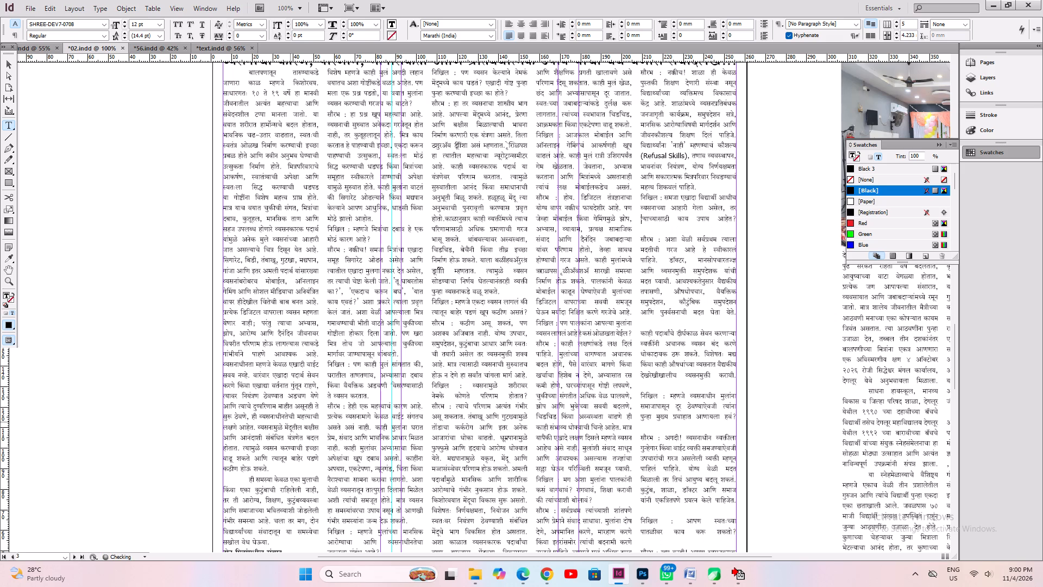
{"action": "key", "text": "End"}
{"action": "key", "text": "Return"}
{"action": "key", "text": "Down"}
{"action": "key", "text": "Down"}
{"action": "key", "text": "BackSpace"}
{"action": "key", "text": "BackSpace"}
{"action": "key", "text": "BackSpace"}
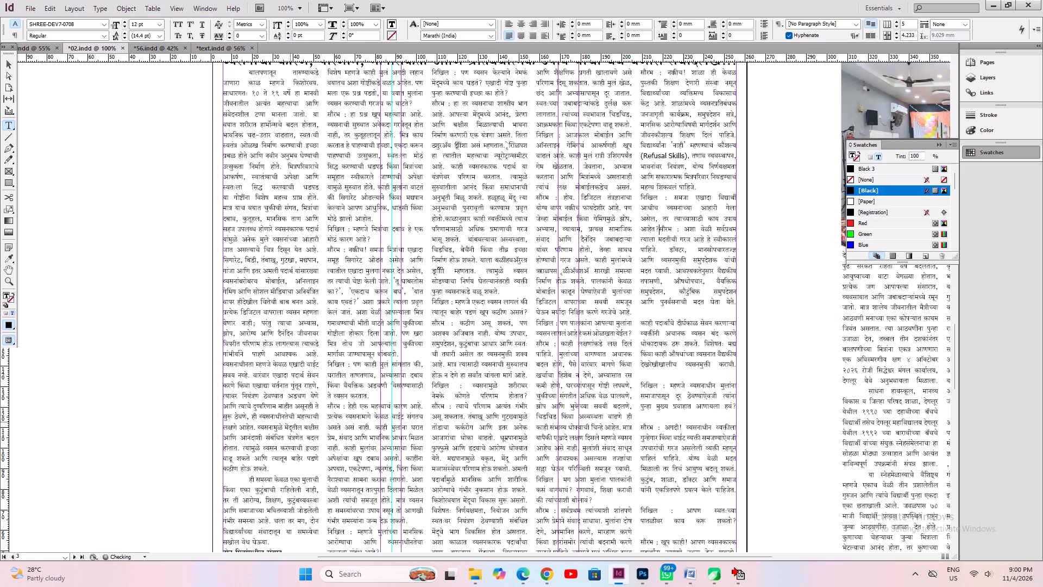
{"action": "key", "text": "ctrl+z"}
{"action": "key", "text": "BackSpace"}
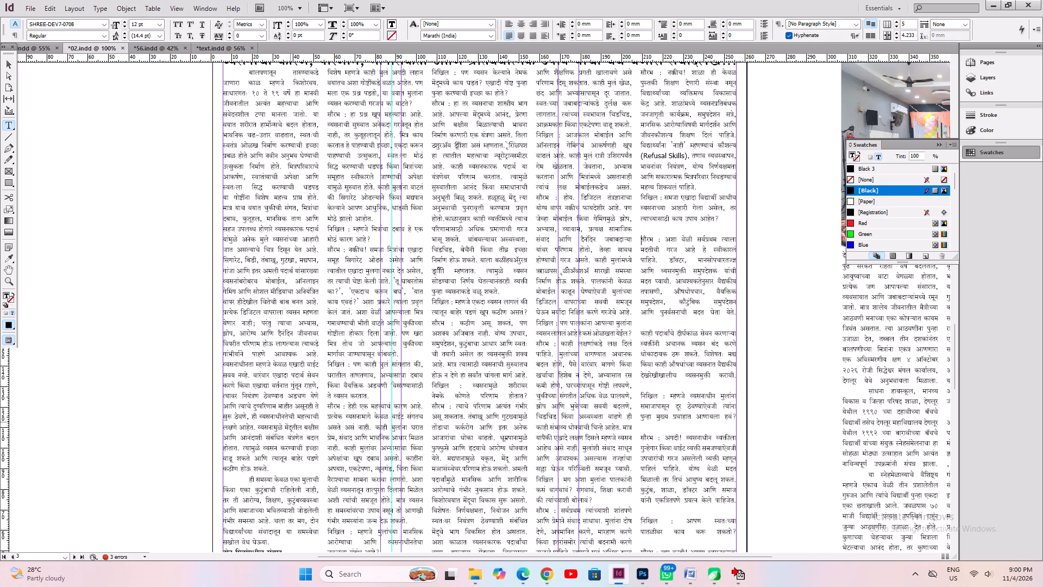
{"action": "key", "text": "BackSpace"}
Join the "काही पदार्थांचे दीर्घकाळ सेवन" paragraph directly onto the preceding one after "मदत घेता येते.".
{"action": "key", "text": "Down"}
{"action": "key", "text": "Down"}
{"action": "key", "text": "Down"}
{"action": "key", "text": "Down"}
{"action": "key", "text": "Down"}
{"action": "key", "text": "Down"}
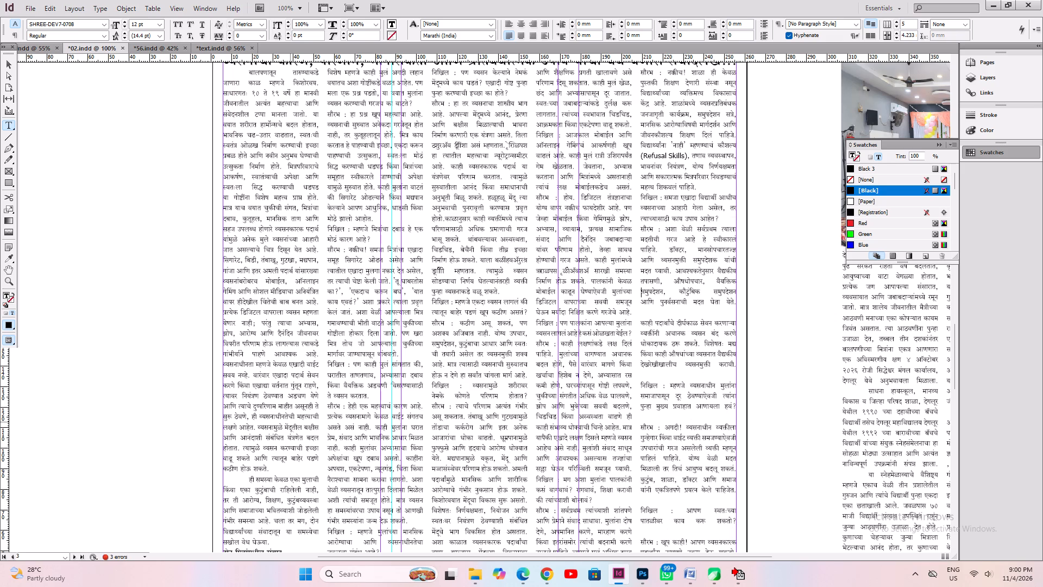
{"action": "key", "text": "Up"}
{"action": "key", "text": "Down"}
{"action": "key", "text": "Down"}
{"action": "key", "text": "End"}
{"action": "key", "text": "Return"}
{"action": "key", "text": "Down"}
{"action": "key", "text": "Down"}
{"action": "key", "text": "BackSpace"}
{"action": "key", "text": "BackSpace"}
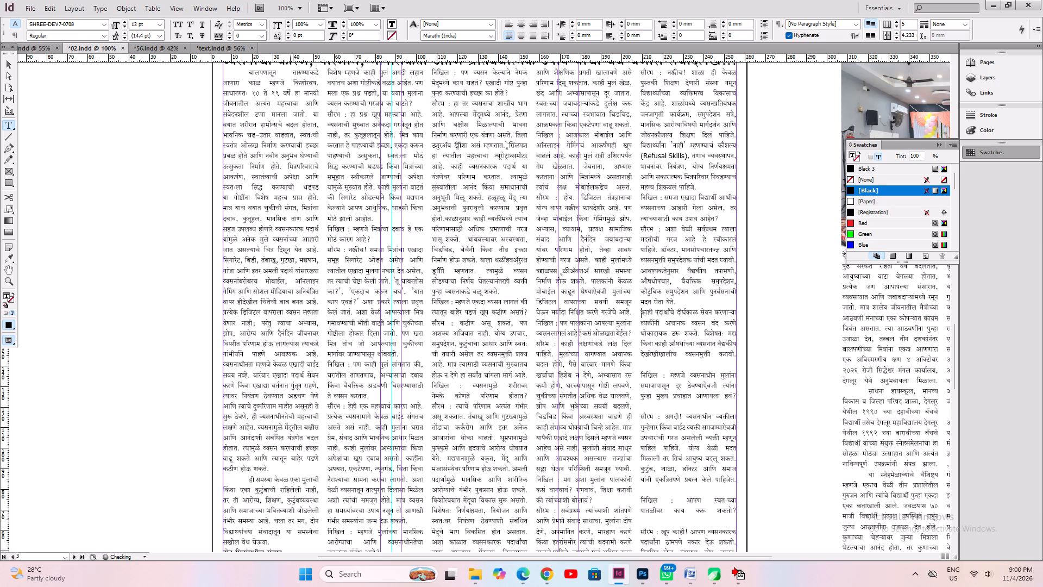
{"action": "key", "text": "BackSpace"}
Remove the blank line before the "निखिल : म्हणजे व्यसनाधीन मुलांना" paragraph in the fifth column.
{"action": "key", "text": "Down"}
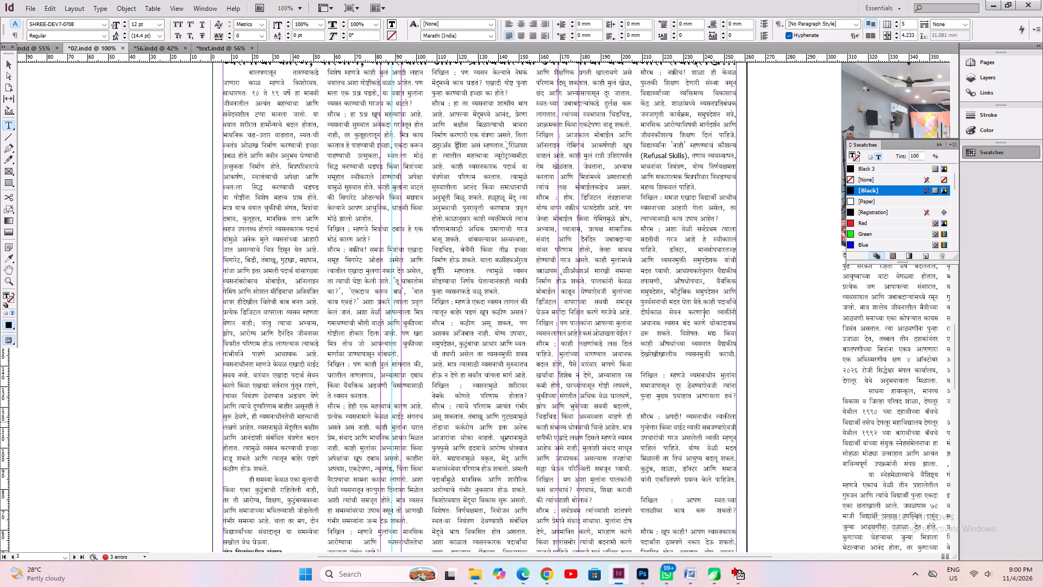
{"action": "key", "text": "Down"}
{"action": "key", "text": "Down"}
{"action": "key", "text": "Down"}
{"action": "key", "text": "Down"}
{"action": "key", "text": "Down"}
{"action": "key", "text": "Delete"}
Add a paragraph break after "मुख्य प्रवाहात आणायला हवं?" and remove the blank lines before the "सौरभ : अगदी! व्यसनाधीन व्यक्तीला" paragraph.
{"action": "key", "text": "Down"}
{"action": "key", "text": "Down"}
{"action": "key", "text": "End"}
{"action": "key", "text": "Return"}
{"action": "key", "text": "Down"}
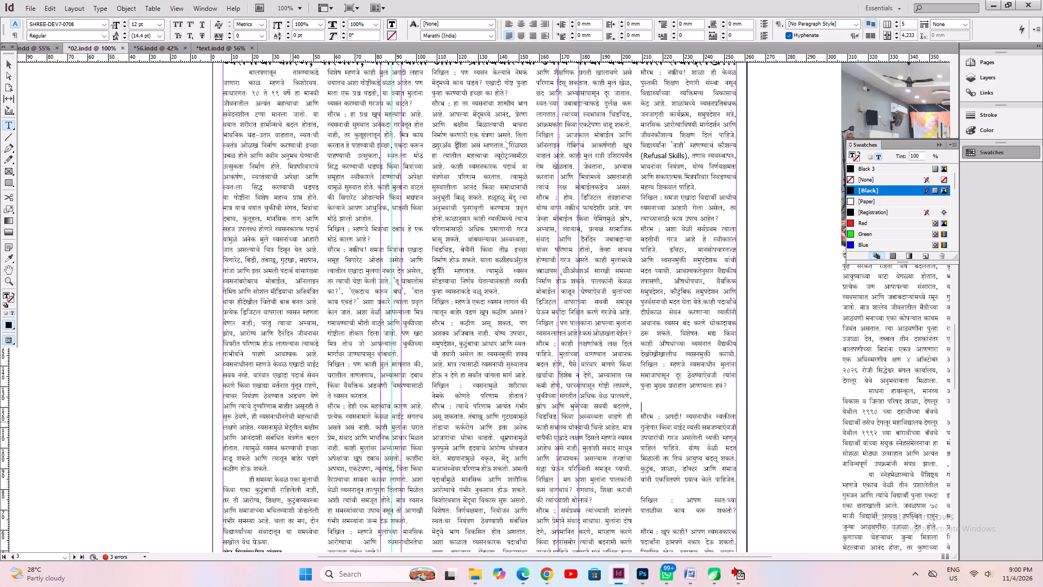
{"action": "key", "text": "Down"}
{"action": "key", "text": "BackSpace"}
{"action": "key", "text": "BackSpace"}
Remove the blank lines before the "निखिल : आपण स्वतःच्या" and "सौरभ : खूप काही!" paragraphs in the fifth column.
{"action": "key", "text": "Down"}
{"action": "key", "text": "Down"}
{"action": "key", "text": "Down"}
{"action": "key", "text": "Down"}
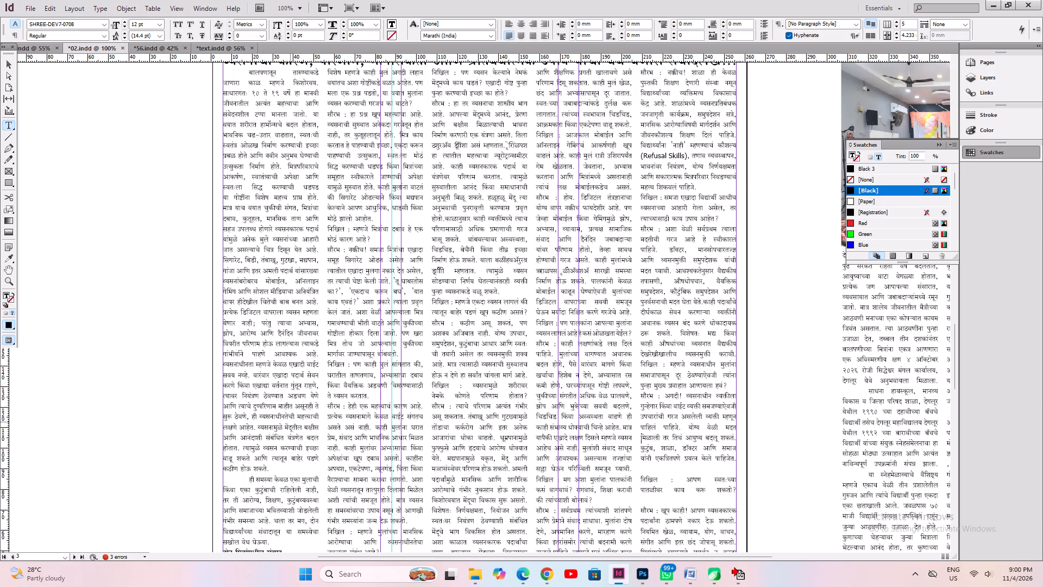
{"action": "key", "text": "Down"}
{"action": "key", "text": "Down"}
{"action": "key", "text": "Down"}
{"action": "key", "text": "Down"}
{"action": "key", "text": "Up"}
{"action": "key", "text": "Delete"}
{"action": "key", "text": "Down"}
{"action": "key", "text": "Down"}
{"action": "key", "text": "Delete"}
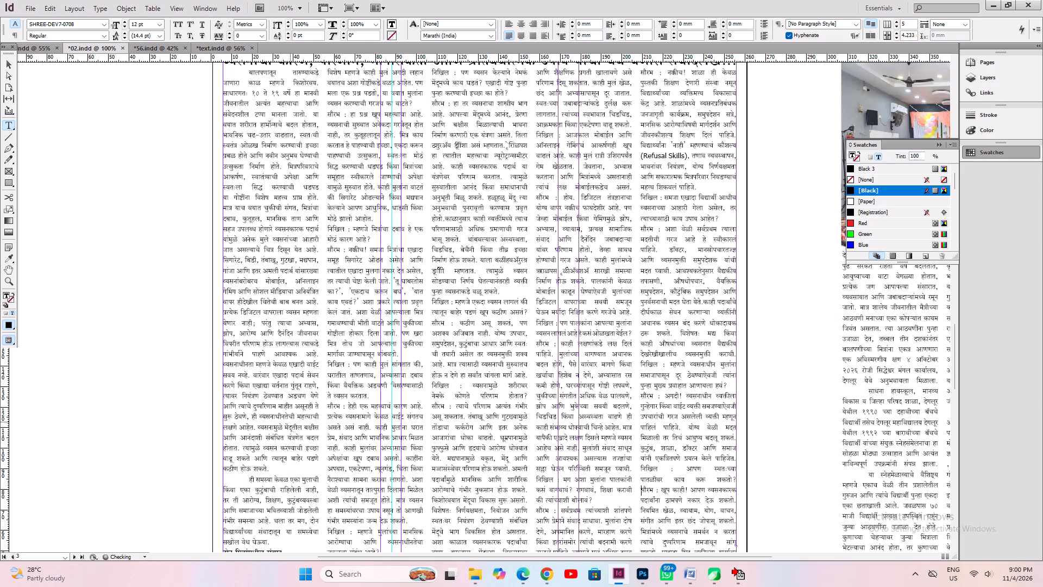
Add a paragraph break at the end of the "निखिल : आपण स्वतःच्या" line in the fifth column.
{"action": "key", "text": "Down"}
{"action": "key", "text": "Down"}
{"action": "key", "text": "Down"}
{"action": "key", "text": "Down"}
{"action": "key", "text": "Down"}
{"action": "key", "text": "Down"}
{"action": "key", "text": "Up"}
{"action": "key", "text": "Up"}
{"action": "key", "text": "Up"}
{"action": "key", "text": "Up"}
{"action": "key", "text": "Up"}
{"action": "key", "text": "Up"}
{"action": "key", "text": "Up"}
{"action": "key", "text": "Up"}
{"action": "key", "text": "End"}
{"action": "key", "text": "Return"}
Remove the blank lines before the "निखिल : खरंच!" and "सौरभ : अगदी बरोबर!" paragraphs at the bottom of the fifth column.
{"action": "key", "text": "Down"}
{"action": "key", "text": "Down"}
{"action": "key", "text": "Down"}
{"action": "key", "text": "Down"}
{"action": "key", "text": "Down"}
{"action": "key", "text": "Down"}
{"action": "key", "text": "Down"}
{"action": "key", "text": "Down"}
{"action": "key", "text": "Down"}
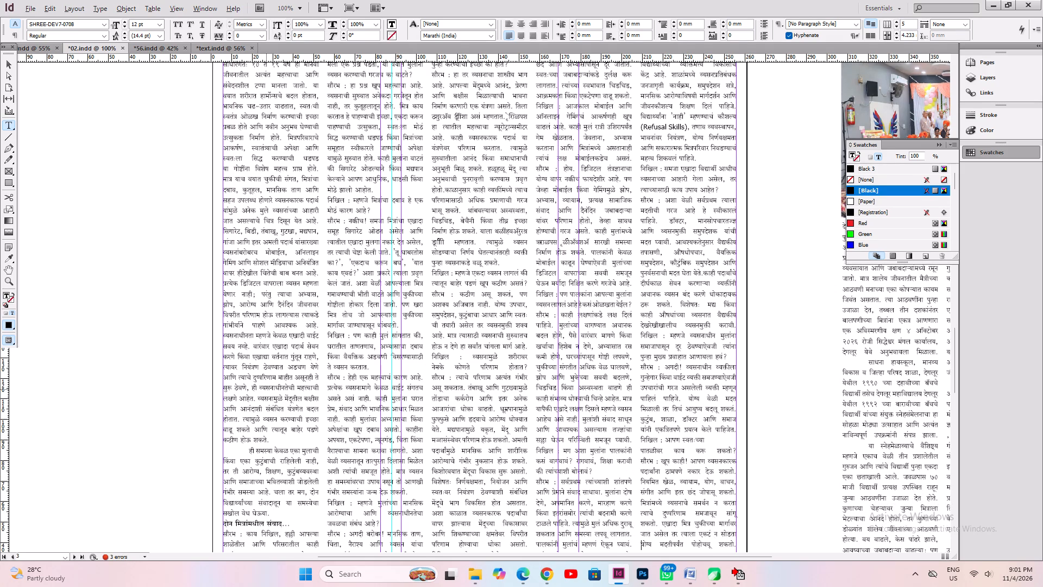
{"action": "left_click_drag", "start_coordinate": [441, 343], "coordinate": [428, 235], "text": "alt"}
{"action": "key", "text": "Down"}
{"action": "key", "text": "Down"}
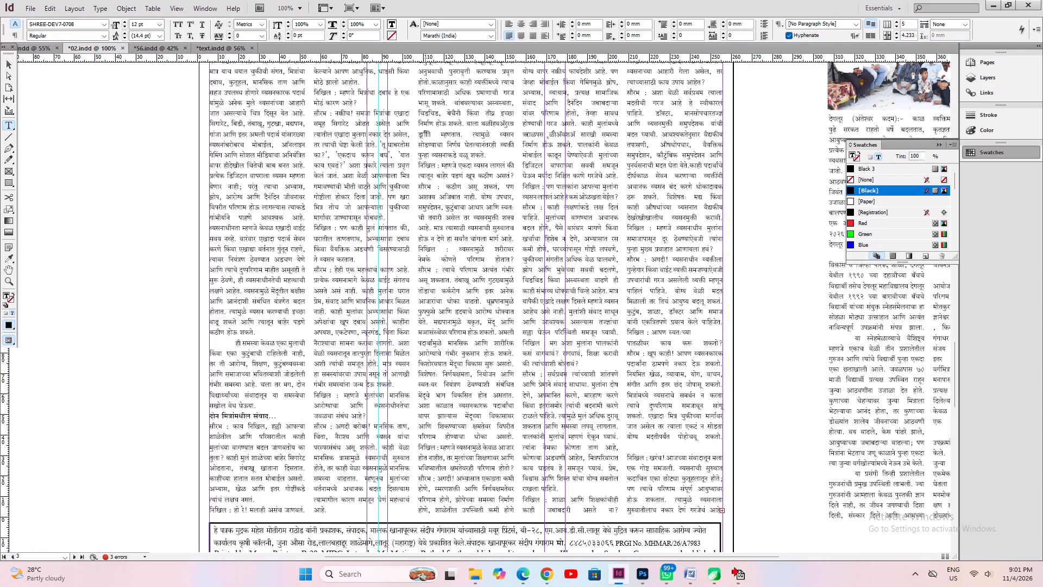
{"action": "key", "text": "BackSpace"}
{"action": "key", "text": "Down"}
{"action": "key", "text": "Down"}
{"action": "key", "text": "Down"}
{"action": "key", "text": "Down"}
{"action": "key", "text": "Down"}
{"action": "key", "text": "Down"}
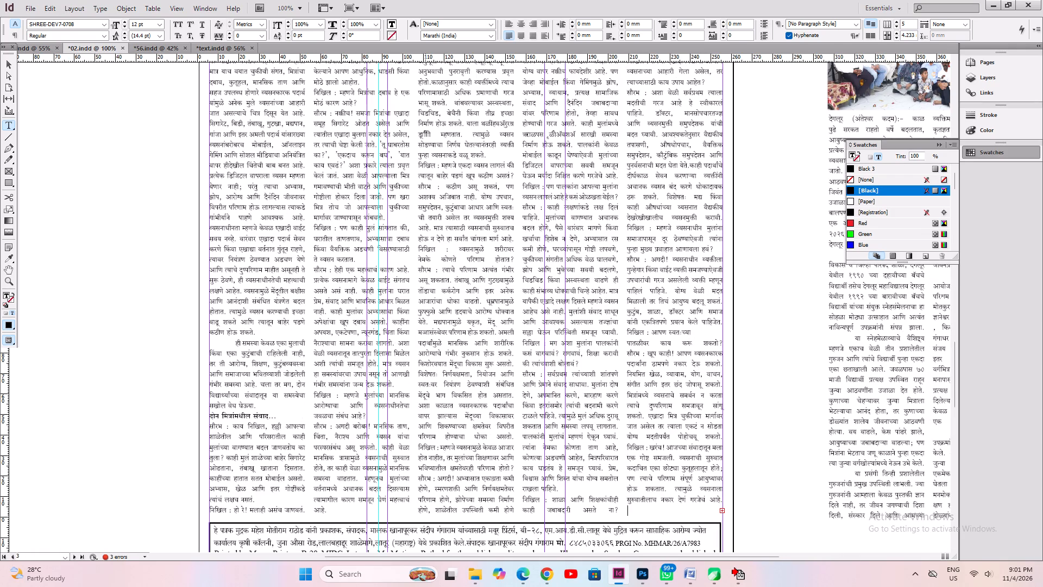
{"action": "key", "text": "Delete"}
Save the document and fit the whole page in view.
{"action": "key", "text": "ctrl+s"}
{"action": "key", "text": "ctrl+0"}
{"action": "key", "text": "ctrl+s"}
{"action": "key", "text": "ctrl+s"}
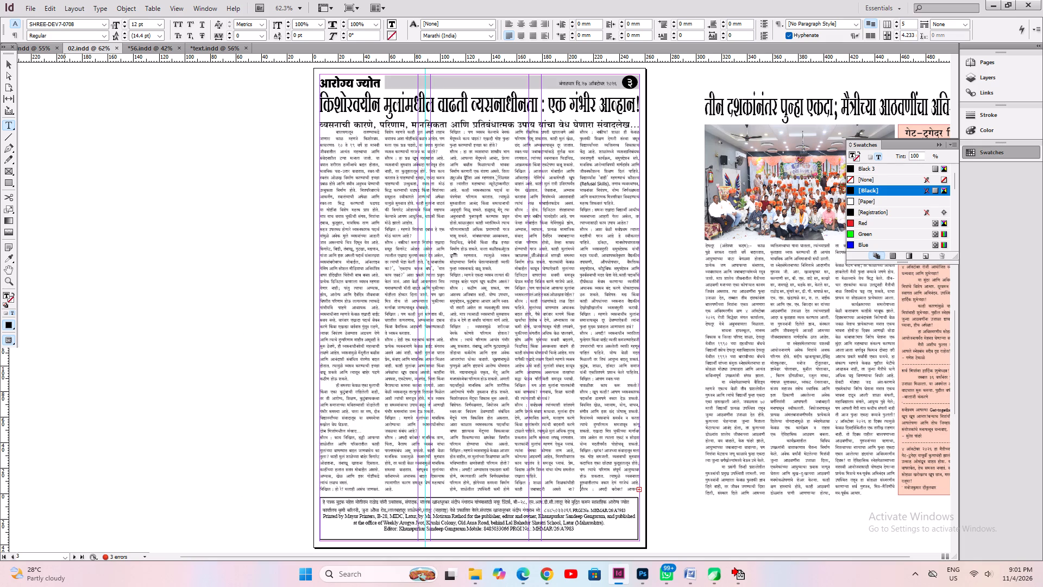
Nudge the subheading frame below the main headline upward to Y -288.526 mm.
{"action": "left_click", "coordinate": [7, 66]}
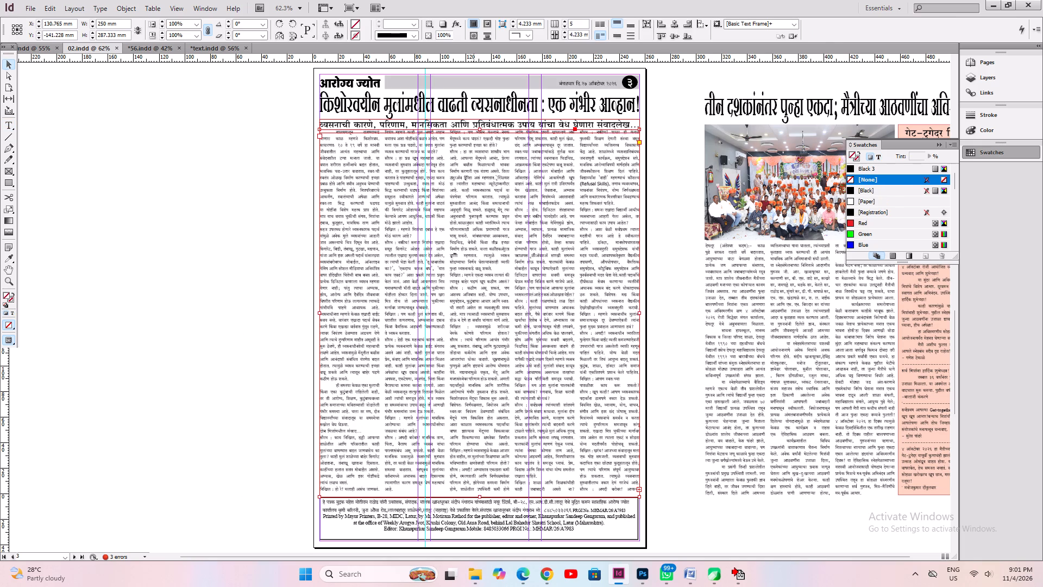
{"action": "left_click", "coordinate": [474, 127], "text": "ctrl"}
{"action": "left_click", "coordinate": [475, 124], "text": "ctrl"}
{"action": "key", "text": "ctrl+2"}
{"action": "key", "text": "Up"}
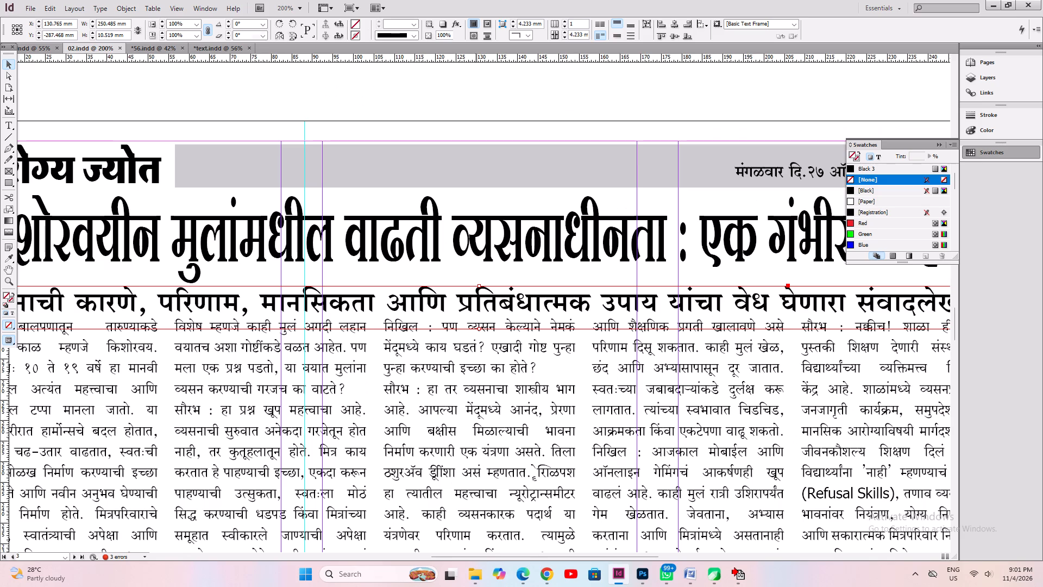
{"action": "key", "text": "Up"}
{"action": "key", "text": "Up"}
{"action": "key", "text": "Up"}
{"action": "key", "text": "Down"}
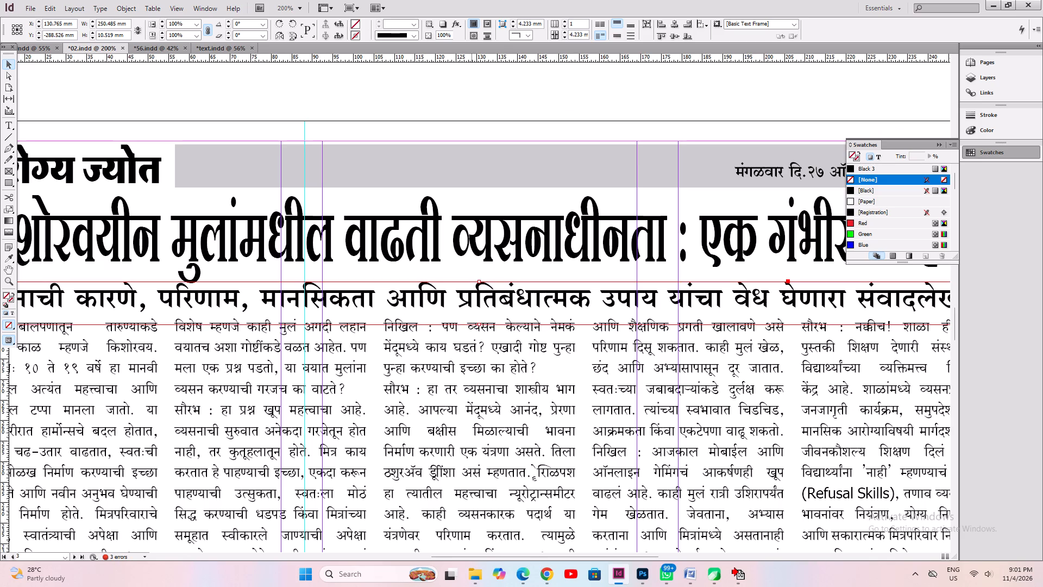
Nudge the main headline frame up slightly and shorten it from the bottom to about 19.4 mm high.
{"action": "left_click", "coordinate": [457, 227], "text": "ctrl"}
{"action": "key", "text": "Up"}
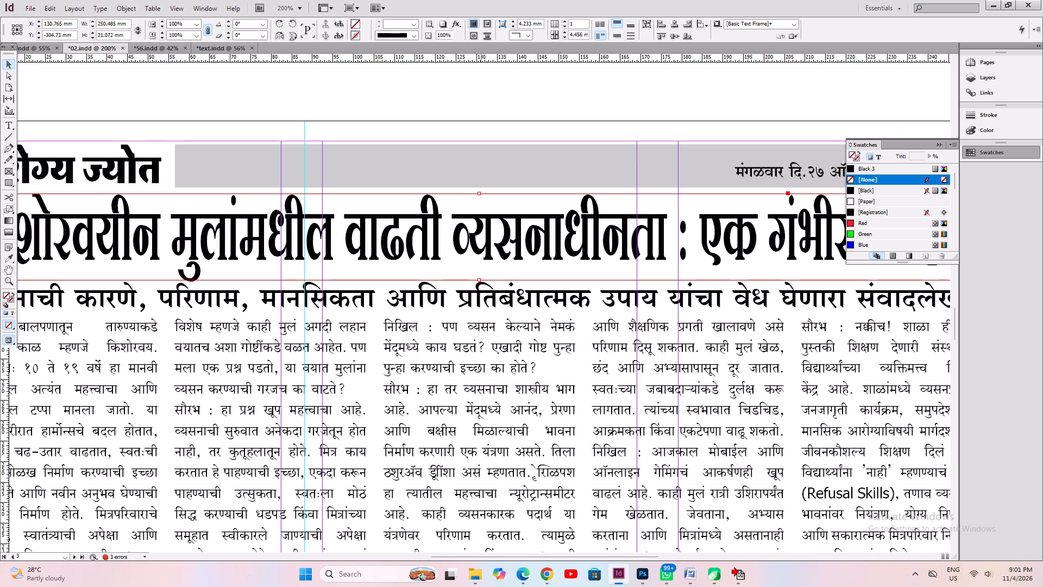
{"action": "left_click_drag", "start_coordinate": [479, 279], "coordinate": [481, 273], "text": "ctrl"}
Nudge the subheading frame up to Y -288.879 mm, closer to the headline, and deselect it.
{"action": "key", "text": "ctrl+1"}
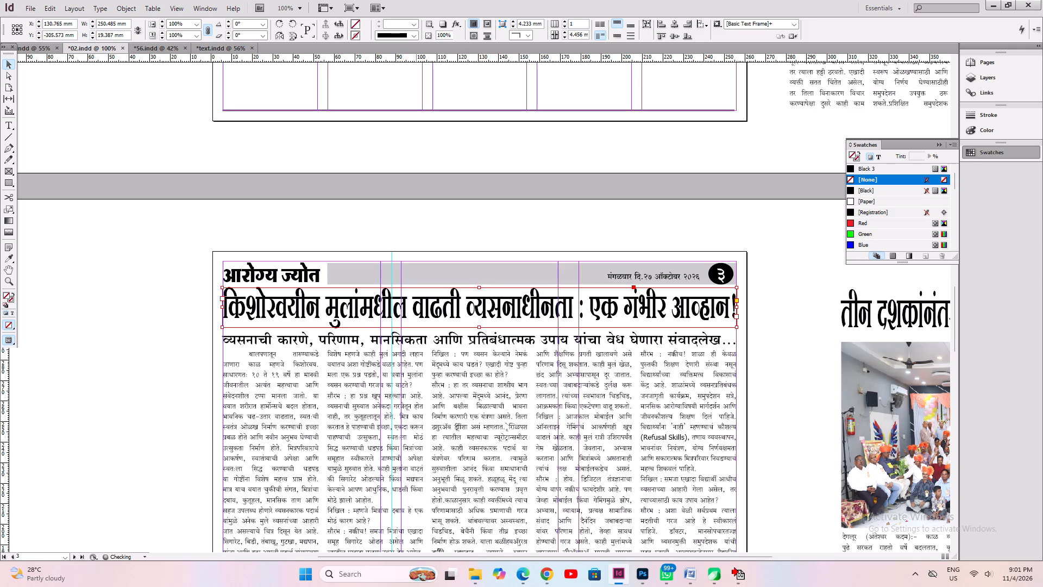
{"action": "left_click", "coordinate": [404, 335]}
{"action": "key", "text": "Up"}
{"action": "key", "text": "Up"}
{"action": "key", "text": "Up"}
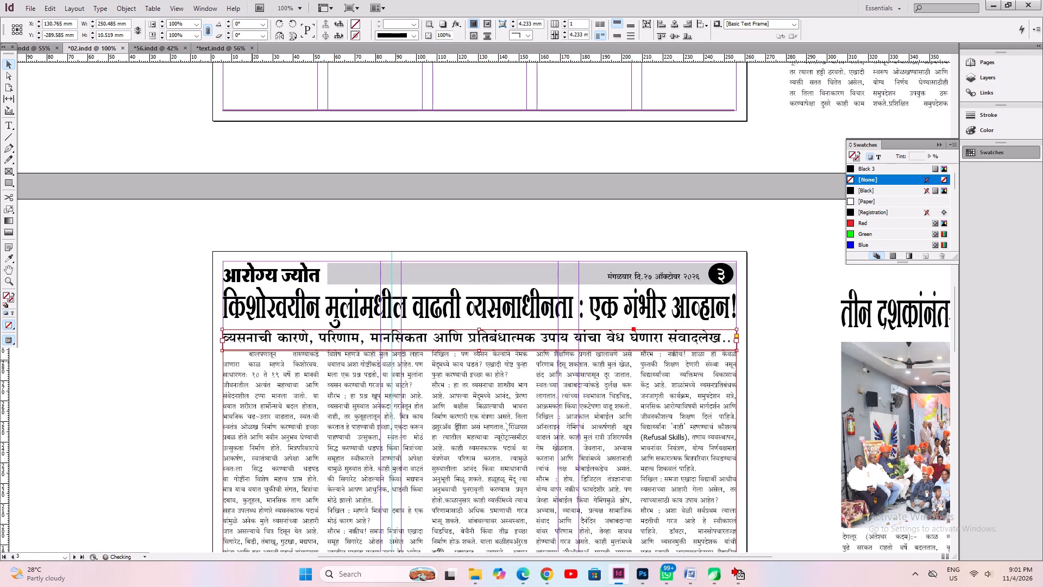
{"action": "key", "text": "Down"}
{"action": "key", "text": "Down"}
{"action": "left_click", "coordinate": [111, 352]}
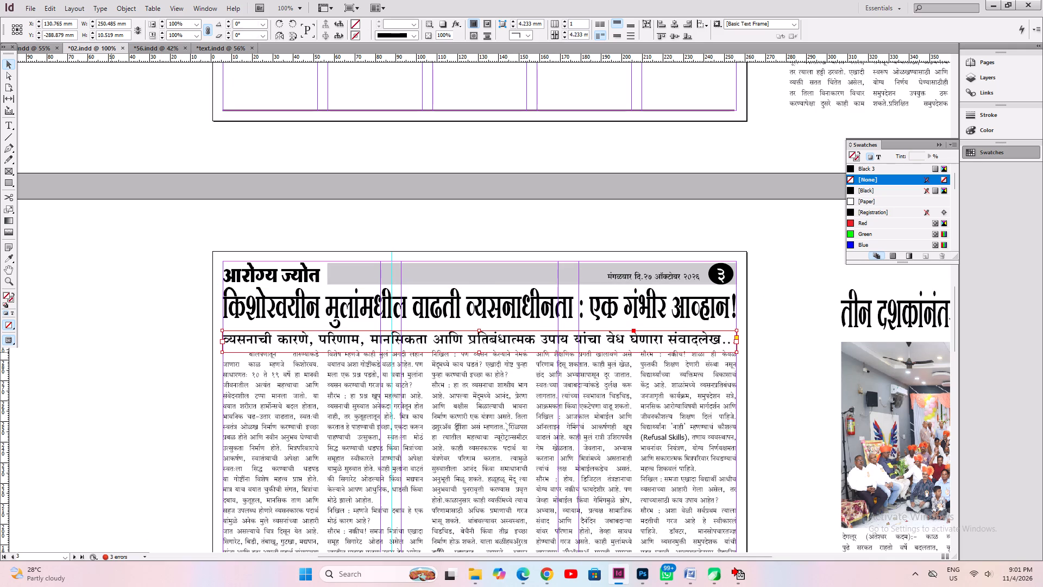
Scale the subheading inward from its lower-left corner to about 249.2 × 9.2 mm.
{"action": "left_click", "coordinate": [248, 338]}
{"action": "key", "text": "ctrl+2"}
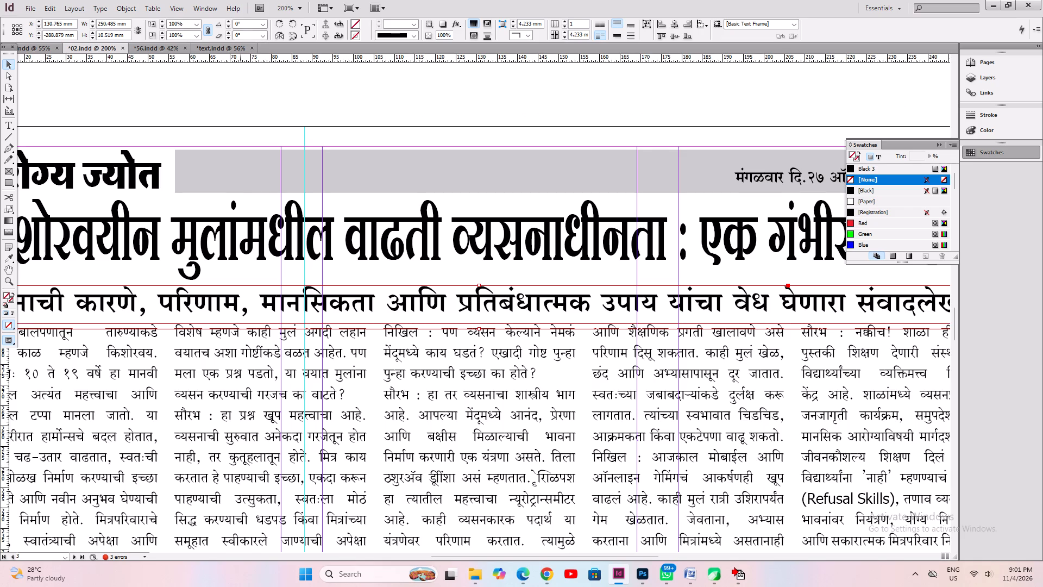
{"action": "key", "text": "space"}
{"action": "key", "text": "space"}
{"action": "key", "text": "space"}
{"action": "key", "text": "space"}
{"action": "key", "text": "space"}
{"action": "key", "text": "space"}
{"action": "key", "text": "space"}
{"action": "key", "text": "space"}
{"action": "left_click_drag", "start_coordinate": [174, 372], "coordinate": [510, 426]}
{"action": "left_click_drag", "start_coordinate": [270, 386], "coordinate": [315, 386]}
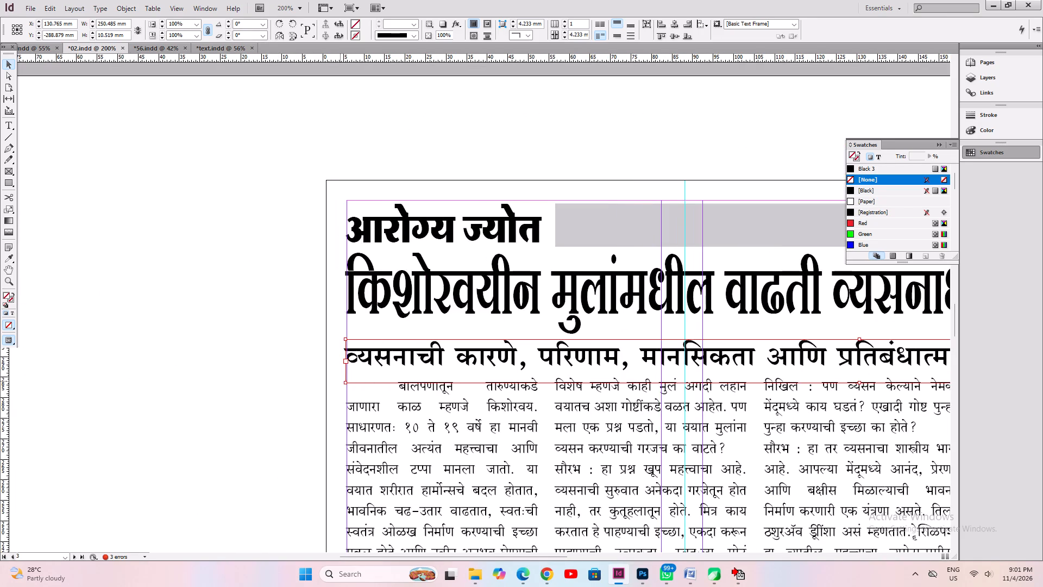
{"action": "left_click_drag", "start_coordinate": [344, 382], "coordinate": [353, 382], "text": "ctrl"}
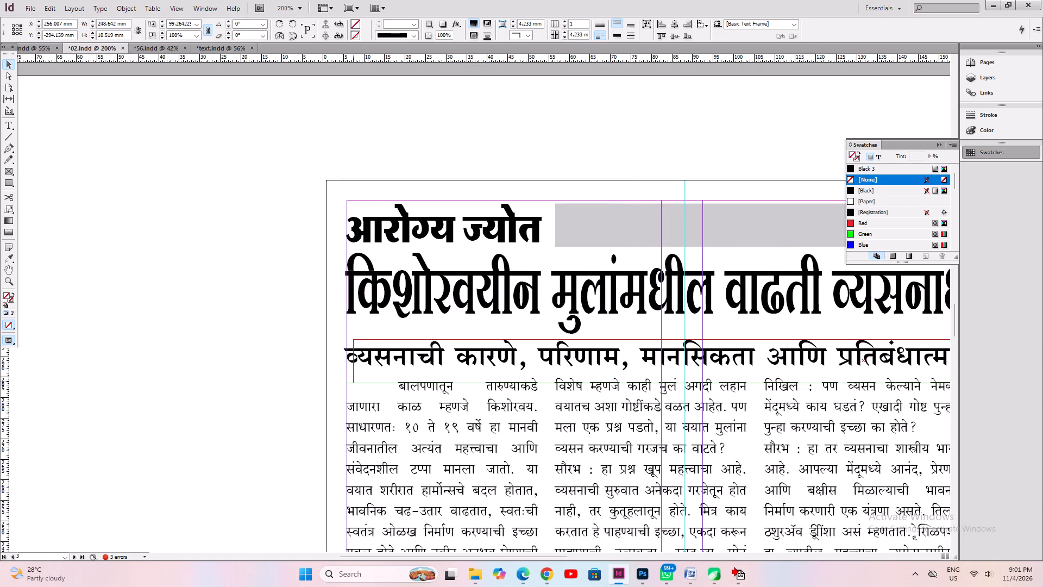
{"action": "left_click_drag", "start_coordinate": [353, 382], "coordinate": [350, 379], "text": "ctrl"}
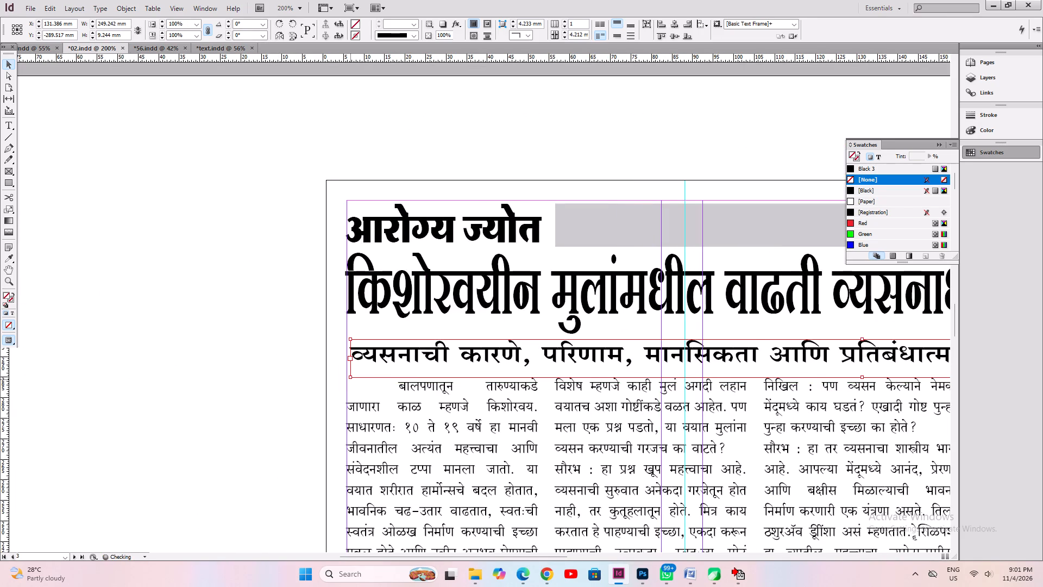
Scale the subheading slightly inward from its lower-right corner so its end sits just inside the page margin.
{"action": "key", "text": "space"}
{"action": "key", "text": "space"}
{"action": "key", "text": "space"}
{"action": "key", "text": "space"}
{"action": "key", "text": "space"}
{"action": "key", "text": "space"}
{"action": "key", "text": "space"}
{"action": "key", "text": "space"}
{"action": "key", "text": "space"}
{"action": "key", "text": "space"}
{"action": "key", "text": "space"}
{"action": "key", "text": "space"}
{"action": "key", "text": "space"}
{"action": "key", "text": "space"}
{"action": "key", "text": "space"}
{"action": "key", "text": "space"}
{"action": "key", "text": "space"}
{"action": "key", "text": "space"}
{"action": "key", "text": "space"}
{"action": "key", "text": "space"}
{"action": "left_click_drag", "start_coordinate": [740, 476], "coordinate": [271, 479]}
{"action": "left_click_drag", "start_coordinate": [793, 515], "coordinate": [469, 515]}
{"action": "left_click_drag", "start_coordinate": [526, 498], "coordinate": [701, 498]}
{"action": "left_click_drag", "start_coordinate": [676, 482], "coordinate": [617, 486]}
{"action": "left_click_drag", "start_coordinate": [696, 384], "coordinate": [695, 384], "text": "ctrl"}
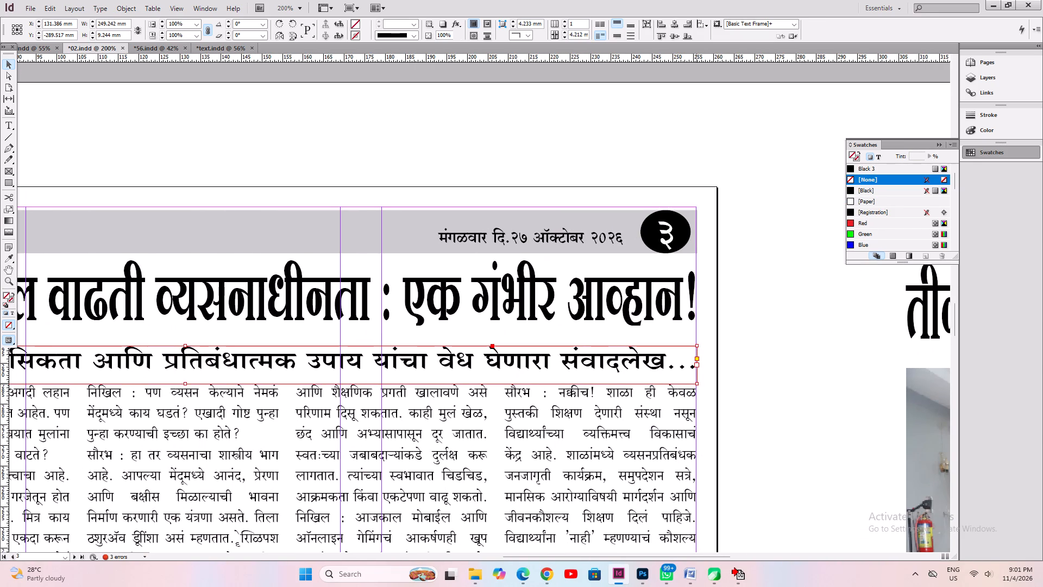
{"action": "left_click_drag", "start_coordinate": [695, 384], "coordinate": [690, 384], "text": "ctrl"}
{"action": "left_click", "coordinate": [738, 384]}
Draw a rectangle about 110.5 × 7.4 mm over the first part of the subheading, starting at the page's left margin.
{"action": "key", "text": "space"}
{"action": "key", "text": "space"}
{"action": "key", "text": "space"}
{"action": "key", "text": "space"}
{"action": "key", "text": "space"}
{"action": "key", "text": "space"}
{"action": "key", "text": "space"}
{"action": "key", "text": "space"}
{"action": "key", "text": "space"}
{"action": "key", "text": "space"}
{"action": "key", "text": "space"}
{"action": "key", "text": "space"}
{"action": "key", "text": "space"}
{"action": "key", "text": "space"}
{"action": "key", "text": "space"}
{"action": "key", "text": "space"}
{"action": "key", "text": "space"}
{"action": "key", "text": "space"}
{"action": "key", "text": "space"}
{"action": "key", "text": "space"}
{"action": "left_click_drag", "start_coordinate": [357, 422], "coordinate": [625, 453]}
{"action": "left_click_drag", "start_coordinate": [464, 435], "coordinate": [490, 411]}
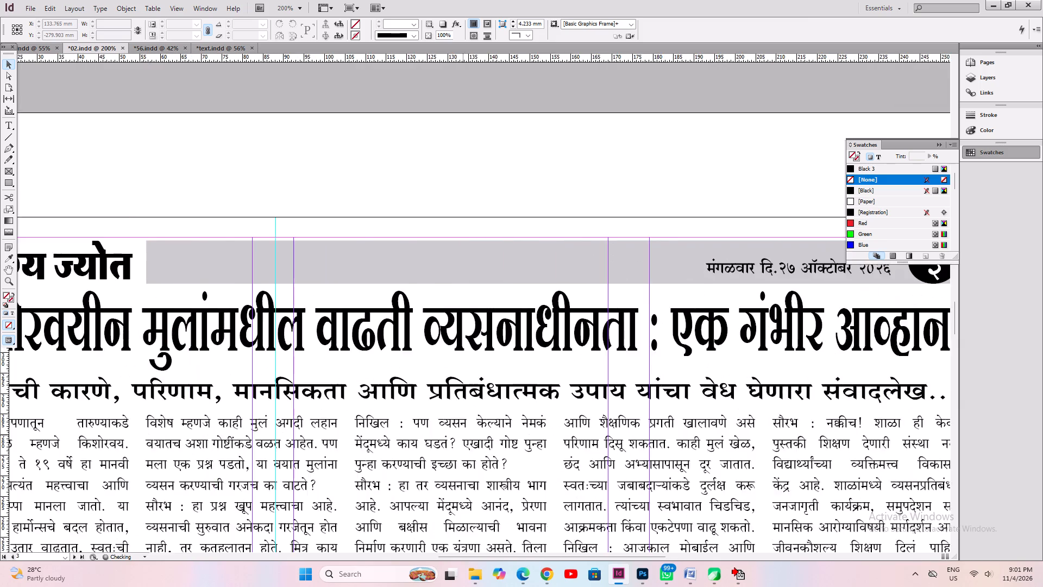
{"action": "left_click_drag", "start_coordinate": [490, 411], "coordinate": [563, 344]}
{"action": "left_click_drag", "start_coordinate": [473, 366], "coordinate": [692, 403]}
{"action": "left_click", "coordinate": [12, 182]}
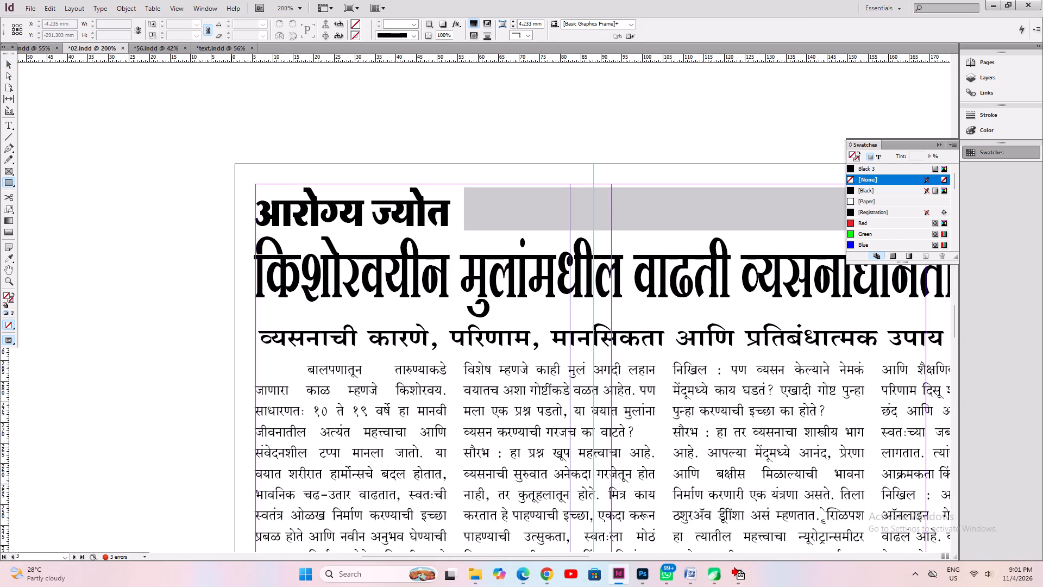
{"action": "left_click_drag", "start_coordinate": [255, 321], "coordinate": [707, 349]}
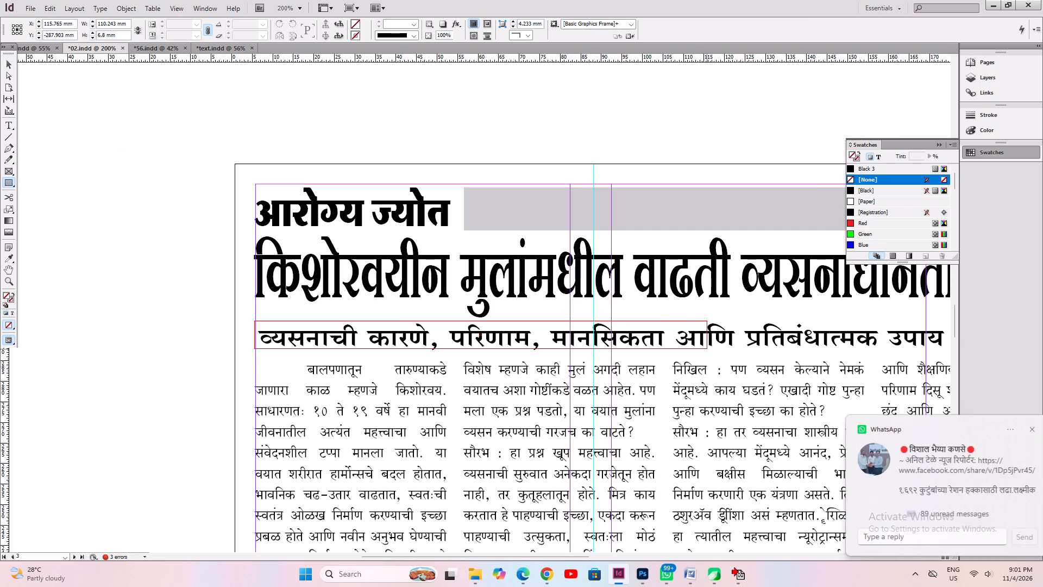
{"action": "left_click_drag", "start_coordinate": [707, 349], "coordinate": [708, 352]}
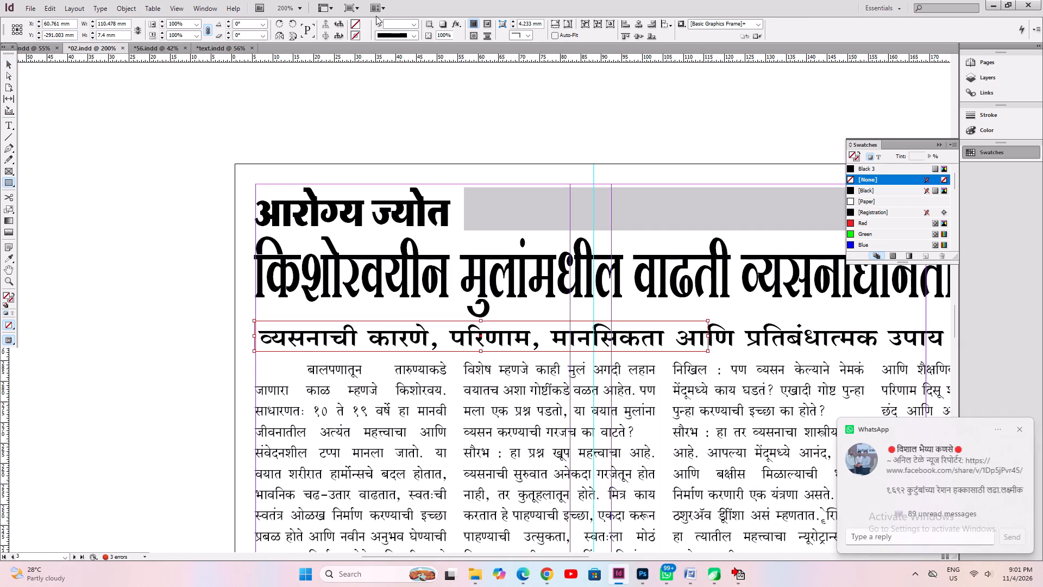
Fill the new rectangle with [Black] at 100% tint and deselect it.
{"action": "left_click", "coordinate": [363, 22]}
{"action": "left_click", "coordinate": [378, 71]}
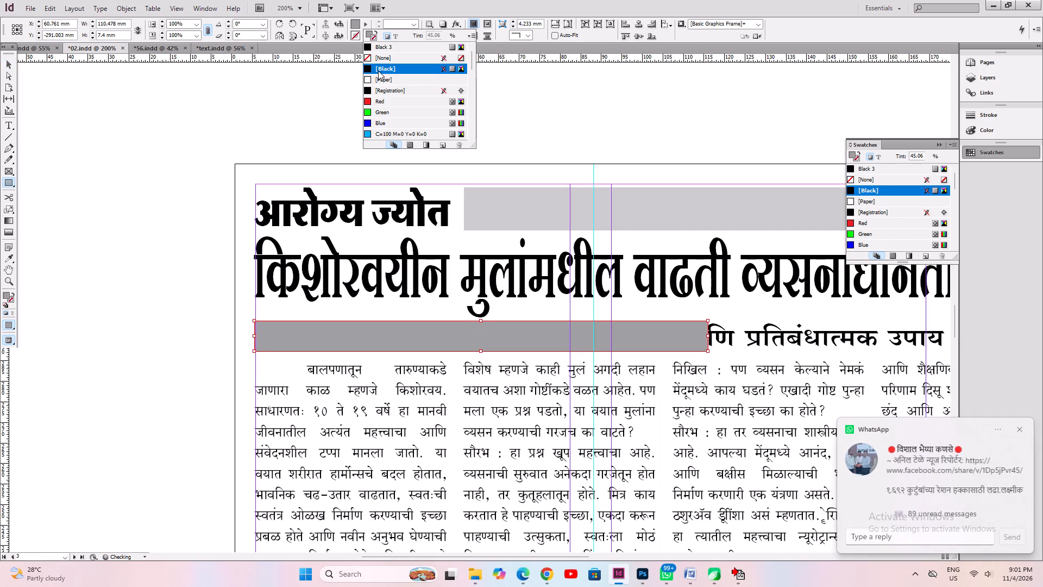
{"action": "left_click", "coordinate": [436, 36]}
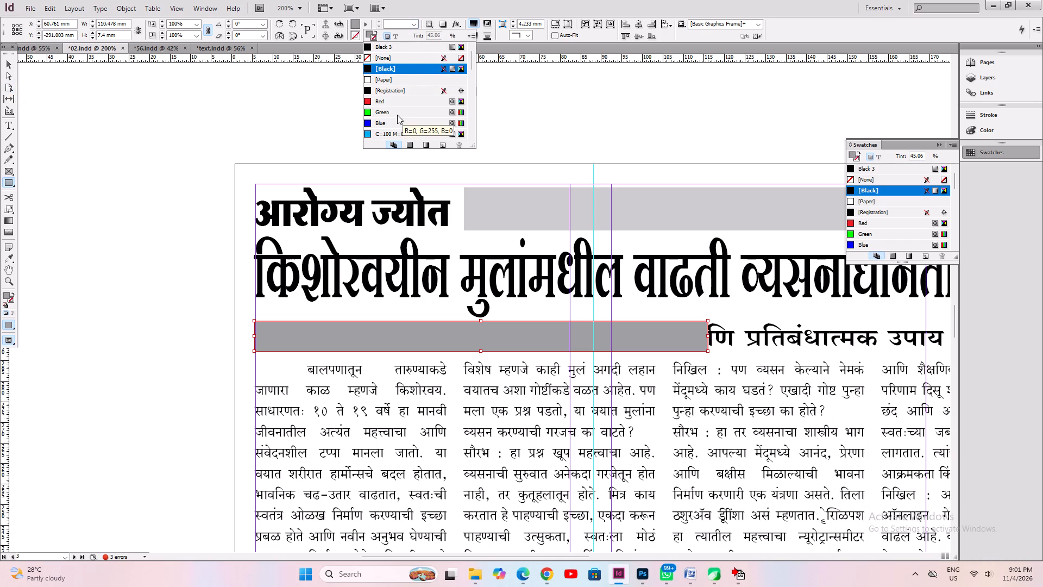
{"action": "scroll", "coordinate": [399, 95], "scroll_direction": "up", "scroll_amount": 3}
{"action": "left_click", "coordinate": [392, 90]}
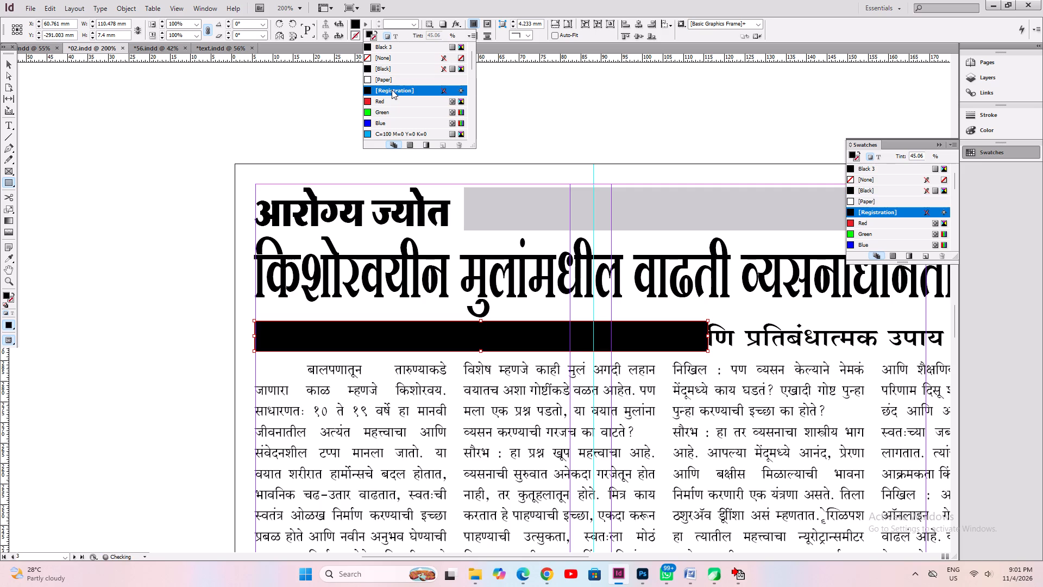
{"action": "left_click", "coordinate": [403, 74]}
{"action": "left_click", "coordinate": [403, 71]}
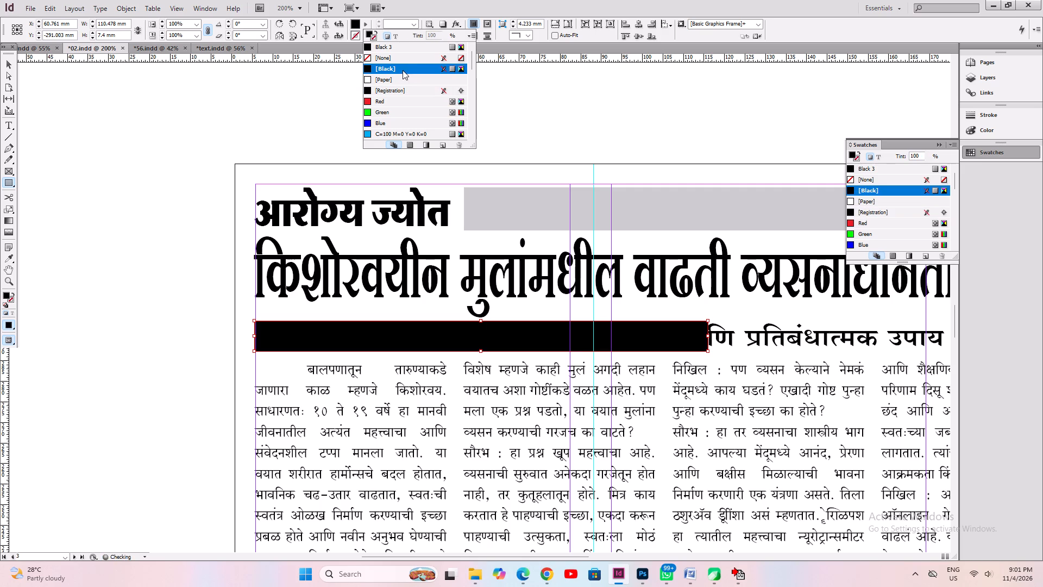
{"action": "left_click", "coordinate": [422, 35]}
{"action": "left_click", "coordinate": [614, 113]}
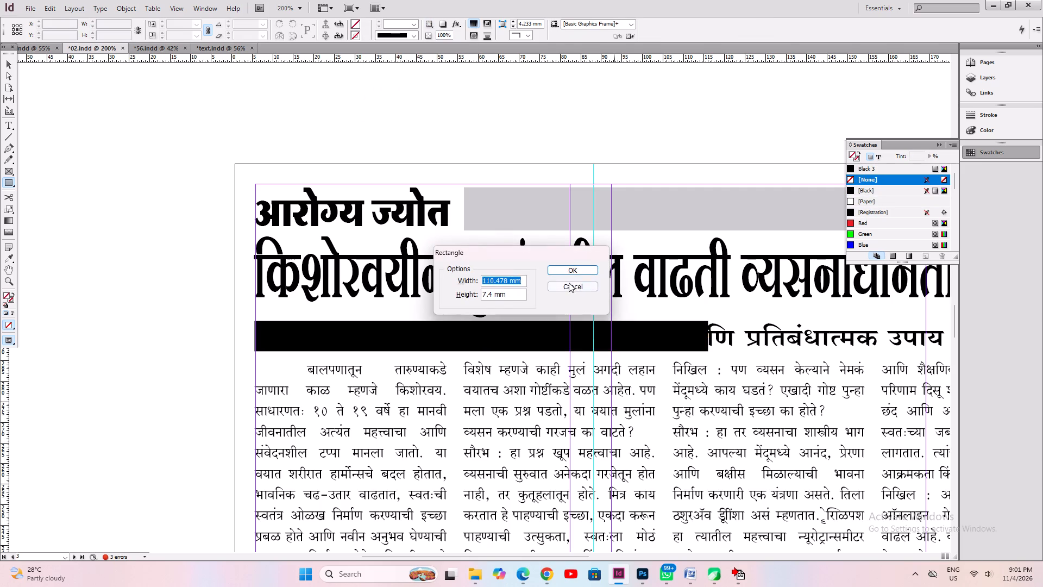
Set the black bar over the subheading to a 25% fill tint.
{"action": "left_click", "coordinate": [569, 283]}
{"action": "left_click", "coordinate": [10, 65]}
{"action": "left_click", "coordinate": [340, 329]}
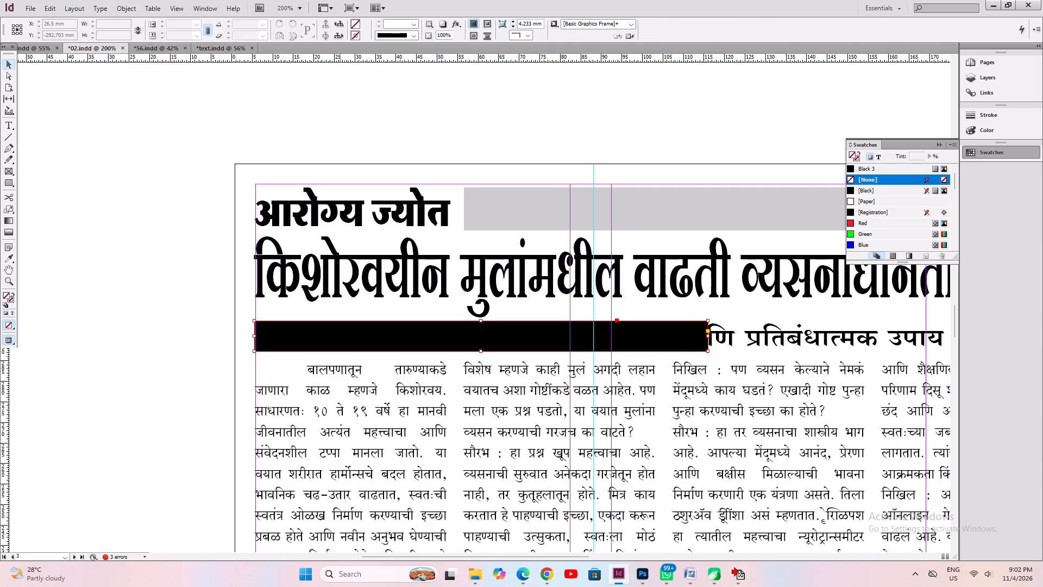
{"action": "left_click", "coordinate": [366, 22]}
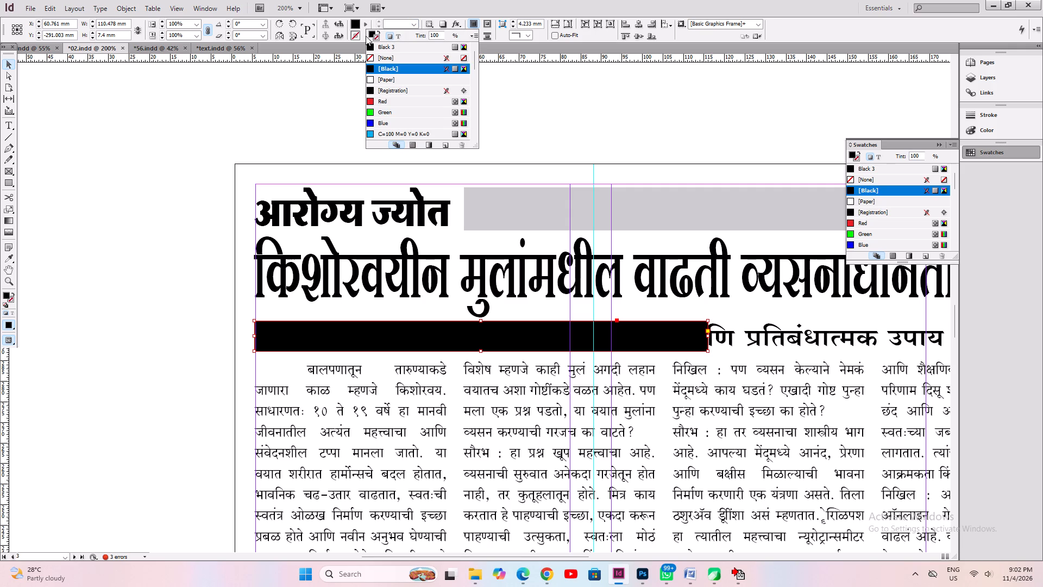
{"action": "left_click_drag", "start_coordinate": [440, 37], "coordinate": [345, 37]}
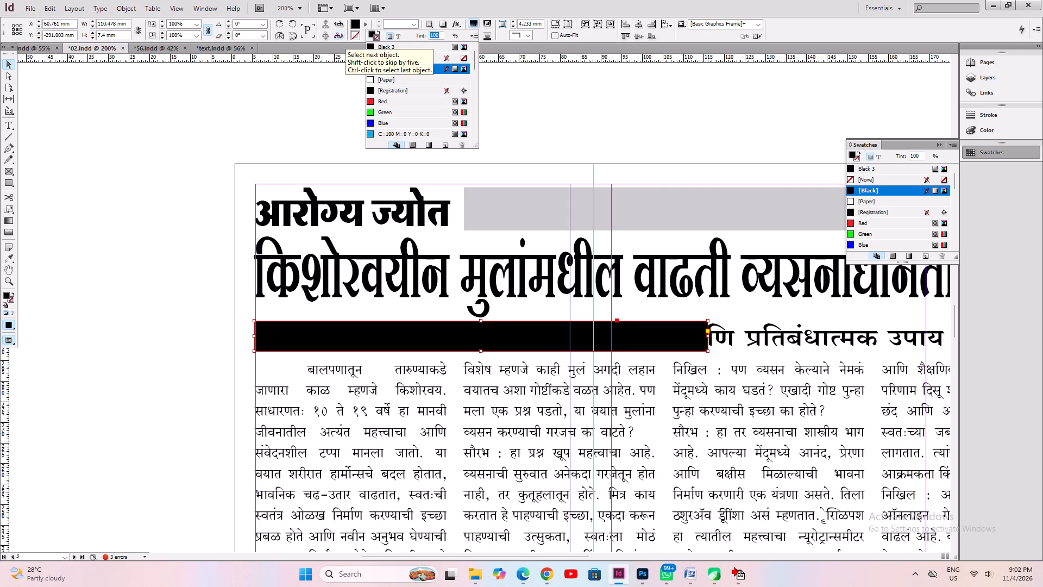
{"action": "type", "text": "25"}
{"action": "key", "text": "Return"}
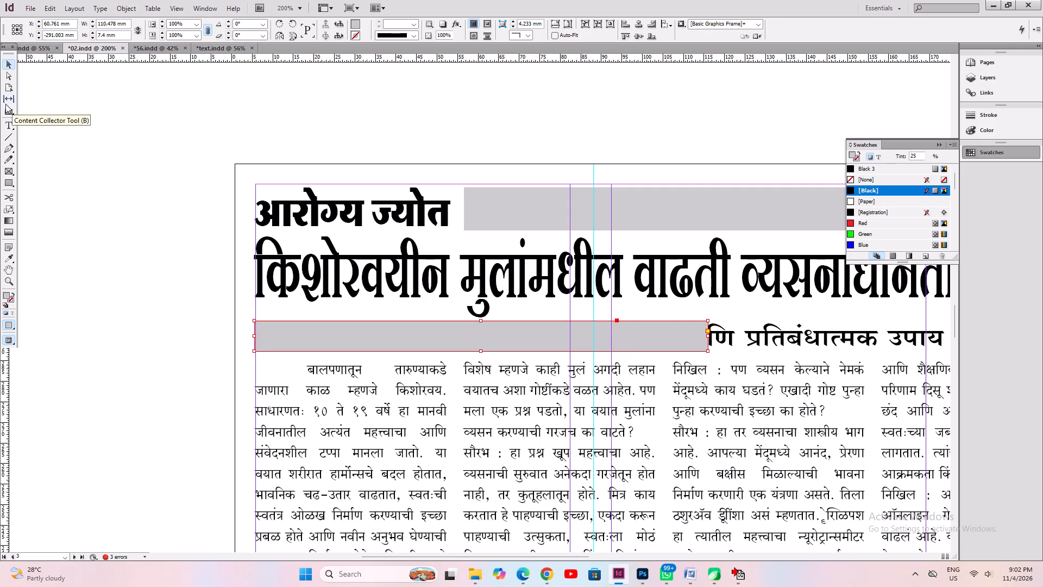
Widen the grey bar to 250 mm so it reaches the page's right margin.
{"action": "left_click", "coordinate": [12, 67]}
{"action": "key", "text": "space"}
{"action": "key", "text": "space"}
{"action": "key", "text": "space"}
{"action": "key", "text": "space"}
{"action": "key", "text": "space"}
{"action": "key", "text": "space"}
{"action": "key", "text": "space"}
{"action": "key", "text": "space"}
{"action": "key", "text": "space"}
{"action": "key", "text": "space"}
{"action": "key", "text": "space"}
{"action": "key", "text": "space"}
{"action": "key", "text": "space"}
{"action": "key", "text": "space"}
{"action": "key", "text": "space"}
{"action": "key", "text": "space"}
{"action": "left_click_drag", "start_coordinate": [642, 345], "coordinate": [329, 326]}
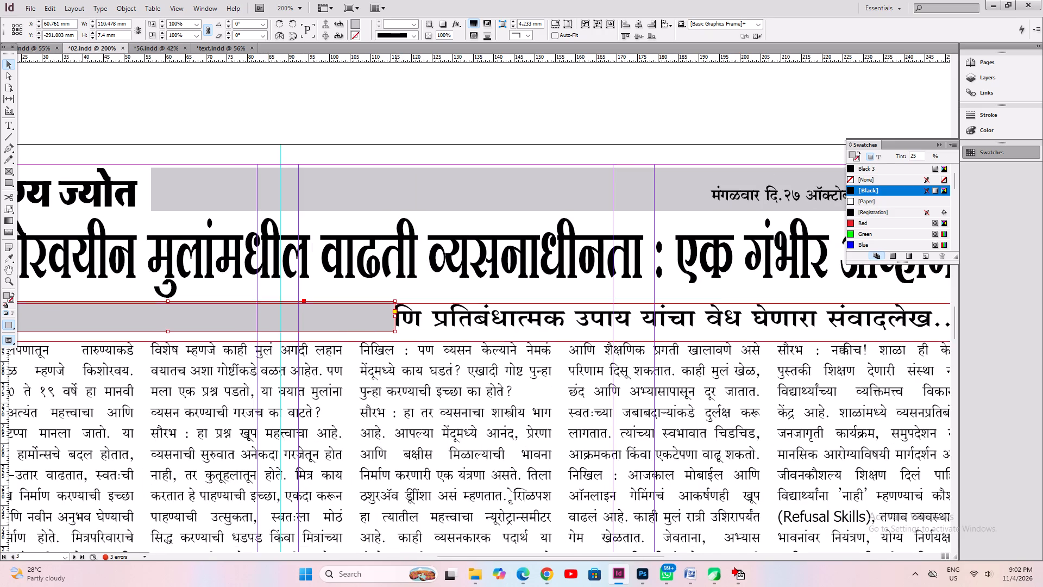
{"action": "left_click_drag", "start_coordinate": [396, 317], "coordinate": [877, 329]}
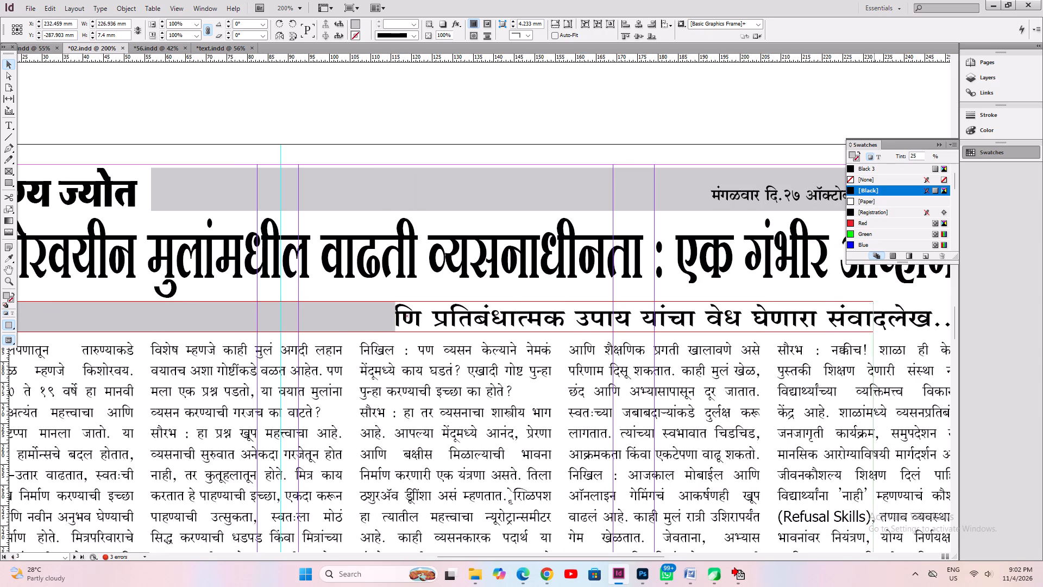
{"action": "left_click_drag", "start_coordinate": [877, 329], "coordinate": [885, 330]}
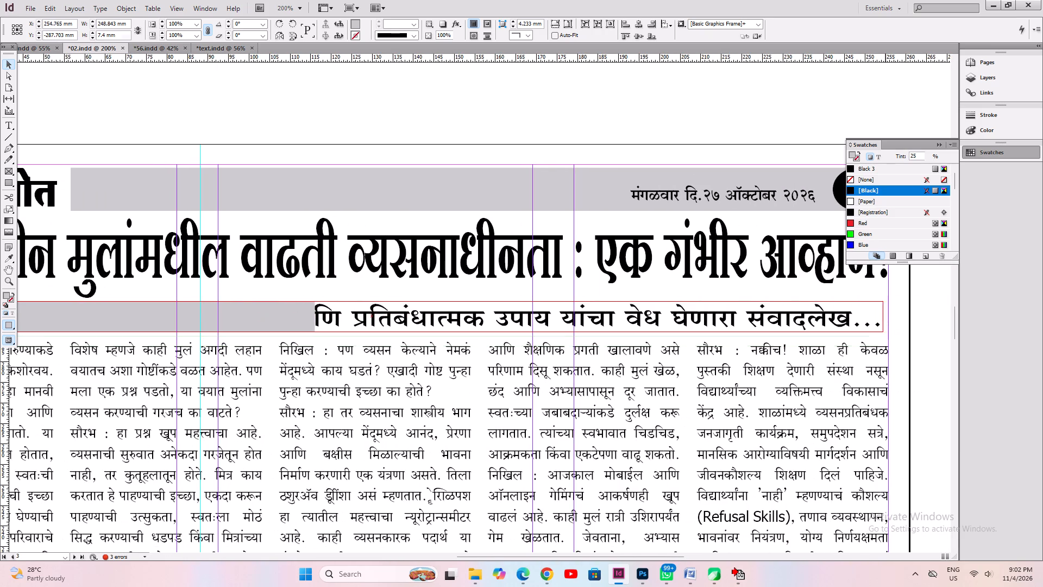
{"action": "left_click_drag", "start_coordinate": [885, 330], "coordinate": [887, 330]}
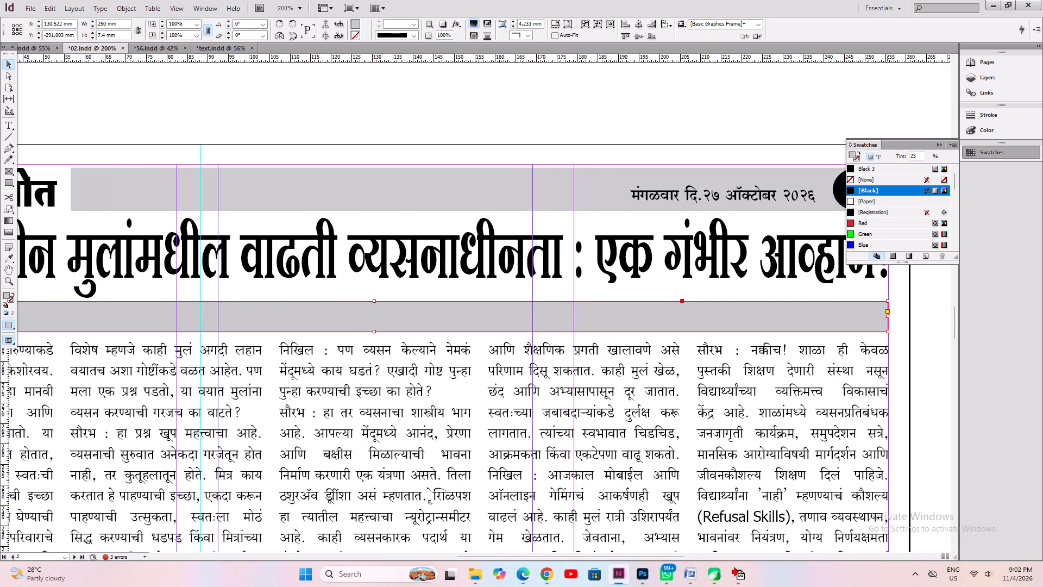
Send the grey bar behind the subheading text and save the document.
{"action": "key", "text": "ctrl+shift+bracketleft"}
{"action": "key", "text": "ctrl+1"}
{"action": "key", "text": "ctrl+s"}
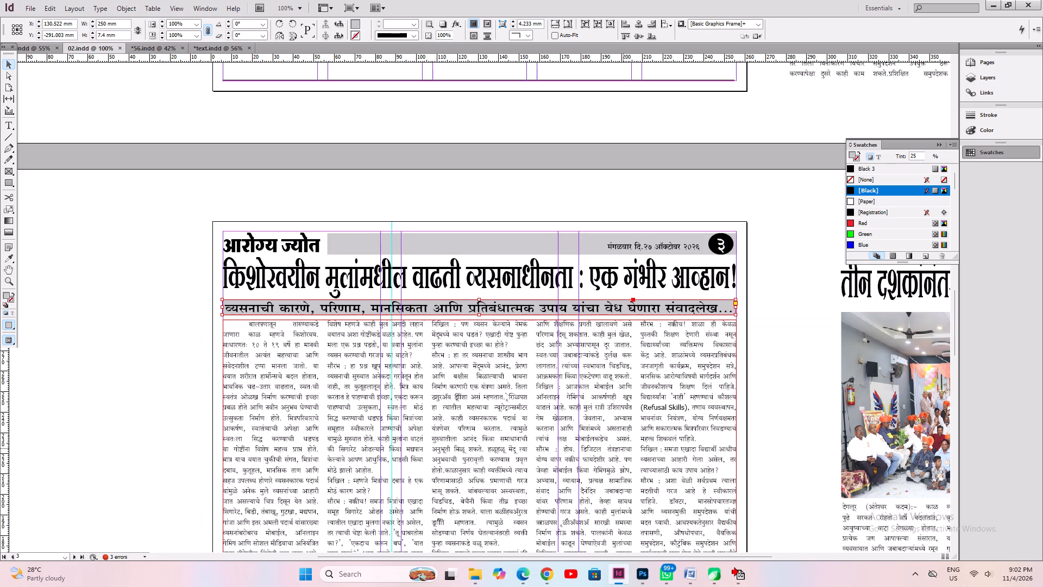
Nudge the five-column body text frame up two increments towards the subheading bar.
{"action": "left_click", "coordinate": [621, 448]}
{"action": "key", "text": "Up"}
{"action": "key", "text": "Up"}
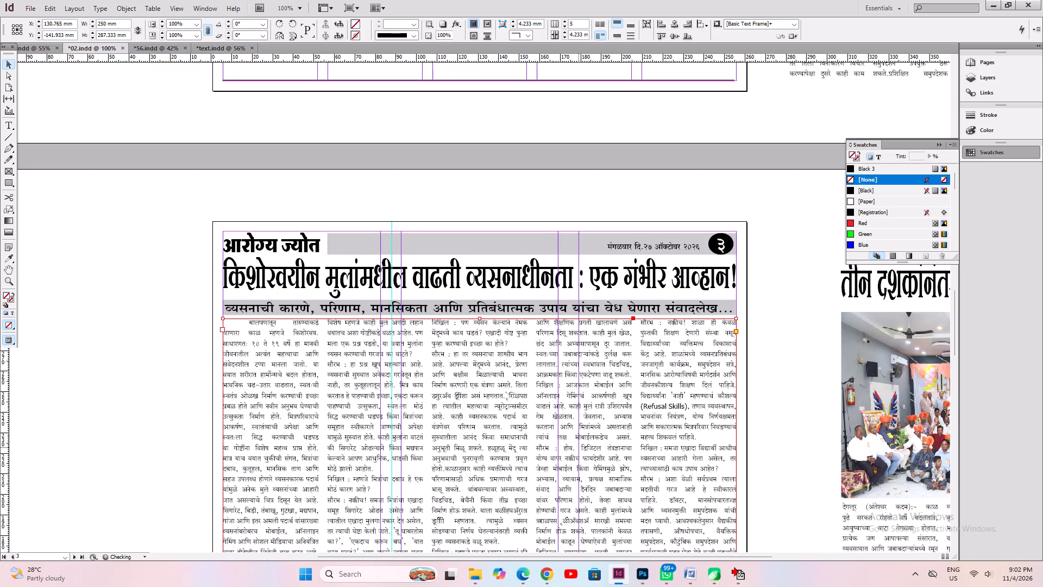
Look over the page 3 article from its columns down to the publisher's imprint box and back to the headline.
{"action": "key", "text": "space"}
{"action": "key", "text": "space"}
{"action": "key", "text": "space"}
{"action": "key", "text": "space"}
{"action": "key", "text": "space"}
{"action": "key", "text": "space"}
{"action": "key", "text": "space"}
{"action": "key", "text": "space"}
{"action": "key", "text": "space"}
{"action": "key", "text": "space"}
{"action": "key", "text": "space"}
{"action": "key", "text": "space"}
{"action": "key", "text": "space"}
{"action": "key", "text": "space"}
{"action": "key", "text": "space"}
{"action": "key", "text": "space"}
{"action": "key", "text": "space"}
{"action": "key", "text": "space"}
{"action": "key", "text": "space"}
{"action": "key", "text": "space"}
{"action": "left_click_drag", "start_coordinate": [546, 427], "coordinate": [532, 261]}
{"action": "left_click_drag", "start_coordinate": [507, 353], "coordinate": [537, 214]}
{"action": "left_click_drag", "start_coordinate": [542, 302], "coordinate": [559, 188]}
{"action": "left_click_drag", "start_coordinate": [563, 287], "coordinate": [556, 188]}
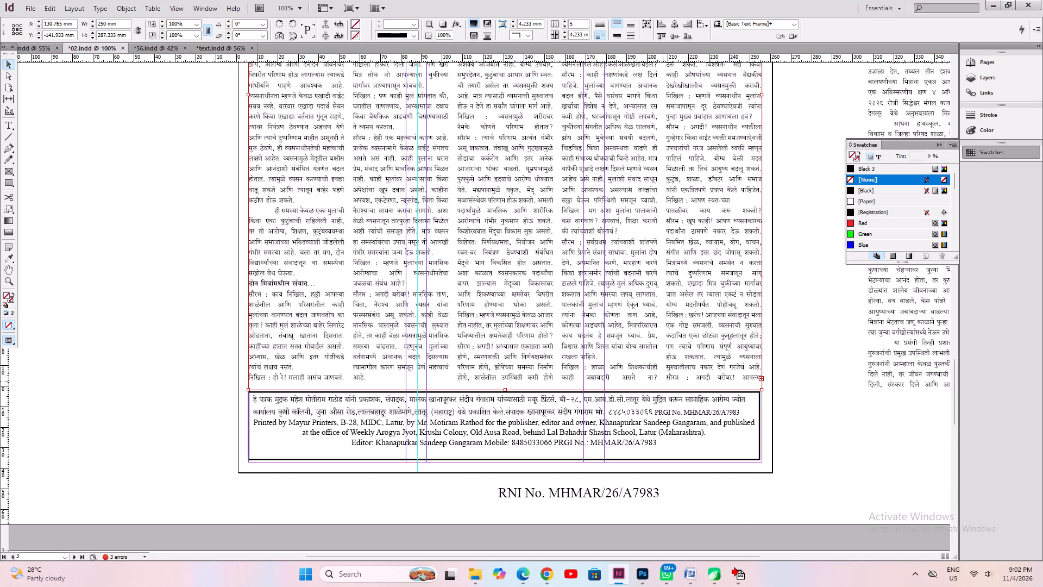
{"action": "left_click_drag", "start_coordinate": [541, 254], "coordinate": [500, 492]}
{"action": "left_click_drag", "start_coordinate": [600, 301], "coordinate": [606, 421]}
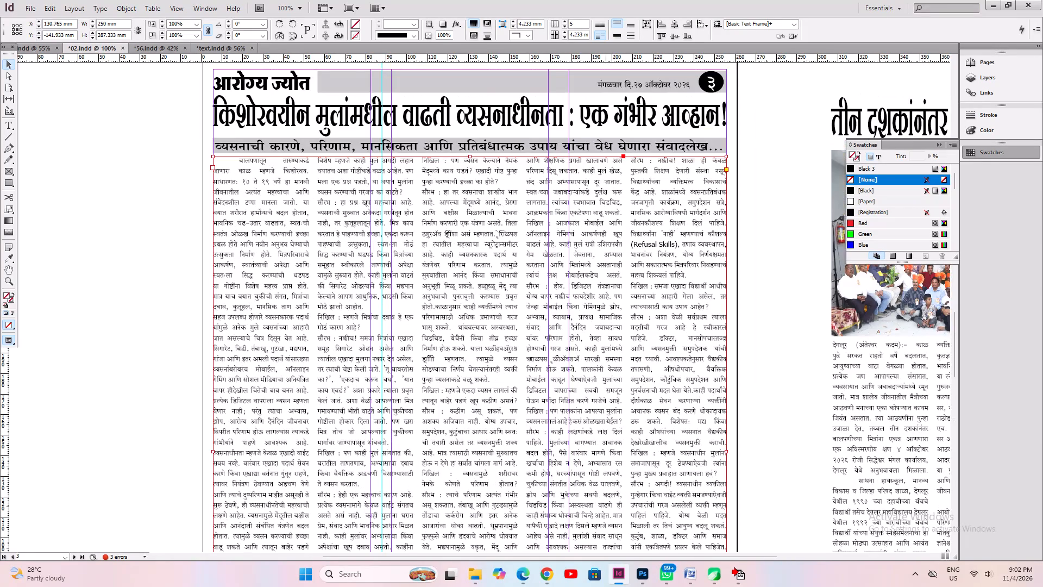
Nudge the subheading, its grey bar and the body text frame up together by one increment.
{"action": "left_click", "coordinate": [152, 199]}
{"action": "left_click_drag", "start_coordinate": [183, 144], "coordinate": [517, 242]}
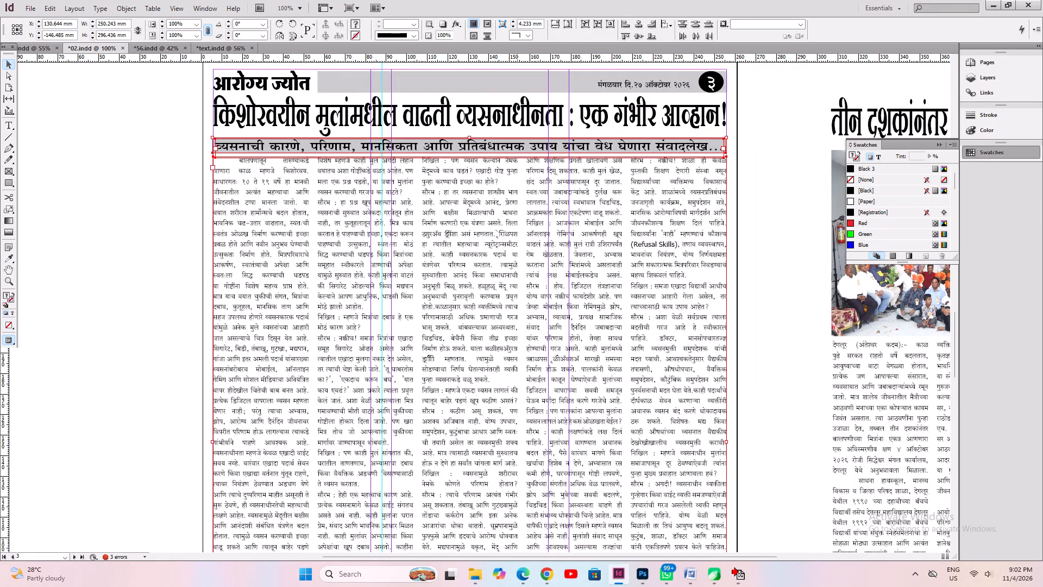
{"action": "key", "text": "Up"}
Extend the body text frame's bottom edge to the imprint box, making the frame about 288.5 mm high.
{"action": "scroll", "coordinate": [517, 242], "scroll_direction": "down", "scroll_amount": 8}
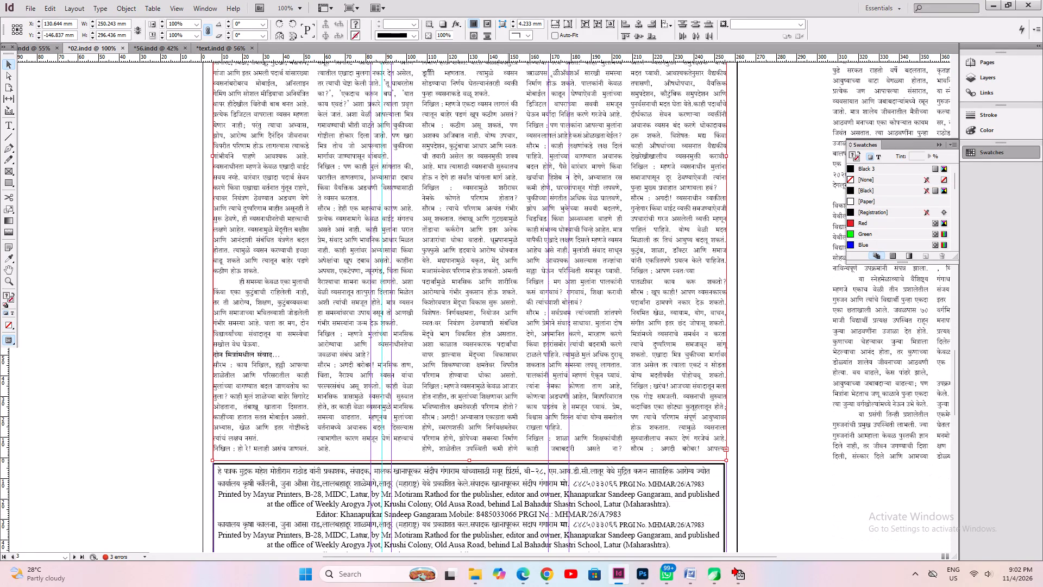
{"action": "left_click", "coordinate": [799, 290]}
{"action": "left_click", "coordinate": [582, 348]}
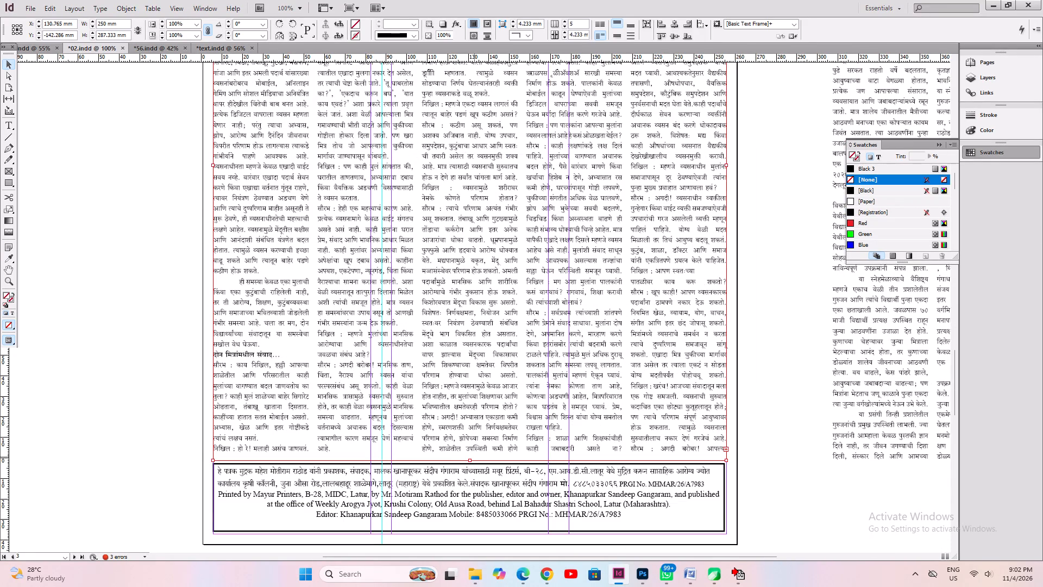
{"action": "left_click_drag", "start_coordinate": [470, 460], "coordinate": [470, 465]}
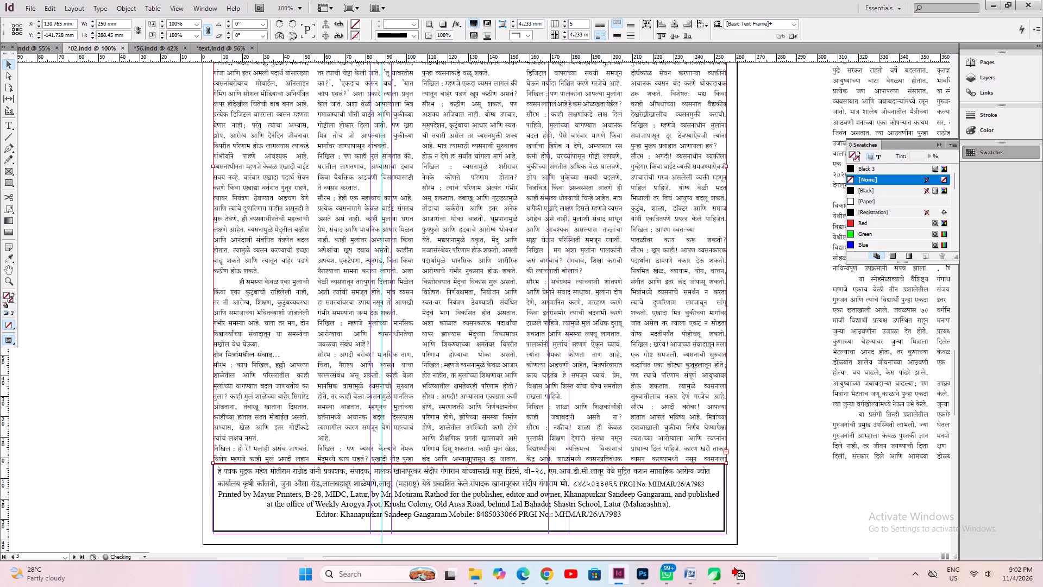
Thread the article's overset text into a new frame 133.5 mm wide beside page 4 and fit the frame to its content.
{"action": "key", "text": "ctrl+0"}
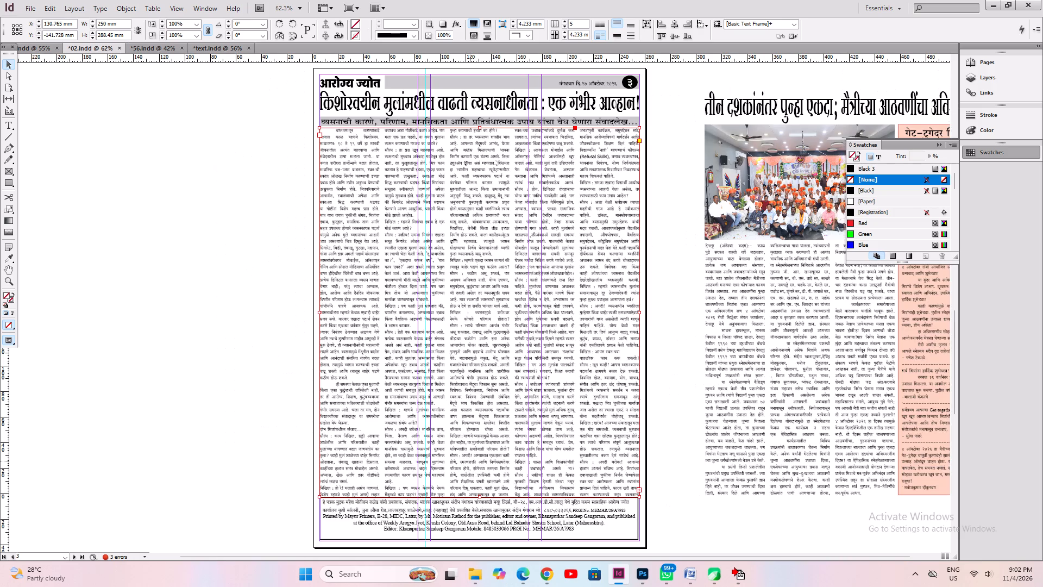
{"action": "left_click", "coordinate": [642, 490]}
{"action": "scroll", "coordinate": [514, 419], "scroll_direction": "down", "scroll_amount": 2}
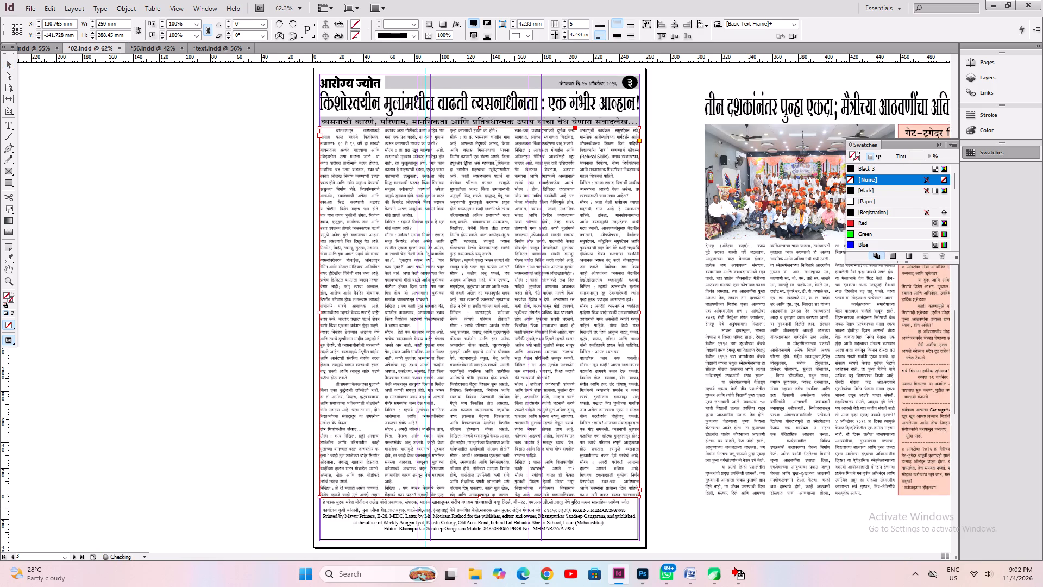
{"action": "scroll", "coordinate": [514, 419], "scroll_direction": "down", "scroll_amount": 11}
{"action": "left_click_drag", "start_coordinate": [64, 246], "coordinate": [234, 517]}
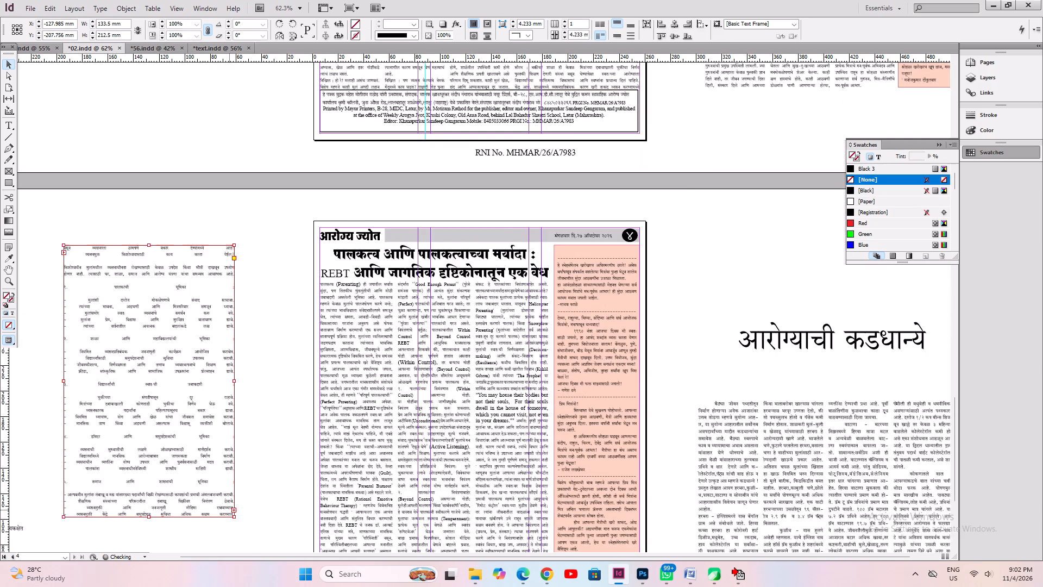
{"action": "scroll", "coordinate": [229, 510], "scroll_direction": "down", "scroll_amount": 8}
{"action": "key", "text": "ctrl+alt+c"}
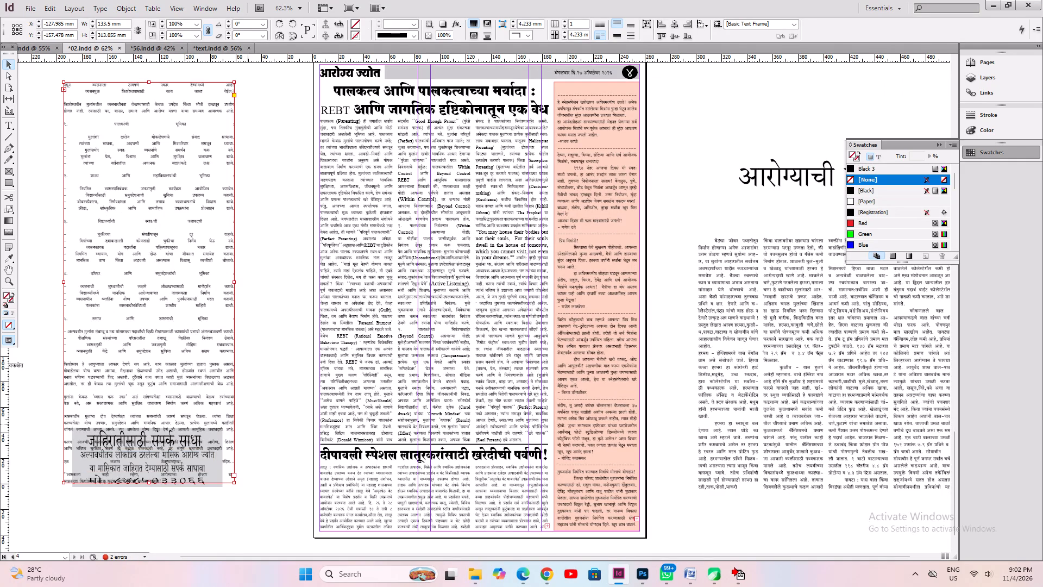
Clear page 4 below the header by deleting the parenting article, orange sidebar, Diwali shopping article and bottom jurisdiction line.
{"action": "scroll", "coordinate": [248, 424], "scroll_direction": "up", "scroll_amount": 2}
{"action": "left_click", "coordinate": [309, 179]}
{"action": "left_click_drag", "start_coordinate": [317, 172], "coordinate": [653, 523]}
{"action": "scroll", "coordinate": [650, 520], "scroll_direction": "down", "scroll_amount": 2}
{"action": "key", "text": "Delete"}
{"action": "left_click_drag", "start_coordinate": [546, 388], "coordinate": [543, 395]}
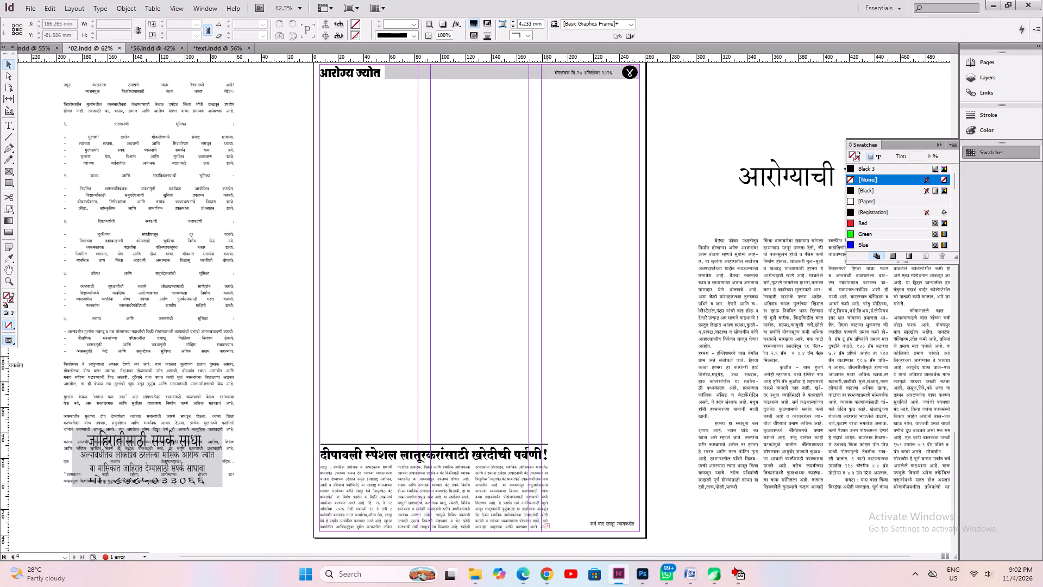
{"action": "left_click_drag", "start_coordinate": [543, 395], "coordinate": [453, 514]}
{"action": "key", "text": "Delete"}
{"action": "left_click_drag", "start_coordinate": [451, 388], "coordinate": [669, 532]}
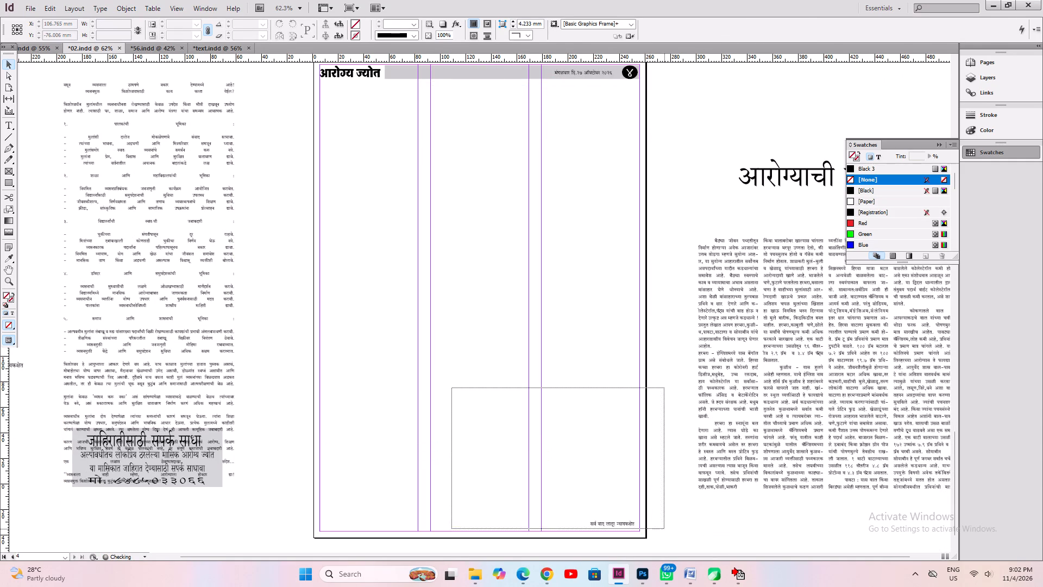
{"action": "left_click_drag", "start_coordinate": [669, 532], "coordinate": [670, 532]}
{"action": "key", "text": "Delete"}
Move the continuation text frame to page 4's left margin, widen it to about 250.5 mm and refit its height.
{"action": "left_click_drag", "start_coordinate": [183, 278], "coordinate": [446, 284]}
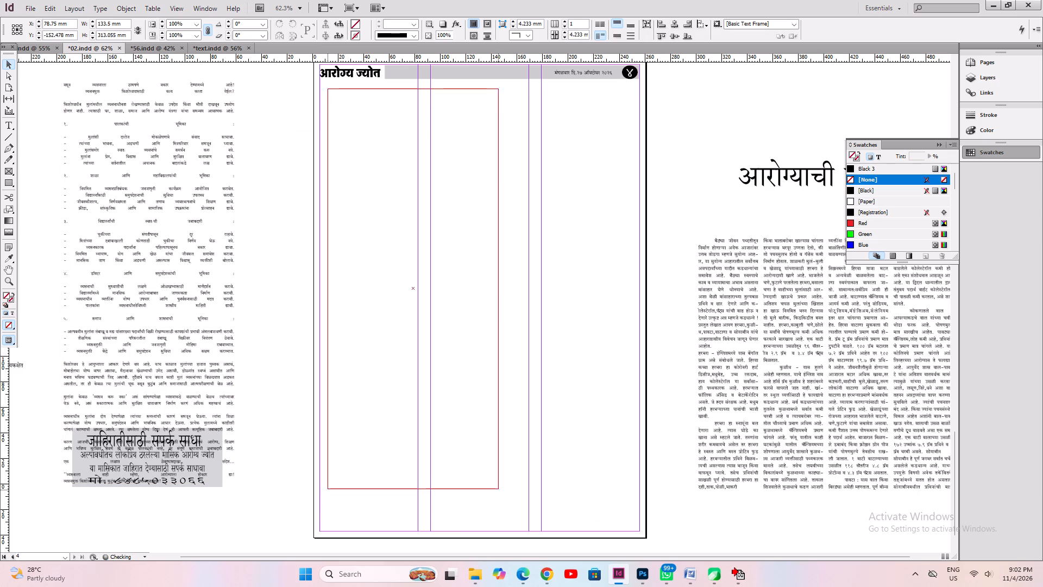
{"action": "left_click_drag", "start_coordinate": [446, 284], "coordinate": [440, 281]}
{"action": "left_click_drag", "start_coordinate": [492, 285], "coordinate": [492, 285]}
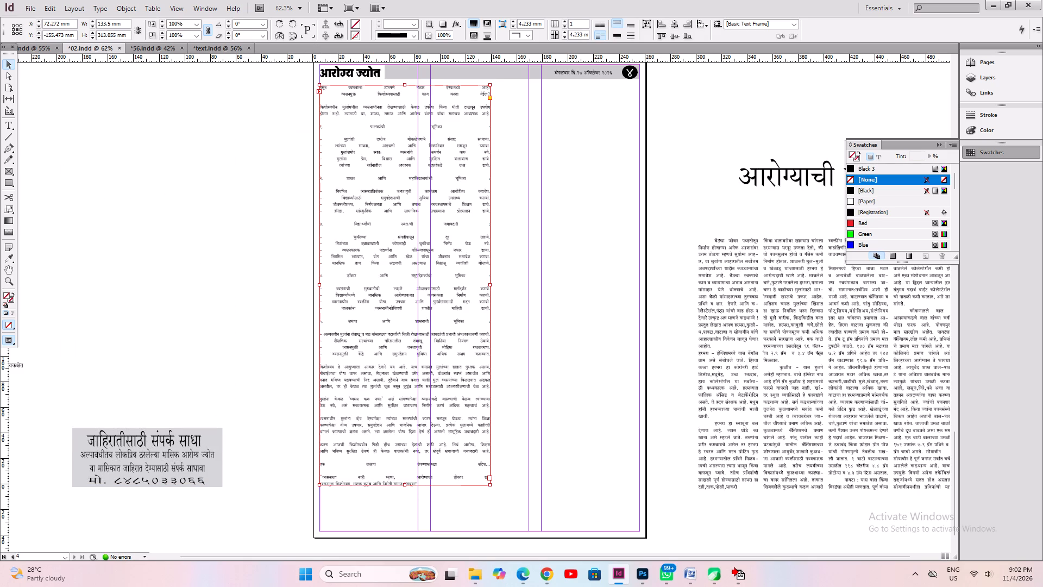
{"action": "left_click_drag", "start_coordinate": [492, 285], "coordinate": [642, 290]}
{"action": "key", "text": "ctrl+alt+c"}
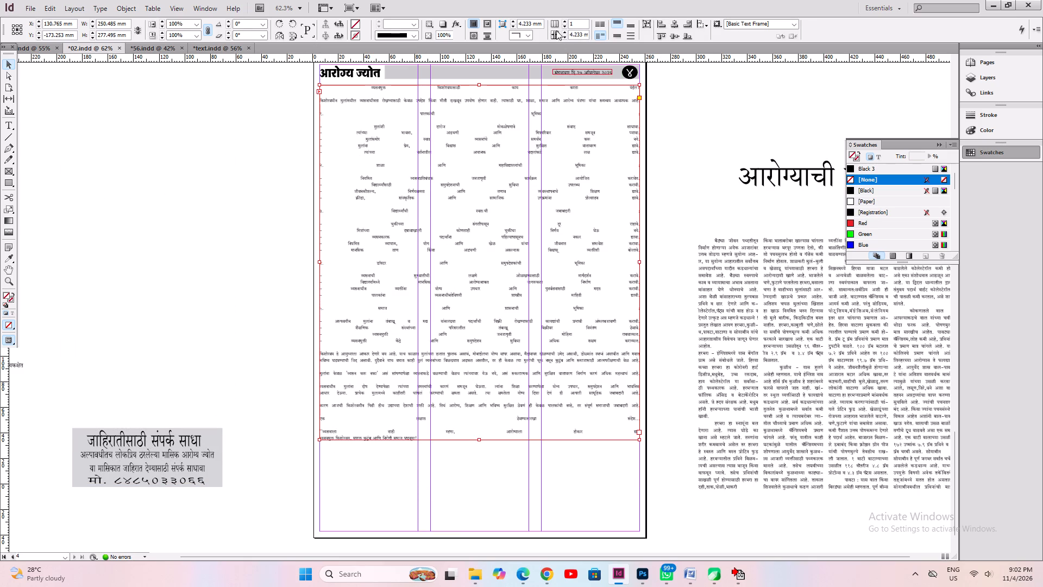
Divide the continuation text frame into six columns and fit it to its content.
{"action": "triple_click", "coordinate": [566, 21]}
{"action": "left_click", "coordinate": [566, 21]}
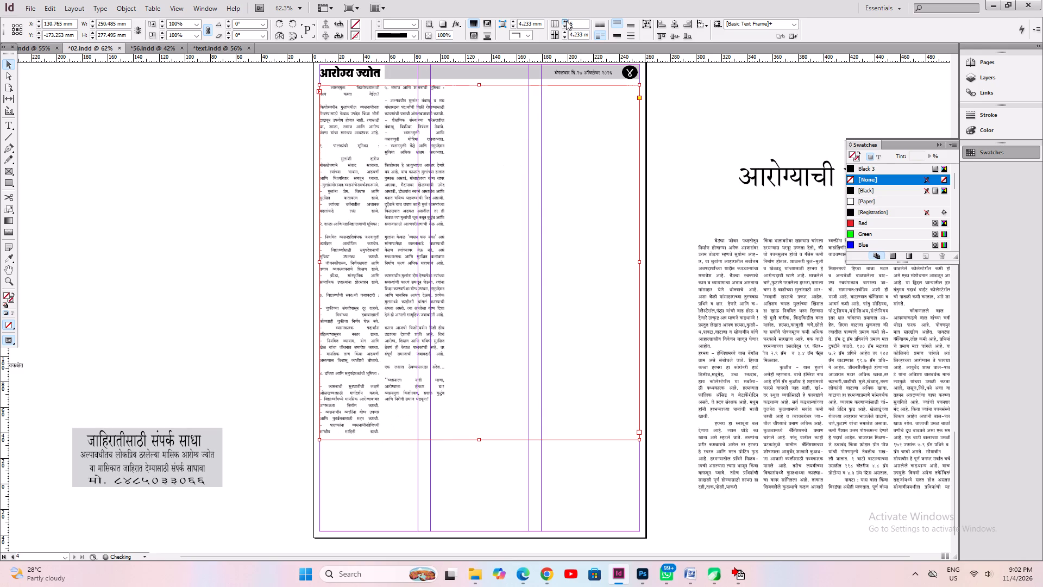
{"action": "left_click", "coordinate": [566, 21]}
{"action": "key", "text": "ctrl+alt+c"}
Move the six-column text frame down to page 4's bottom margin.
{"action": "left_click_drag", "start_coordinate": [499, 167], "coordinate": [511, 480], "text": "shift"}
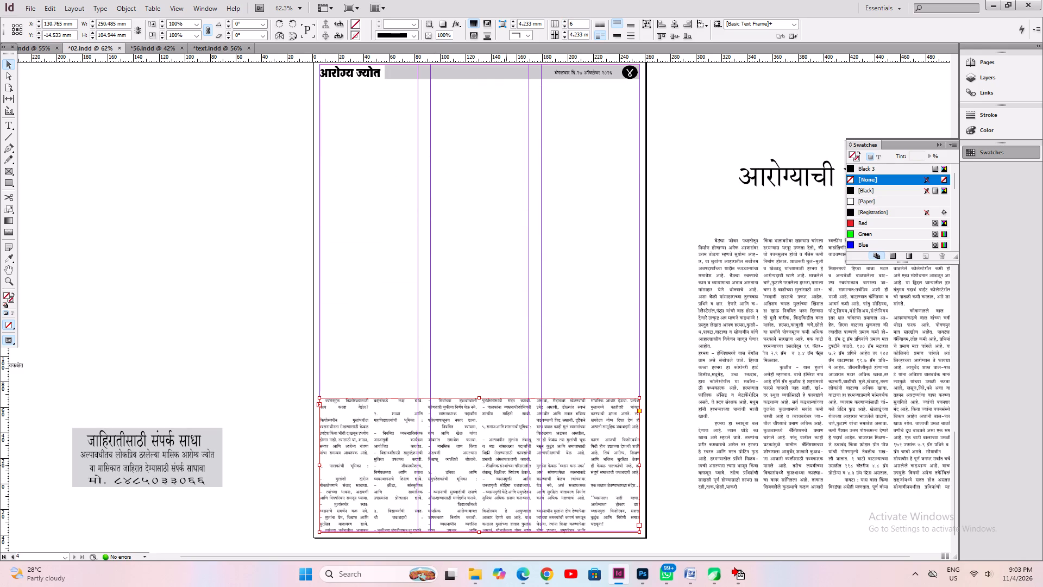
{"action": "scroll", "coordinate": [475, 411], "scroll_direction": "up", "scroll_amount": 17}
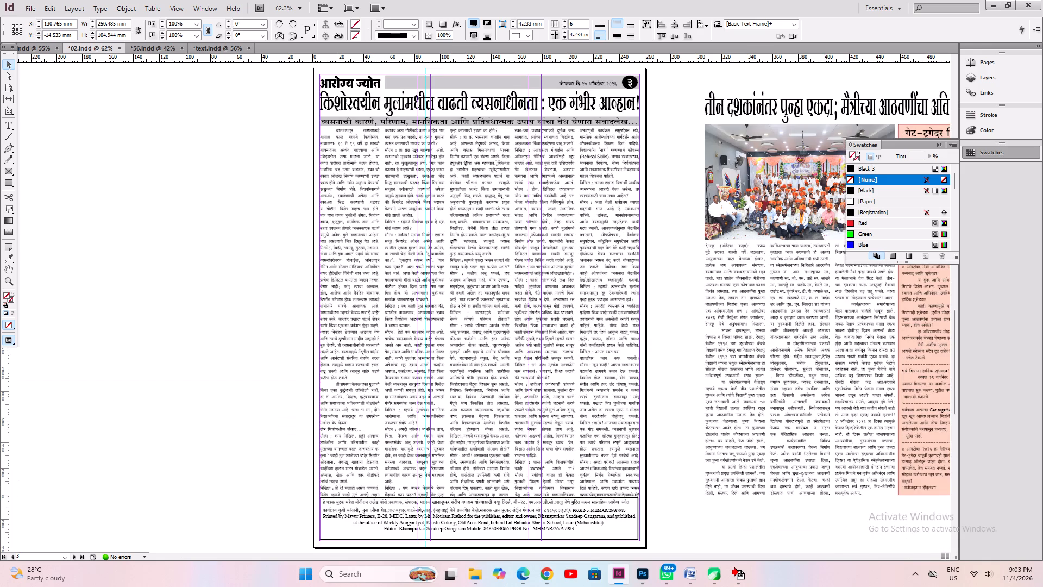
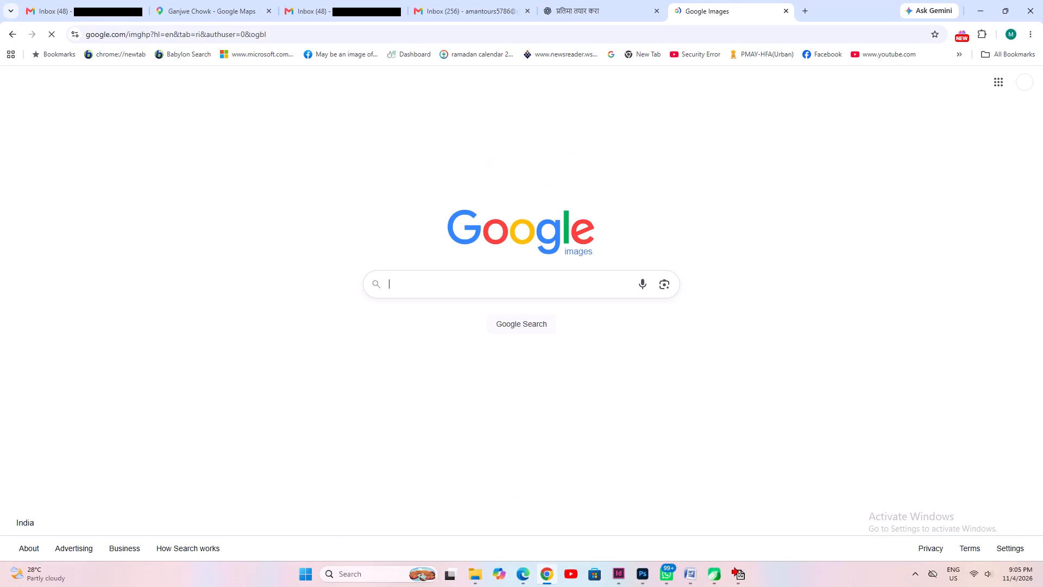
{"action": "key", "text": "Return"}
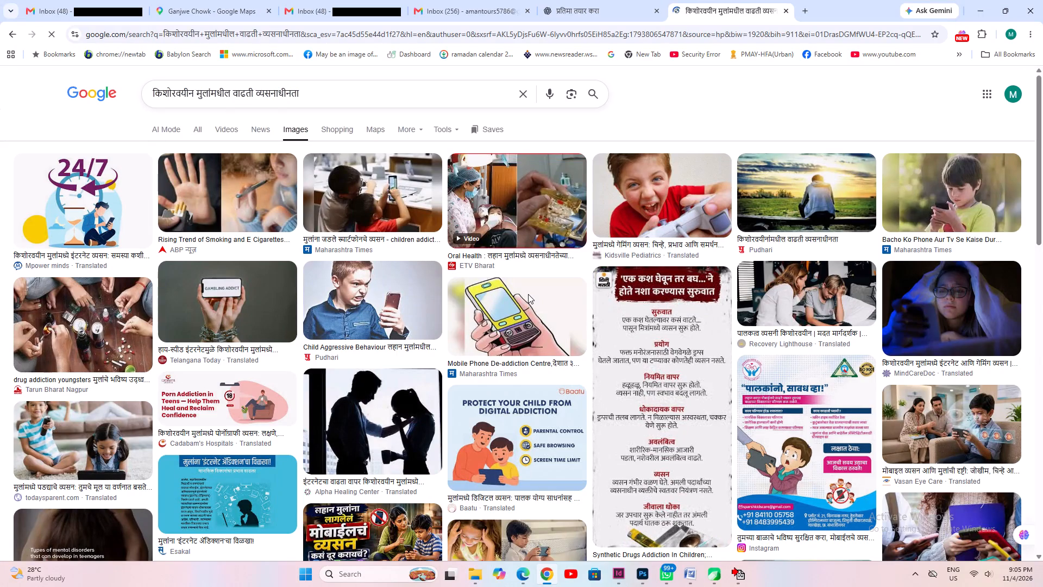
Copy the Vasan Eye Care image of a boy holding a phone on a sofa beside his parents.
{"action": "left_click", "coordinate": [963, 439]}
{"action": "right_click", "coordinate": [780, 258]}
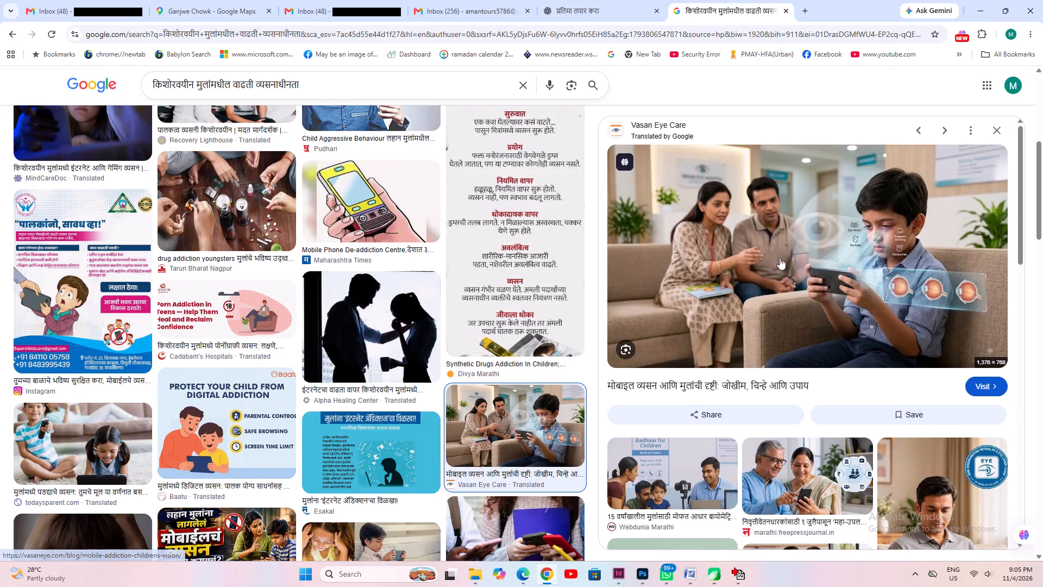
{"action": "left_click", "coordinate": [847, 433]}
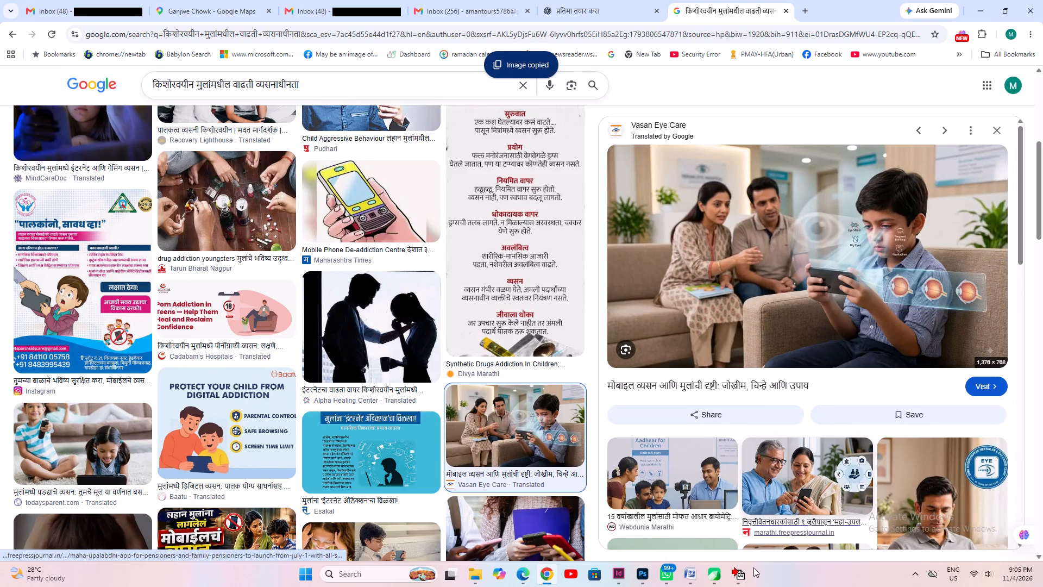
Switch to InDesign and set the page 3 addiction article's text frame to 6 columns.
{"action": "left_click", "coordinate": [619, 574]}
{"action": "scroll", "coordinate": [389, 424], "scroll_direction": "down", "scroll_amount": 3}
{"action": "scroll", "coordinate": [422, 461], "scroll_direction": "up", "scroll_amount": 15}
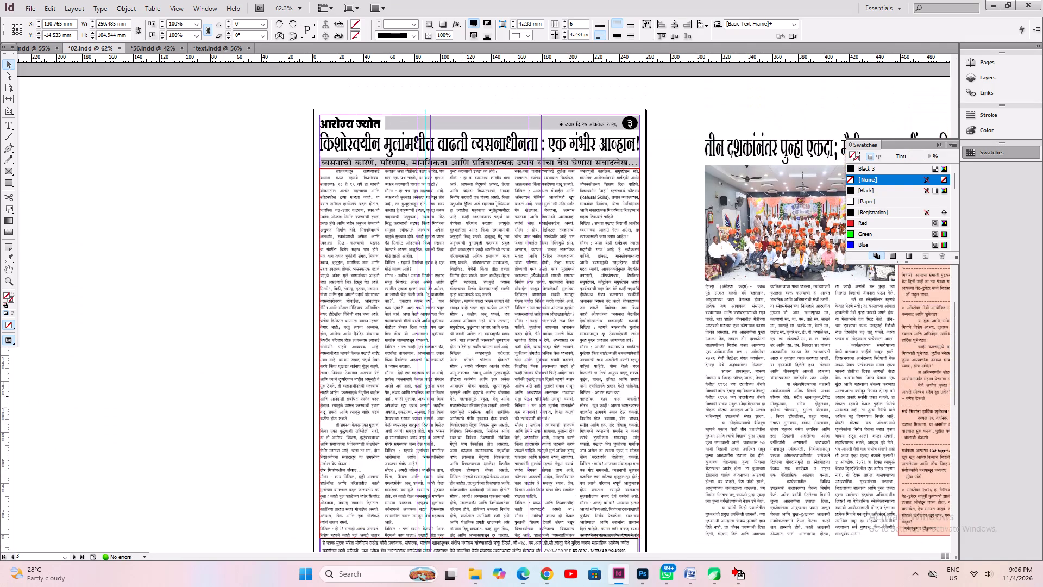
{"action": "left_click", "coordinate": [461, 390]}
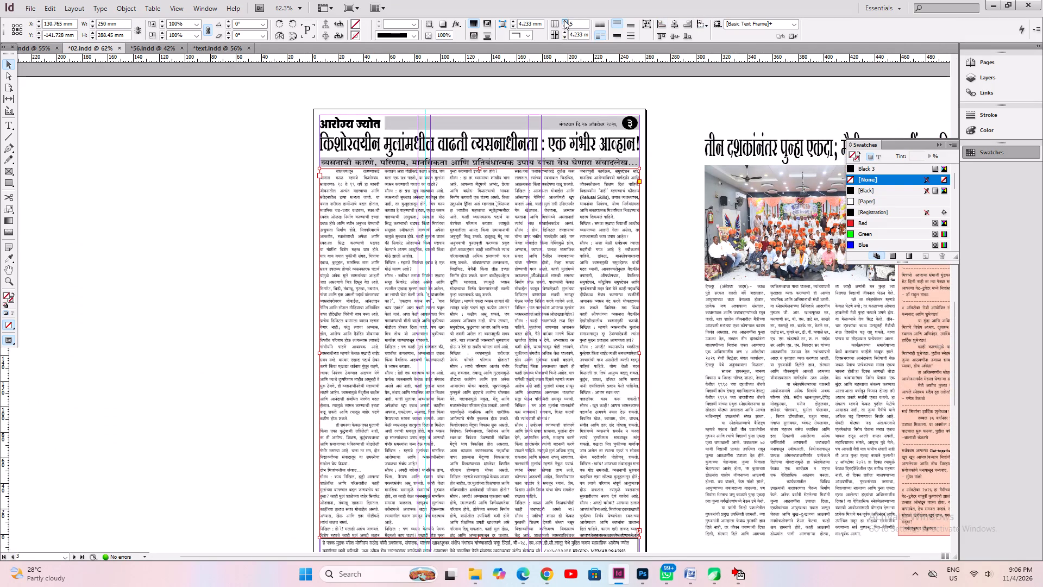
{"action": "left_click", "coordinate": [564, 20]}
Paste the copied image, scale it to about 156 × 87 mm and place it over the article below the subheading.
{"action": "left_click", "coordinate": [229, 230]}
{"action": "right_click", "coordinate": [191, 210]}
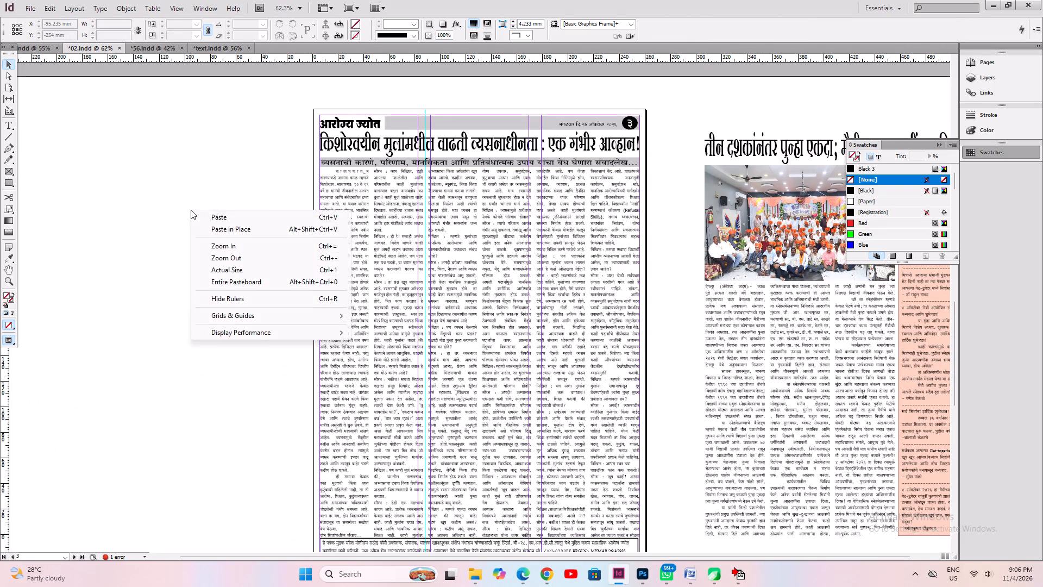
{"action": "left_click", "coordinate": [203, 220]}
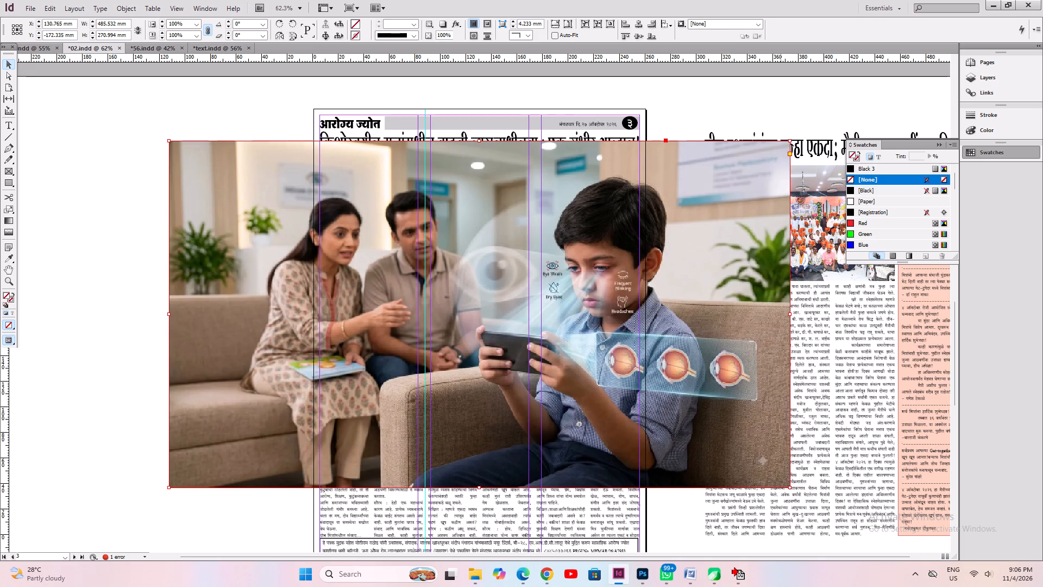
{"action": "left_click_drag", "start_coordinate": [790, 313], "coordinate": [382, 313], "text": "ctrl+shift"}
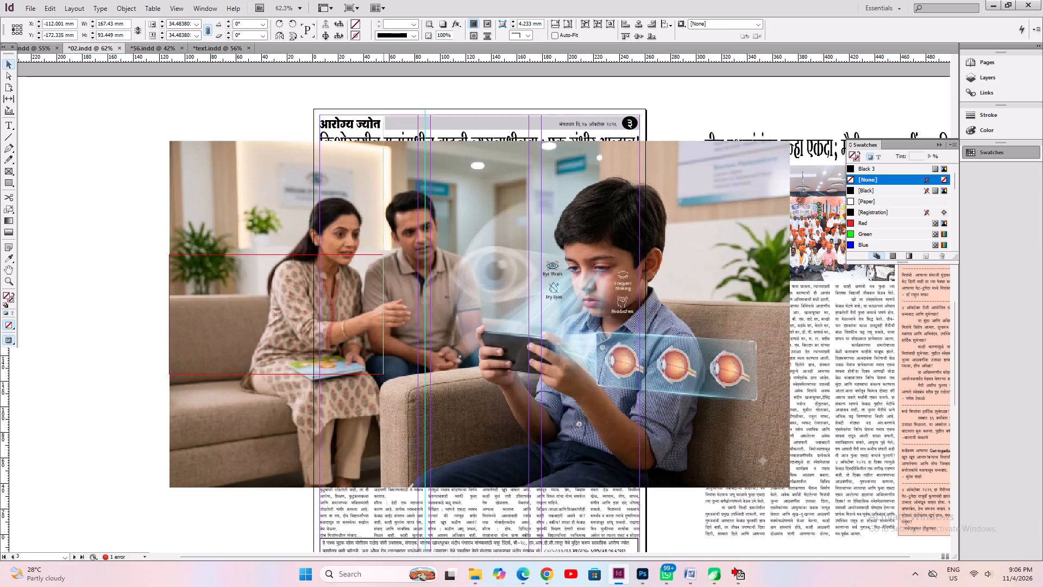
{"action": "left_click_drag", "start_coordinate": [382, 313], "coordinate": [367, 316], "text": "ctrl+shift"}
{"action": "left_click_drag", "start_coordinate": [335, 349], "coordinate": [593, 262]}
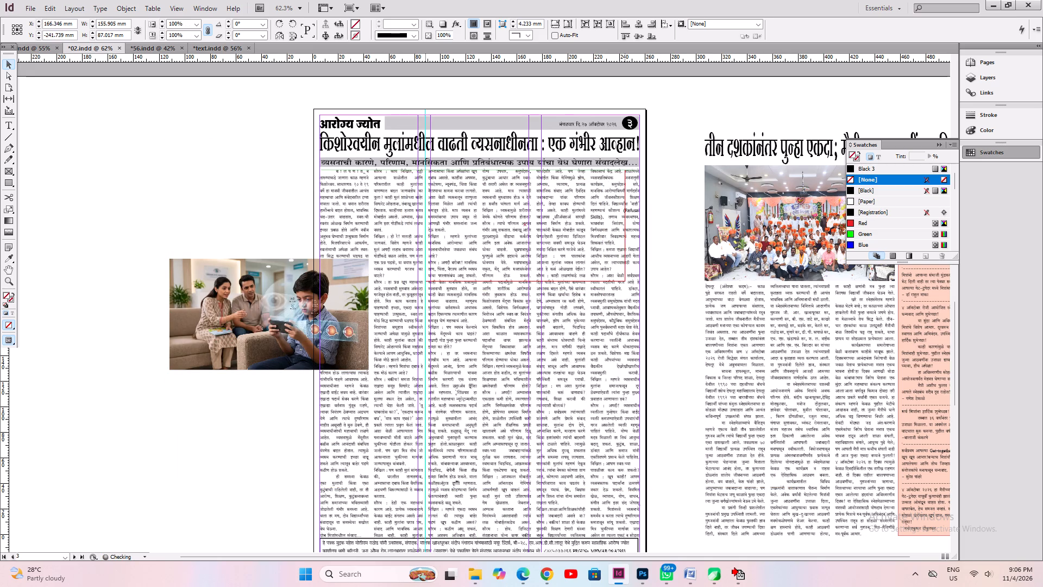
{"action": "left_click_drag", "start_coordinate": [593, 262], "coordinate": [595, 262]}
Shrink the image to about 80.5 × 45 mm across the article's third and fourth columns.
{"action": "key", "text": "ctrl+1"}
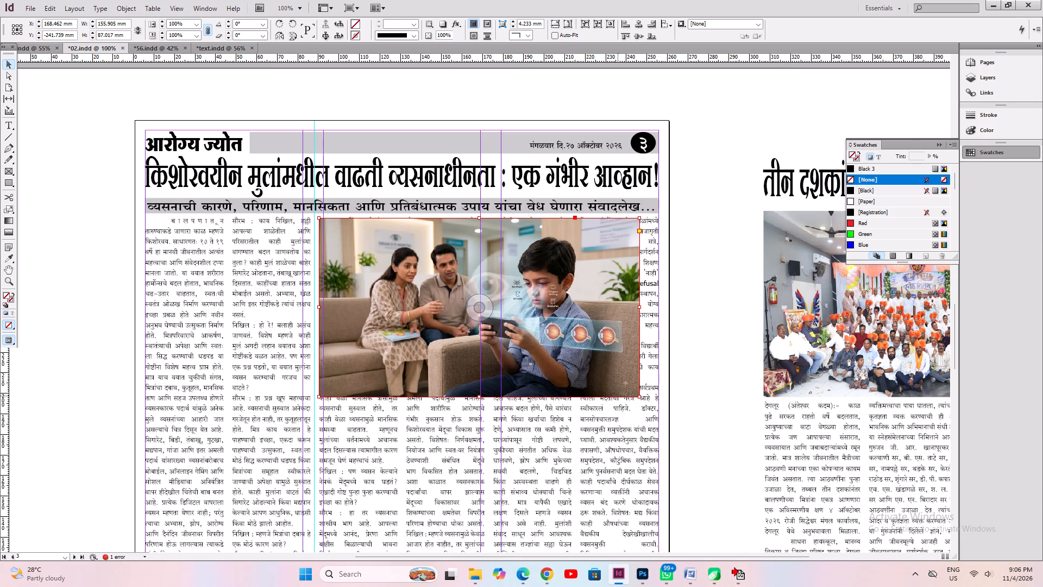
{"action": "left_click_drag", "start_coordinate": [639, 397], "coordinate": [488, 299], "text": "ctrl+shift"}
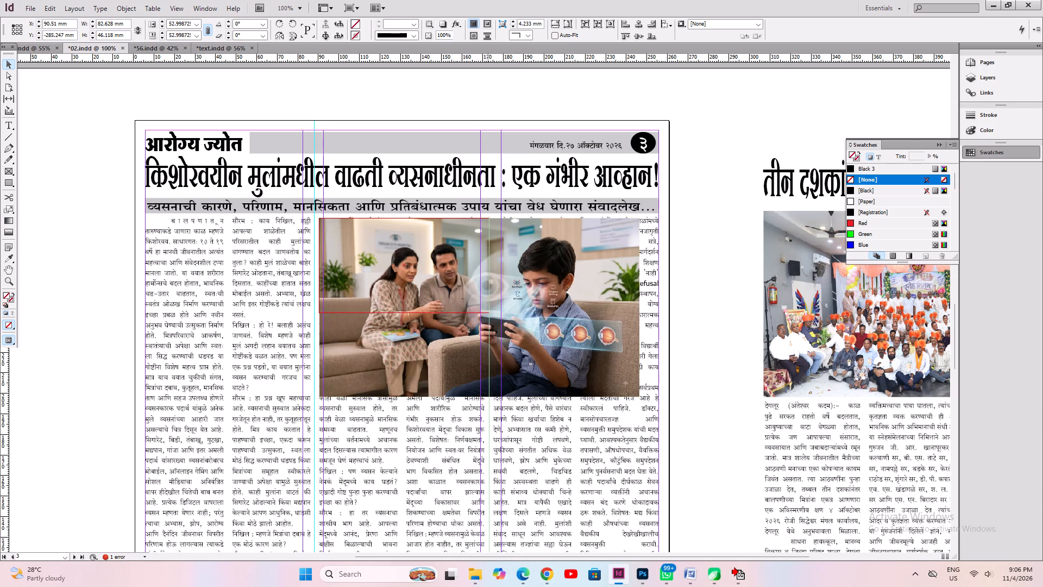
{"action": "left_click_drag", "start_coordinate": [488, 299], "coordinate": [487, 299], "text": "ctrl+shift"}
{"action": "left_click_drag", "start_coordinate": [488, 314], "coordinate": [486, 302], "text": "ctrl+shift"}
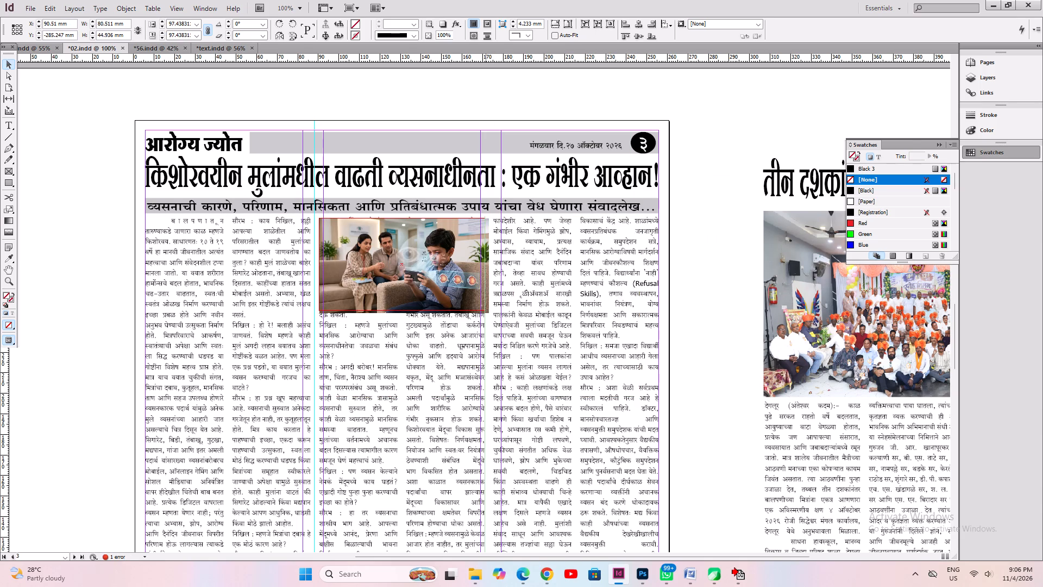
{"action": "left_click_drag", "start_coordinate": [486, 302], "coordinate": [486, 302], "text": "ctrl+shift"}
Wrap the article text around the image's bounding box.
{"action": "key", "text": "ctrl+alt+w"}
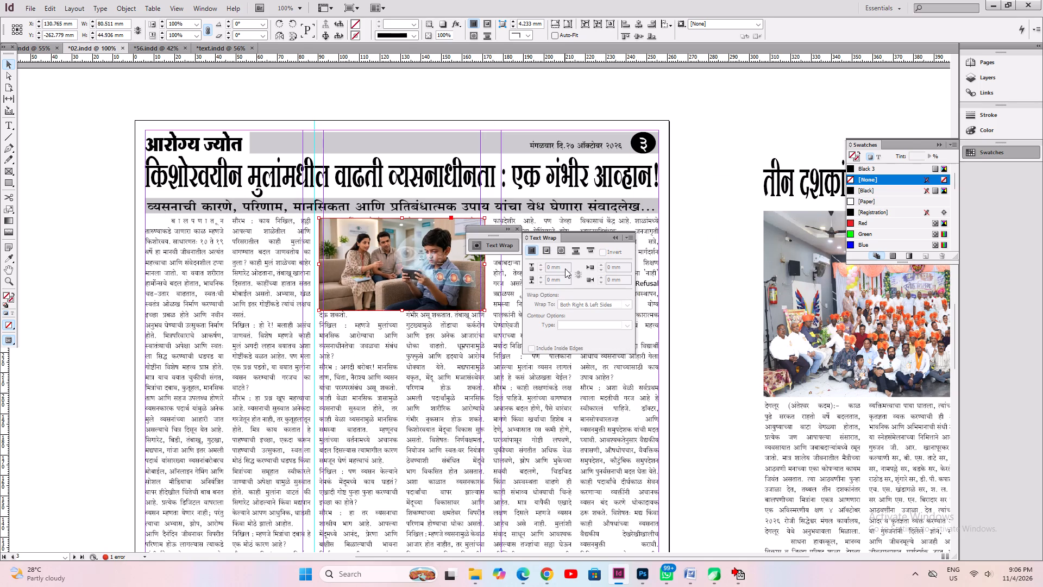
{"action": "left_click", "coordinate": [548, 252]}
{"action": "left_click", "coordinate": [517, 228]}
Move the article's continuation text frame higher on page 4 and fit the frame to its content.
{"action": "key", "text": "ctrl+1"}
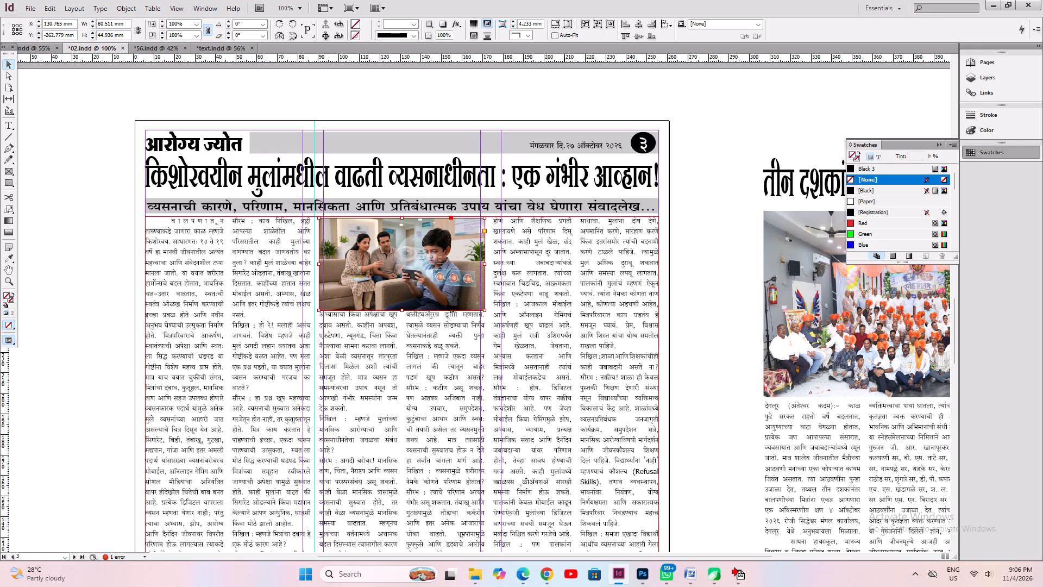
{"action": "scroll", "coordinate": [564, 352], "scroll_direction": "down", "scroll_amount": 16}
{"action": "left_click", "coordinate": [556, 314]}
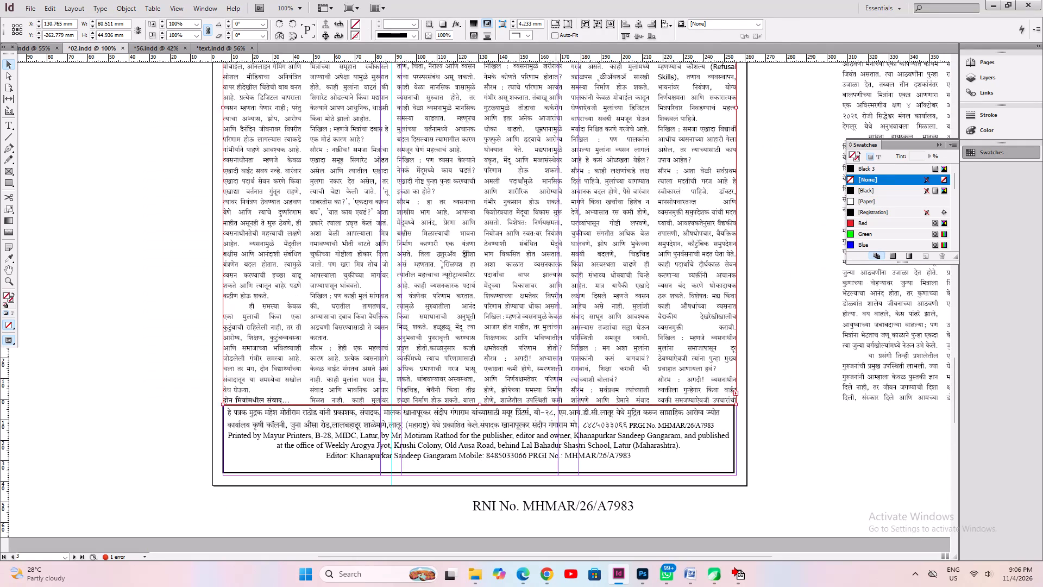
{"action": "scroll", "coordinate": [658, 399], "scroll_direction": "down", "scroll_amount": 20}
{"action": "scroll", "coordinate": [658, 399], "scroll_direction": "down", "scroll_amount": 8}
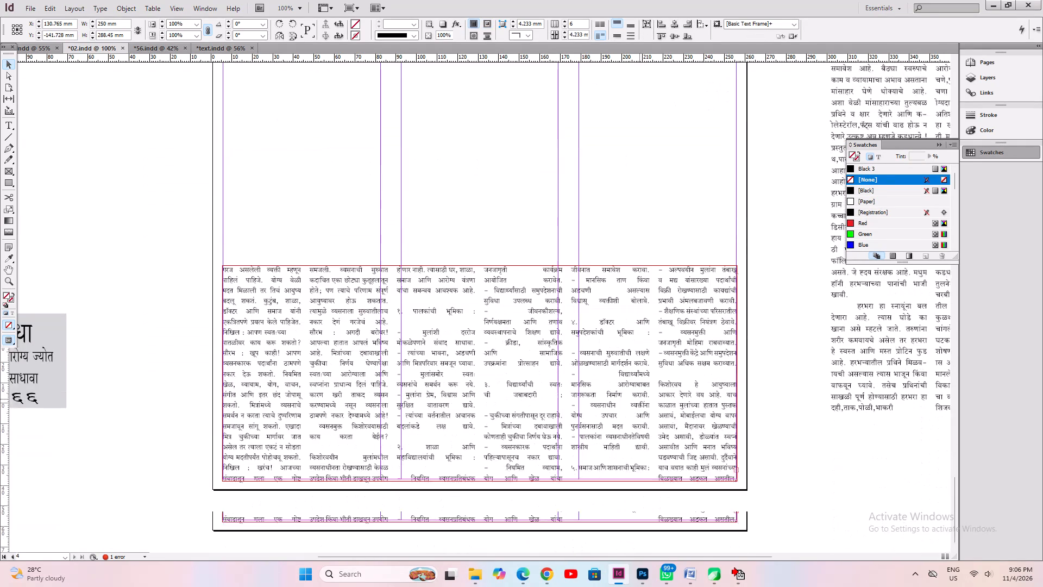
{"action": "left_click", "coordinate": [515, 359]}
{"action": "left_click_drag", "start_coordinate": [524, 377], "coordinate": [518, 292], "text": "shift"}
{"action": "key", "text": "ctrl+alt+c"}
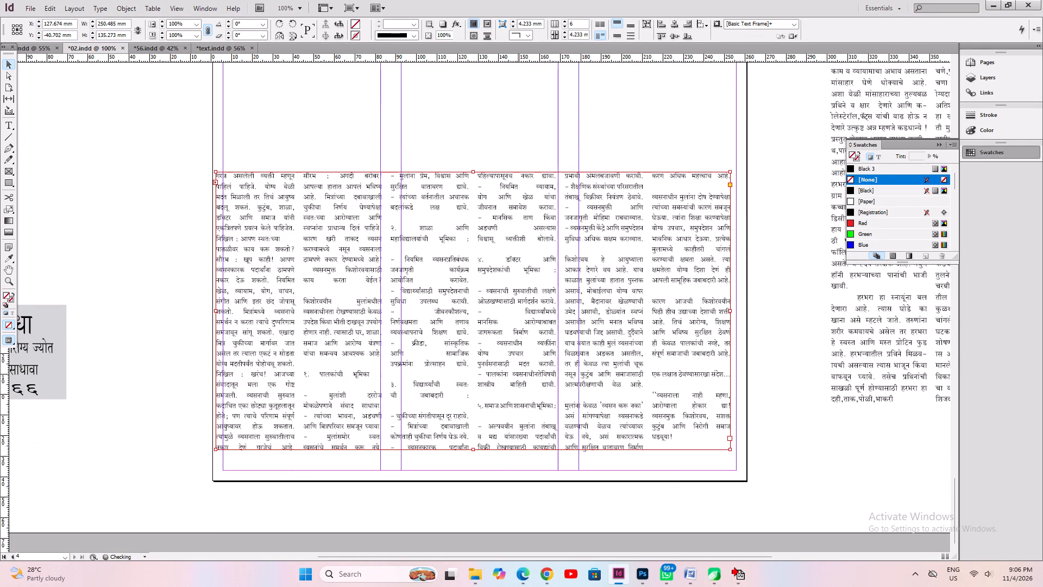
Add a paragraph break after the subheading "व्यसनमुक्त किशोरवयासाठी काय करता येईल?" and delete the empty lines below it.
{"action": "key", "text": "ctrl+1"}
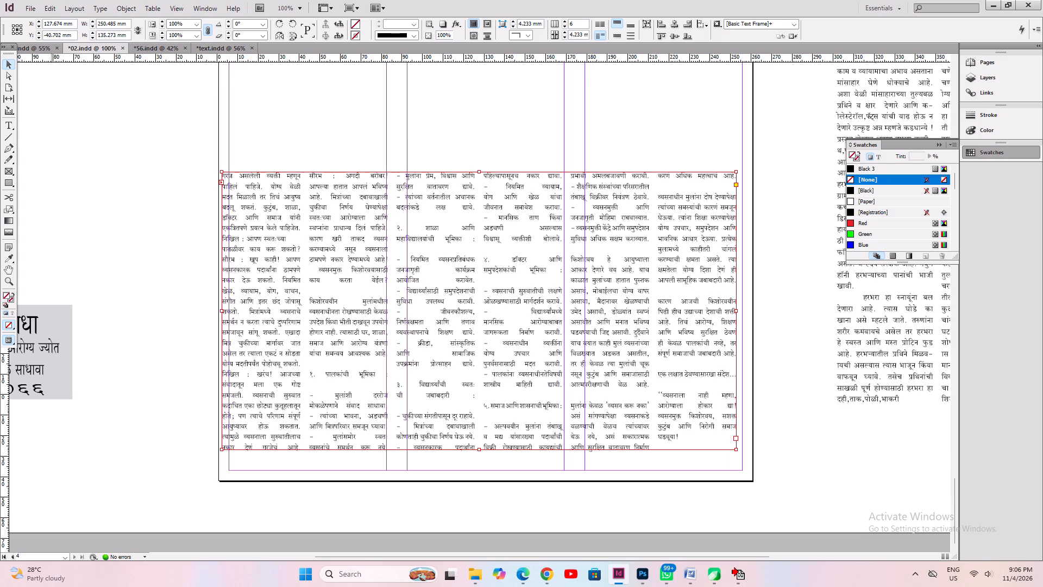
{"action": "left_click", "coordinate": [9, 126]}
{"action": "left_click", "coordinate": [366, 278]}
{"action": "key", "text": "ctrl+2"}
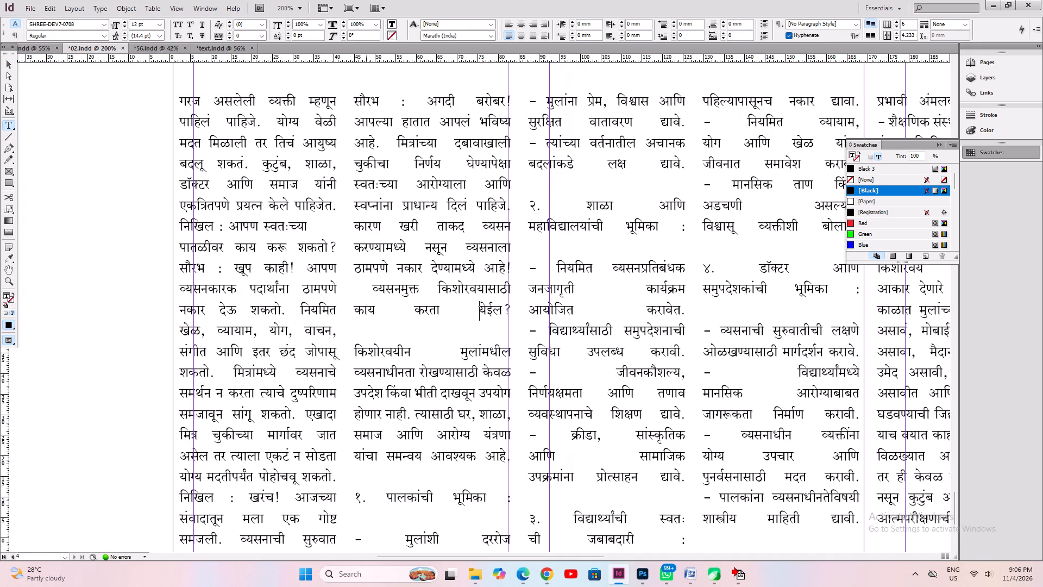
{"action": "key", "text": "Up"}
{"action": "key", "text": "Down"}
{"action": "key", "text": "End"}
{"action": "key", "text": "Return"}
{"action": "key", "text": "Down"}
{"action": "key", "text": "Down"}
{"action": "key", "text": "shift+Up"}
{"action": "key", "text": "shift+Up"}
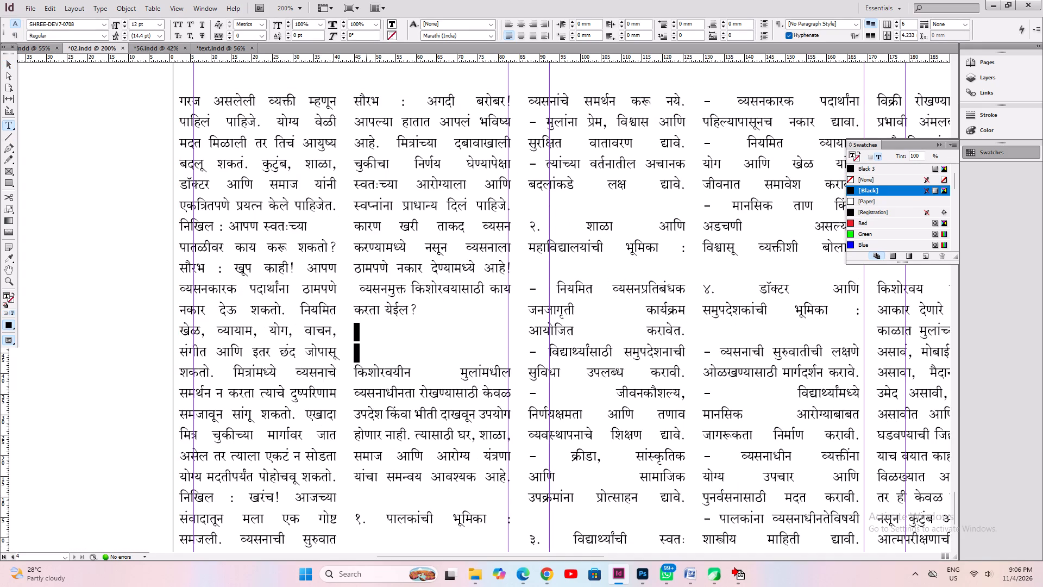
{"action": "key", "text": "BackSpace"}
Set the subheading "व्यसनमुक्त किशोरवयासाठी काय करता येईल?" in the bold-looking font SHREE-DEV7-0709.
{"action": "key", "text": "Up"}
{"action": "key", "text": "Up"}
{"action": "key", "text": "shift+Down"}
{"action": "key", "text": "shift+Down"}
{"action": "key", "text": "ctrl+t"}
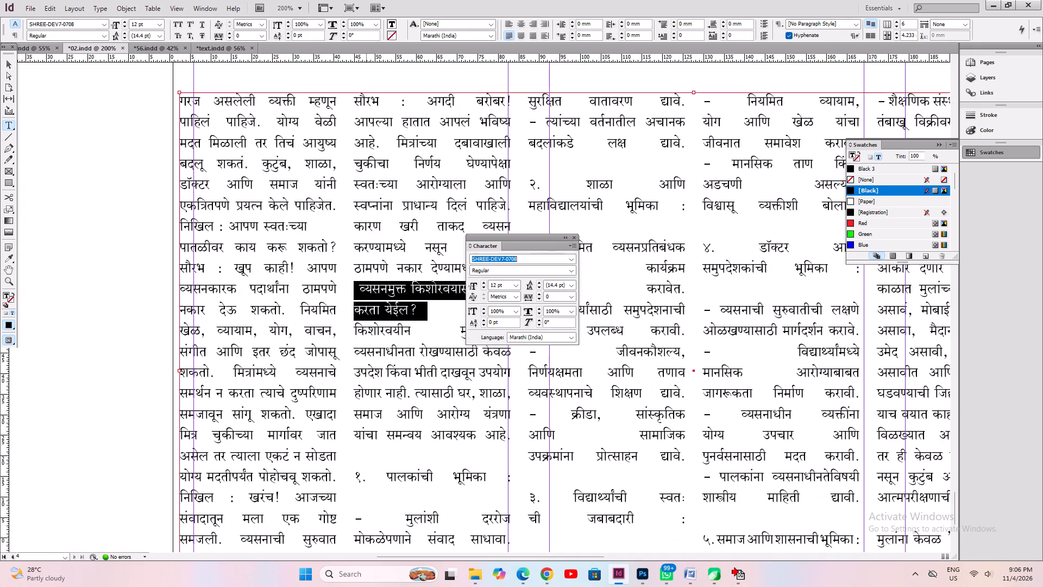
{"action": "key", "text": "Down"}
{"action": "key", "text": "ctrl+t"}
Delete the empty line above "१. पालकांची भूमिका :" and set that heading in the font SHREE-DEV7-0709.
{"action": "key", "text": "Down"}
{"action": "key", "text": "Down"}
{"action": "key", "text": "Down"}
{"action": "key", "text": "Down"}
{"action": "key", "text": "Down"}
{"action": "key", "text": "Down"}
{"action": "key", "text": "Down"}
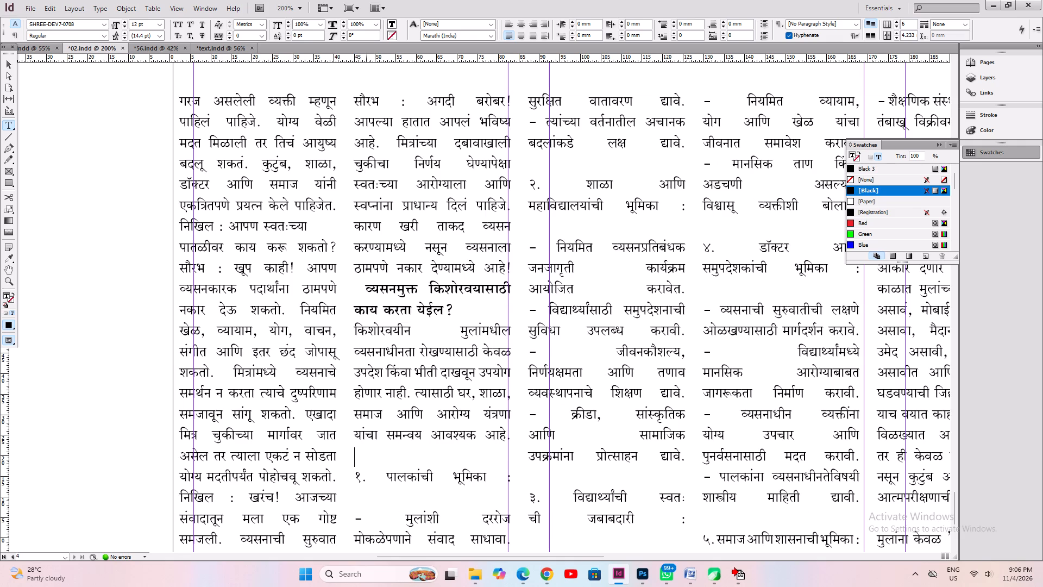
{"action": "key", "text": "Delete"}
{"action": "key", "text": "shift+Down"}
{"action": "key", "text": "shift+Down"}
{"action": "key", "text": "shift+Up"}
{"action": "key", "text": "ctrl+t"}
{"action": "key", "text": "Down"}
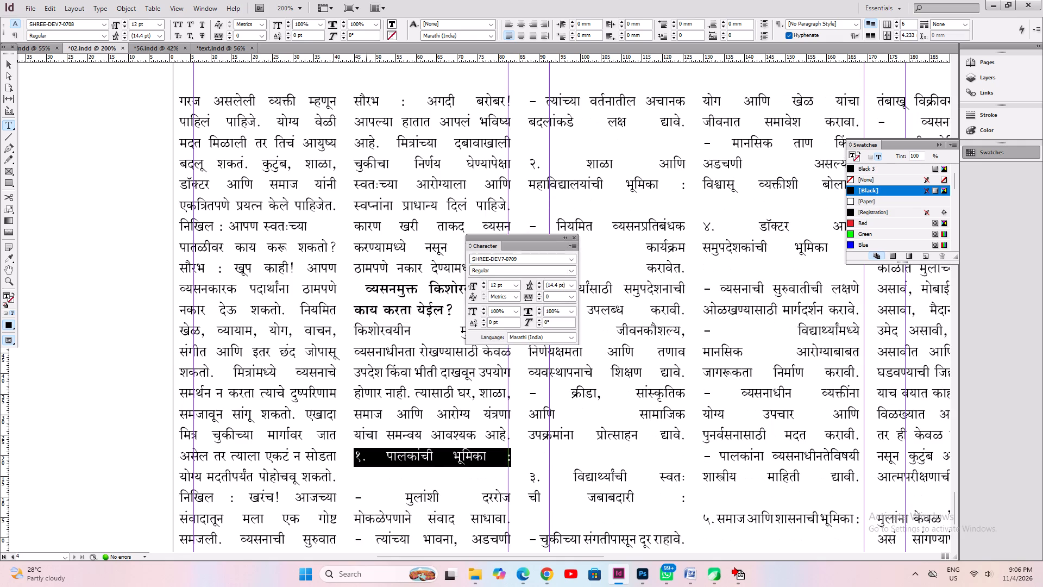
{"action": "key", "text": "ctrl+t"}
Add a paragraph break after the heading "१. पालकांची भूमिका :" and delete the empty lines below it.
{"action": "key", "text": "Down"}
{"action": "key", "text": "Down"}
{"action": "key", "text": "Left"}
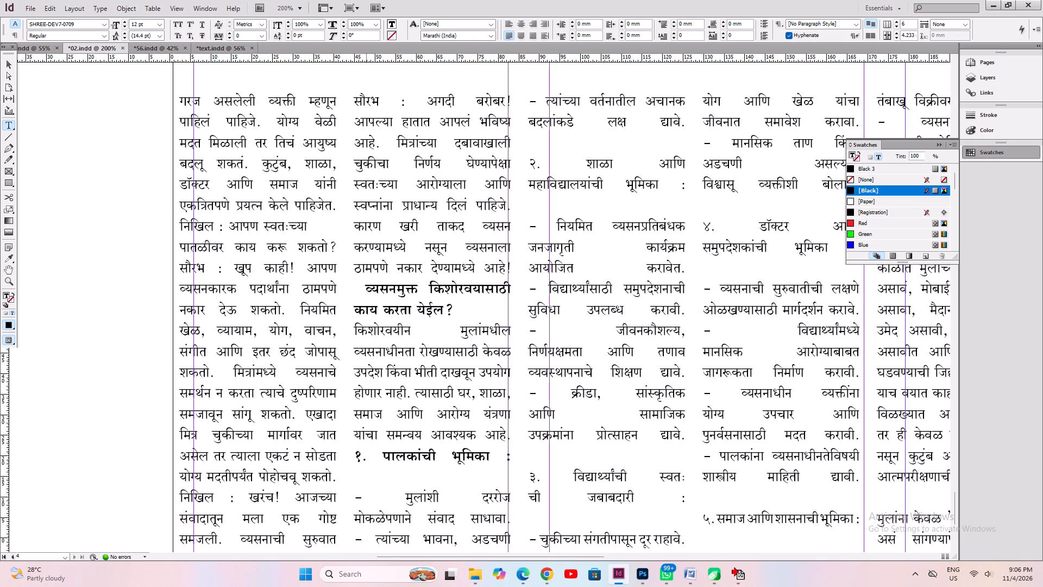
{"action": "key", "text": "Left"}
{"action": "key", "text": "Return"}
{"action": "key", "text": "Down"}
{"action": "key", "text": "Down"}
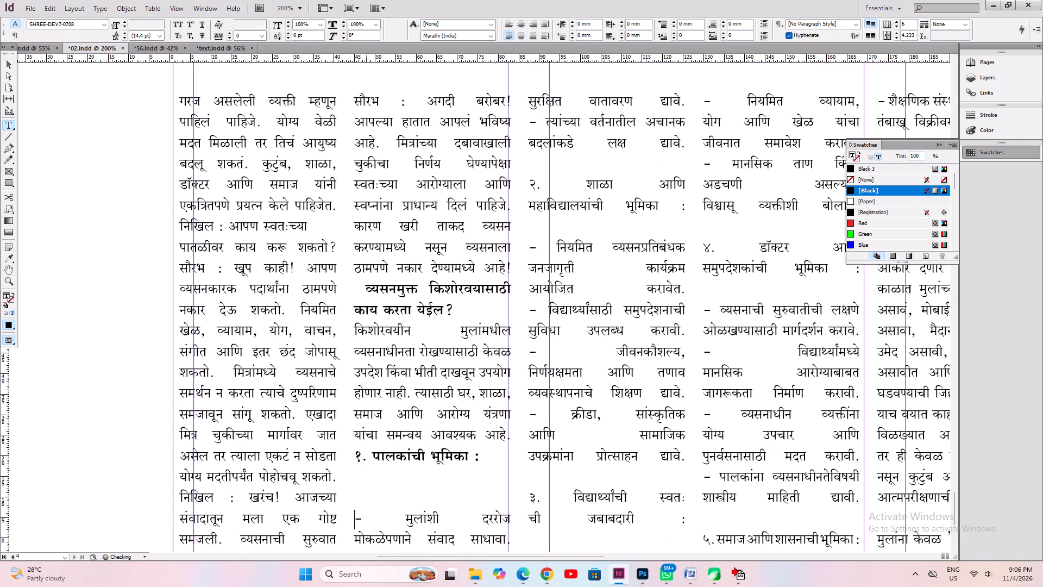
{"action": "key", "text": "shift+Up"}
{"action": "key", "text": "shift+Up"}
{"action": "key", "text": "BackSpace"}
Delete the empty lines above and below the heading "२. शाळा आणि महाविद्यालयांची भूमिका :".
{"action": "key", "text": "Down"}
{"action": "key", "text": "Down"}
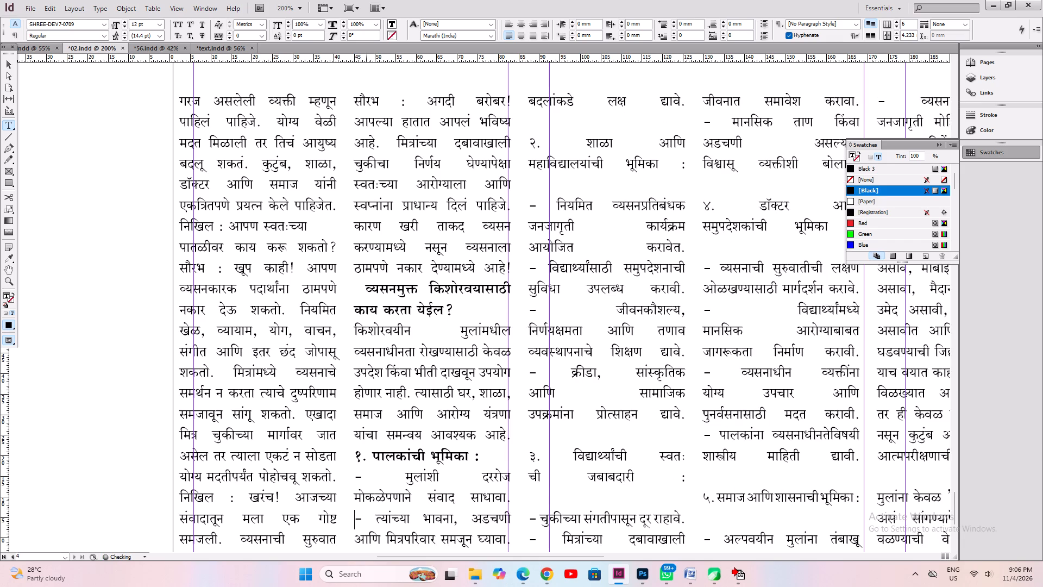
{"action": "key", "text": "Down"}
{"action": "key", "text": "Down"}
{"action": "key", "text": "Down"}
{"action": "key", "text": "Down"}
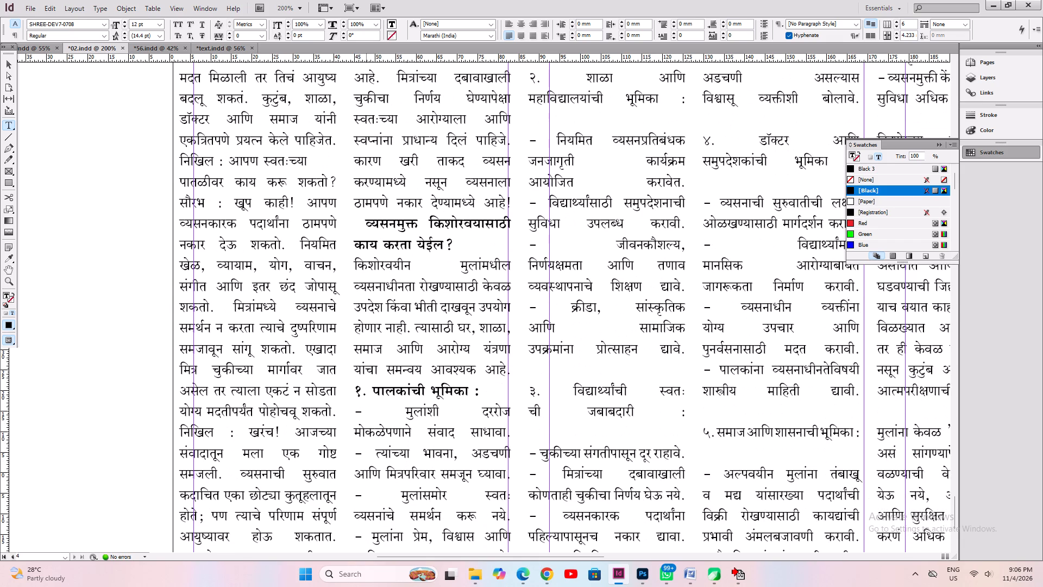
{"action": "key", "text": "Down"}
{"action": "key", "text": "Down"}
{"action": "key", "text": "Down"}
{"action": "key", "text": "Down"}
{"action": "key", "text": "Down"}
{"action": "key", "text": "Up"}
{"action": "key", "text": "Up"}
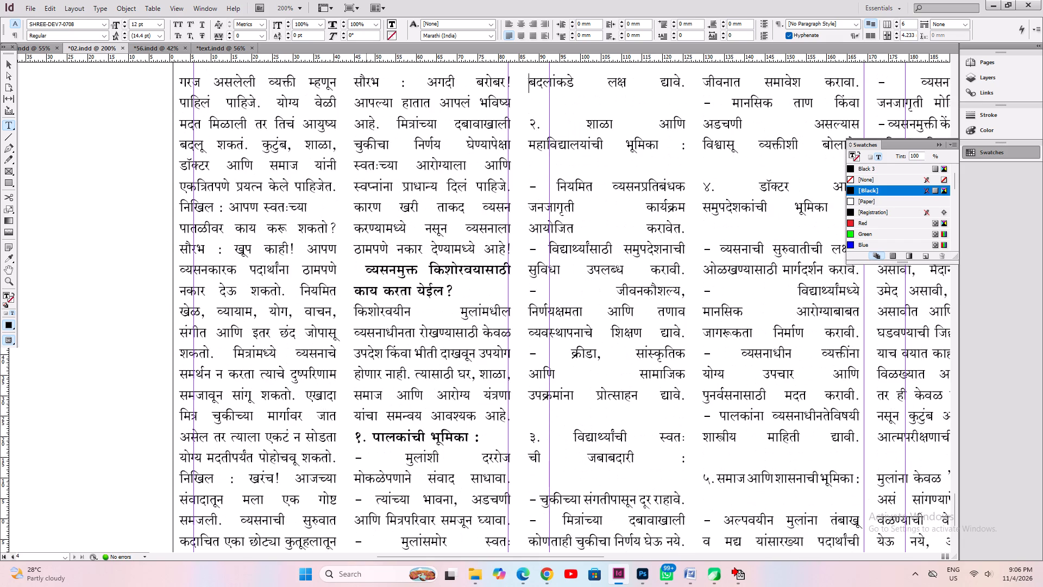
{"action": "key", "text": "Down"}
{"action": "key", "text": "Delete"}
{"action": "key", "text": "Down"}
{"action": "key", "text": "Down"}
{"action": "key", "text": "Delete"}
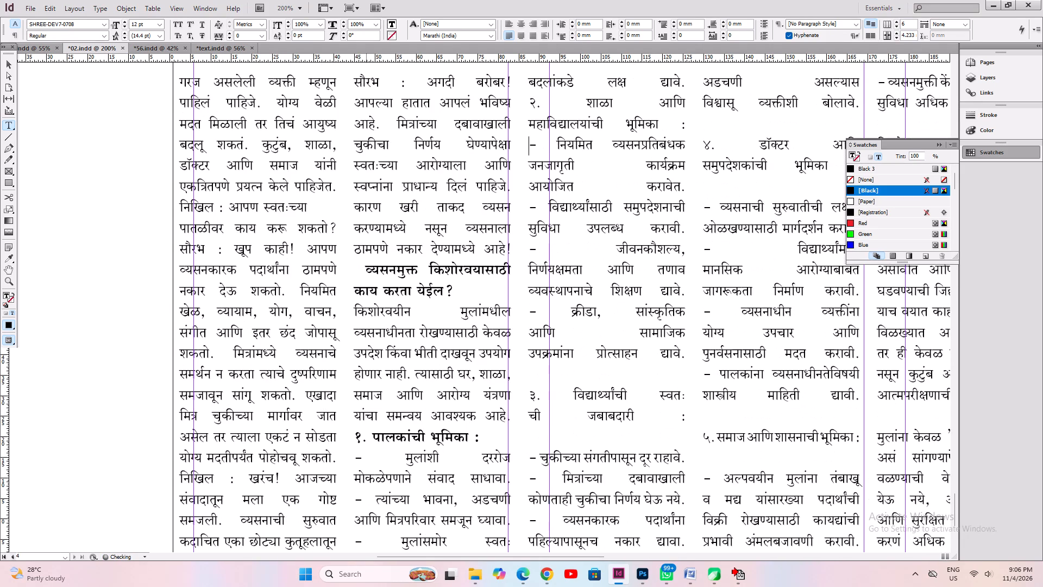
Add a paragraph break after the heading "२. शाळा आणि महाविद्यालयांची भूमिका :" and delete the resulting empty line below it.
{"action": "key", "text": "Down"}
{"action": "key", "text": "Down"}
{"action": "key", "text": "Down"}
{"action": "key", "text": "Up"}
{"action": "key", "text": "Up"}
{"action": "key", "text": "Up"}
{"action": "key", "text": "Up"}
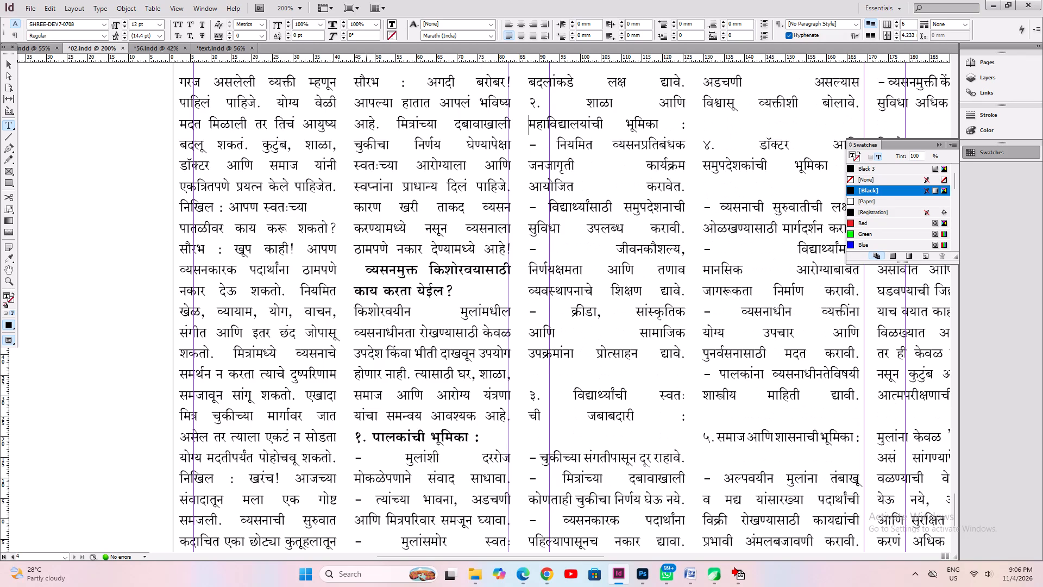
{"action": "key", "text": "Up"}
{"action": "key", "text": "Up"}
{"action": "key", "text": "Up"}
{"action": "key", "text": "Down"}
{"action": "key", "text": "Down"}
{"action": "key", "text": "Up"}
{"action": "key", "text": "Down"}
{"action": "key", "text": "Down"}
{"action": "key", "text": "End"}
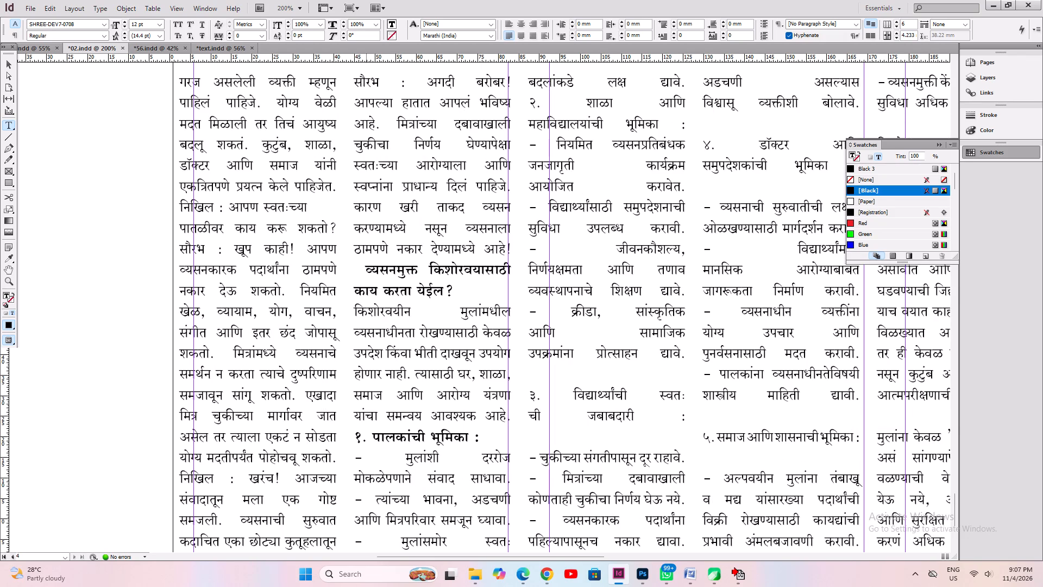
{"action": "key", "text": "Return"}
{"action": "key", "text": "Down"}
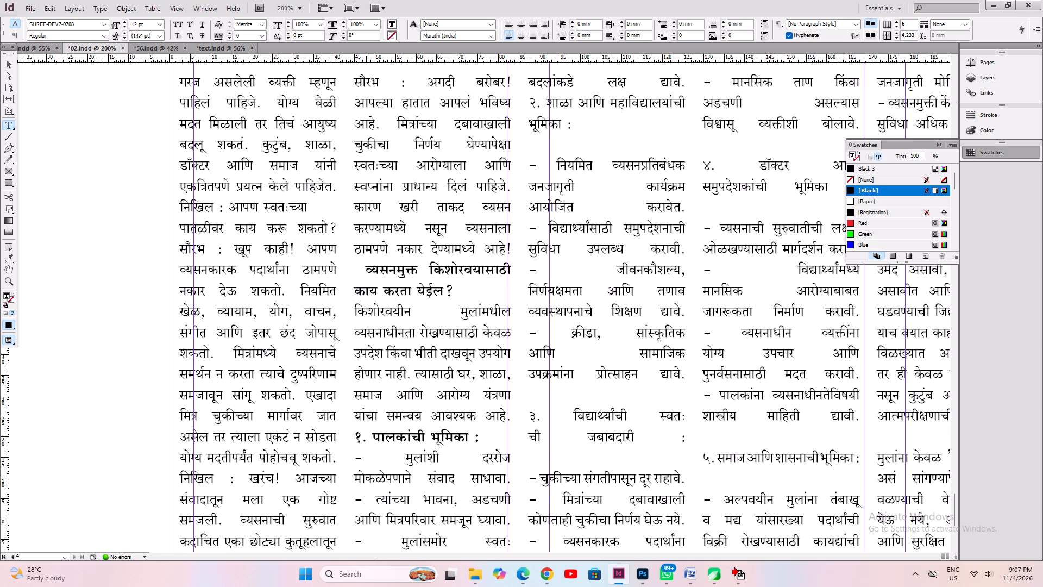
{"action": "key", "text": "BackSpace"}
End each of the first three bullet points under heading २ with a paragraph break, leaving no empty lines between them.
{"action": "key", "text": "Down"}
{"action": "key", "text": "Down"}
{"action": "key", "text": "End"}
{"action": "key", "text": "Return"}
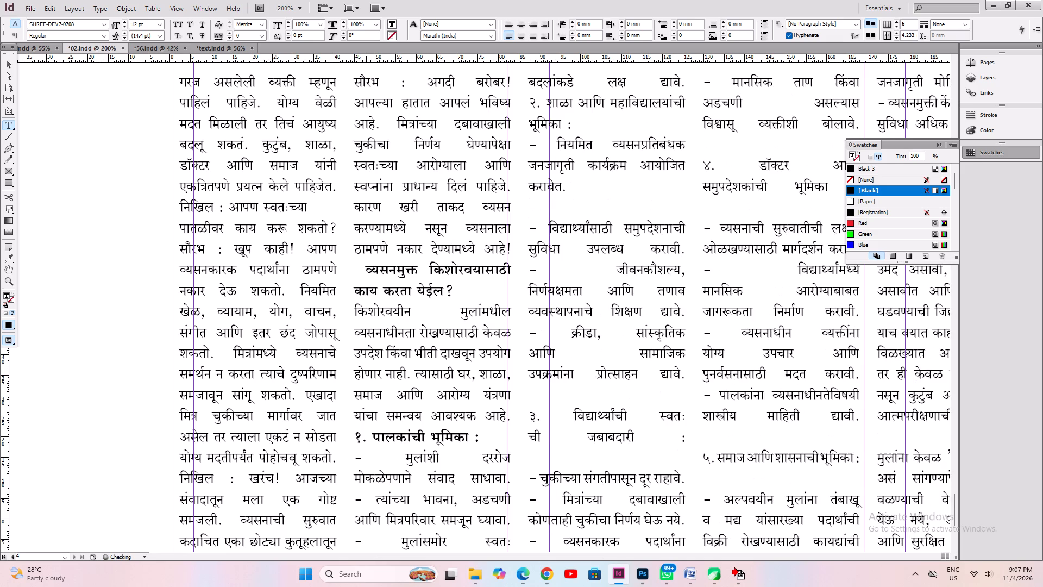
{"action": "key", "text": "Down"}
{"action": "key", "text": "BackSpace"}
{"action": "key", "text": "Down"}
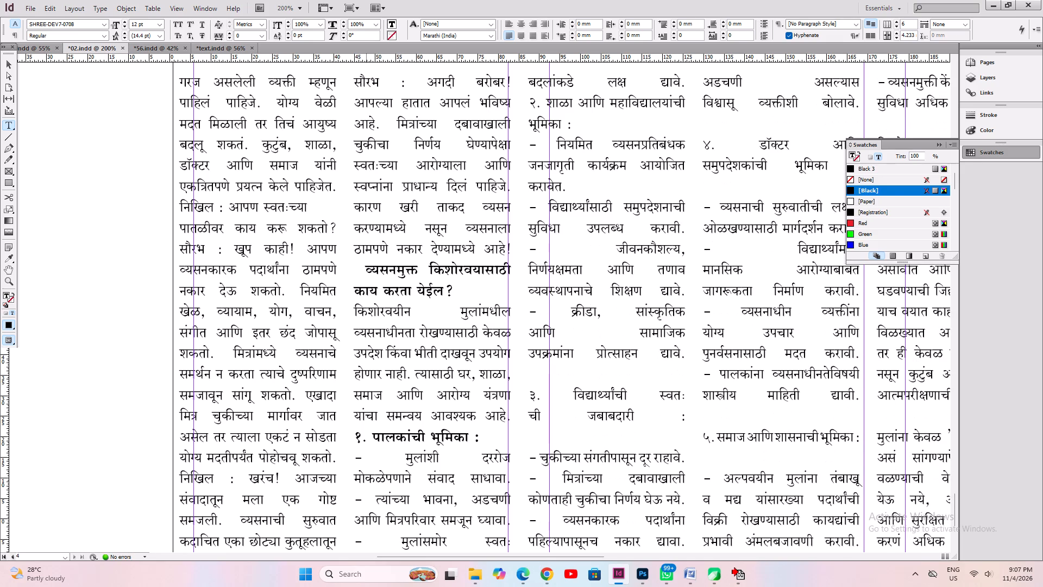
{"action": "key", "text": "End"}
{"action": "key", "text": "Return"}
{"action": "key", "text": "Down"}
{"action": "key", "text": "BackSpace"}
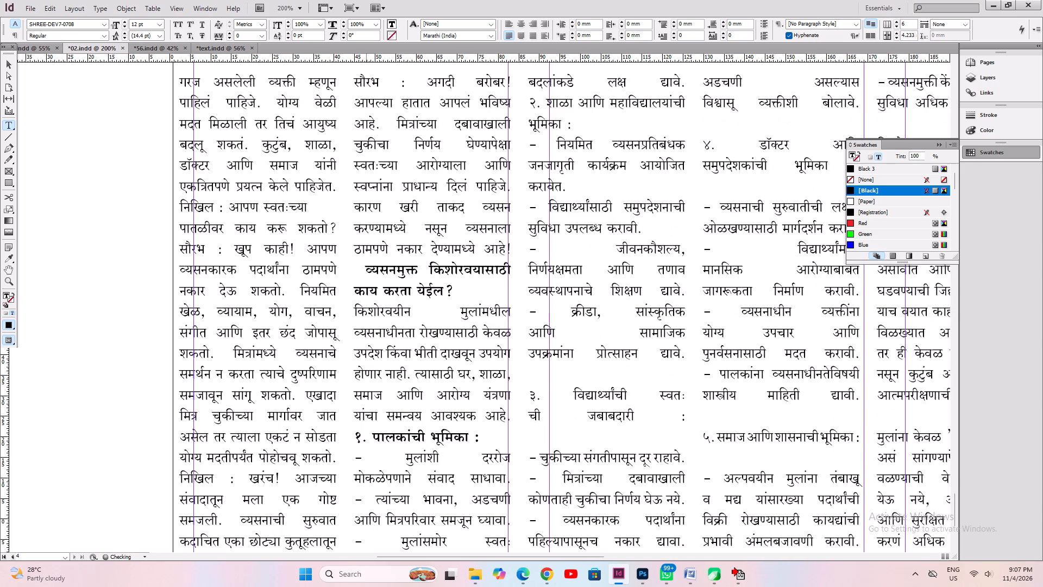
{"action": "key", "text": "Down"}
{"action": "key", "text": "Down"}
{"action": "key", "text": "End"}
{"action": "key", "text": "Return"}
{"action": "key", "text": "Down"}
{"action": "key", "text": "BackSpace"}
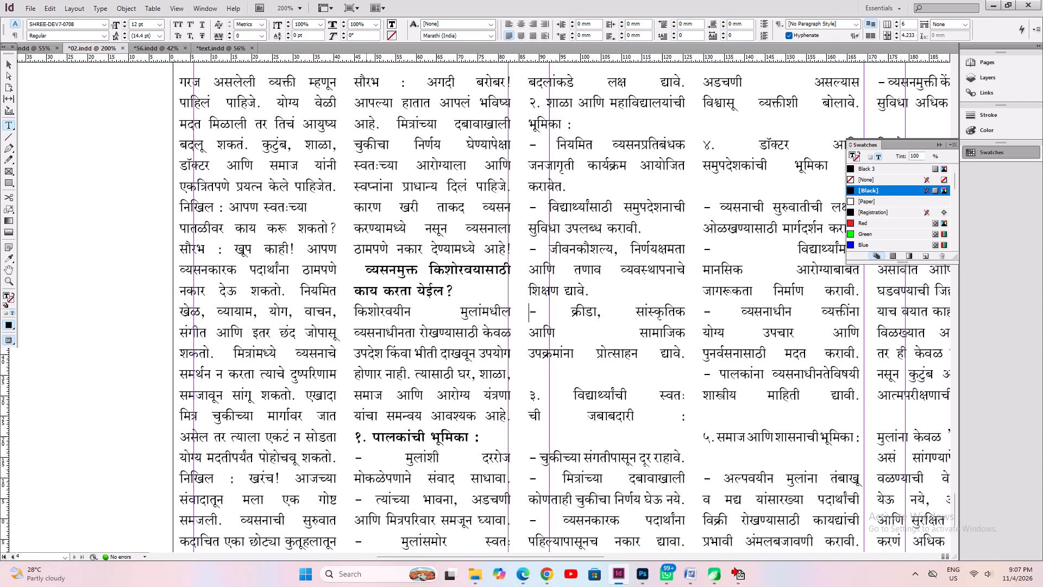
End the bullet "क्रीडा, सांस्कृतिक आणि सामाजिक" with a paragraph break and delete the empty lines above heading ३.
{"action": "key", "text": "Down"}
{"action": "key", "text": "Down"}
{"action": "key", "text": "End"}
{"action": "key", "text": "Return"}
{"action": "key", "text": "Down"}
{"action": "key", "text": "Down"}
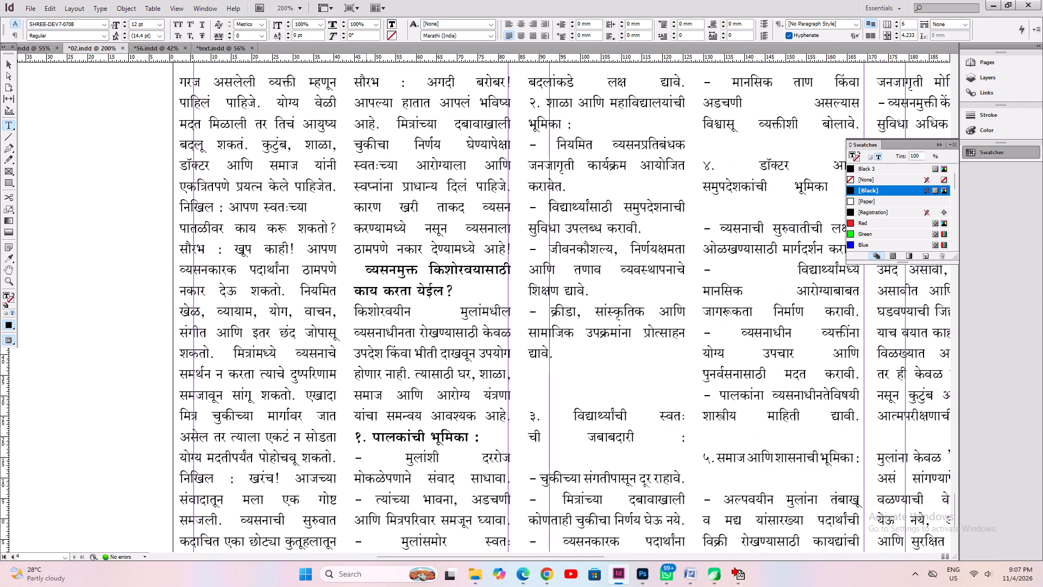
{"action": "key", "text": "BackSpace"}
{"action": "key", "text": "BackSpace"}
Add a paragraph break after the heading "३. विद्यार्थ्यांची स्वतःची जबाबदारी :" and delete the empty lines below it.
{"action": "key", "text": "Down"}
{"action": "key", "text": "Down"}
{"action": "key", "text": "Up"}
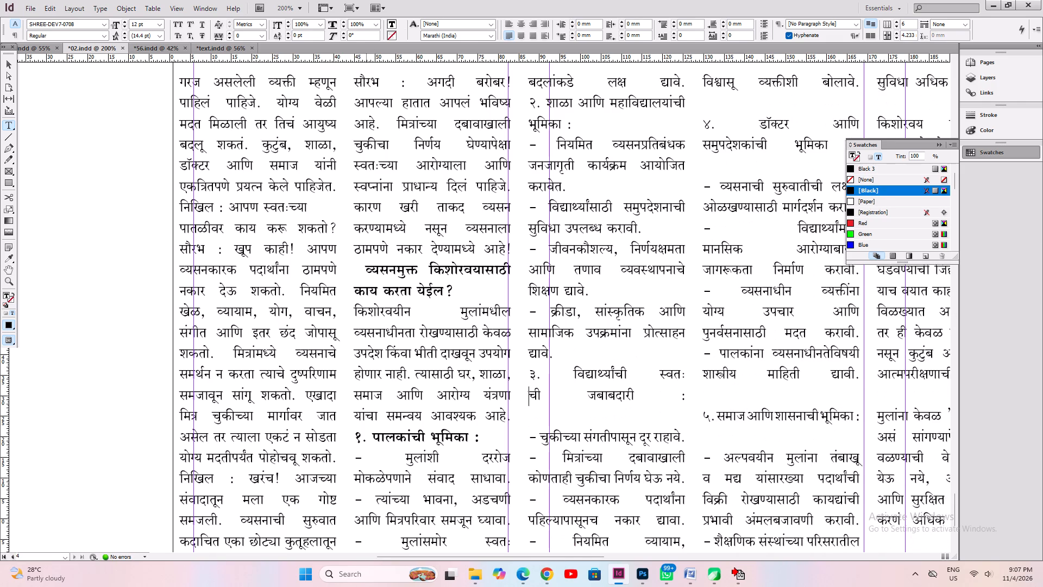
{"action": "key", "text": "End"}
{"action": "key", "text": "Return"}
{"action": "key", "text": "Down"}
{"action": "key", "text": "Down"}
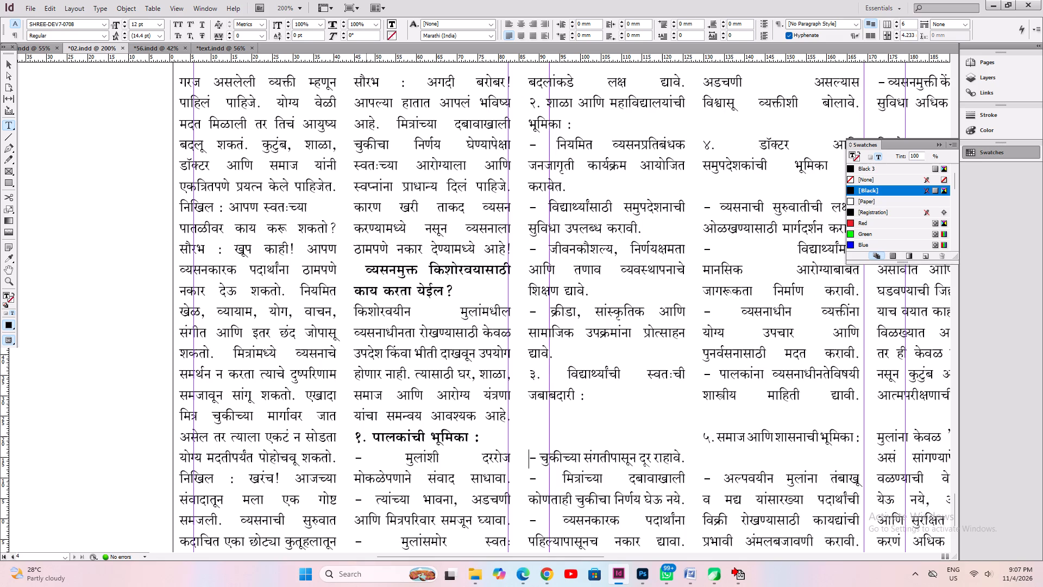
{"action": "key", "text": "BackSpace"}
{"action": "key", "text": "BackSpace"}
Delete the empty line above the heading "४. डॉक्टर आणि समुपदेशकांची भूमिका :".
{"action": "key", "text": "Down"}
{"action": "key", "text": "Down"}
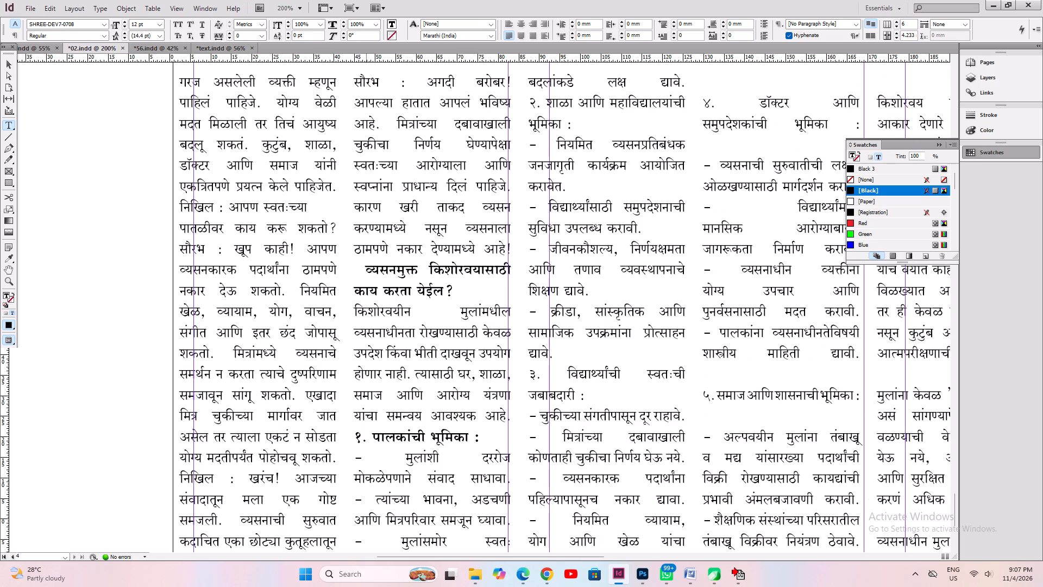
{"action": "key", "text": "Down"}
{"action": "key", "text": "Down"}
{"action": "key", "text": "Down"}
{"action": "key", "text": "Down"}
{"action": "key", "text": "Down"}
{"action": "key", "text": "Down"}
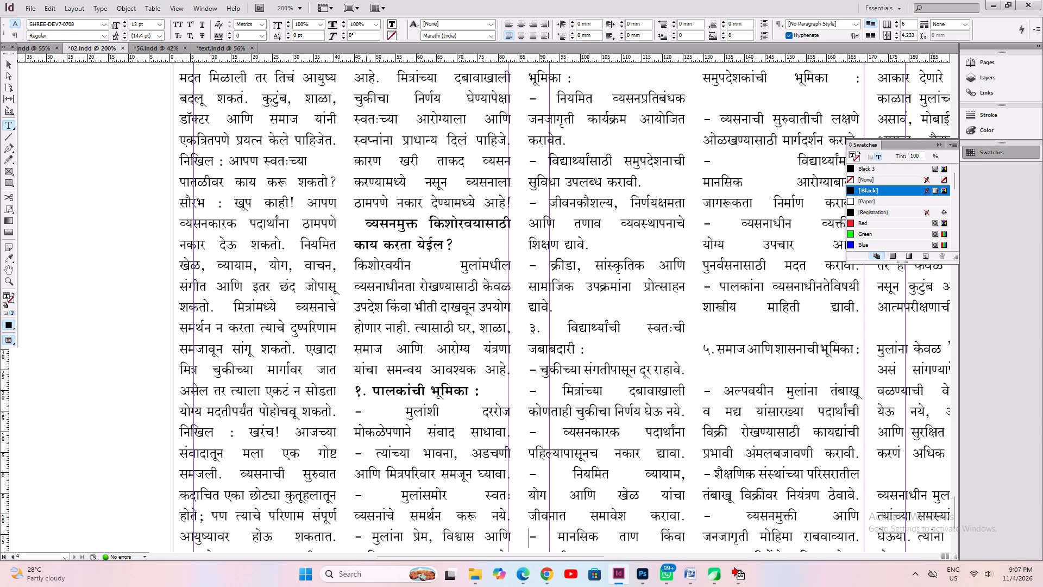
{"action": "key", "text": "Down"}
{"action": "key", "text": "Down"}
{"action": "key", "text": "Down"}
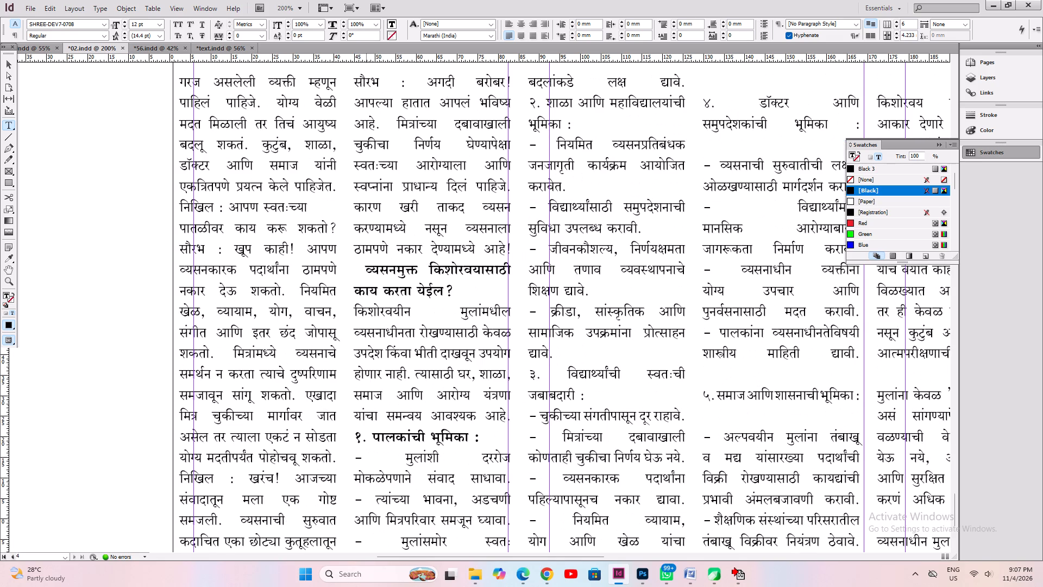
{"action": "key", "text": "Delete"}
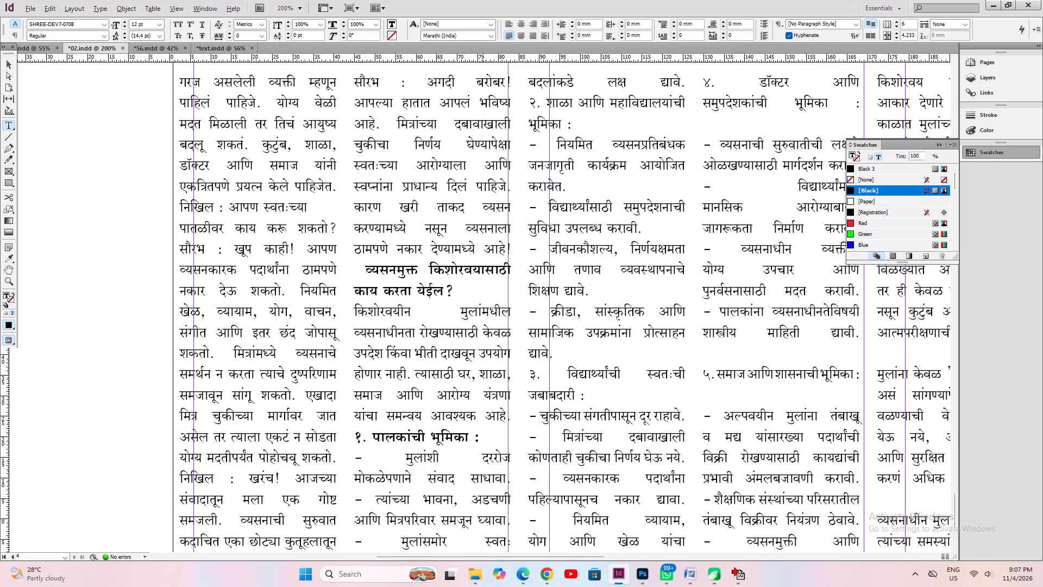
Add a paragraph break after the heading "४. डॉक्टर आणि समुपदेशकांची भूमिका :" and delete the empty lines below it.
{"action": "left_click_drag", "start_coordinate": [494, 284], "coordinate": [340, 380], "text": "alt"}
{"action": "key", "text": "Down"}
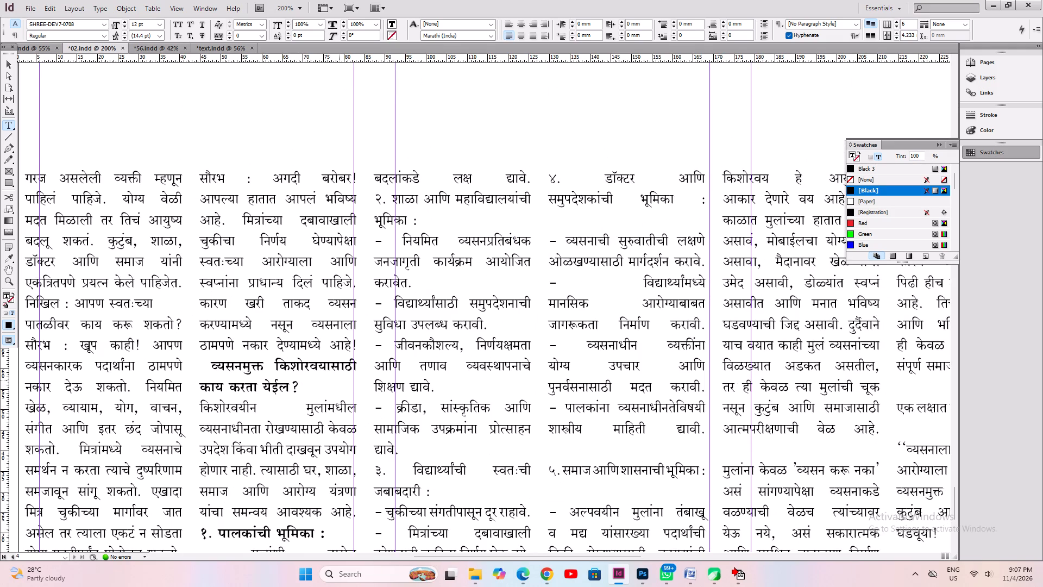
{"action": "key", "text": "End"}
{"action": "key", "text": "Return"}
{"action": "key", "text": "Down"}
{"action": "key", "text": "Down"}
{"action": "key", "text": "BackSpace"}
{"action": "key", "text": "BackSpace"}
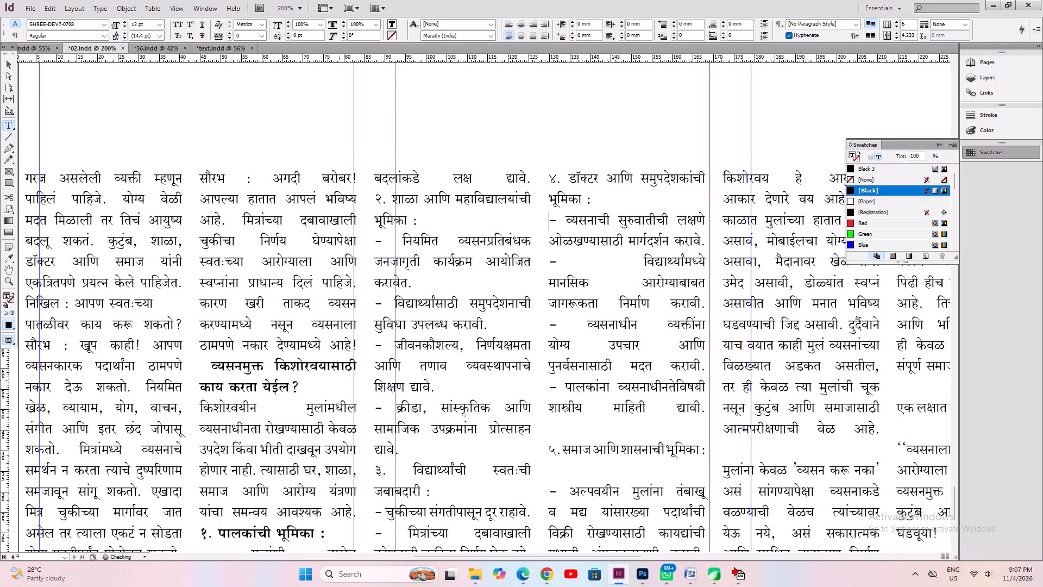
Delete the empty lines above and below the heading "५. समाज आणि शासनाची भूमिका :".
{"action": "key", "text": "Down"}
{"action": "key", "text": "Down"}
{"action": "key", "text": "Down"}
{"action": "key", "text": "Down"}
{"action": "key", "text": "Down"}
{"action": "key", "text": "Down"}
{"action": "key", "text": "Down"}
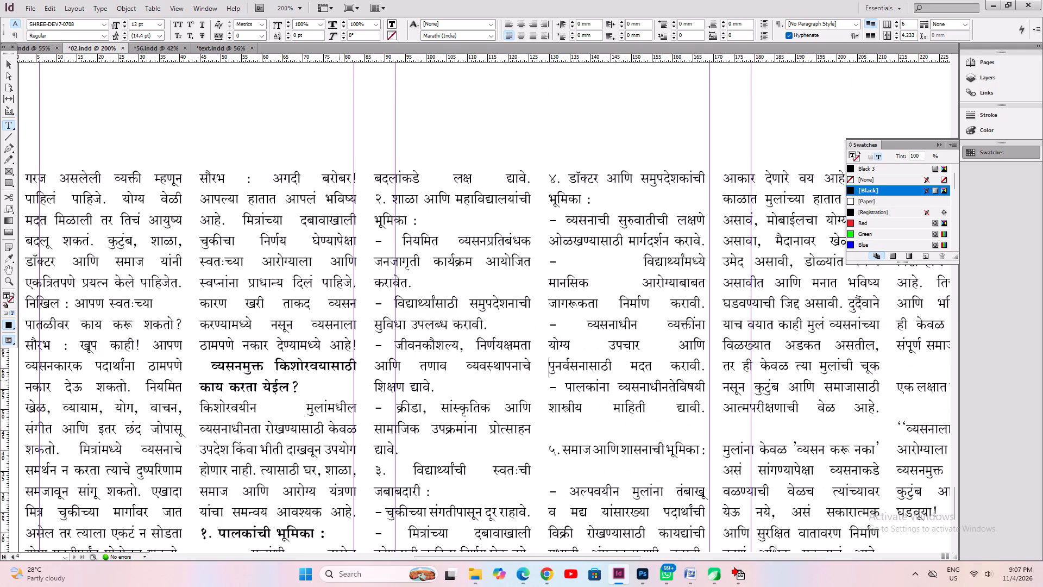
{"action": "key", "text": "Down"}
{"action": "key", "text": "Down"}
{"action": "key", "text": "Down"}
{"action": "key", "text": "Delete"}
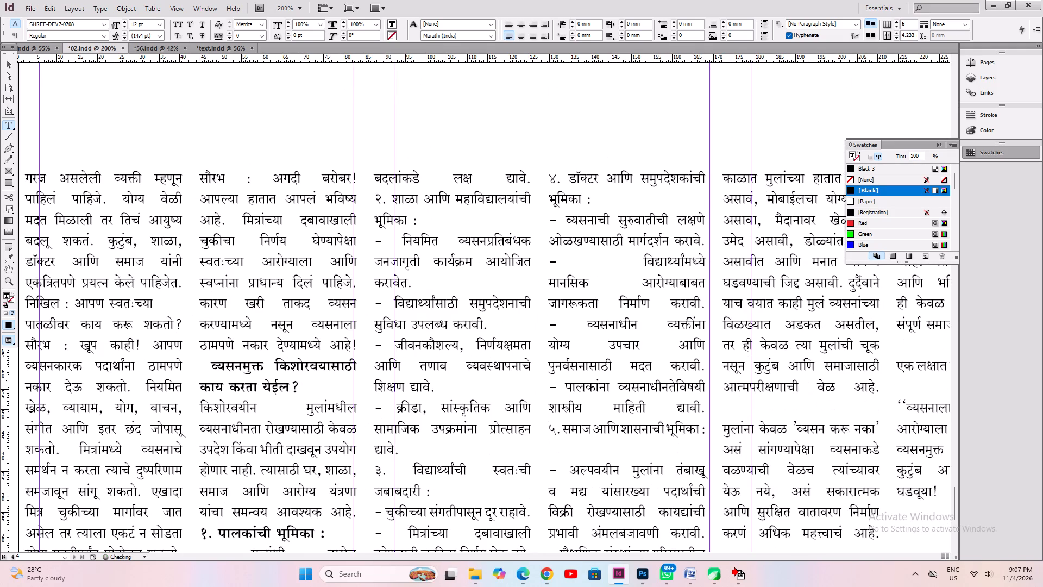
{"action": "key", "text": "Down"}
{"action": "key", "text": "Delete"}
Delete the empty line above the paragraph starting "किशोरवय हे आयुष्याला" and indent its first line with a tab.
{"action": "key", "text": "Down"}
{"action": "key", "text": "Down"}
{"action": "key", "text": "Down"}
{"action": "key", "text": "Down"}
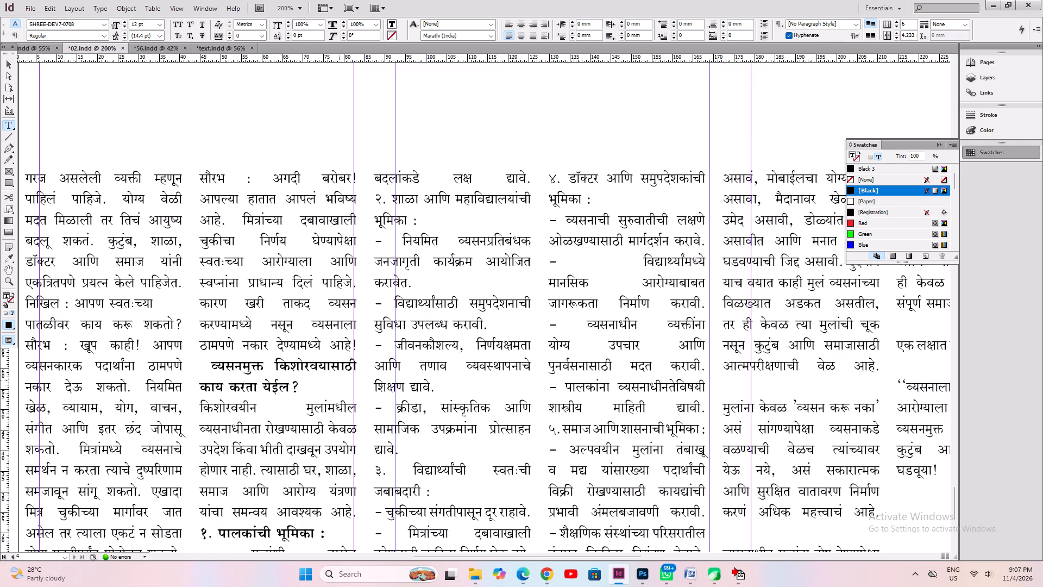
{"action": "key", "text": "Down"}
{"action": "key", "text": "Down"}
{"action": "key", "text": "Down"}
{"action": "key", "text": "Down"}
{"action": "key", "text": "Down"}
{"action": "key", "text": "Down"}
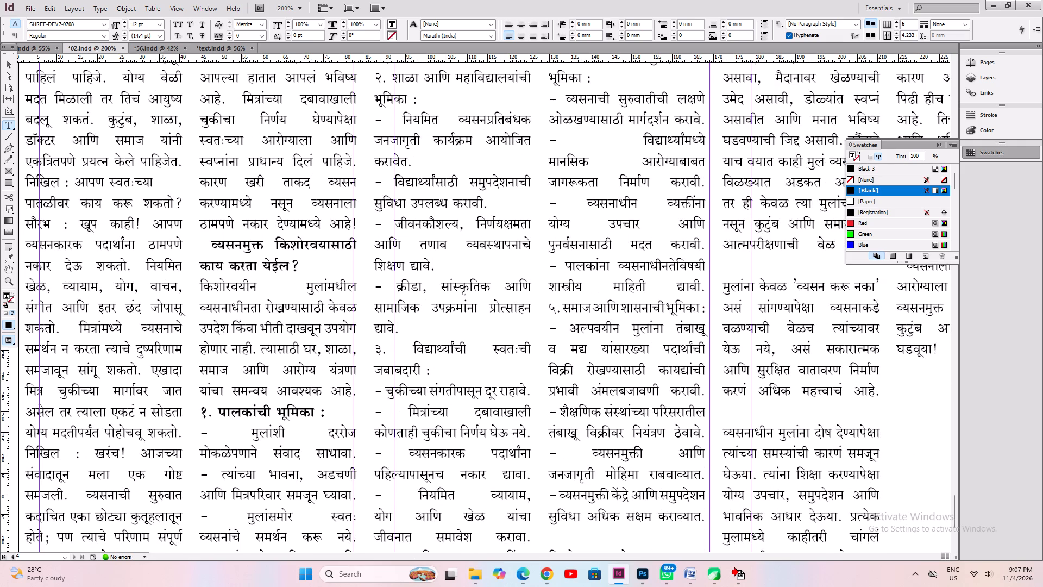
{"action": "key", "text": "Down"}
{"action": "key", "text": "Down"}
{"action": "key", "text": "Up"}
{"action": "key", "text": "Up"}
{"action": "key", "text": "Delete"}
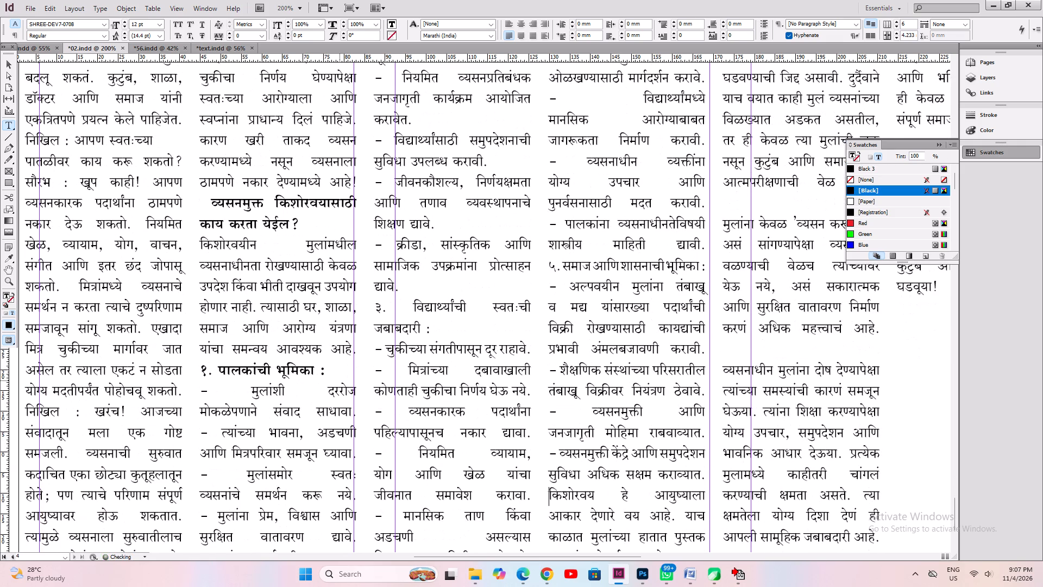
{"action": "key", "text": "Tab"}
Add a paragraph break after "आत्मपरीक्षणाची वेळ आहे.", delete the empty lines below it, and tab-indent the paragraph starting "मुलांना केवळ".
{"action": "key", "text": "Down"}
{"action": "key", "text": "Down"}
{"action": "key", "text": "Down"}
{"action": "key", "text": "Down"}
{"action": "key", "text": "Down"}
{"action": "key", "text": "Down"}
{"action": "key", "text": "Down"}
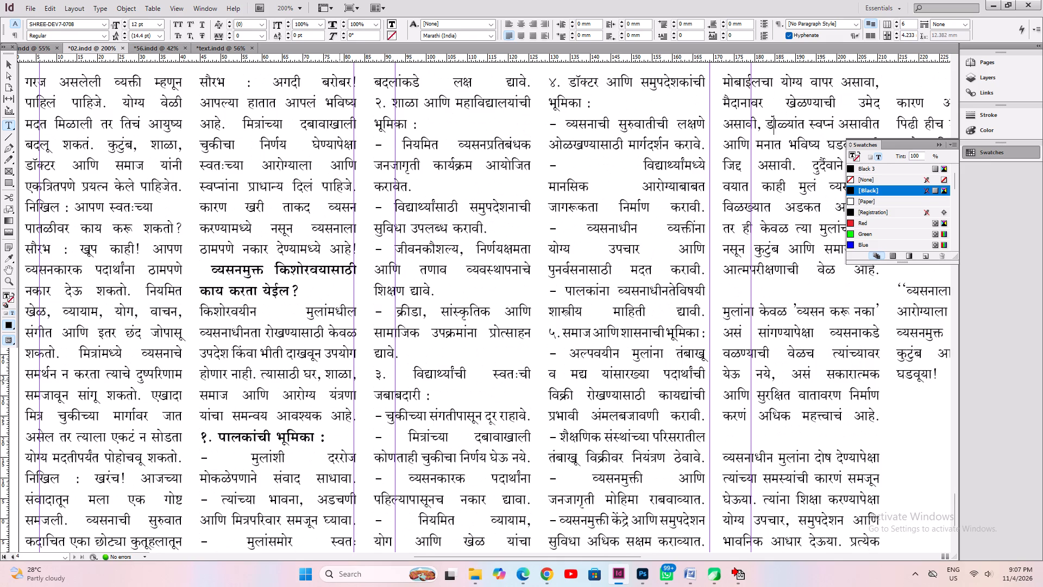
{"action": "key", "text": "Down"}
{"action": "key", "text": "Up"}
{"action": "key", "text": "Up"}
{"action": "left_click_drag", "start_coordinate": [648, 334], "coordinate": [222, 482], "text": "alt"}
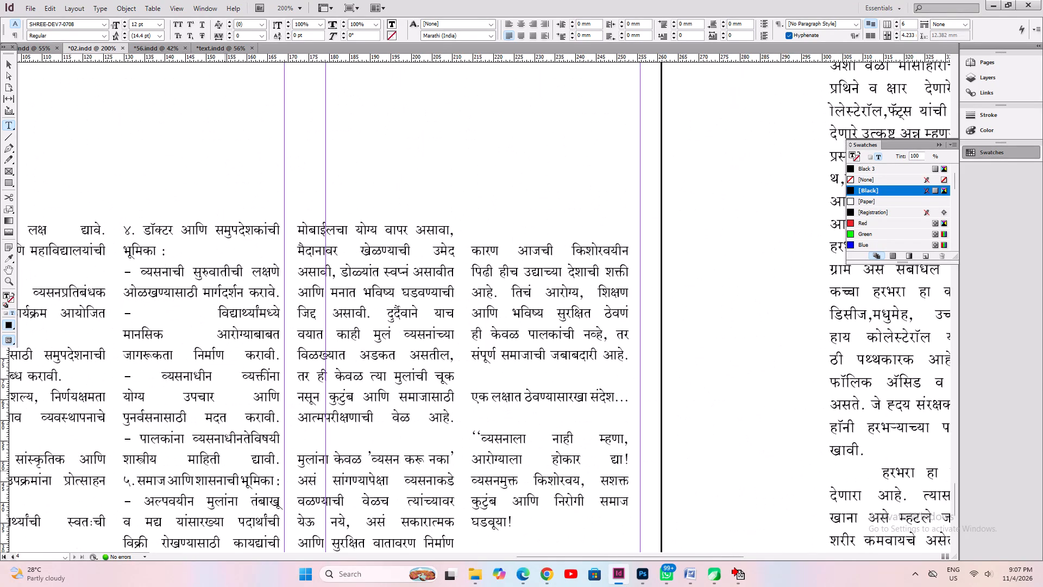
{"action": "key", "text": "Up"}
{"action": "key", "text": "Up"}
{"action": "key", "text": "Down"}
{"action": "key", "text": "Down"}
{"action": "key", "text": "Down"}
{"action": "key", "text": "Down"}
{"action": "key", "text": "Down"}
{"action": "key", "text": "Down"}
{"action": "key", "text": "Down"}
{"action": "key", "text": "Down"}
{"action": "key", "text": "Down"}
{"action": "key", "text": "Down"}
{"action": "key", "text": "Up"}
{"action": "key", "text": "End"}
{"action": "key", "text": "Return"}
{"action": "key", "text": "Down"}
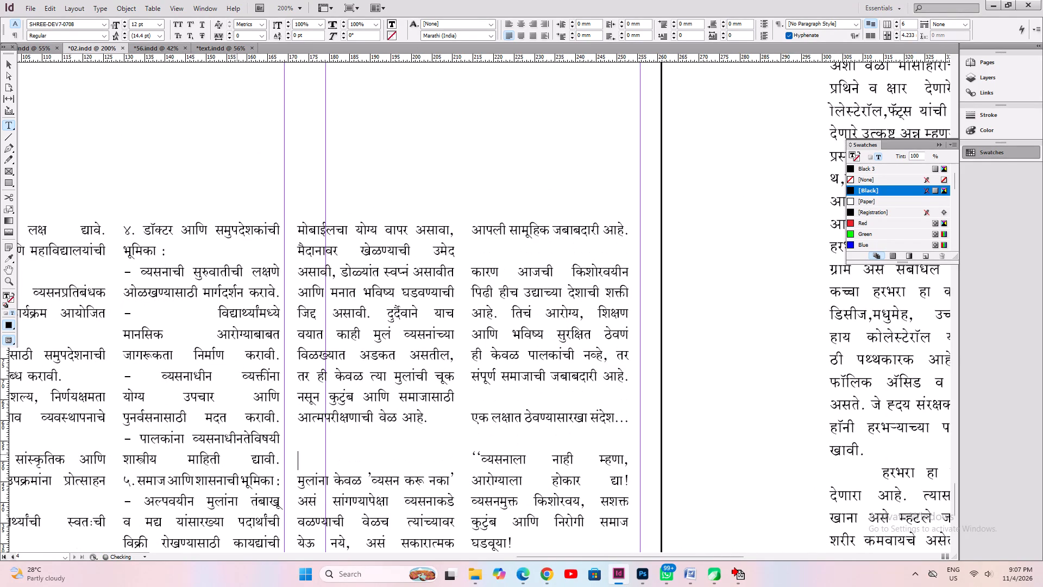
{"action": "key", "text": "Down"}
{"action": "key", "text": "BackSpace"}
{"action": "key", "text": "BackSpace"}
{"action": "key", "text": "Tab"}
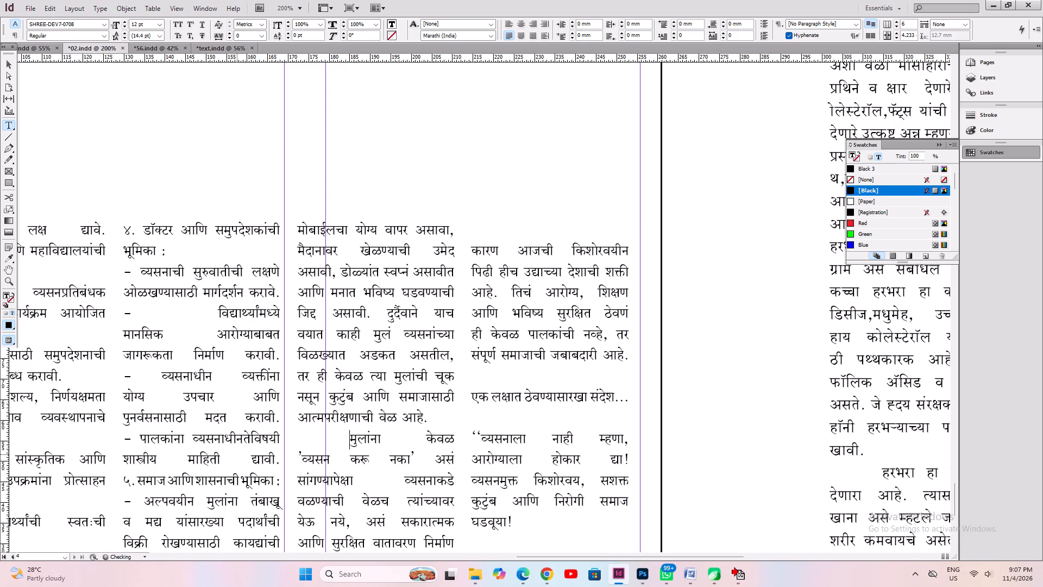
Delete the empty line above the paragraph starting "व्यसनाधीन मुलांना" and indent its first line with a tab.
{"action": "key", "text": "Down"}
{"action": "key", "text": "Down"}
{"action": "key", "text": "Down"}
{"action": "key", "text": "Down"}
{"action": "key", "text": "Down"}
{"action": "key", "text": "Down"}
{"action": "key", "text": "Down"}
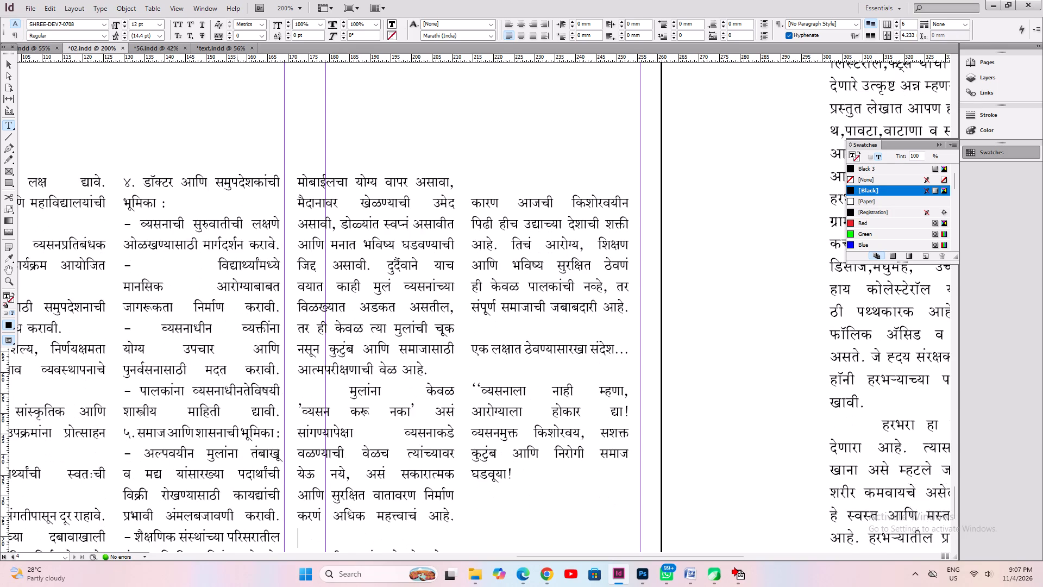
{"action": "key", "text": "Down"}
{"action": "key", "text": "Up"}
{"action": "key", "text": "Delete"}
{"action": "key", "text": "Tab"}
Delete the empty lines above and below "एक लक्षात ठेवण्यासारखा संदेश…" and tab-indent the closing paragraph starting "व्यसनाला नाही".
{"action": "key", "text": "Down"}
{"action": "key", "text": "Down"}
{"action": "key", "text": "Down"}
{"action": "key", "text": "Down"}
{"action": "key", "text": "Down"}
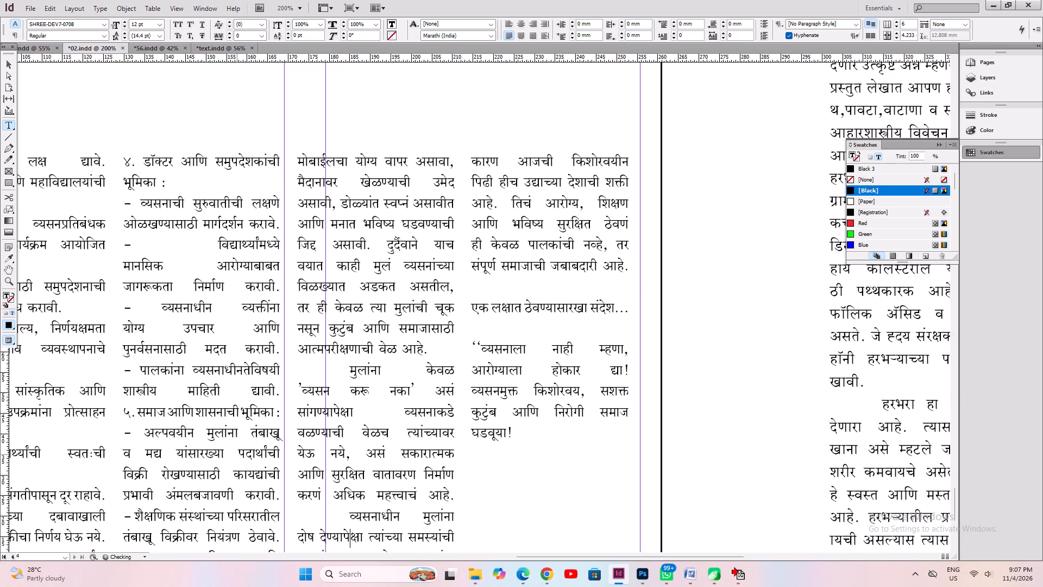
{"action": "key", "text": "Down"}
{"action": "key", "text": "Down"}
{"action": "key", "text": "Down"}
{"action": "key", "text": "Down"}
{"action": "key", "text": "Down"}
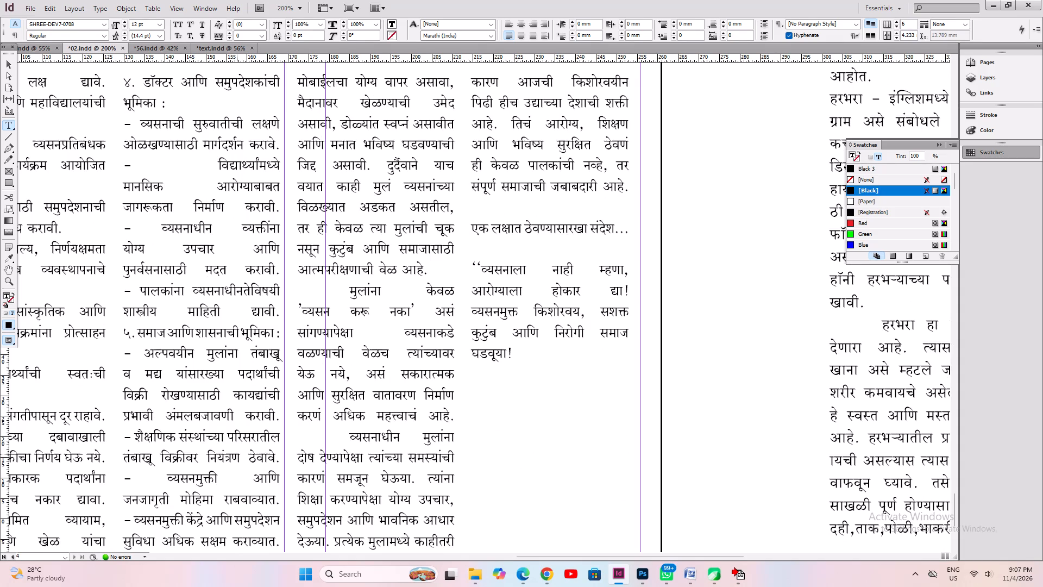
{"action": "key", "text": "Down"}
{"action": "key", "text": "Down"}
{"action": "key", "text": "Down"}
{"action": "key", "text": "Down"}
{"action": "key", "text": "Down"}
{"action": "key", "text": "Down"}
{"action": "key", "text": "Delete"}
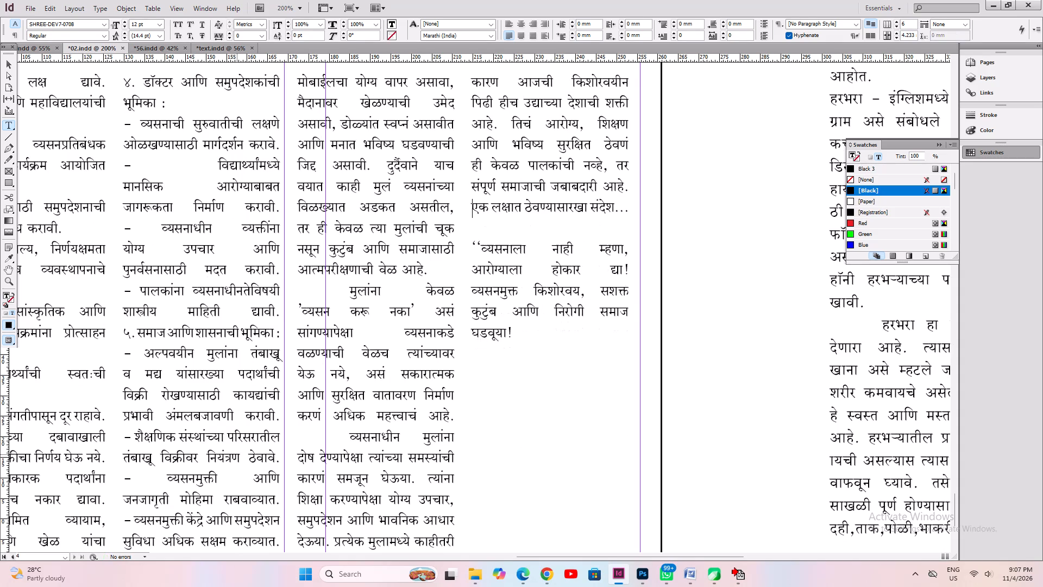
{"action": "key", "text": "Down"}
{"action": "key", "text": "Delete"}
{"action": "key", "text": "Tab"}
{"action": "key", "text": "Down"}
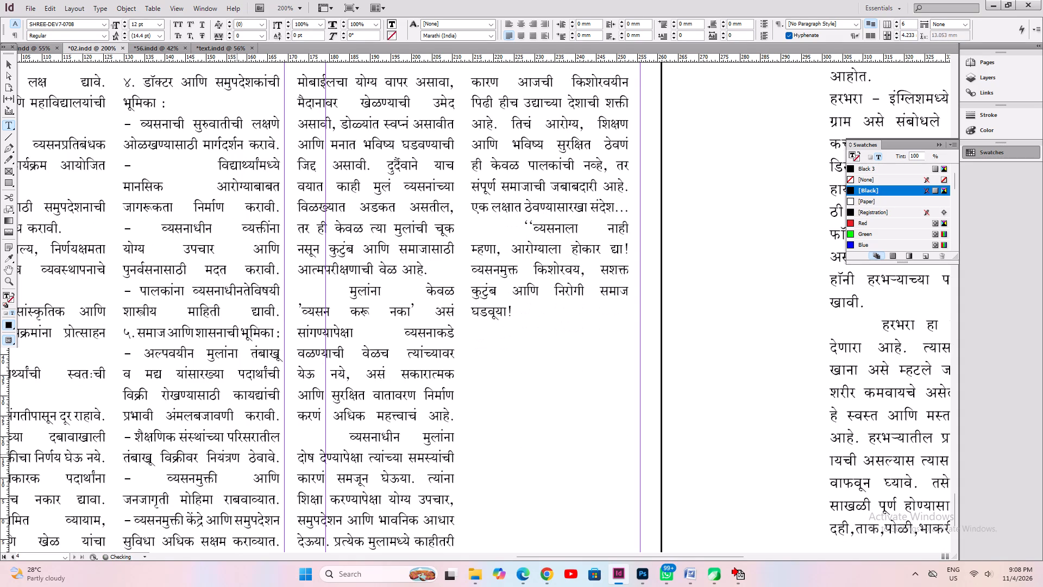
Save the document with the tidied article text.
{"action": "key", "text": "ctrl+0"}
{"action": "key", "text": "ctrl+s"}
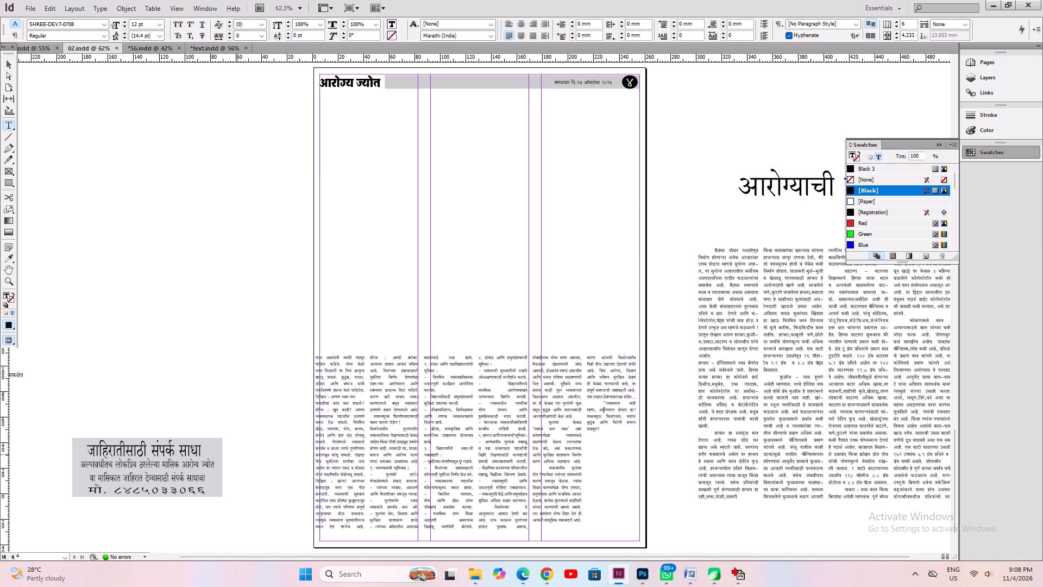
Align the six-column article text frame on page 4 with the page's side margins and fit the frame to its content.
{"action": "left_click", "coordinate": [5, 68]}
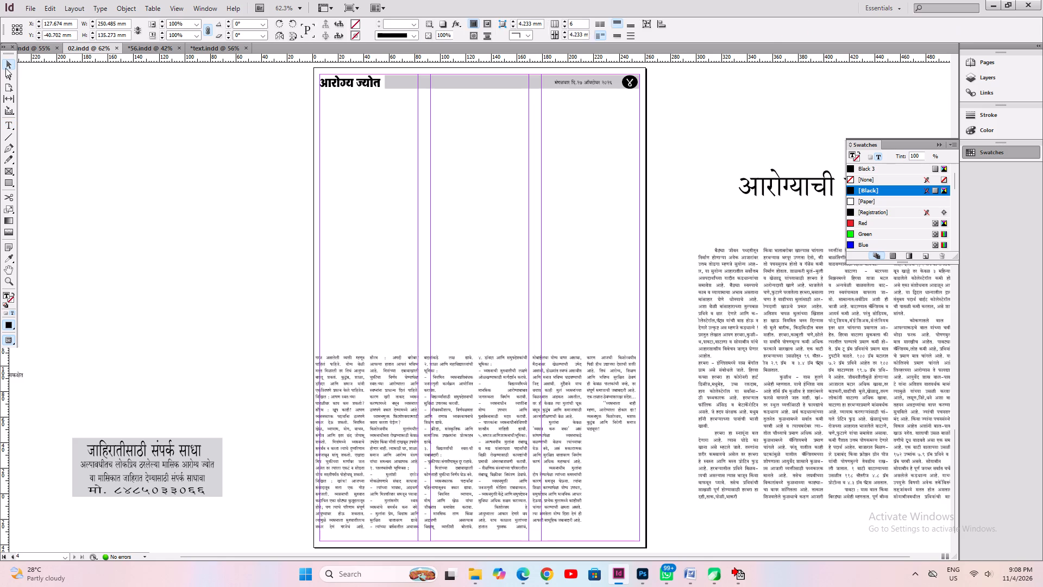
{"action": "scroll", "coordinate": [543, 465], "scroll_direction": "down", "scroll_amount": 4}
{"action": "left_click_drag", "start_coordinate": [413, 398], "coordinate": [419, 399], "text": "shift"}
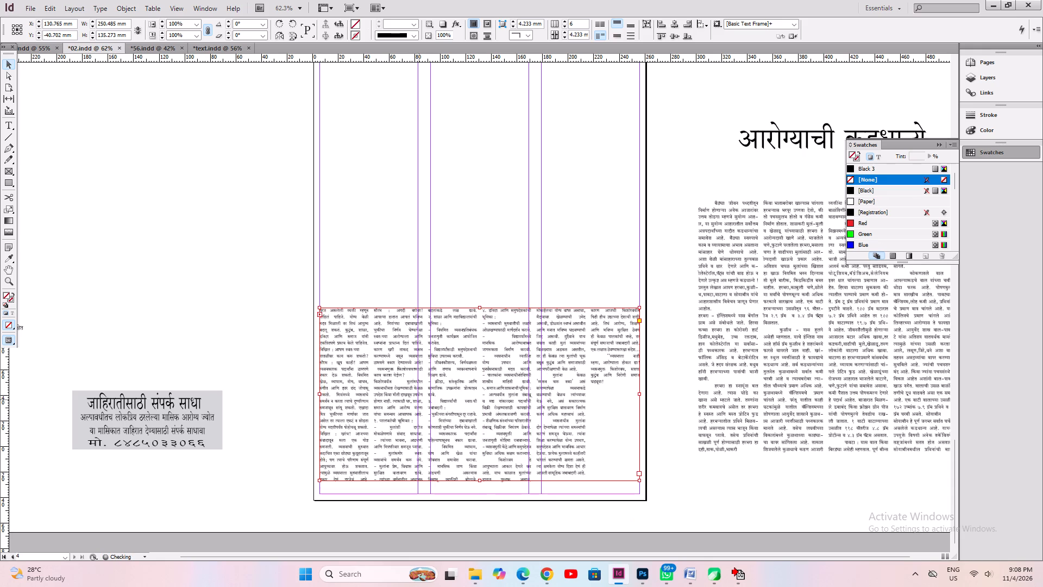
{"action": "key", "text": "ctrl+alt+c"}
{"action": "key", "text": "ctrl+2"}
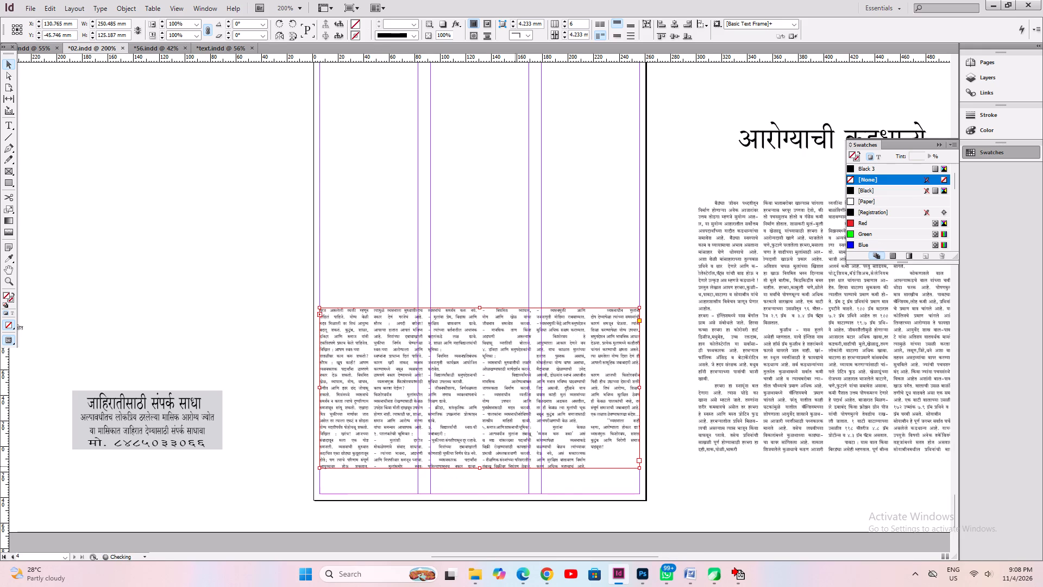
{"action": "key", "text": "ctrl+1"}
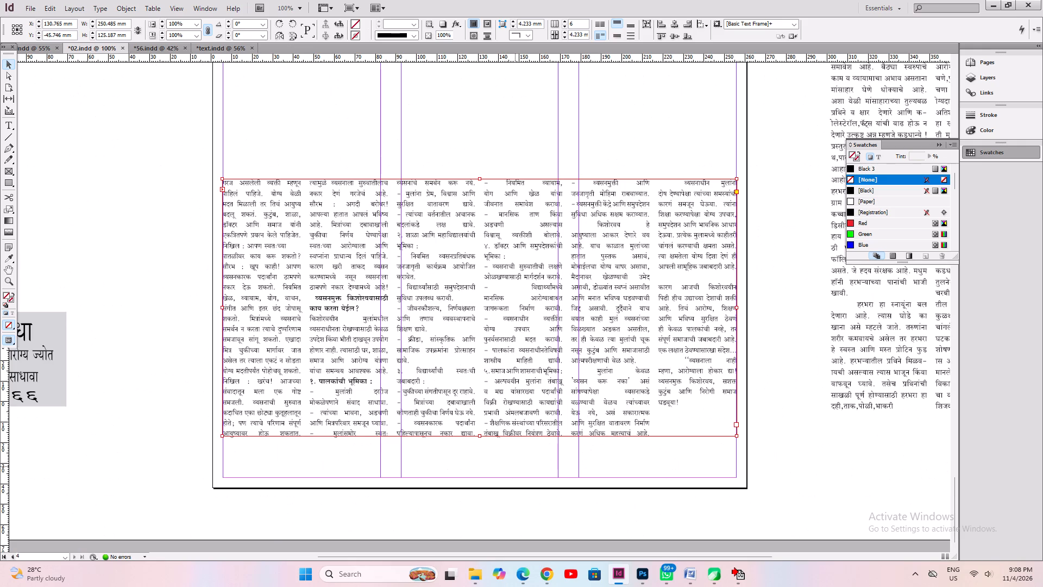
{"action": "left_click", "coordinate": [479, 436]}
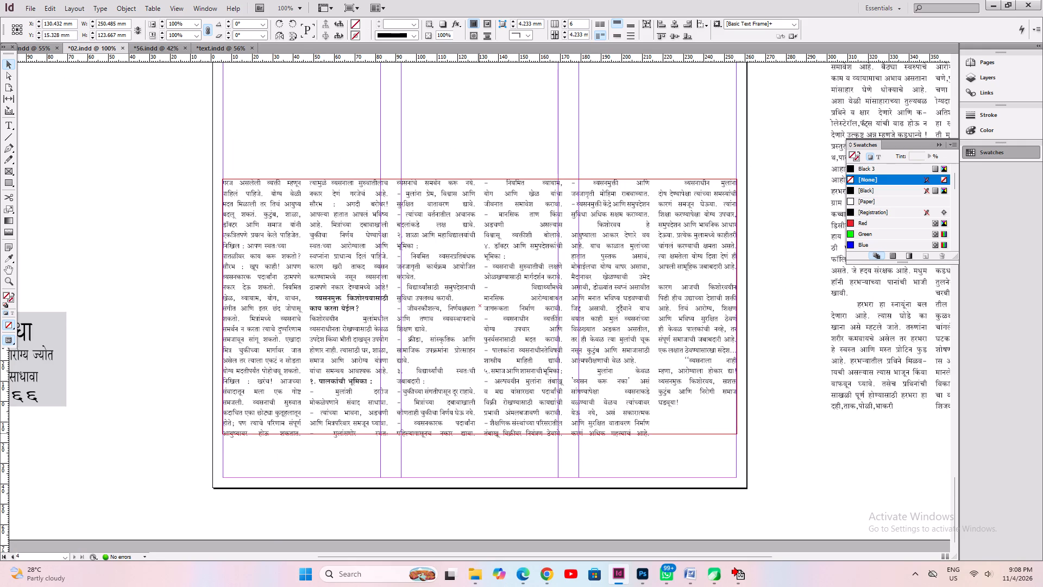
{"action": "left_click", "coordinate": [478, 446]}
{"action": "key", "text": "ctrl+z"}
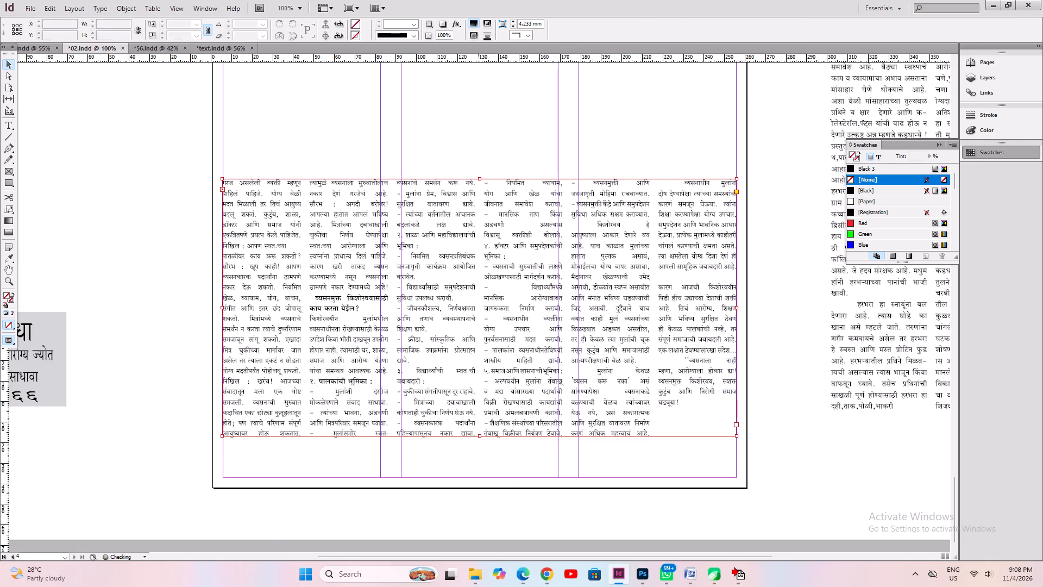
Snap the article frame's left edge to the margin, move the frame down to page 4's bottom margin, and save.
{"action": "left_click", "coordinate": [223, 309]}
{"action": "left_click_drag", "start_coordinate": [561, 362], "coordinate": [560, 376], "text": "shift"}
{"action": "left_click_drag", "start_coordinate": [560, 377], "coordinate": [560, 388], "text": "shift"}
{"action": "left_click_drag", "start_coordinate": [560, 390], "coordinate": [560, 406], "text": "shift"}
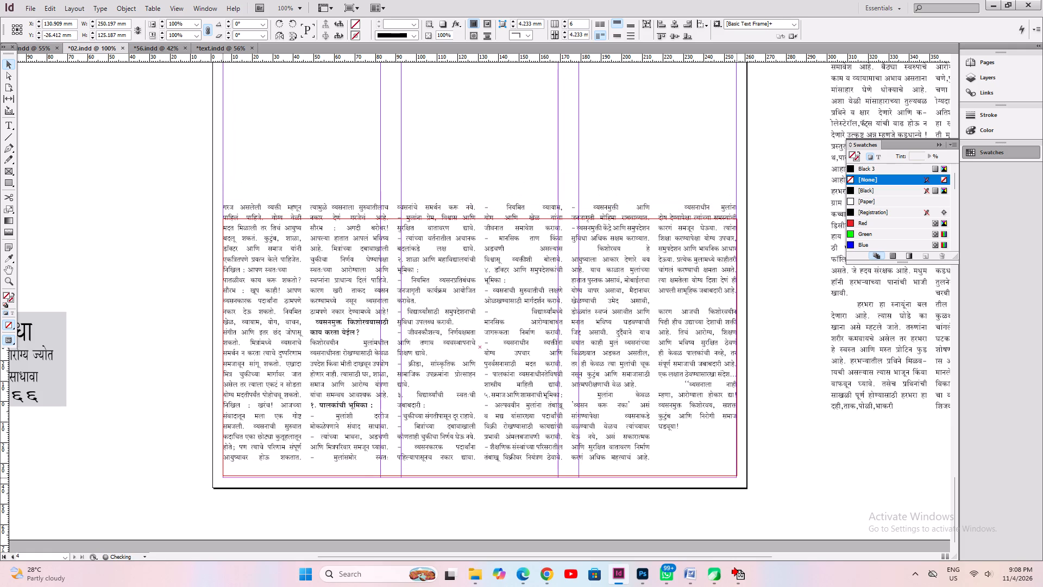
{"action": "left_click_drag", "start_coordinate": [560, 406], "coordinate": [561, 407], "text": "shift"}
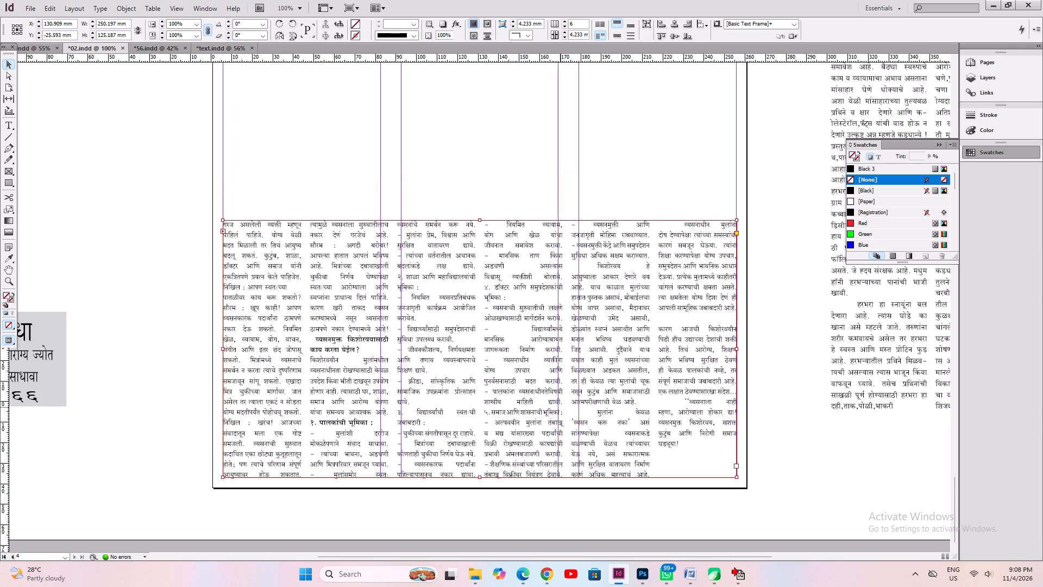
{"action": "key", "text": "ctrl+s"}
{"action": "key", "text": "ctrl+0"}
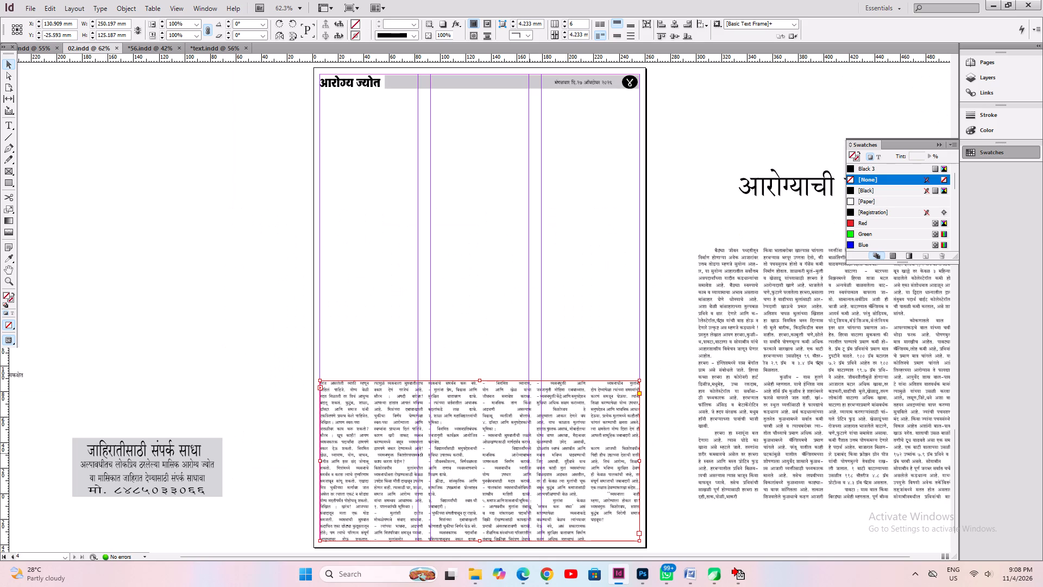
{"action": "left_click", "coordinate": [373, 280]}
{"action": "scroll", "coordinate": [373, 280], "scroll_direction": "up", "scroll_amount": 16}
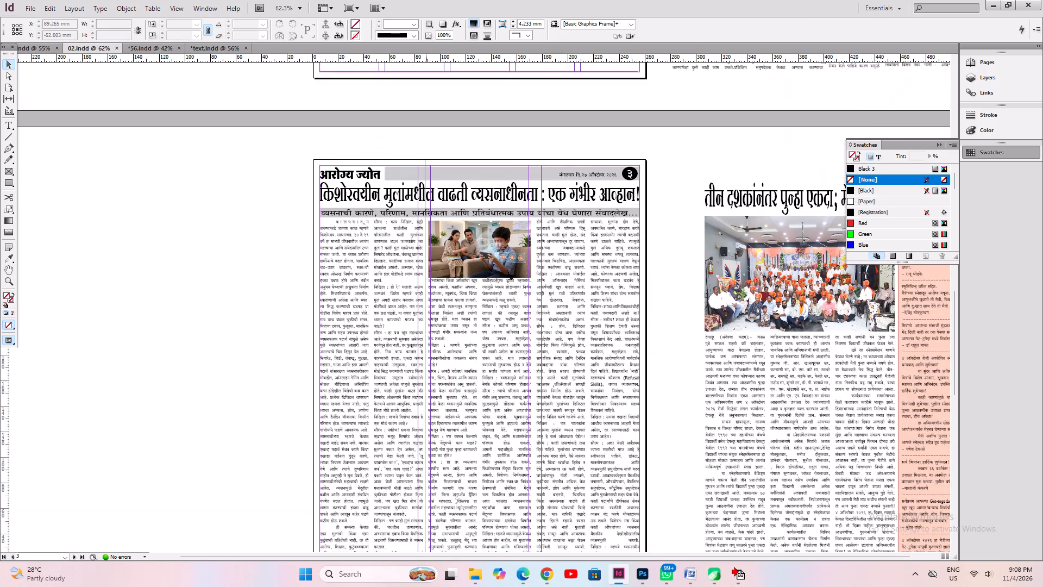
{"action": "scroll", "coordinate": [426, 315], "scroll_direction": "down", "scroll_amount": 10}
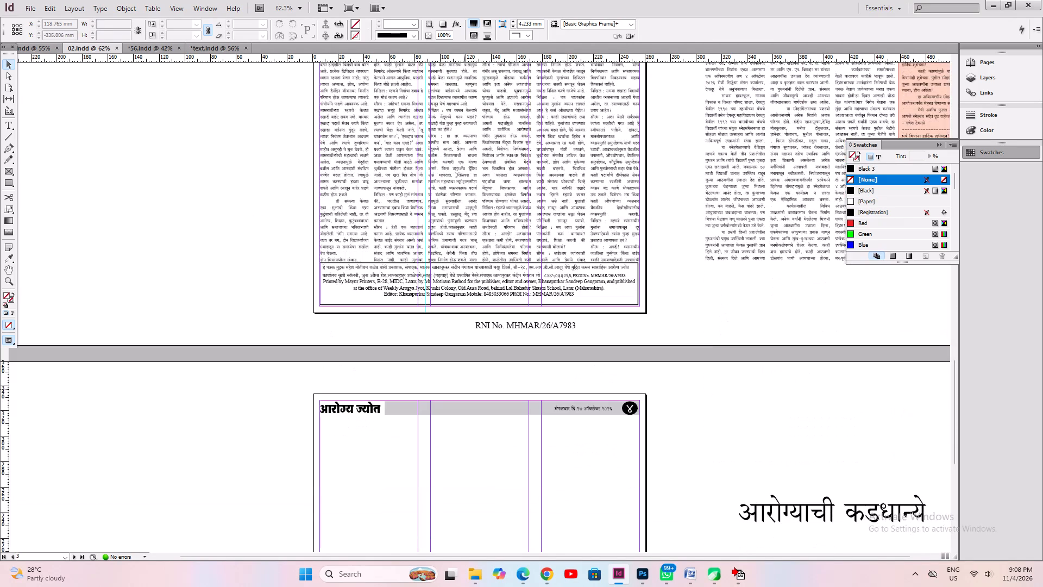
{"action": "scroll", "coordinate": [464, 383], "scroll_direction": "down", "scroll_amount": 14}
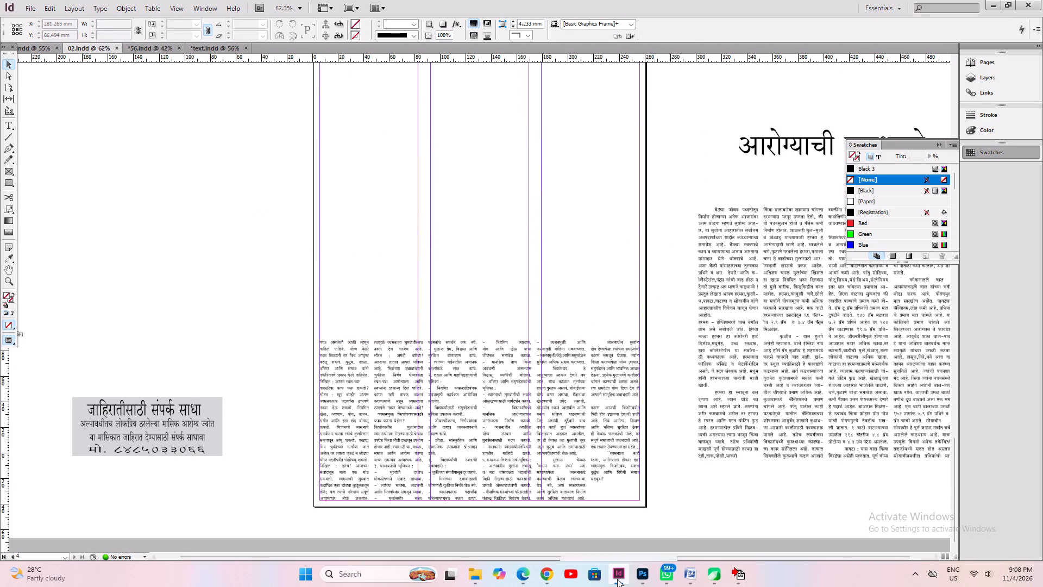
Switch to Chrome and bring up the ChatGPT conversation "प्रतिमा तयार करा" with the teenage addiction image requests.
{"action": "left_click", "coordinate": [618, 579]}
{"action": "left_click", "coordinate": [617, 582]}
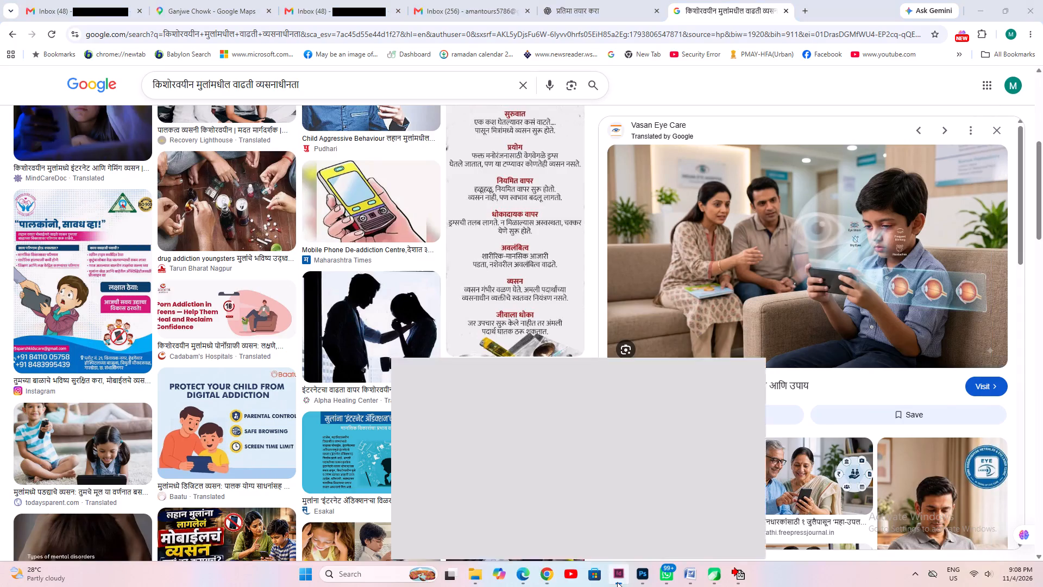
{"action": "left_click", "coordinate": [551, 582]}
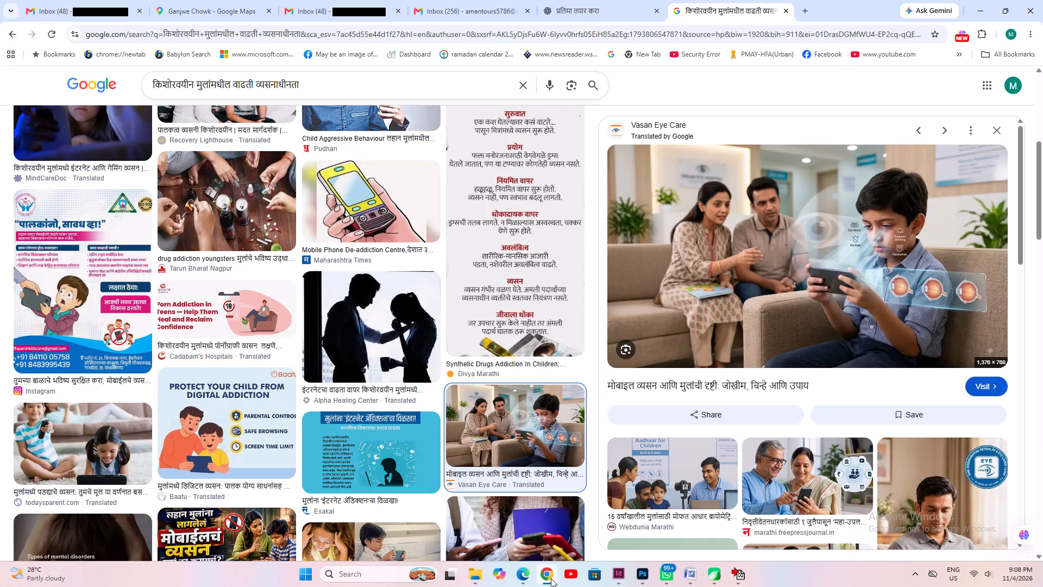
{"action": "left_click", "coordinate": [551, 578]}
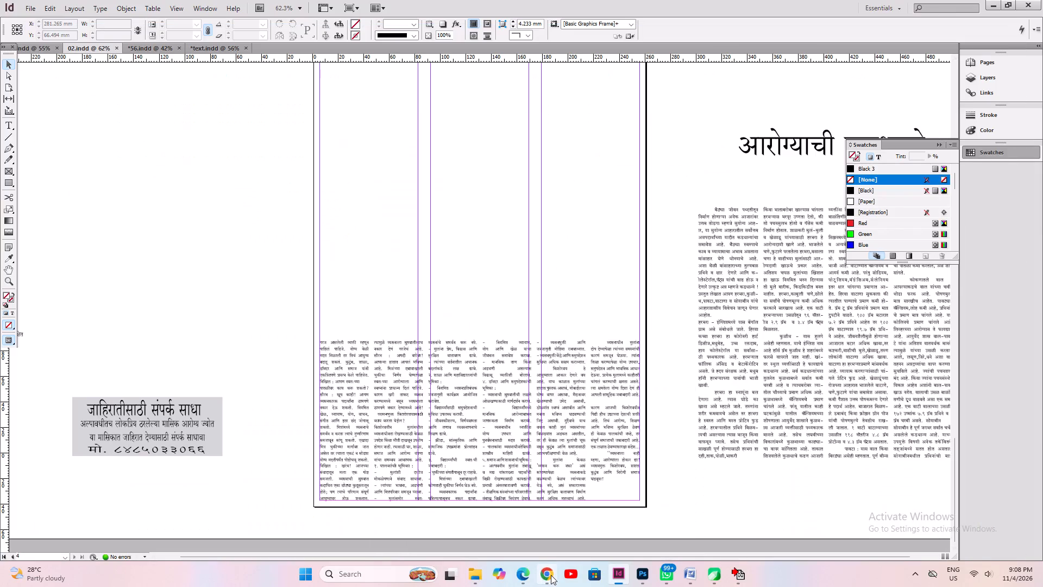
{"action": "left_click", "coordinate": [551, 575]}
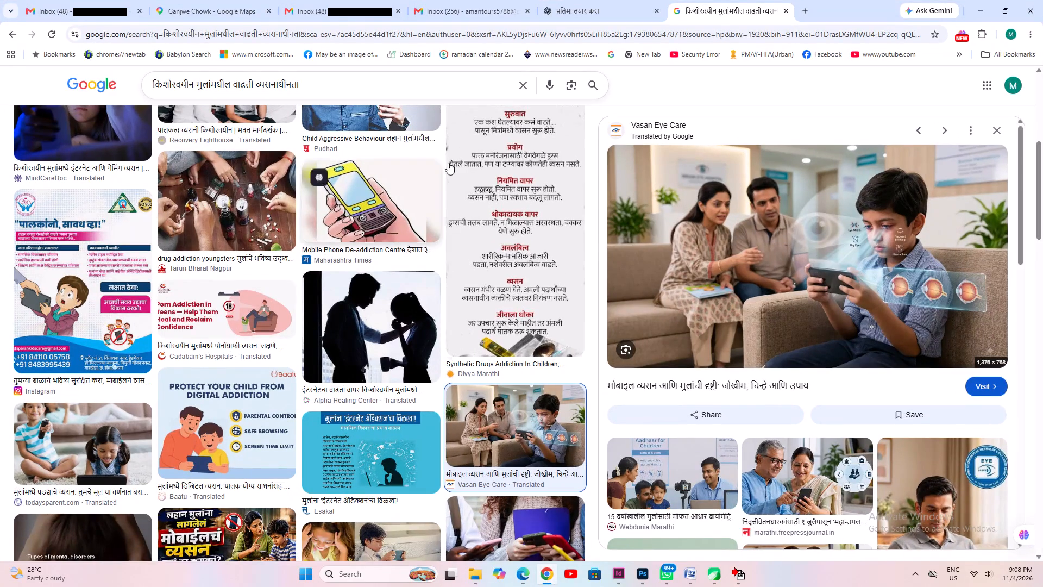
{"action": "left_click", "coordinate": [565, 0]}
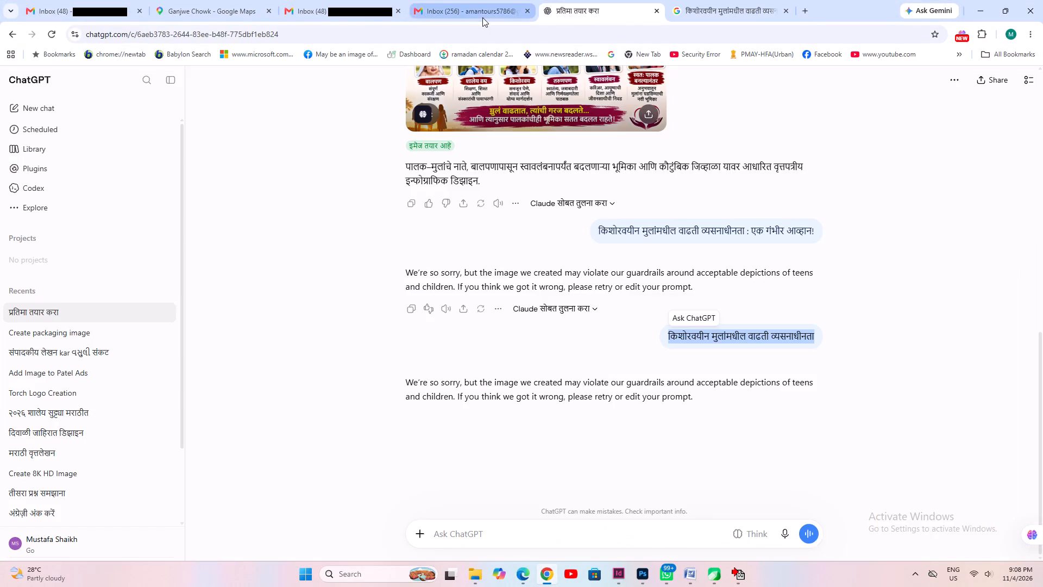
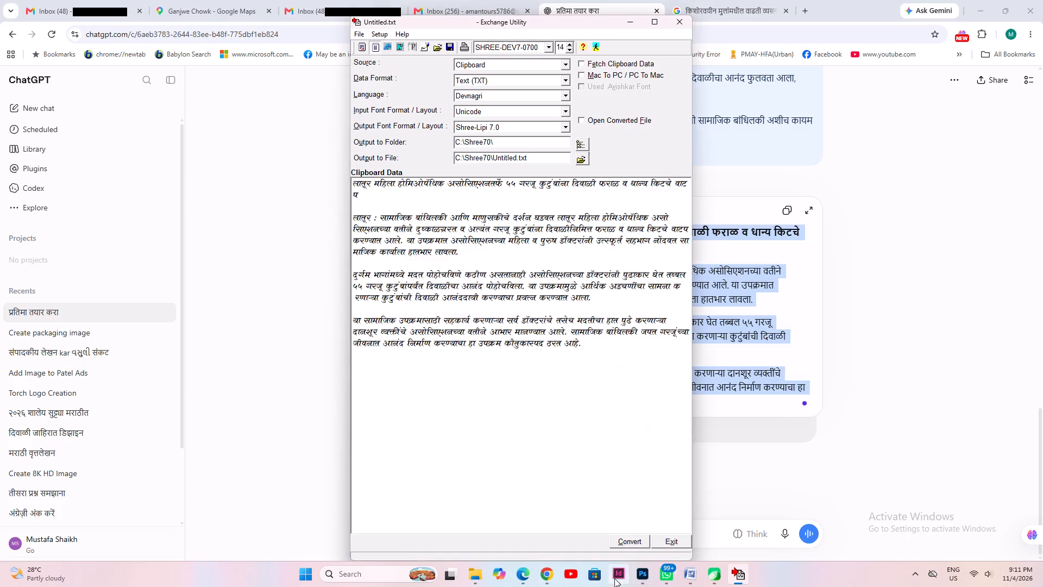
Switch to InDesign and paste the converted news item into a new text frame on the pasteboard beside page 4.
{"action": "left_click", "coordinate": [614, 578]}
{"action": "scroll", "coordinate": [331, 291], "scroll_direction": "up", "scroll_amount": 4}
{"action": "left_click", "coordinate": [394, 310]}
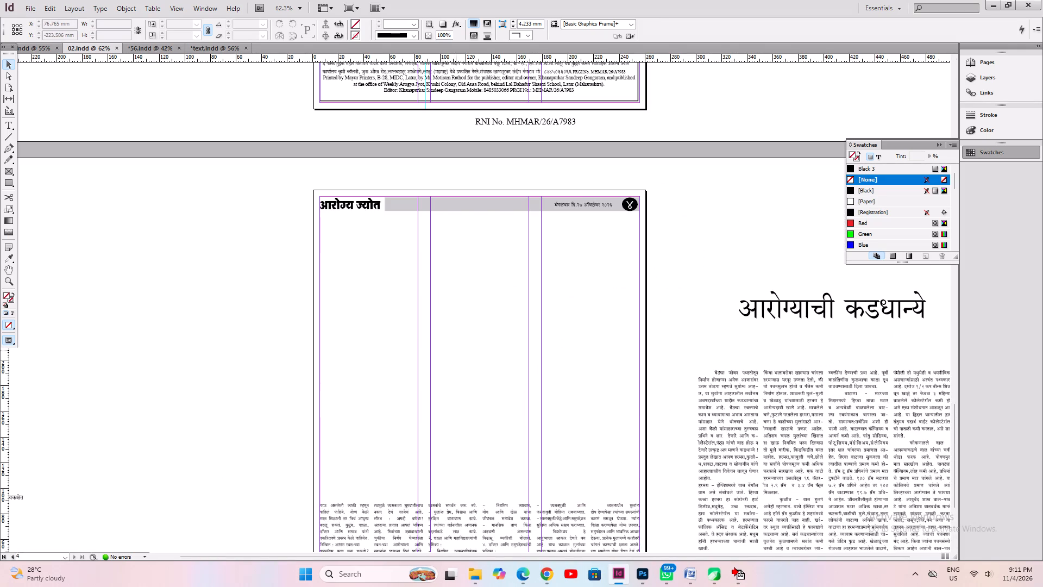
{"action": "left_click", "coordinate": [529, 369]}
{"action": "left_click", "coordinate": [7, 124]}
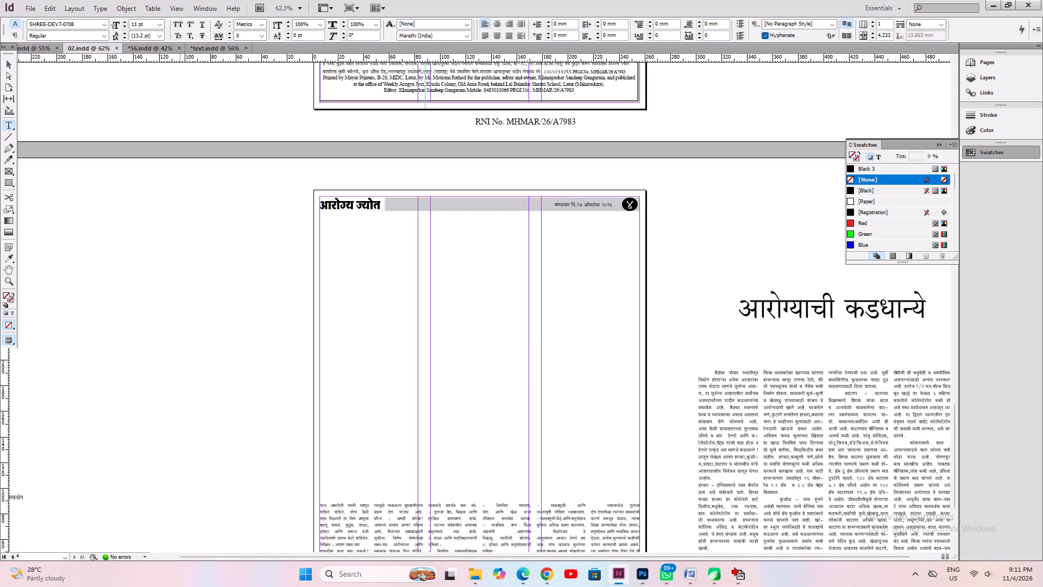
{"action": "left_click_drag", "start_coordinate": [181, 255], "coordinate": [285, 417]}
{"action": "key", "text": "ctrl+v"}
{"action": "key", "text": "ctrl+a"}
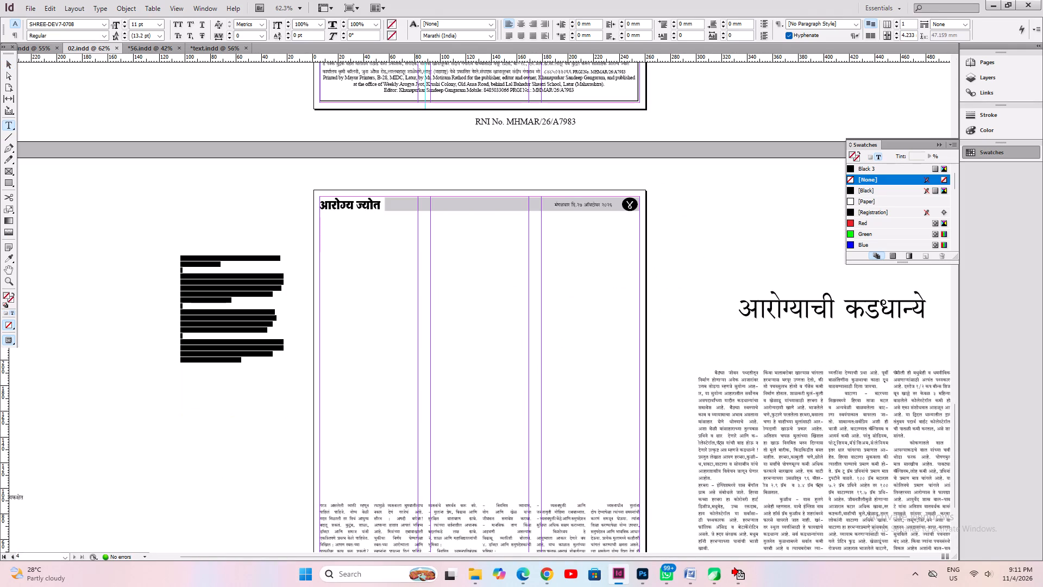
Apply the formatting of page 4's article body text to the pasted news item with the Eyedropper.
{"action": "left_click", "coordinate": [9, 257]}
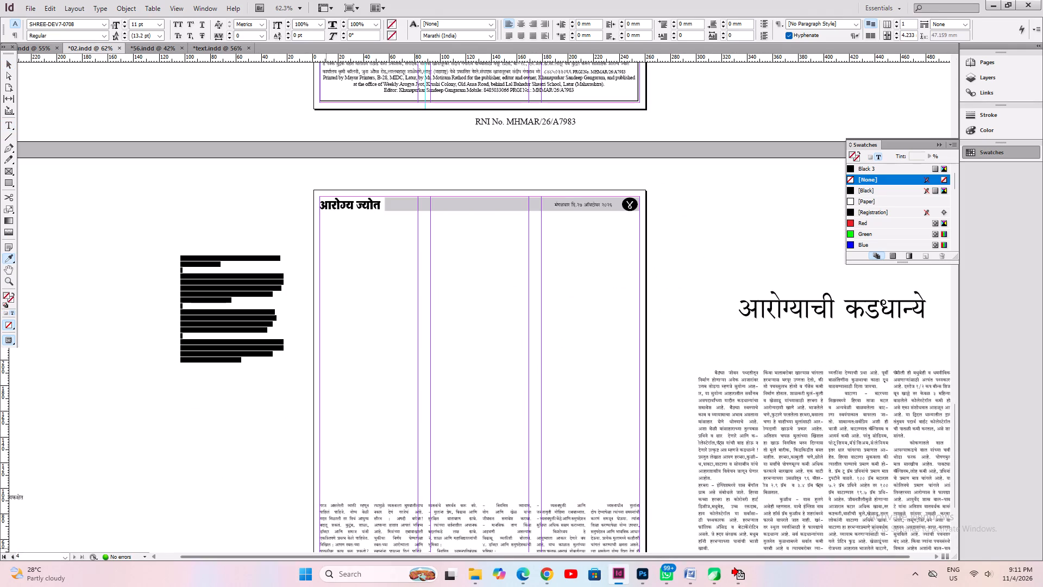
{"action": "left_click", "coordinate": [340, 504]}
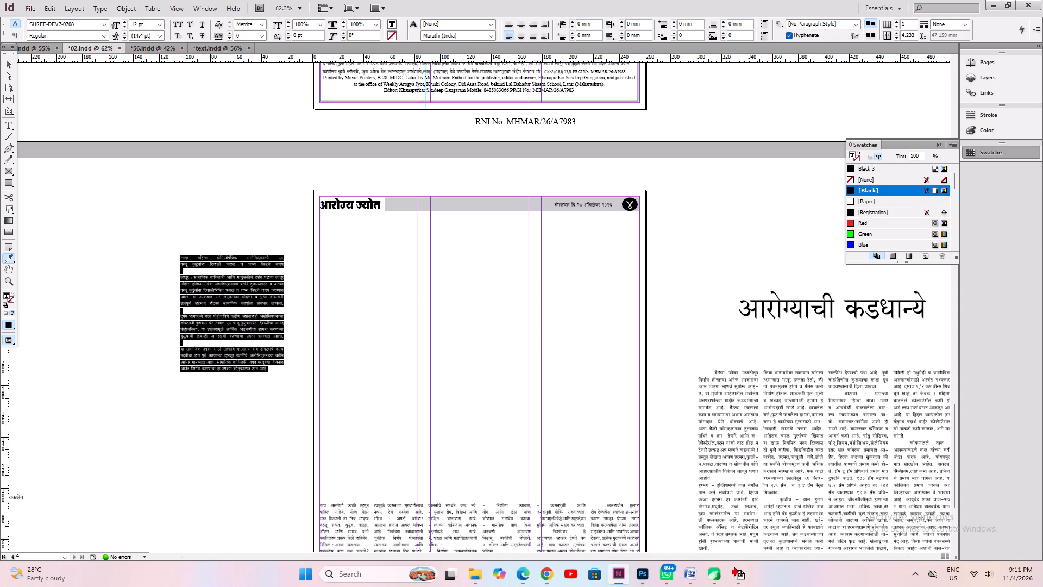
Fit the news item's text frame to its content and left-align its text.
{"action": "left_click", "coordinate": [7, 64]}
{"action": "left_click", "coordinate": [221, 376]}
{"action": "key", "text": "ctrl+alt+c"}
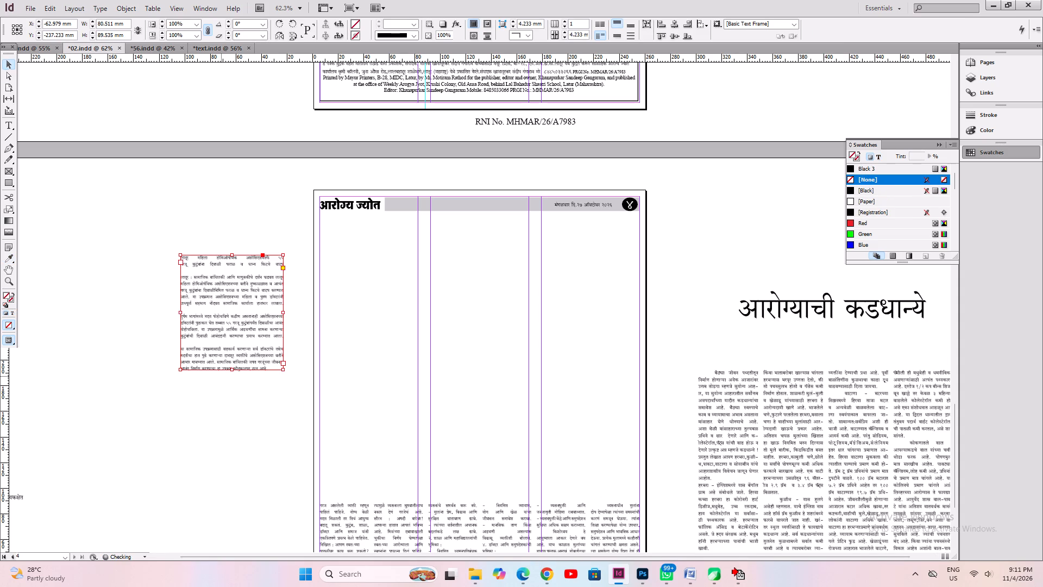
{"action": "key", "text": "ctrl+2"}
{"action": "key", "text": "ctrl+shift+l"}
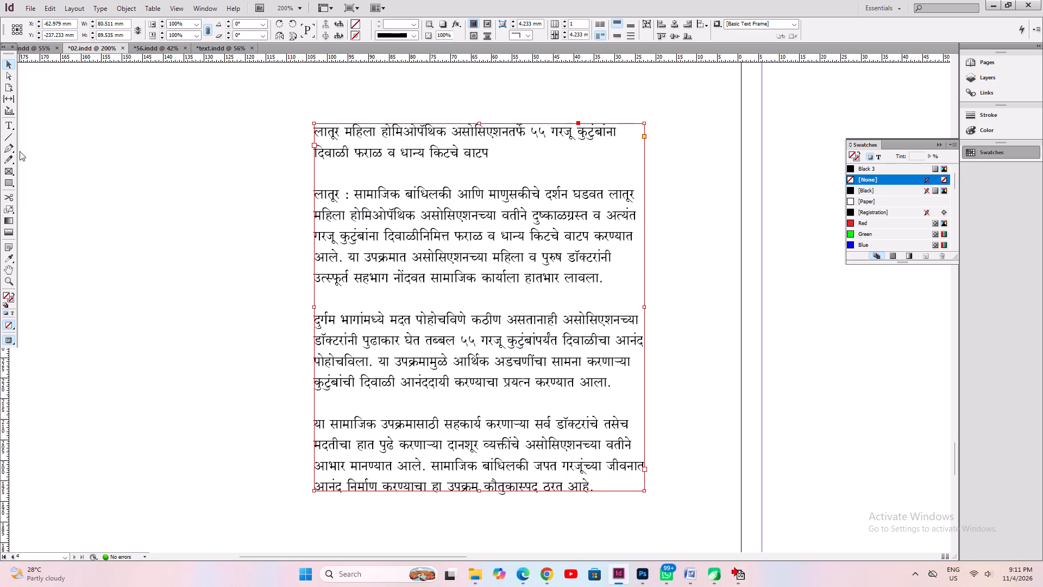
Move the two-line headline out of the news item into a new text frame just below page 4's header.
{"action": "left_click", "coordinate": [8, 128]}
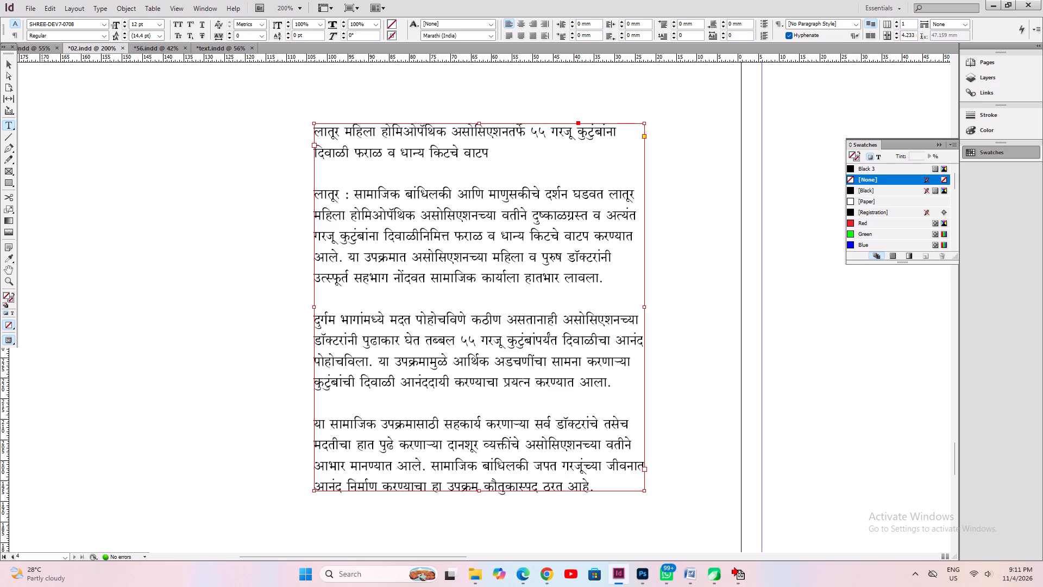
{"action": "left_click", "coordinate": [11, 127]}
{"action": "left_click_drag", "start_coordinate": [526, 157], "coordinate": [202, 130]}
{"action": "key", "text": "ctrl+x"}
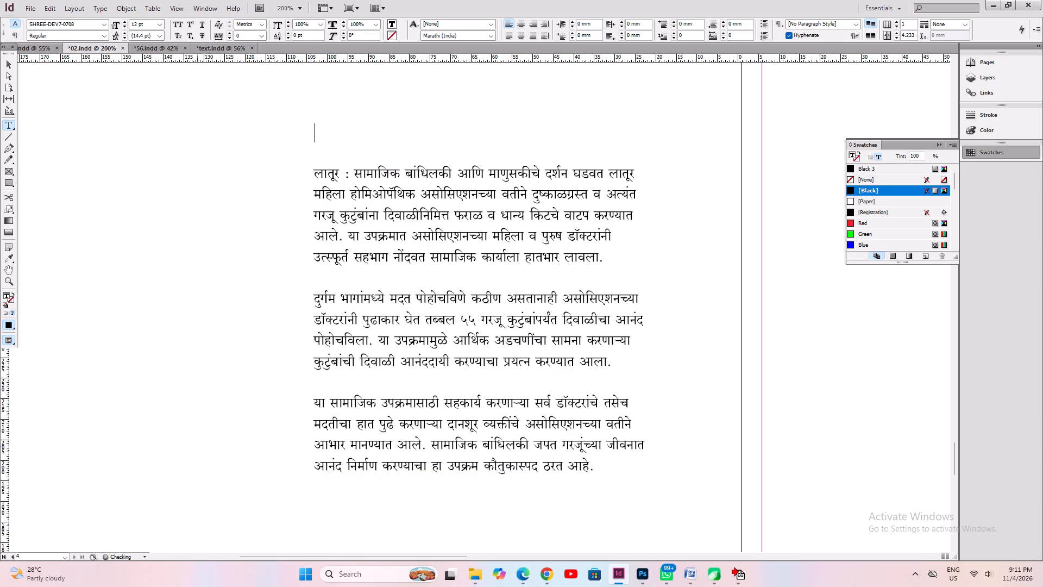
{"action": "key", "text": "ctrl+1"}
{"action": "left_click_drag", "start_coordinate": [595, 408], "coordinate": [307, 270], "text": "alt"}
{"action": "left_click_drag", "start_coordinate": [309, 233], "coordinate": [322, 120], "text": "alt"}
{"action": "left_click_drag", "start_coordinate": [363, 236], "coordinate": [363, 318], "text": "alt"}
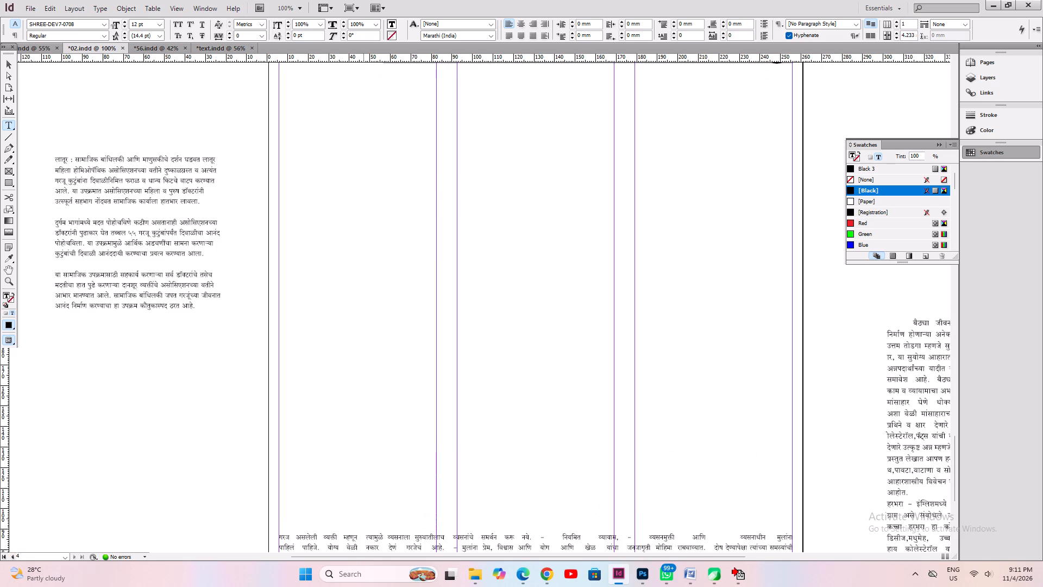
{"action": "left_click_drag", "start_coordinate": [362, 297], "coordinate": [360, 291], "text": "alt"}
{"action": "left_click_drag", "start_coordinate": [361, 307], "coordinate": [360, 353], "text": "alt"}
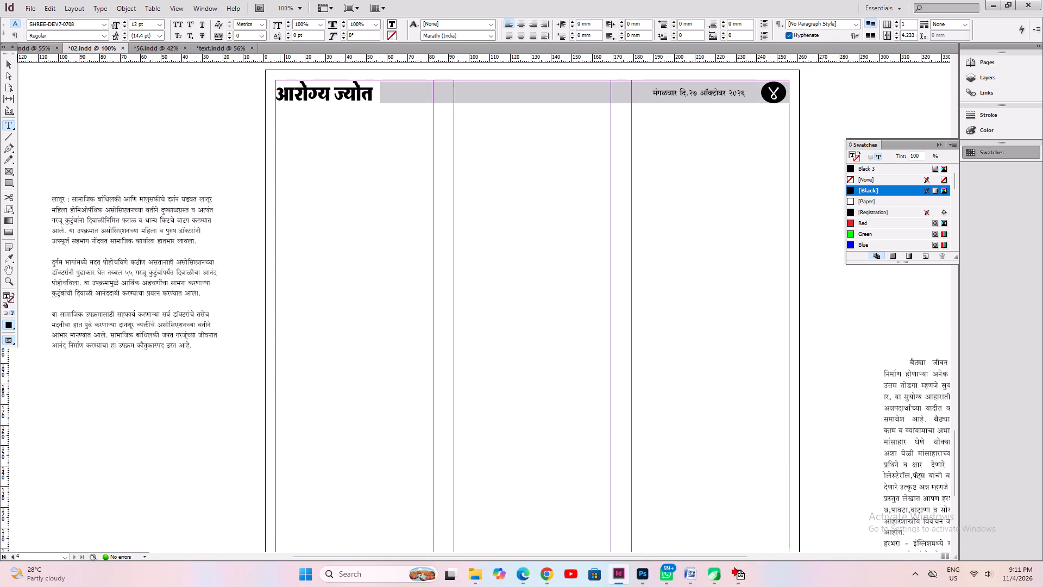
{"action": "left_click_drag", "start_coordinate": [274, 114], "coordinate": [492, 227]}
{"action": "key", "text": "ctrl+v"}
Apply the format of page 2's headline "पालक–मुलांचे नाते" to all the new headline text with the Eyedropper.
{"action": "key", "text": "ctrl+a"}
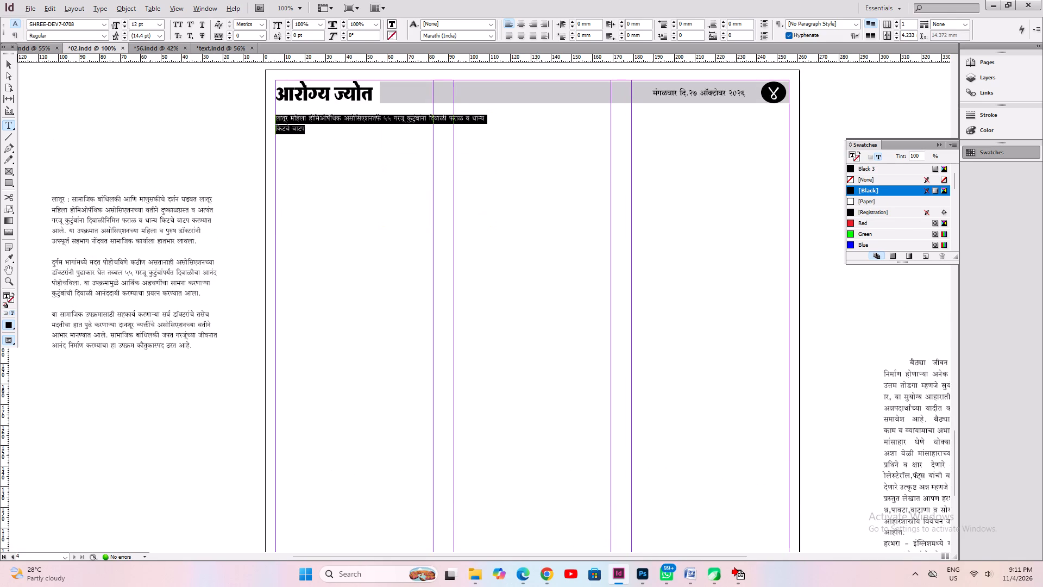
{"action": "left_click_drag", "start_coordinate": [536, 319], "coordinate": [535, 199], "text": "alt"}
{"action": "left_click_drag", "start_coordinate": [521, 363], "coordinate": [521, 240], "text": "alt"}
{"action": "left_click_drag", "start_coordinate": [523, 328], "coordinate": [528, 167], "text": "alt"}
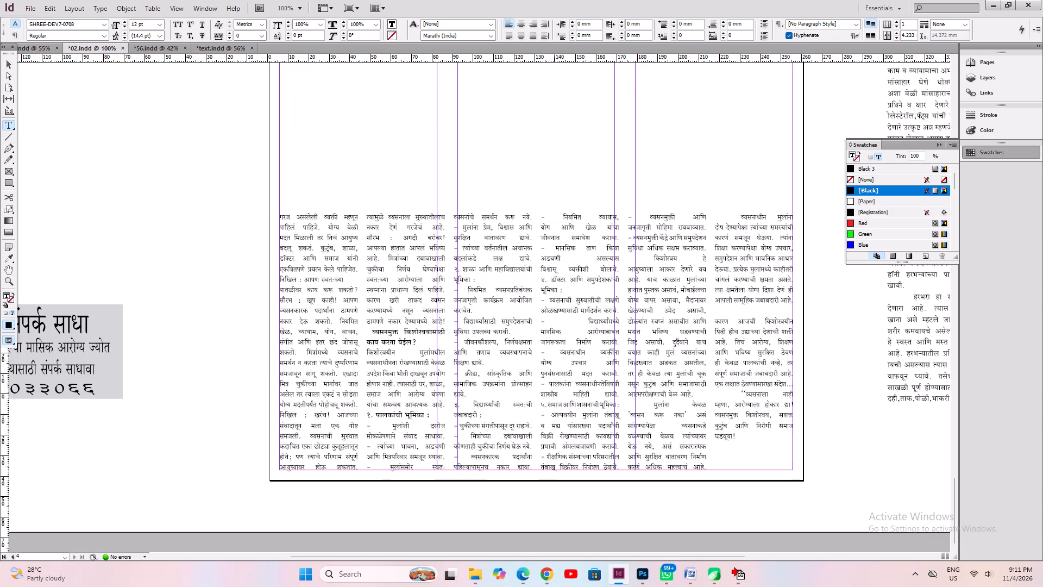
{"action": "left_click_drag", "start_coordinate": [557, 306], "coordinate": [552, 130], "text": "alt"}
{"action": "left_click_drag", "start_coordinate": [563, 334], "coordinate": [480, 586], "text": "alt"}
{"action": "left_click_drag", "start_coordinate": [538, 271], "coordinate": [580, 570], "text": "alt"}
{"action": "left_click_drag", "start_coordinate": [606, 457], "coordinate": [343, 478], "text": "alt"}
{"action": "left_click_drag", "start_coordinate": [380, 332], "coordinate": [486, 586], "text": "alt"}
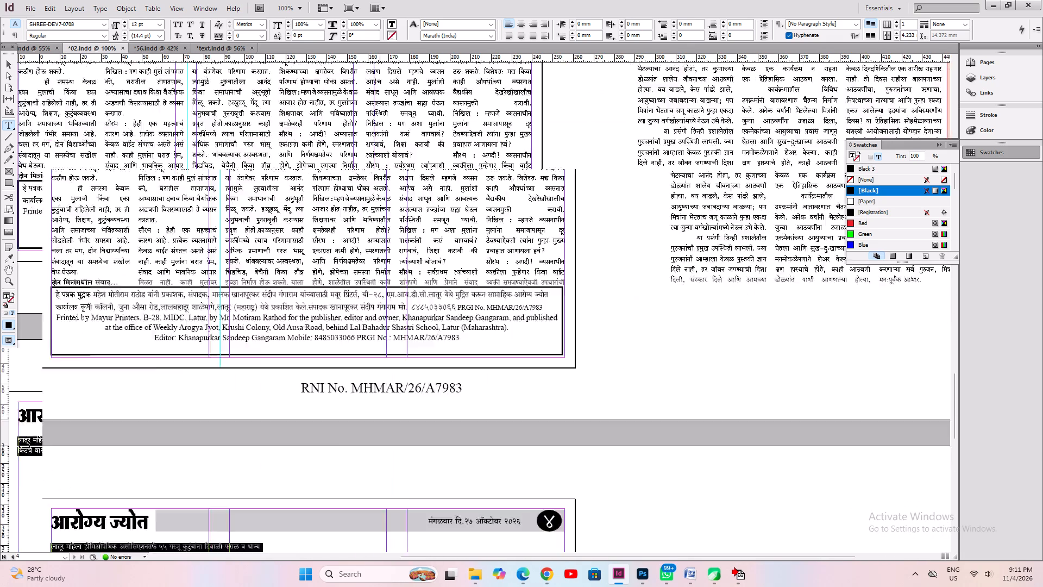
{"action": "left_click_drag", "start_coordinate": [486, 586], "coordinate": [492, 586], "text": "alt"}
{"action": "left_click_drag", "start_coordinate": [387, 245], "coordinate": [413, 507], "text": "alt"}
{"action": "left_click_drag", "start_coordinate": [396, 364], "coordinate": [395, 585], "text": "alt"}
{"action": "left_click_drag", "start_coordinate": [393, 322], "coordinate": [454, 586], "text": "alt"}
{"action": "left_click_drag", "start_coordinate": [414, 273], "coordinate": [441, 586], "text": "alt"}
{"action": "left_click_drag", "start_coordinate": [417, 201], "coordinate": [424, 555], "text": "alt"}
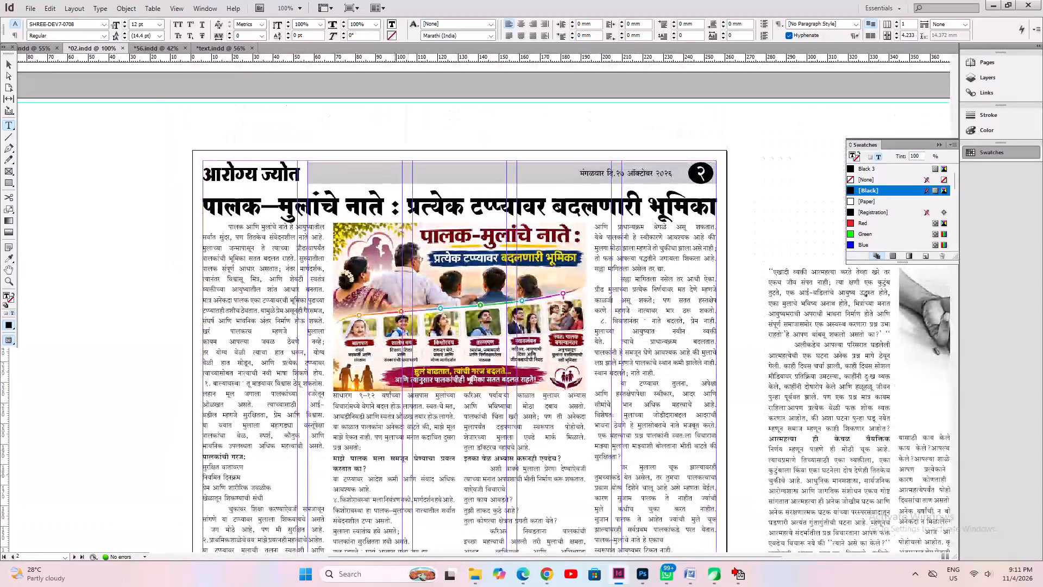
{"action": "left_click", "coordinate": [14, 258]}
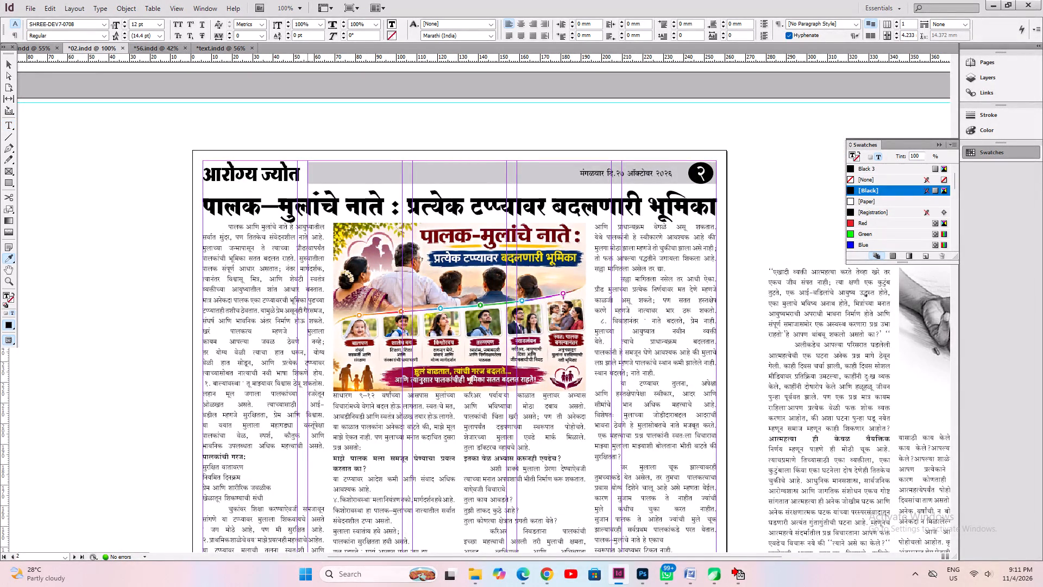
{"action": "left_click", "coordinate": [238, 199]}
Reduce the font size of the selected headline on page 4 to 21 pt.
{"action": "scroll", "coordinate": [418, 311], "scroll_direction": "down", "scroll_amount": 5}
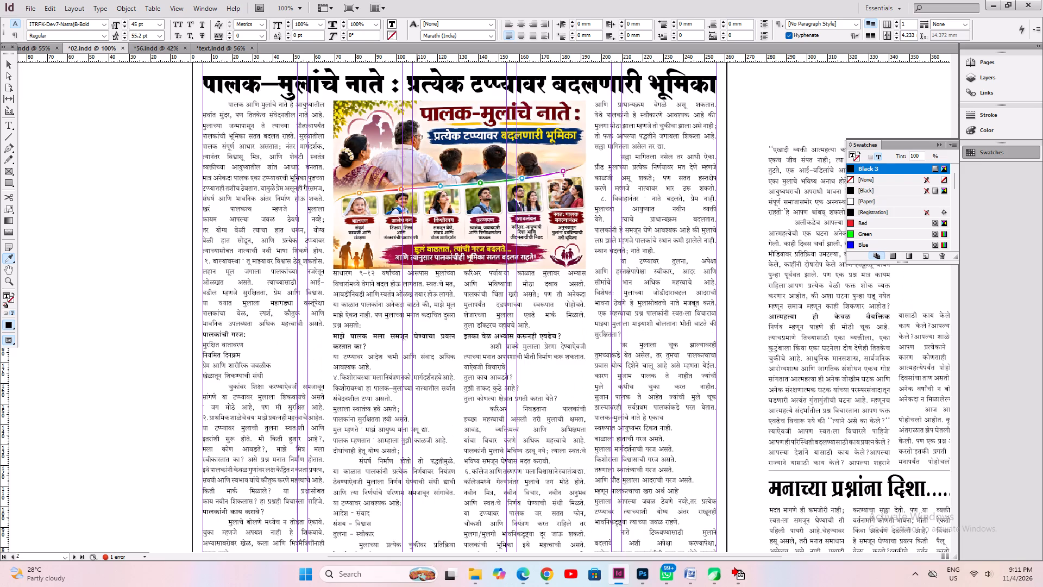
{"action": "scroll", "coordinate": [417, 314], "scroll_direction": "down", "scroll_amount": 20}
{"action": "scroll", "coordinate": [417, 314], "scroll_direction": "down", "scroll_amount": 13}
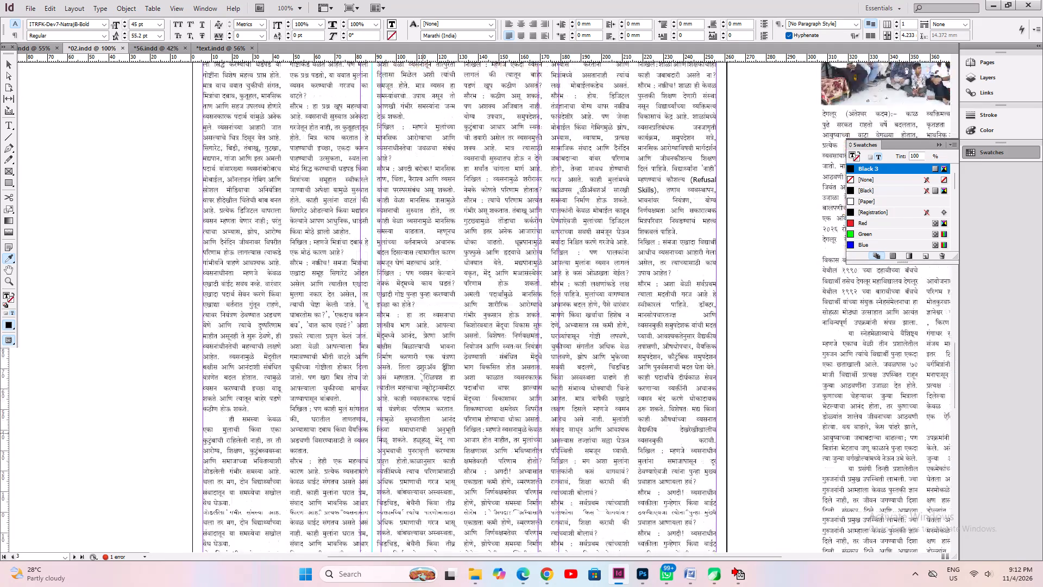
{"action": "scroll", "coordinate": [423, 431], "scroll_direction": "down", "scroll_amount": 16}
{"action": "key", "text": "ctrl+shift+comma"}
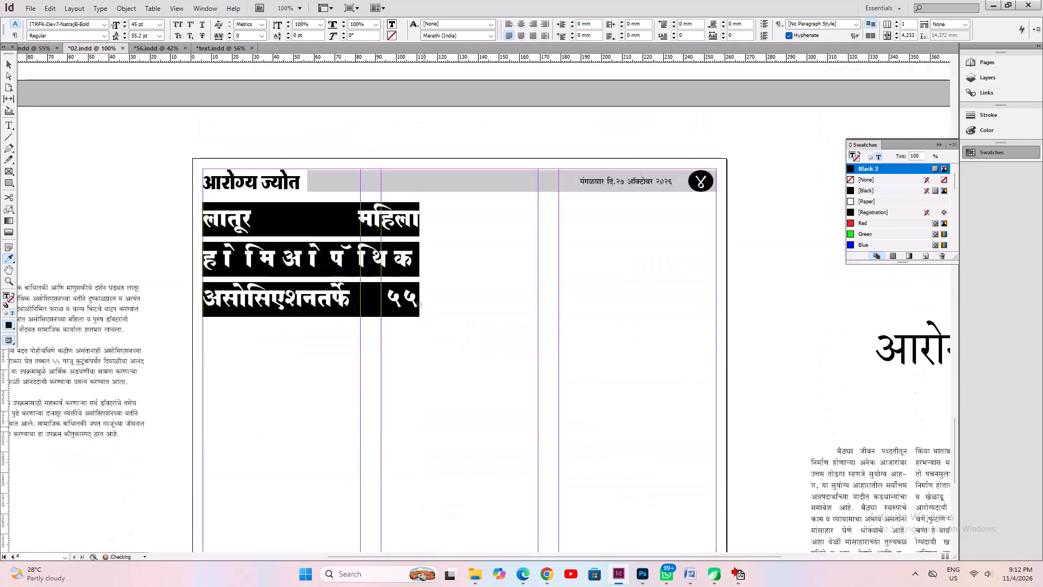
{"action": "key", "text": "ctrl+shift+comma"}
{"action": "key", "text": "ctrl+shift+comma"}
{"action": "key", "text": "ctrl+shift+comma"}
{"action": "key", "text": "ctrl+shift+comma"}
{"action": "key", "text": "ctrl+shift+comma"}
{"action": "key", "text": "ctrl+shift+comma"}
{"action": "key", "text": "ctrl+shift+comma"}
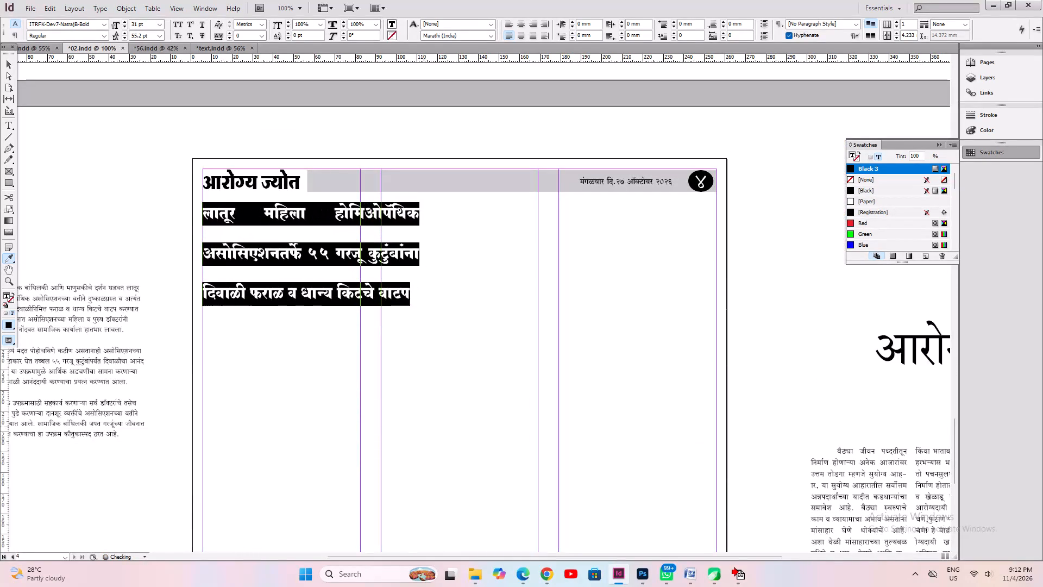
{"action": "key", "text": "ctrl+shift+comma"}
{"action": "key", "text": "ctrl+shift+comma"}
{"action": "key", "text": "ctrl+shift+comma"}
{"action": "key", "text": "ctrl+shift+comma"}
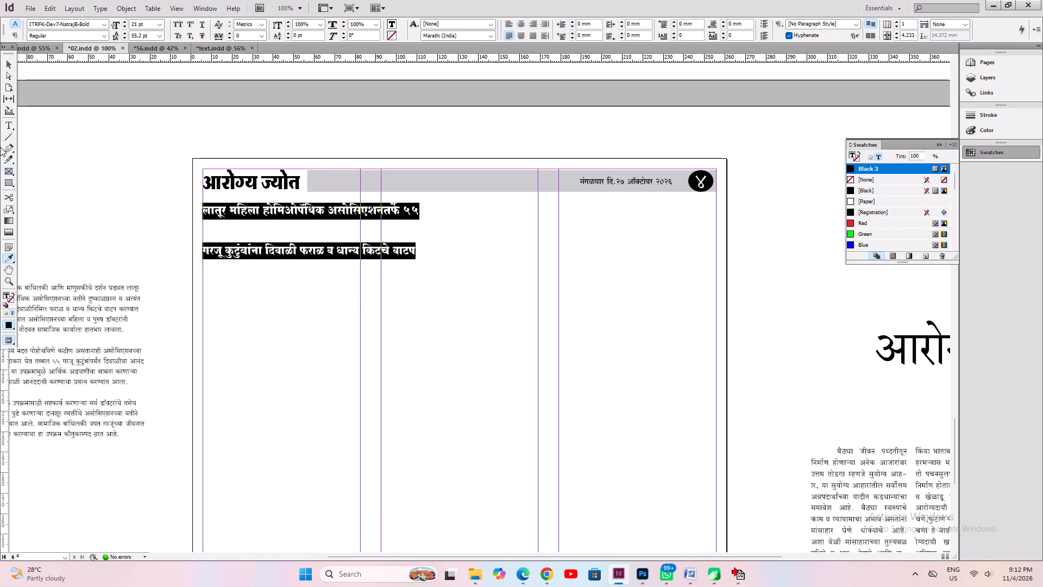
Widen page 4's headline frame to the far page margin so the headline runs on one line, and fit the frame to its content.
{"action": "left_click", "coordinate": [9, 64]}
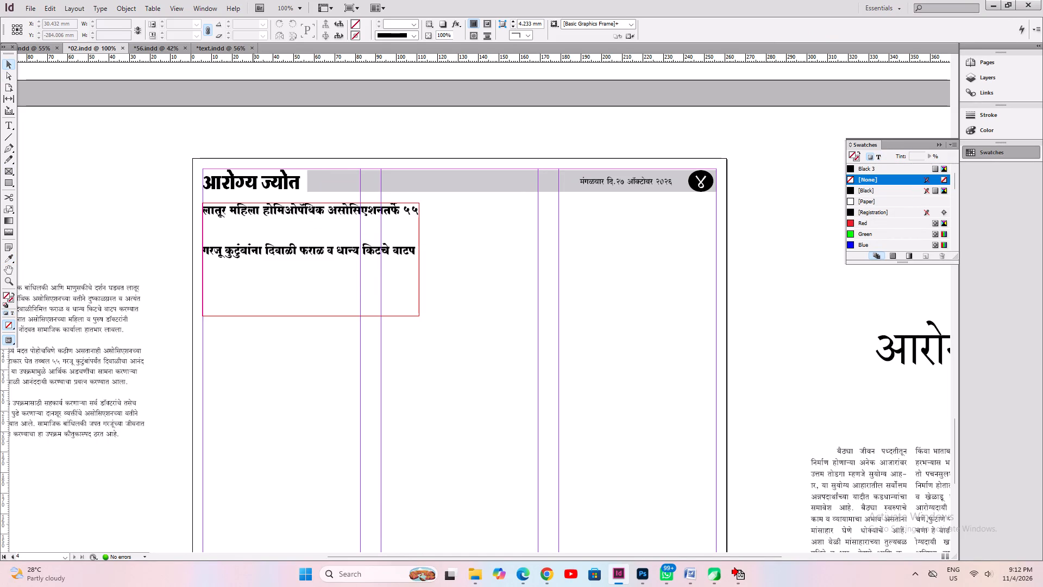
{"action": "left_click", "coordinate": [359, 267]}
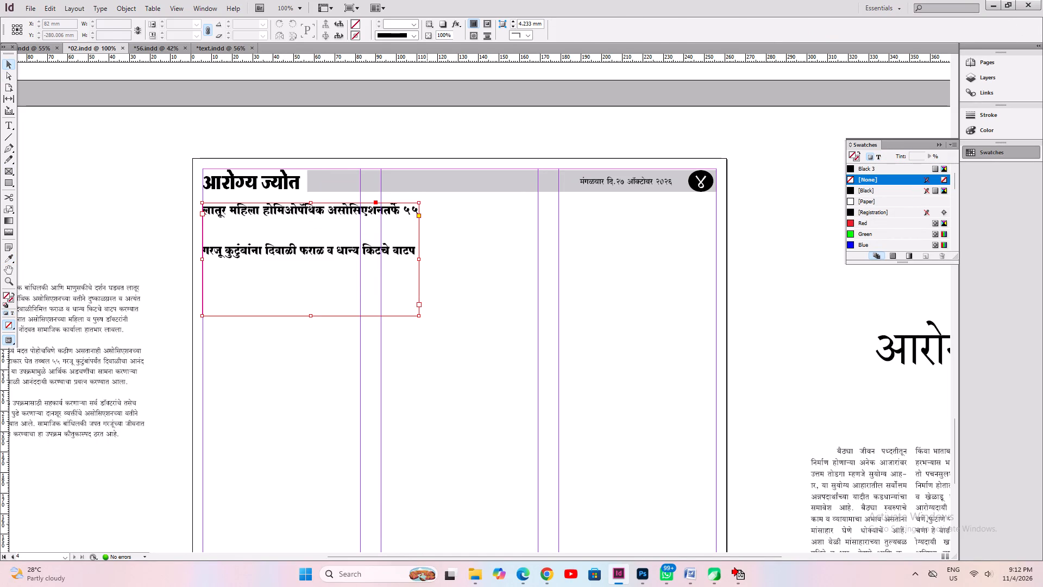
{"action": "left_click", "coordinate": [9, 61]}
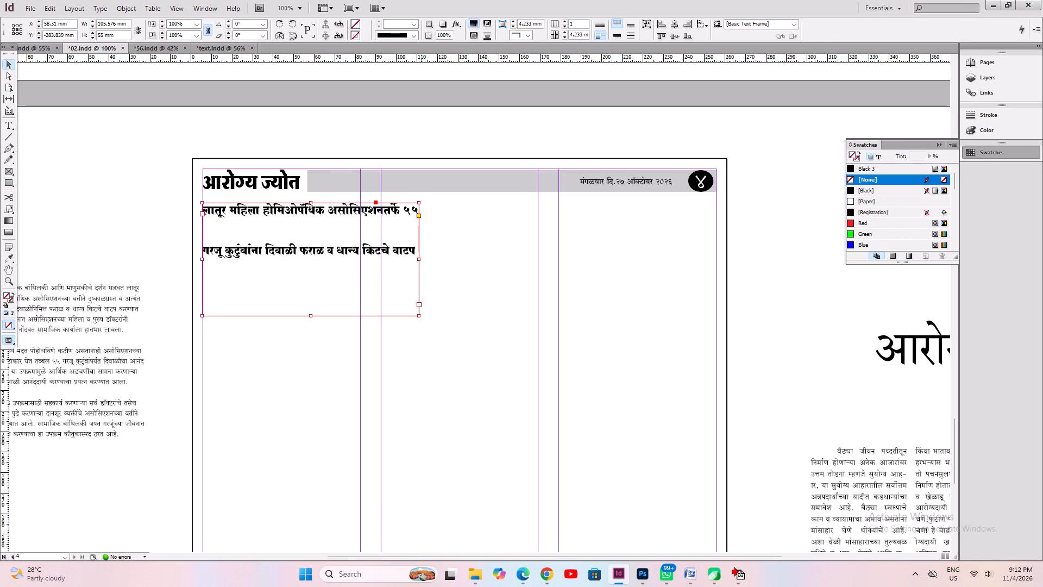
{"action": "left_click_drag", "start_coordinate": [422, 260], "coordinate": [717, 286]}
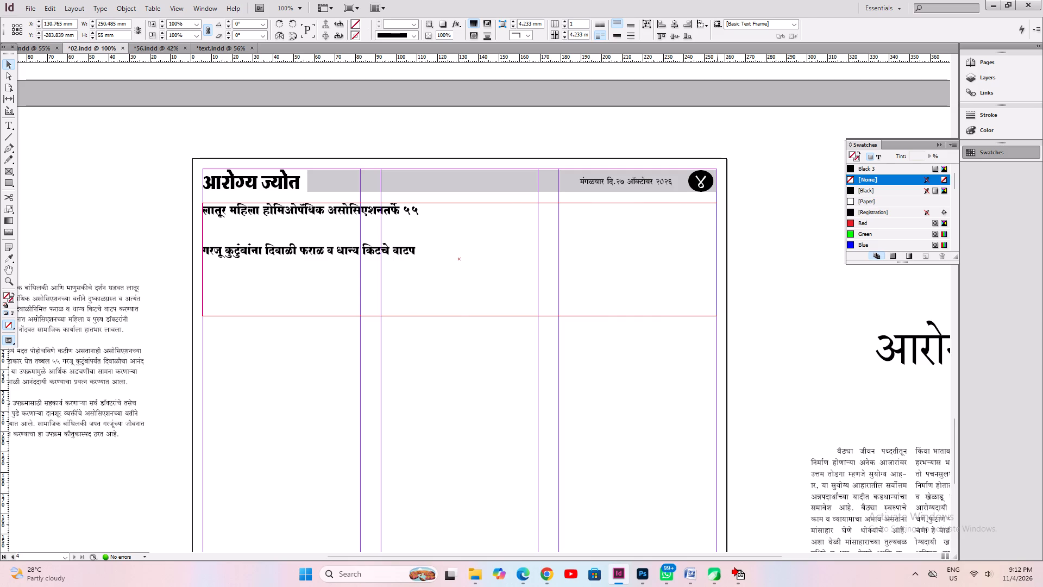
{"action": "key", "text": "ctrl+alt+c"}
Move the one-line headline up directly below page 4's header and scale it with its text to about 250 mm wide, spanning the margins.
{"action": "left_click_drag", "start_coordinate": [243, 214], "coordinate": [242, 209], "text": "shift"}
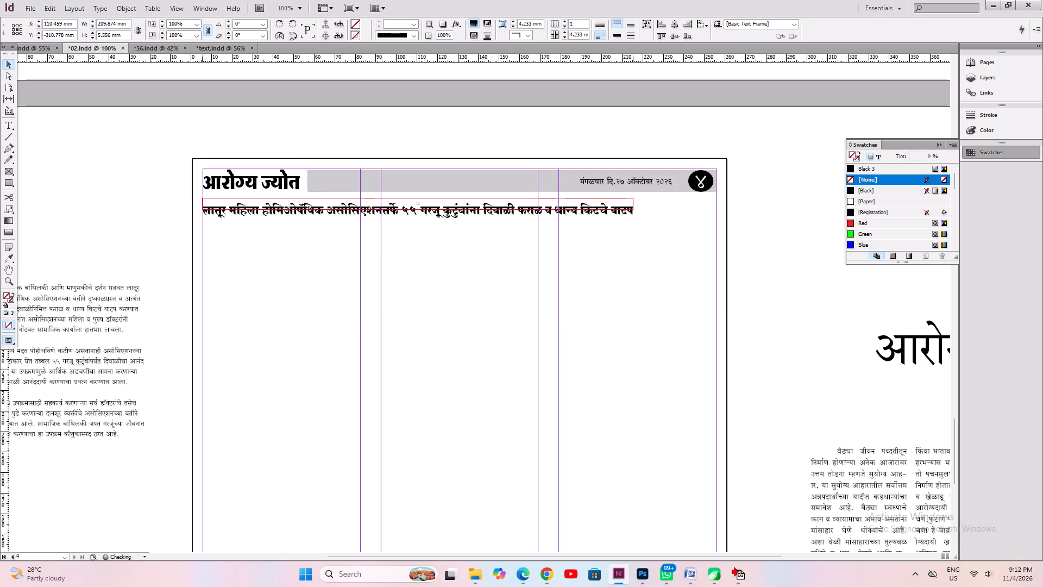
{"action": "left_click_drag", "start_coordinate": [242, 209], "coordinate": [241, 206], "text": "shift"}
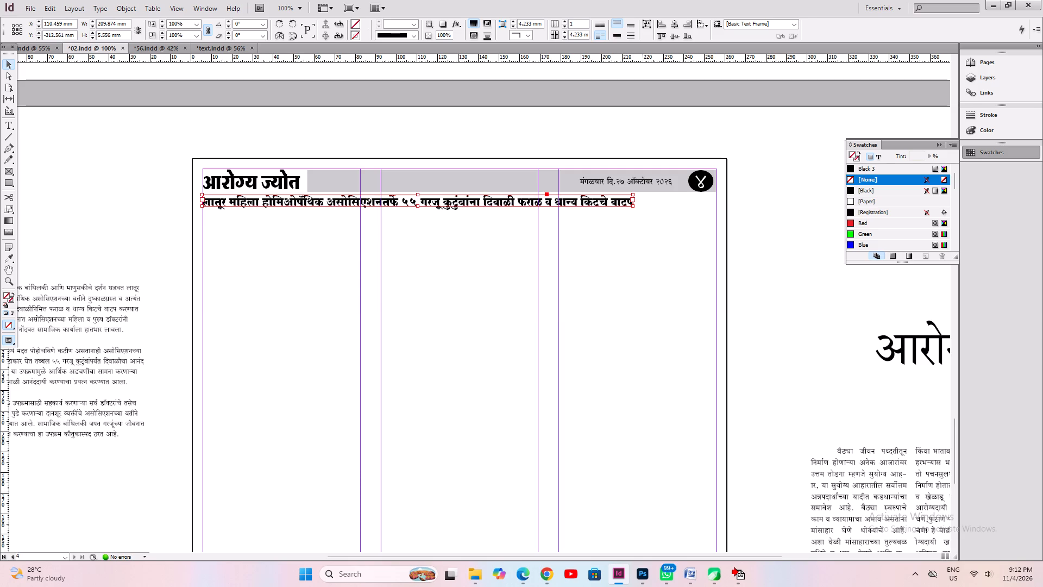
{"action": "left_click_drag", "start_coordinate": [634, 207], "coordinate": [718, 228], "text": "ctrl"}
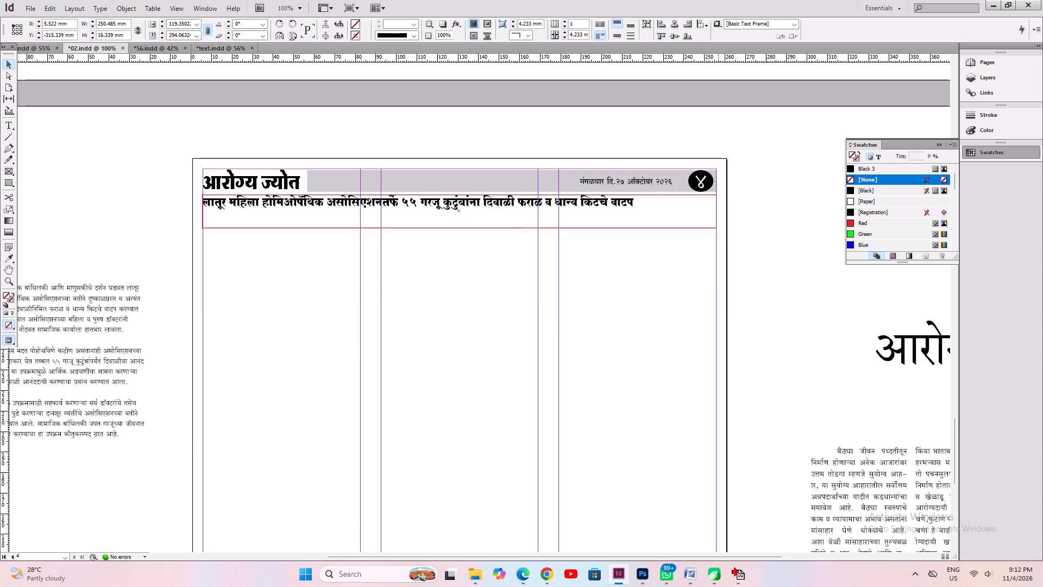
{"action": "left_click_drag", "start_coordinate": [718, 228], "coordinate": [716, 226], "text": "ctrl"}
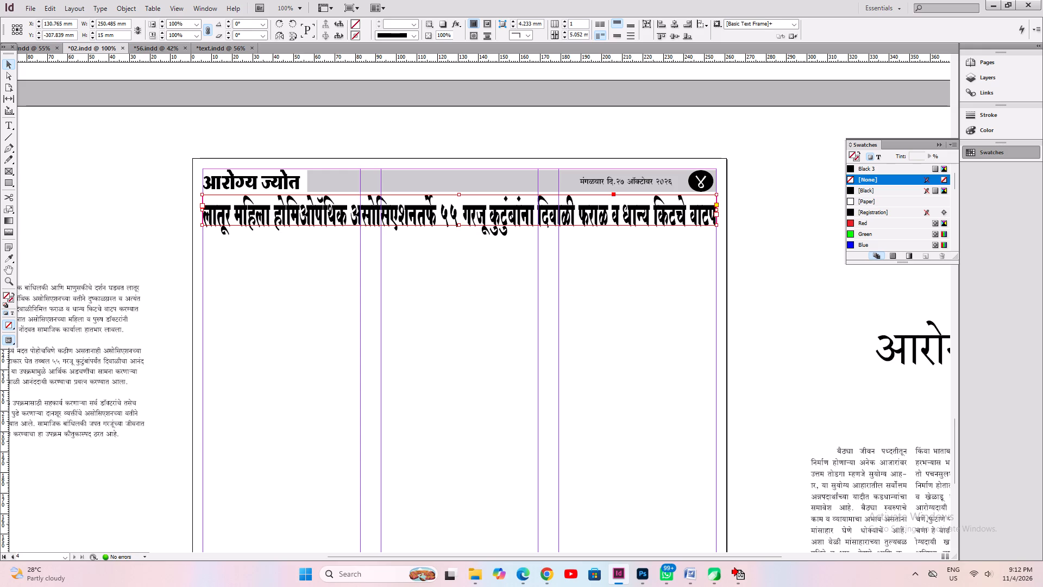
{"action": "left_click_drag", "start_coordinate": [460, 226], "coordinate": [461, 236]}
{"action": "left_click_drag", "start_coordinate": [461, 236], "coordinate": [459, 230], "text": "ctrl"}
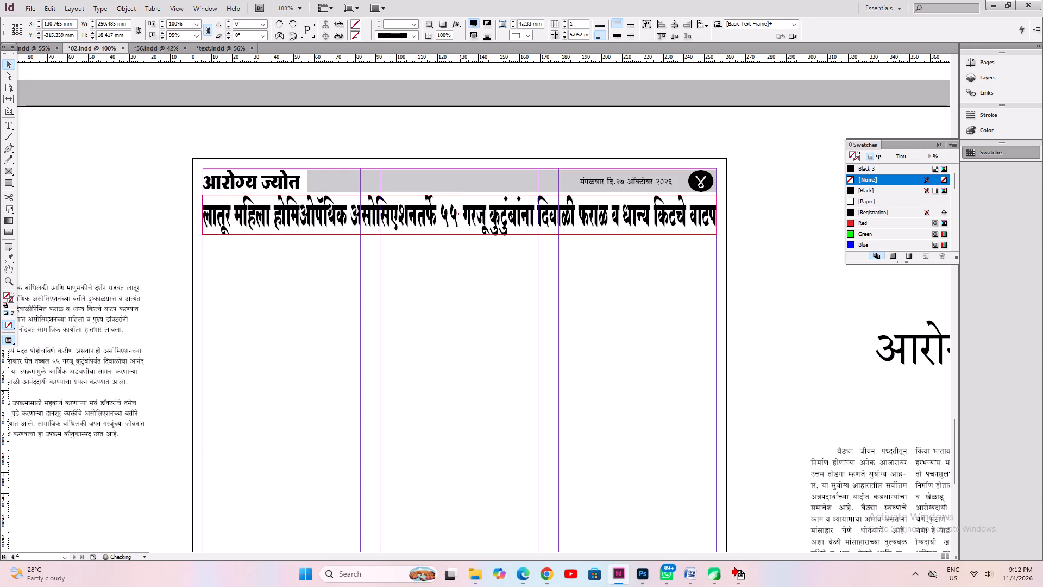
{"action": "left_click_drag", "start_coordinate": [459, 230], "coordinate": [459, 229], "text": "ctrl"}
{"action": "left_click", "coordinate": [485, 307]}
{"action": "left_click", "coordinate": [485, 323]}
Move the news item's body text frame from the pasteboard onto page 4 below the headline and save the document.
{"action": "left_click_drag", "start_coordinate": [119, 422], "coordinate": [675, 398]}
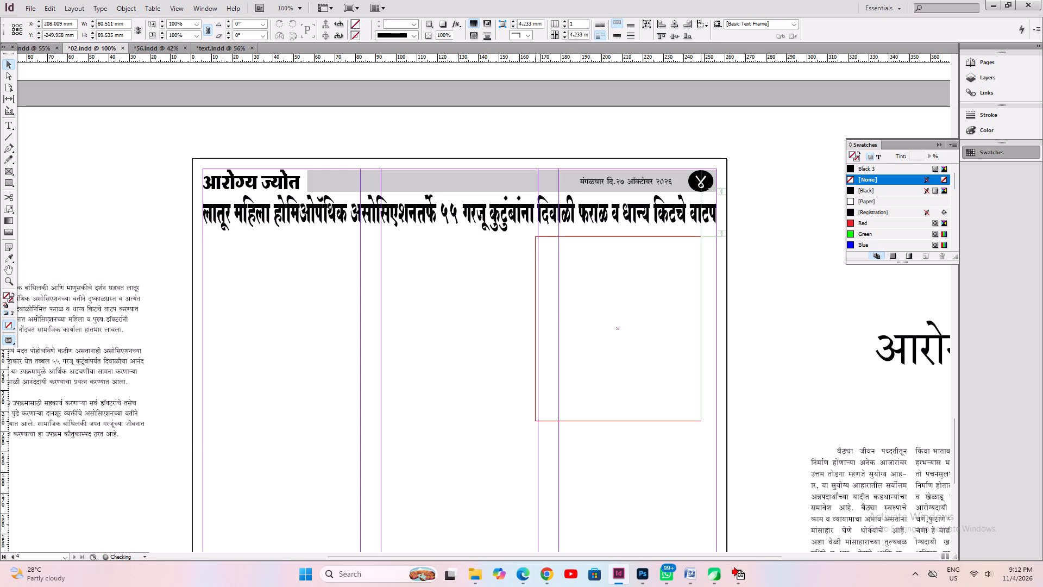
{"action": "left_click_drag", "start_coordinate": [675, 398], "coordinate": [590, 428]}
{"action": "key", "text": "ctrl+s"}
{"action": "left_click", "coordinate": [420, 501]}
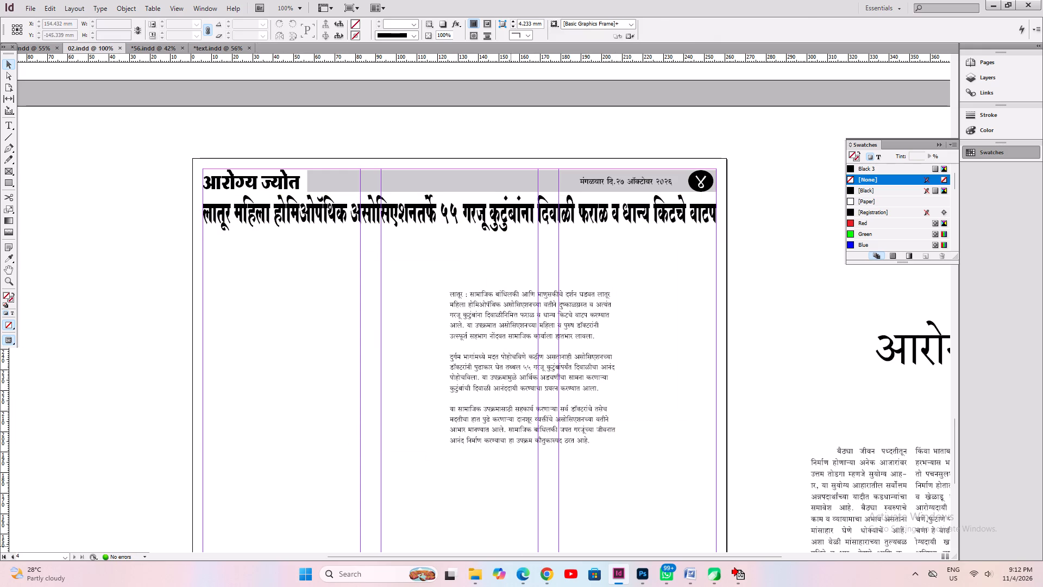
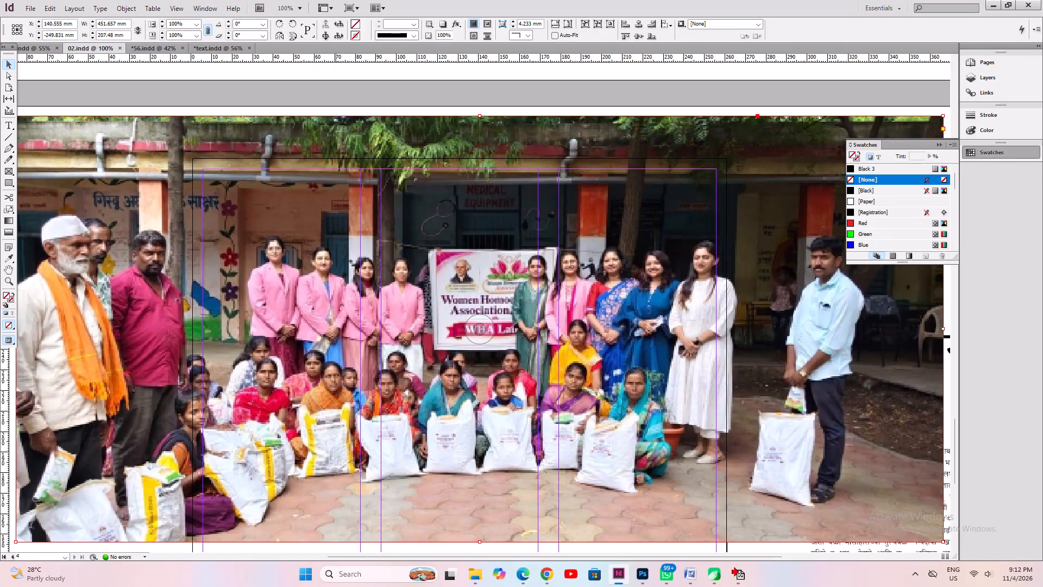
Lower the group photo over page 4 and crop its top and bottom so the frame is about 159 mm high.
{"action": "left_click_drag", "start_coordinate": [337, 253], "coordinate": [346, 303]}
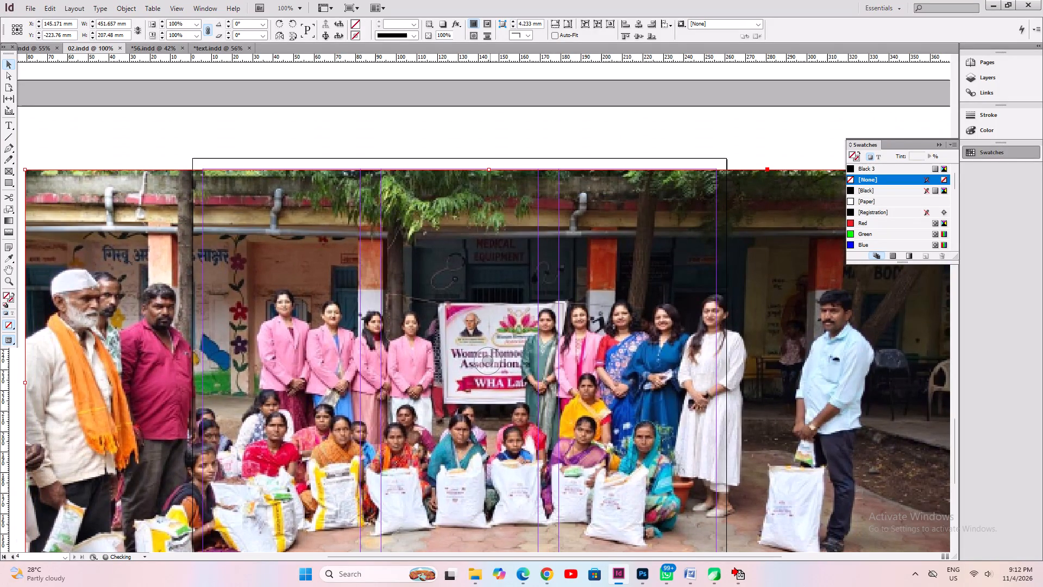
{"action": "left_click_drag", "start_coordinate": [490, 170], "coordinate": [489, 263]}
{"action": "scroll", "coordinate": [489, 260], "scroll_direction": "down", "scroll_amount": 6}
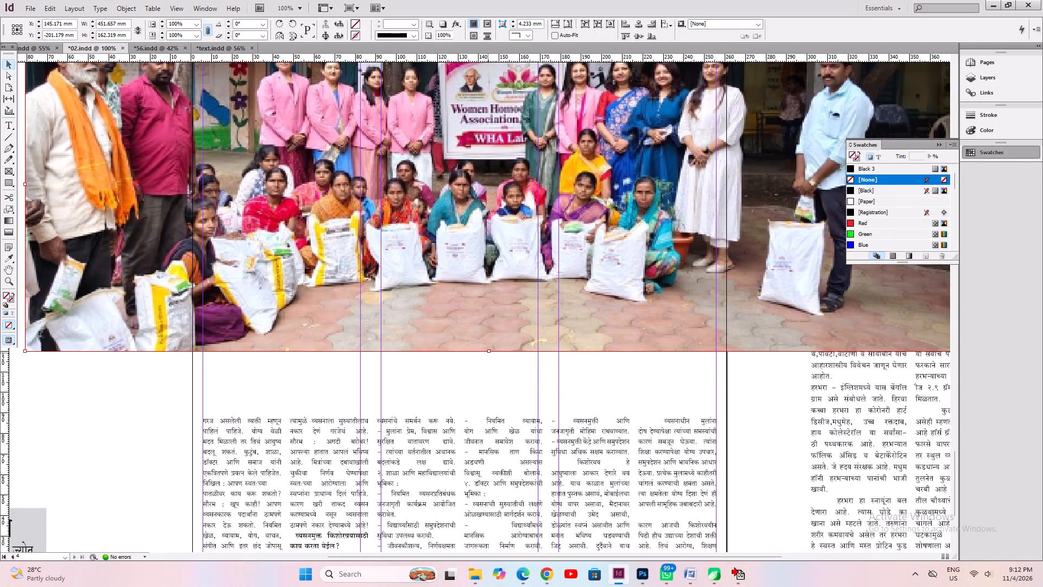
{"action": "left_click_drag", "start_coordinate": [488, 353], "coordinate": [488, 345]}
Crop the group photo's right side to exclude the man in the light blue shirt, making the frame about 356 mm wide.
{"action": "key", "text": "space"}
{"action": "key", "text": "space"}
{"action": "key", "text": "space"}
{"action": "key", "text": "space"}
{"action": "key", "text": "space"}
{"action": "key", "text": "space"}
{"action": "key", "text": "space"}
{"action": "key", "text": "space"}
{"action": "key", "text": "space"}
{"action": "key", "text": "space"}
{"action": "key", "text": "space"}
{"action": "left_click_drag", "start_coordinate": [602, 298], "coordinate": [459, 383]}
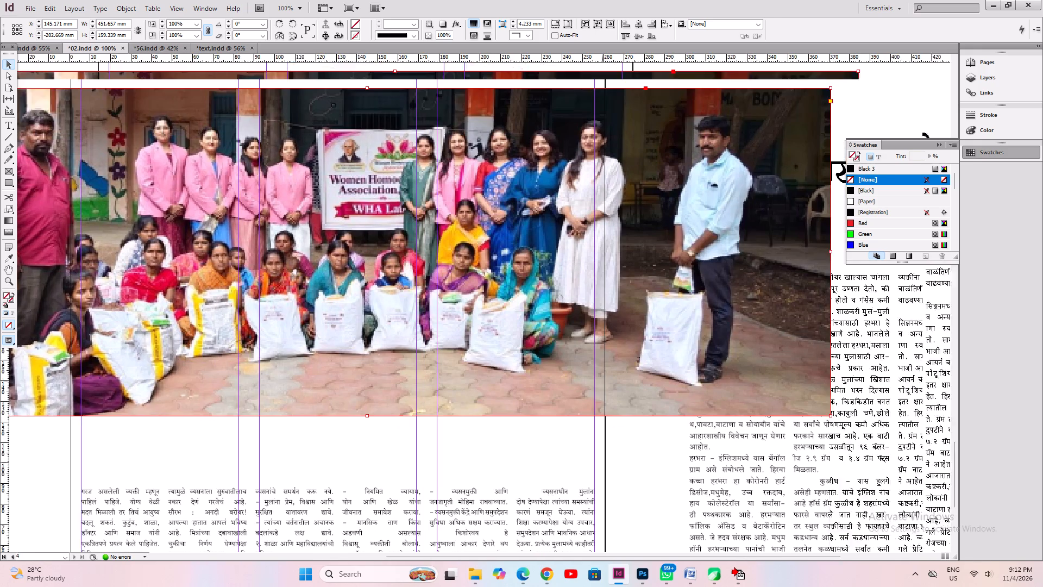
{"action": "left_click_drag", "start_coordinate": [459, 383], "coordinate": [426, 402]}
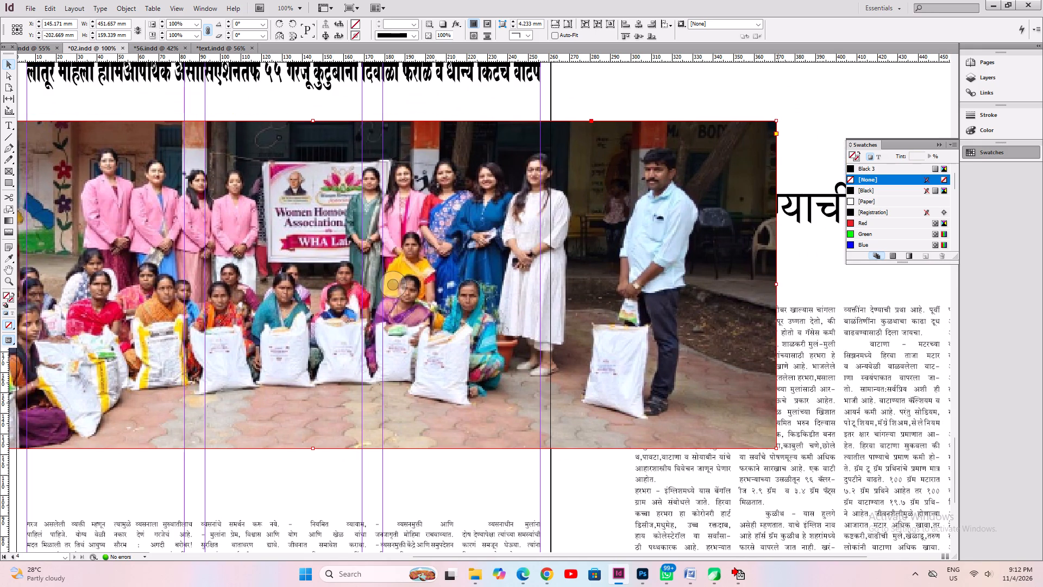
{"action": "left_click_drag", "start_coordinate": [776, 287], "coordinate": [655, 287]}
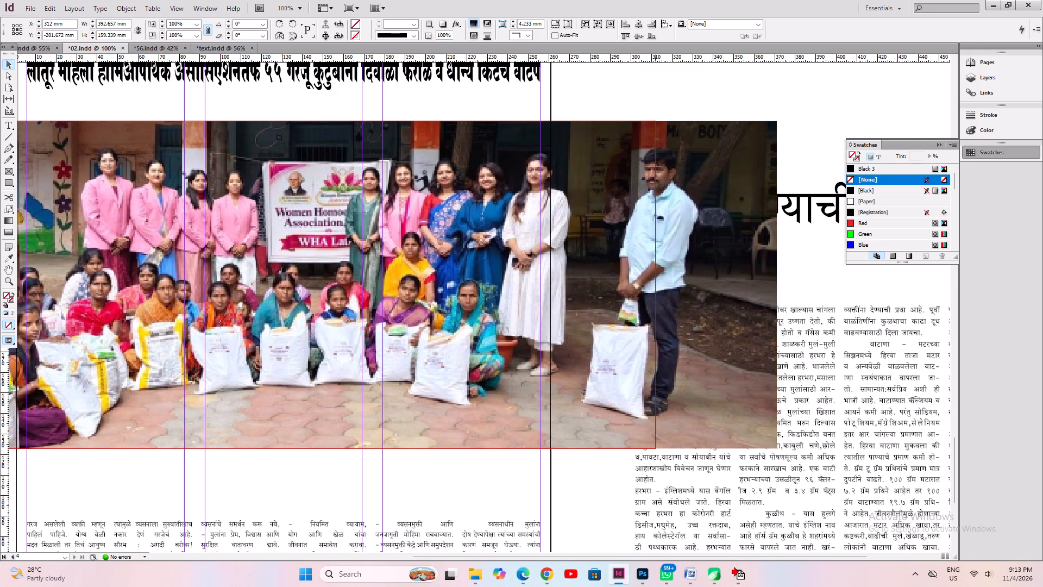
{"action": "left_click_drag", "start_coordinate": [655, 287], "coordinate": [581, 289]}
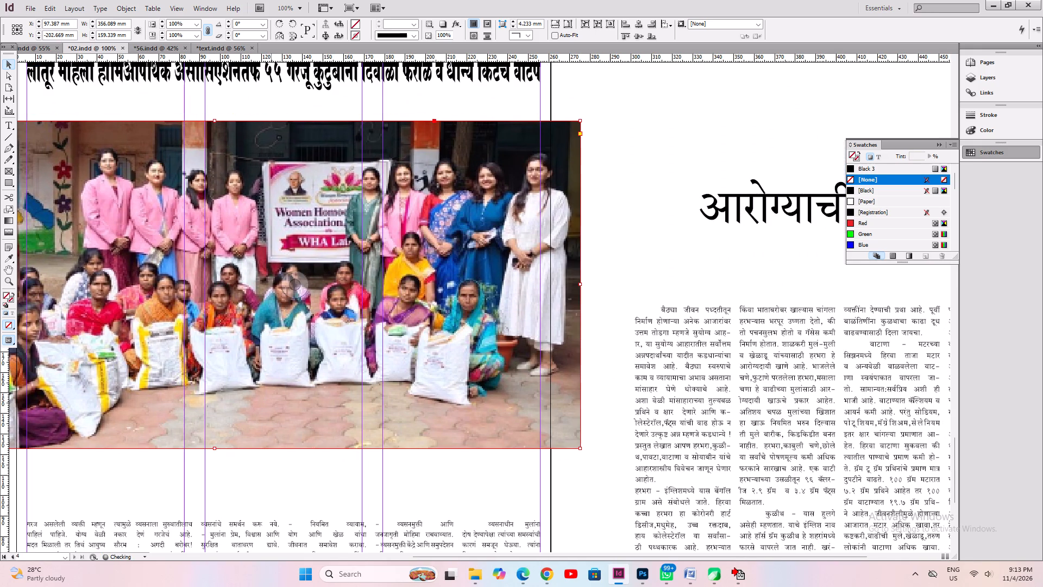
Scale the group photo with its frame to about 168 by 75 mm and place it below the headline at page 4's left margin.
{"action": "key", "text": "space"}
{"action": "key", "text": "space"}
{"action": "key", "text": "space"}
{"action": "key", "text": "space"}
{"action": "key", "text": "space"}
{"action": "key", "text": "space"}
{"action": "key", "text": "space"}
{"action": "key", "text": "space"}
{"action": "key", "text": "space"}
{"action": "key", "text": "space"}
{"action": "key", "text": "space"}
{"action": "key", "text": "space"}
{"action": "key", "text": "space"}
{"action": "key", "text": "space"}
{"action": "key", "text": "space"}
{"action": "key", "text": "space"}
{"action": "key", "text": "space"}
{"action": "key", "text": "space"}
{"action": "key", "text": "space"}
{"action": "key", "text": "space"}
{"action": "left_click_drag", "start_coordinate": [265, 318], "coordinate": [494, 317]}
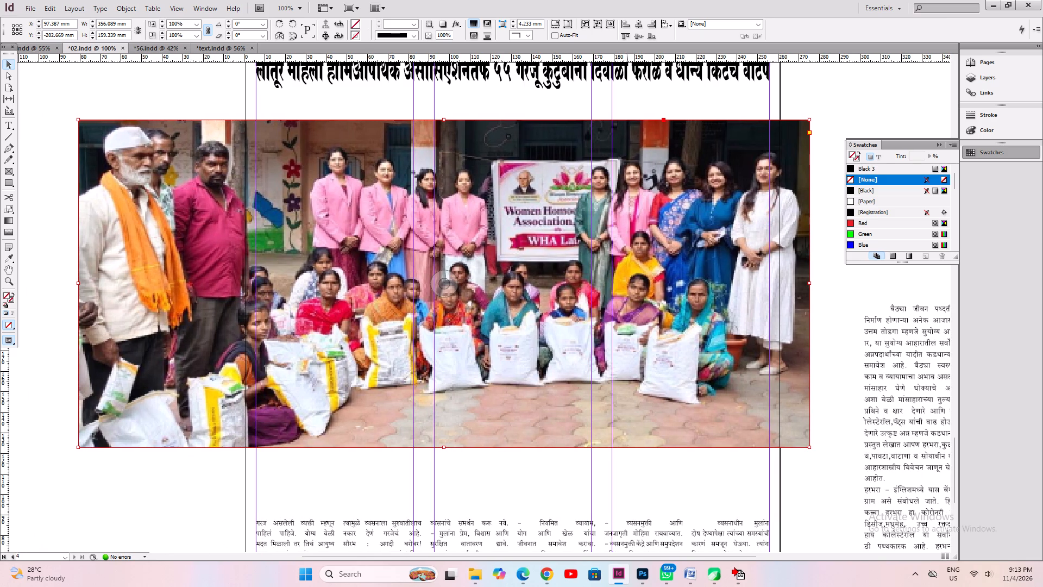
{"action": "left_click_drag", "start_coordinate": [809, 286], "coordinate": [618, 285], "text": "ctrl+shift"}
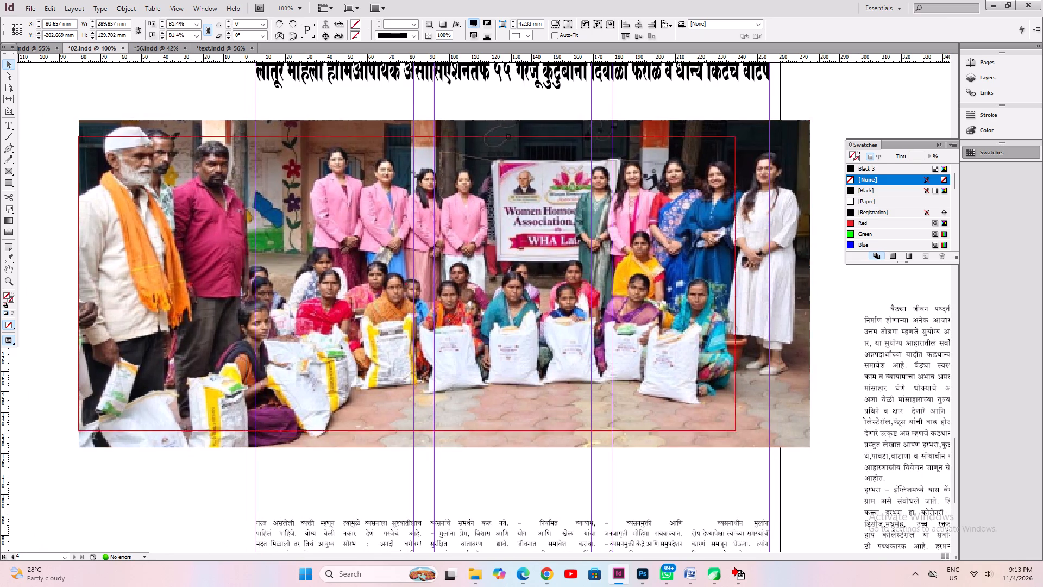
{"action": "left_click_drag", "start_coordinate": [618, 285], "coordinate": [424, 297], "text": "ctrl+shift"}
{"action": "left_click_drag", "start_coordinate": [349, 336], "coordinate": [551, 260]}
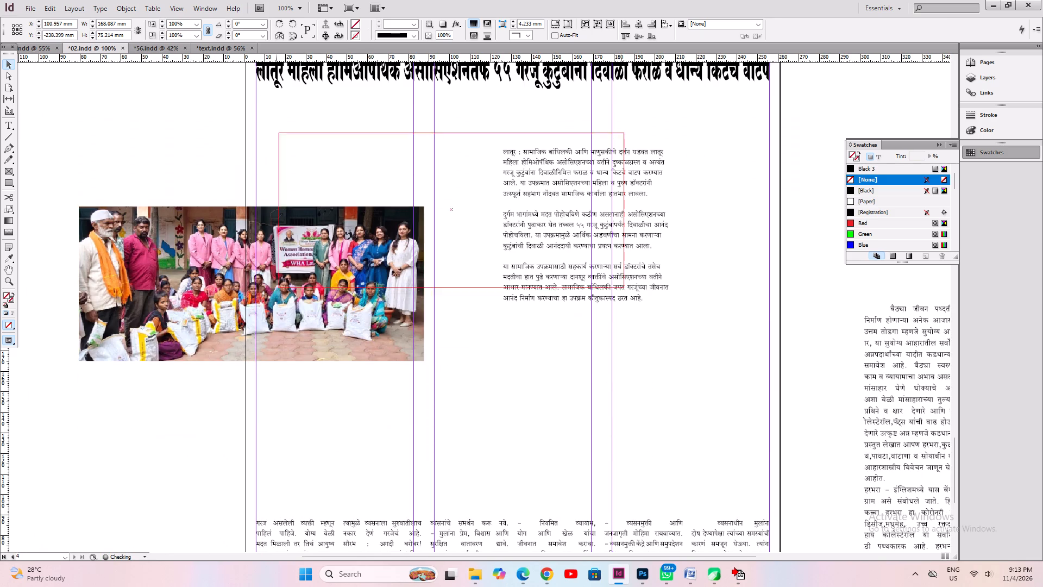
{"action": "left_click_drag", "start_coordinate": [551, 260], "coordinate": [528, 232]}
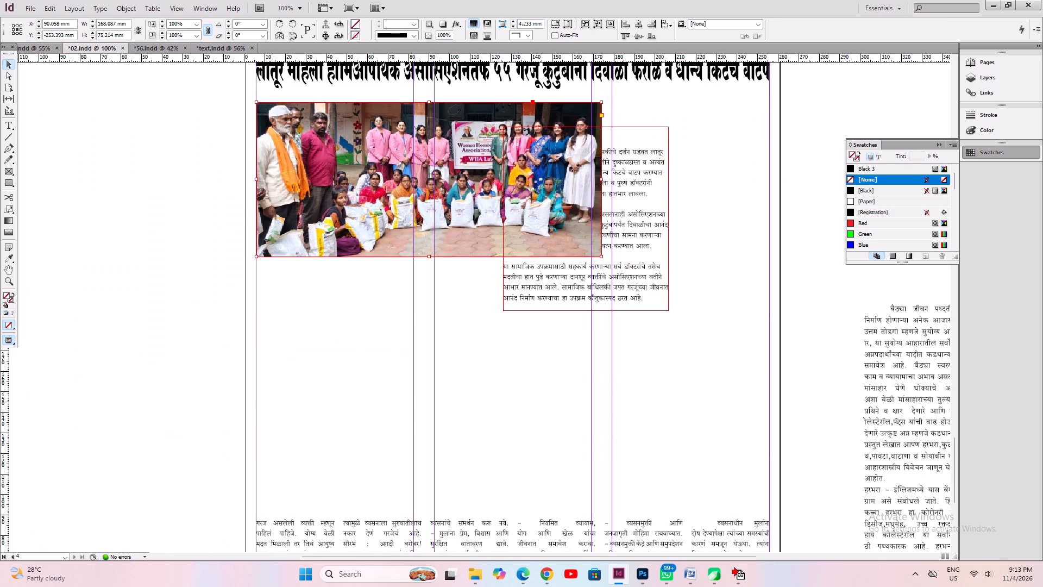
Move the news item's body text frame beside the photo, against page 4's right margin and level with the photo's top.
{"action": "left_click_drag", "start_coordinate": [576, 303], "coordinate": [678, 279]}
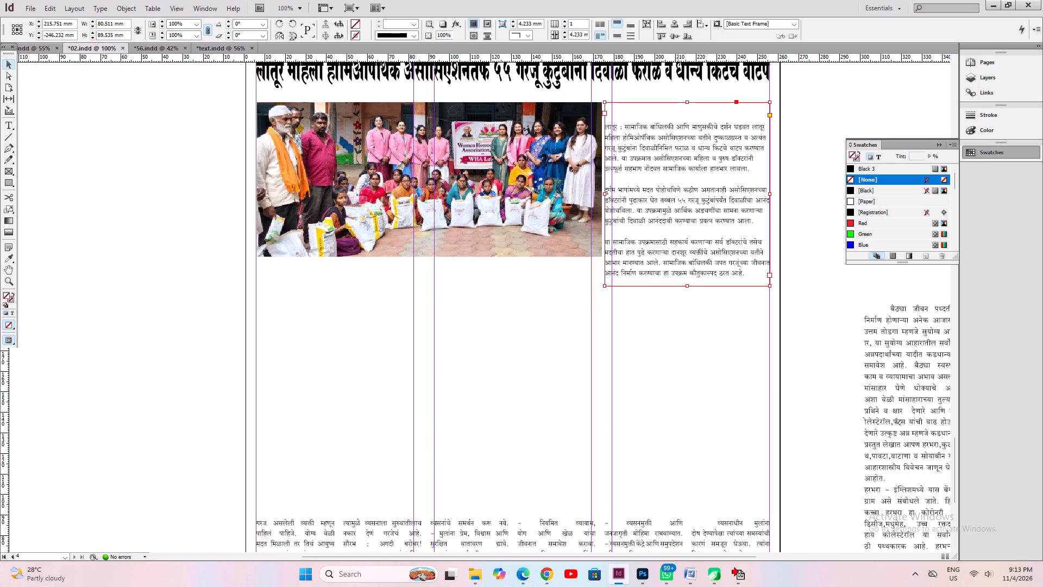
Remove the blank lines above and between the body text's paragraphs and start the second and third paragraphs with a tab indent.
{"action": "key", "text": "ctrl+2"}
{"action": "scroll", "coordinate": [464, 302], "scroll_direction": "up", "scroll_amount": 2}
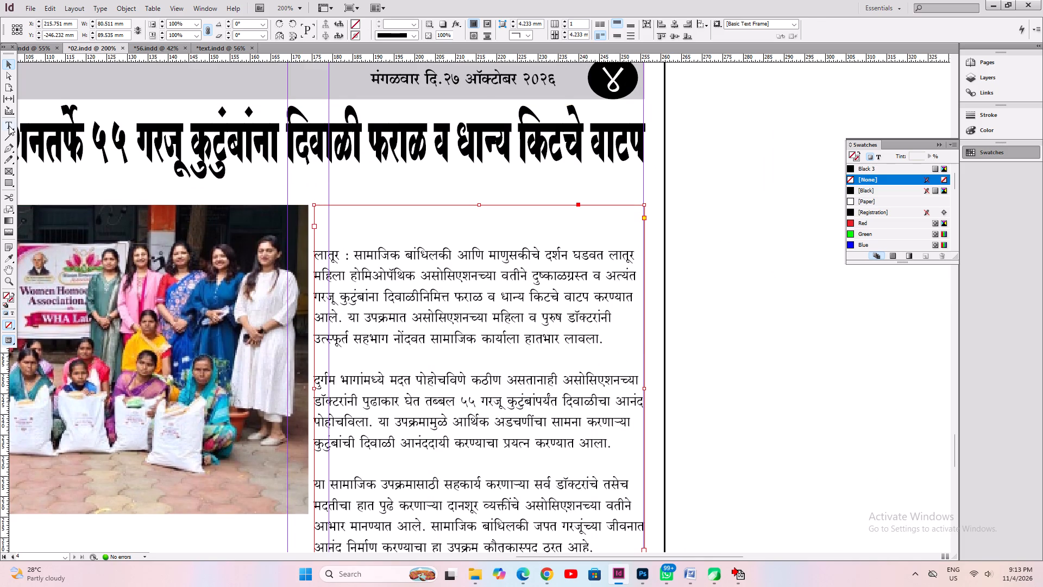
{"action": "left_click", "coordinate": [9, 126]}
{"action": "left_click", "coordinate": [374, 257]}
{"action": "key", "text": "Home"}
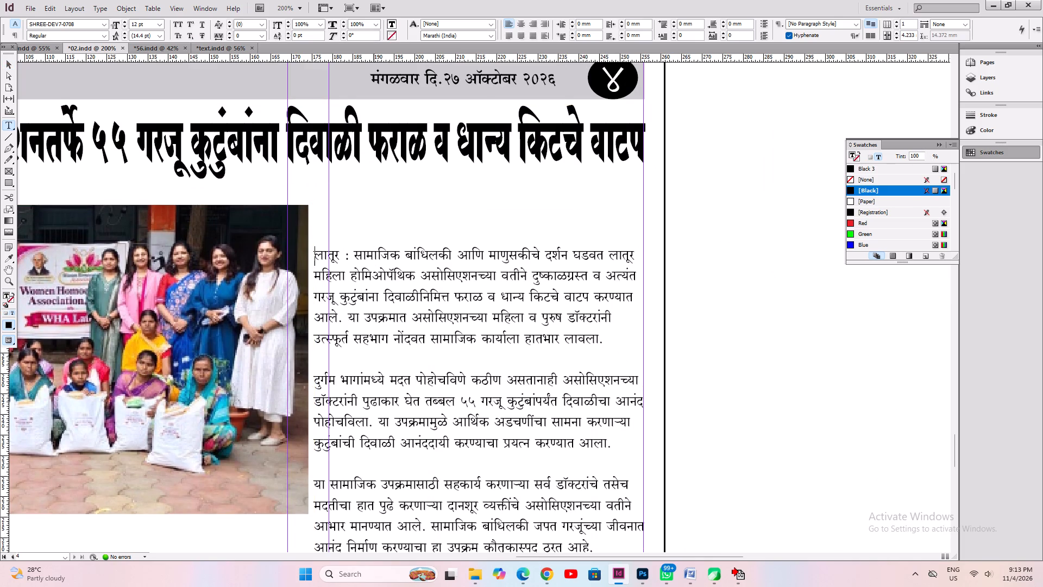
{"action": "key", "text": "BackSpace"}
{"action": "key", "text": "BackSpace"}
{"action": "key", "text": "BackSpace"}
{"action": "key", "text": "Down"}
{"action": "key", "text": "Down"}
{"action": "key", "text": "Down"}
{"action": "key", "text": "Down"}
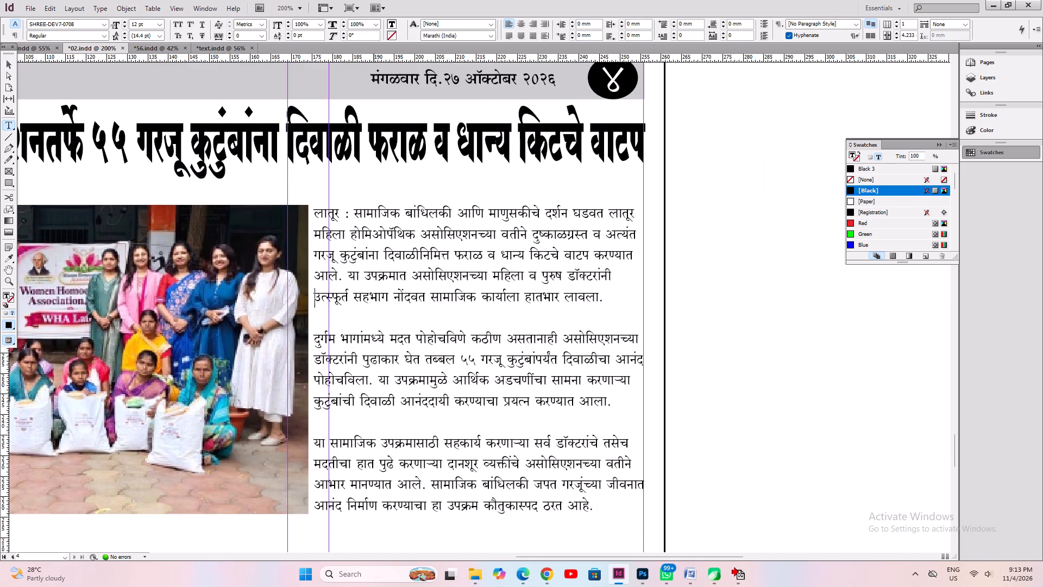
{"action": "key", "text": "Down"}
{"action": "key", "text": "Delete"}
{"action": "key", "text": "Tab"}
{"action": "key", "text": "Down"}
{"action": "key", "text": "Down"}
{"action": "key", "text": "Down"}
{"action": "key", "text": "Down"}
{"action": "key", "text": "Down"}
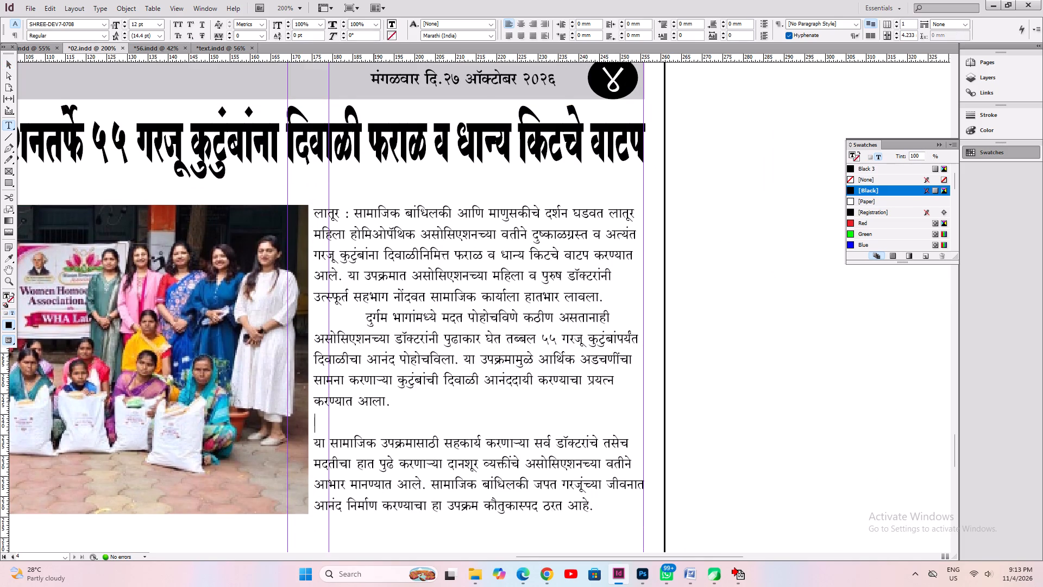
{"action": "key", "text": "Delete"}
{"action": "key", "text": "Tab"}
Justify all of the body text with the last lines aligned left, save the document and fit the text frame to its content.
{"action": "key", "text": "ctrl+a"}
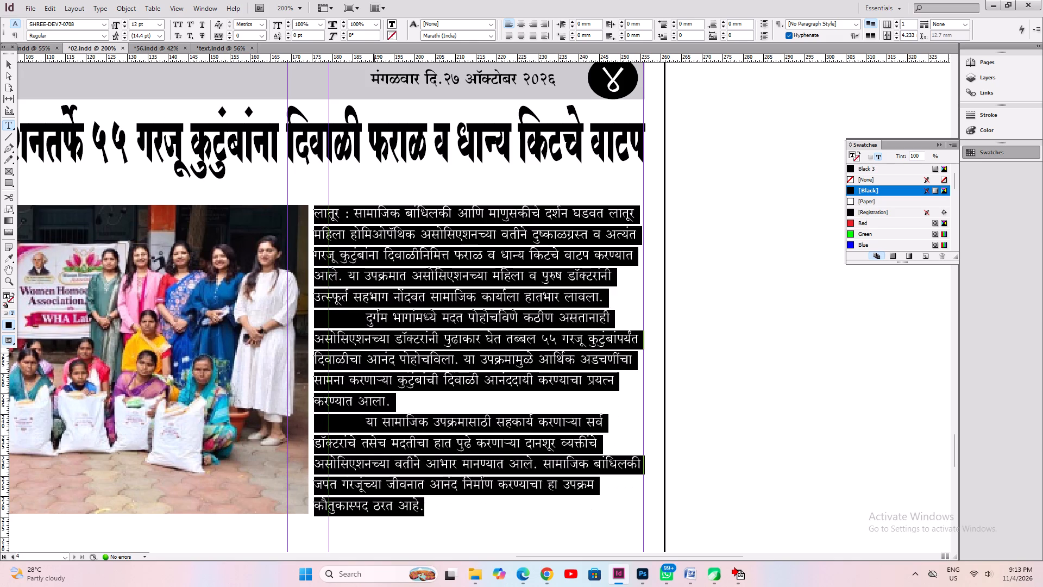
{"action": "key", "text": "ctrl+shift+j"}
{"action": "key", "text": "ctrl+s"}
{"action": "key", "text": "ctrl+alt+c"}
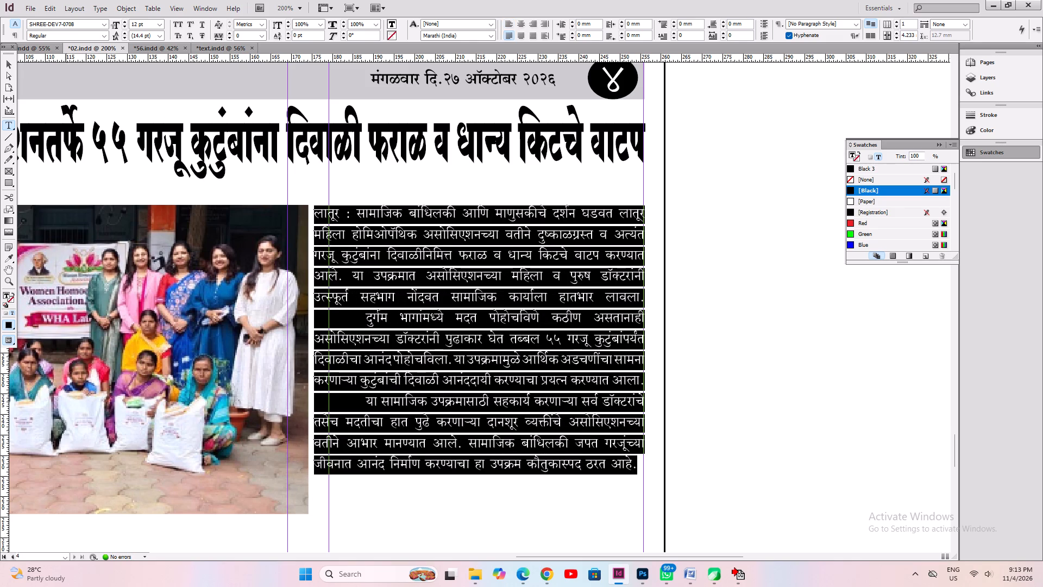
Narrow the body text frame from its photo side to the column guide, about 77 mm wide, and fit it to its content.
{"action": "left_click", "coordinate": [7, 66]}
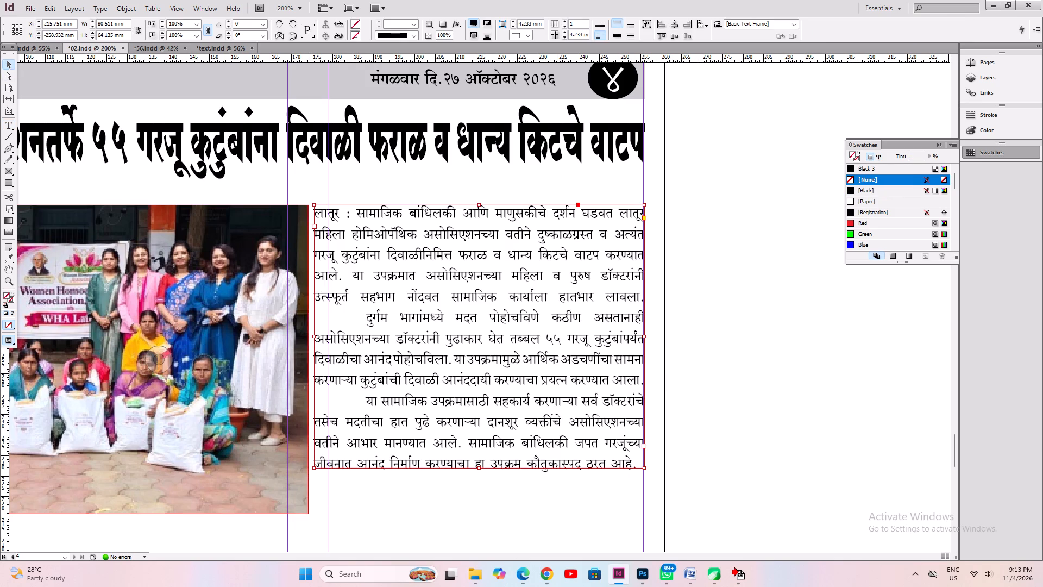
{"action": "left_click_drag", "start_coordinate": [313, 337], "coordinate": [327, 352]}
{"action": "key", "text": "ctrl+alt+c"}
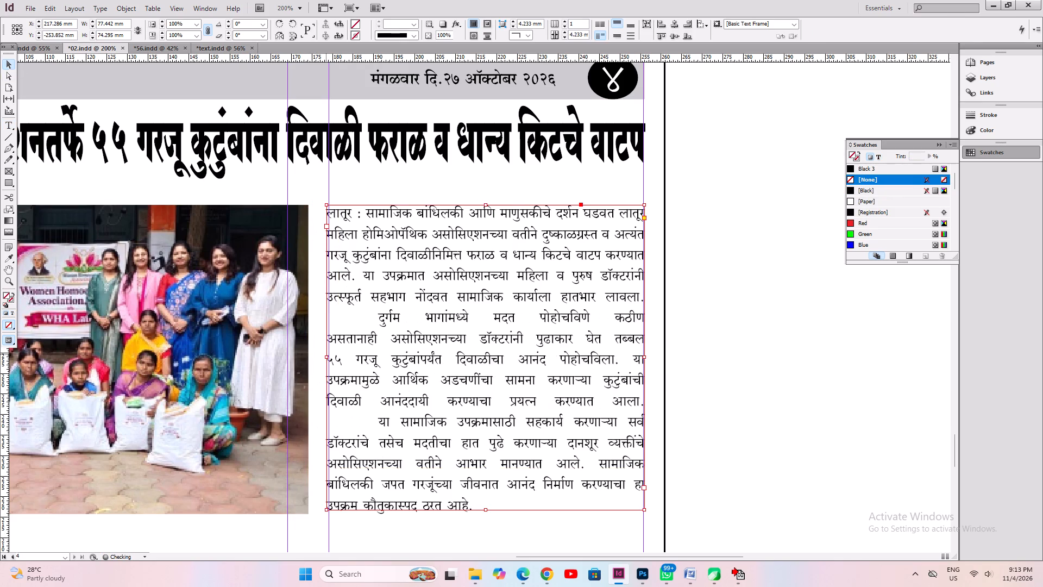
Select the group photo beside the body text.
{"action": "left_click", "coordinate": [262, 438]}
{"action": "left_click", "coordinate": [265, 429]}
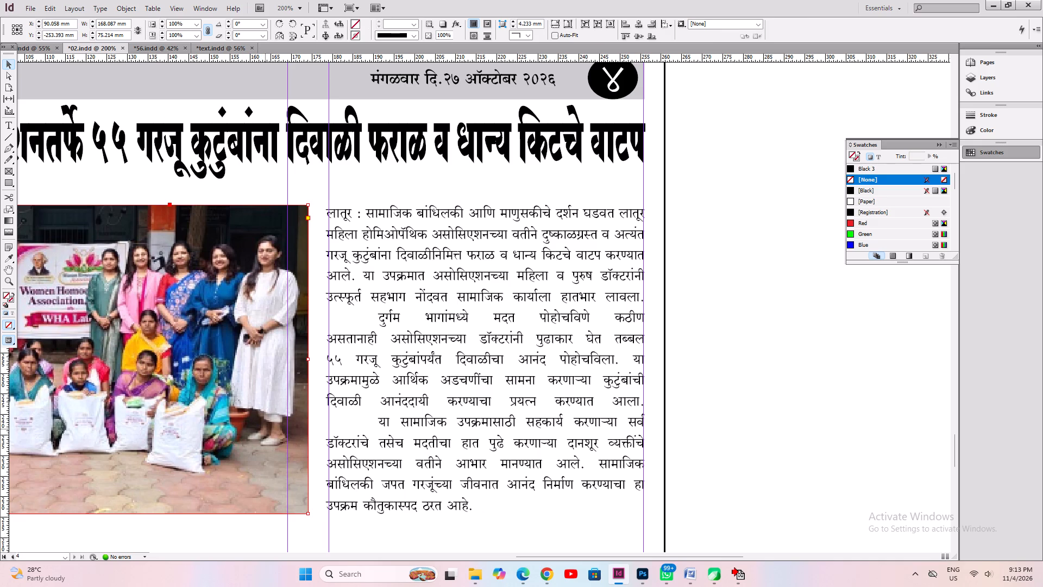
Move the group photo and the body text together up about 4.6 mm, closer beneath the headline, and save the document.
{"action": "left_click", "coordinate": [348, 434], "text": "shift"}
{"action": "key", "text": "ctrl+1"}
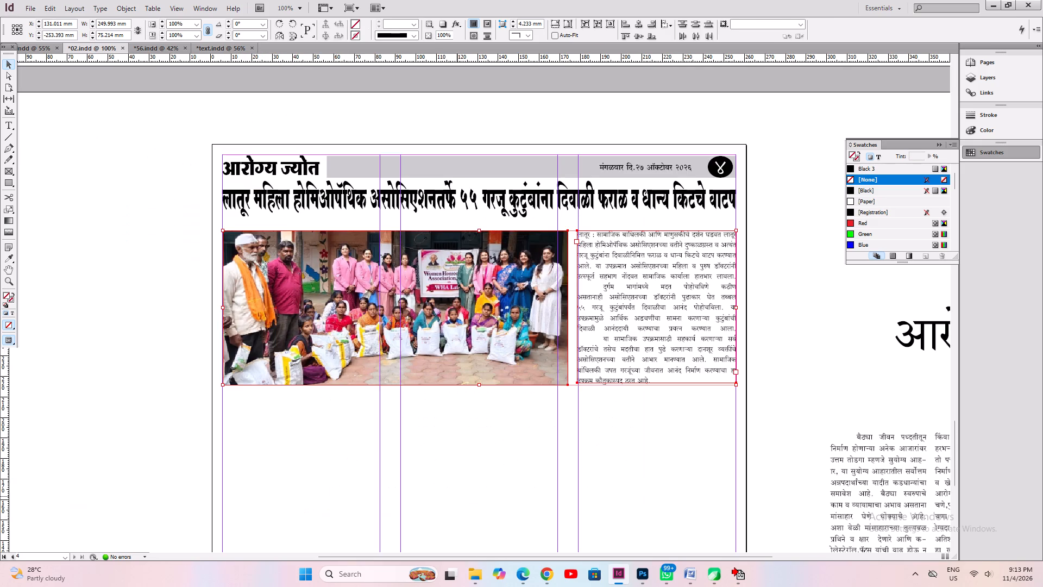
{"action": "left_click", "coordinate": [473, 497]}
{"action": "left_click_drag", "start_coordinate": [641, 478], "coordinate": [472, 355]}
{"action": "key", "text": "shift+Up"}
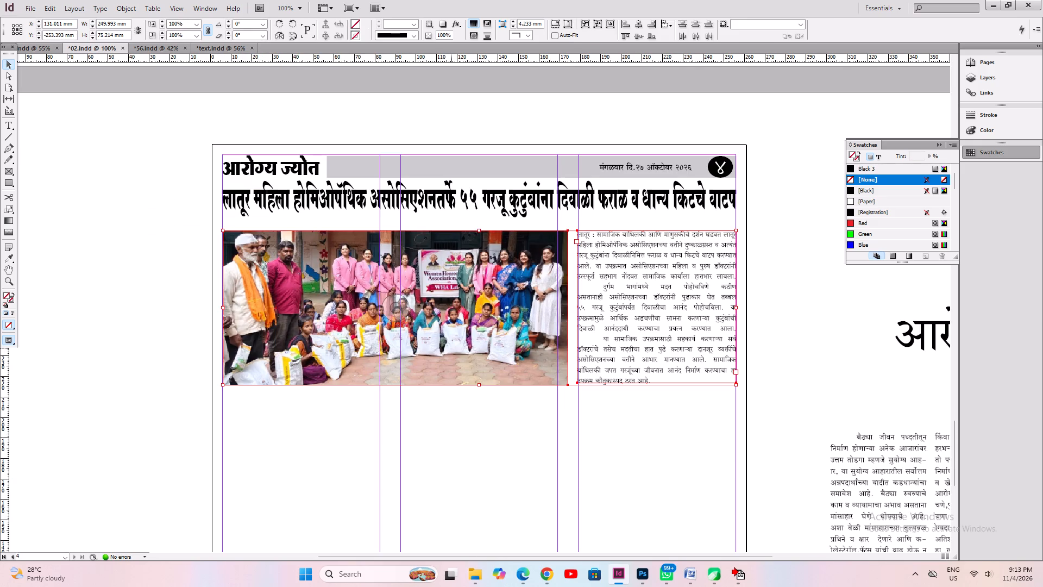
{"action": "key", "text": "shift+Up"}
{"action": "key", "text": "Down"}
{"action": "key", "text": "Down"}
{"action": "key", "text": "Down"}
{"action": "key", "text": "Down"}
{"action": "key", "text": "Down"}
{"action": "key", "text": "Down"}
{"action": "key", "text": "Down"}
{"action": "key", "text": "Down"}
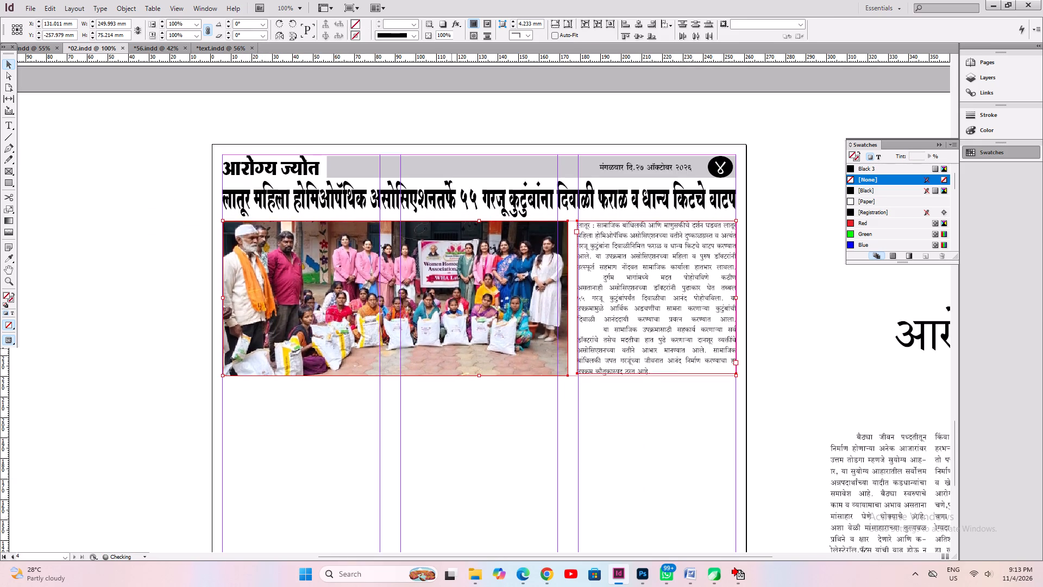
{"action": "key", "text": "Up"}
{"action": "key", "text": "Up"}
{"action": "key", "text": "Down"}
{"action": "key", "text": "ctrl+s"}
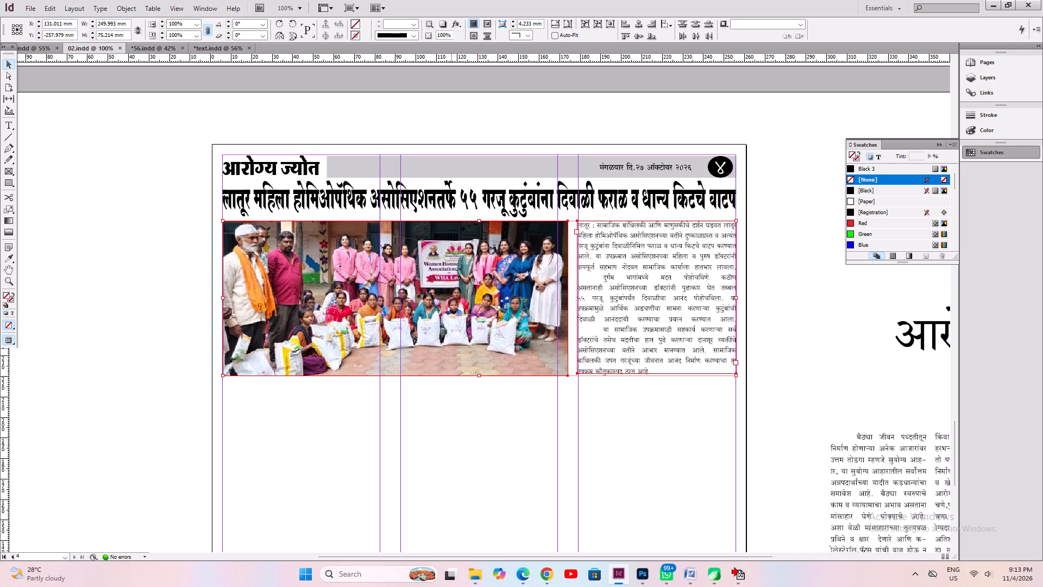
Check the layout with the whole page in view and save the document again with nothing left selected.
{"action": "left_click", "coordinate": [434, 467]}
{"action": "key", "text": "ctrl+a"}
{"action": "key", "text": "ctrl+s"}
{"action": "key", "text": "ctrl+s"}
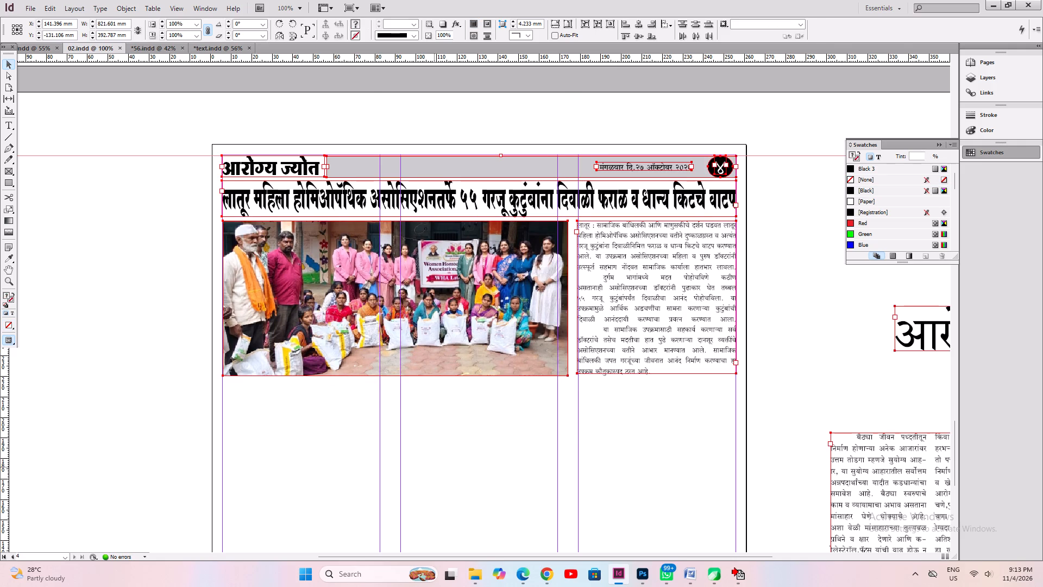
{"action": "key", "text": "ctrl+0"}
{"action": "key", "text": "ctrl+a"}
{"action": "key", "text": "ctrl+s"}
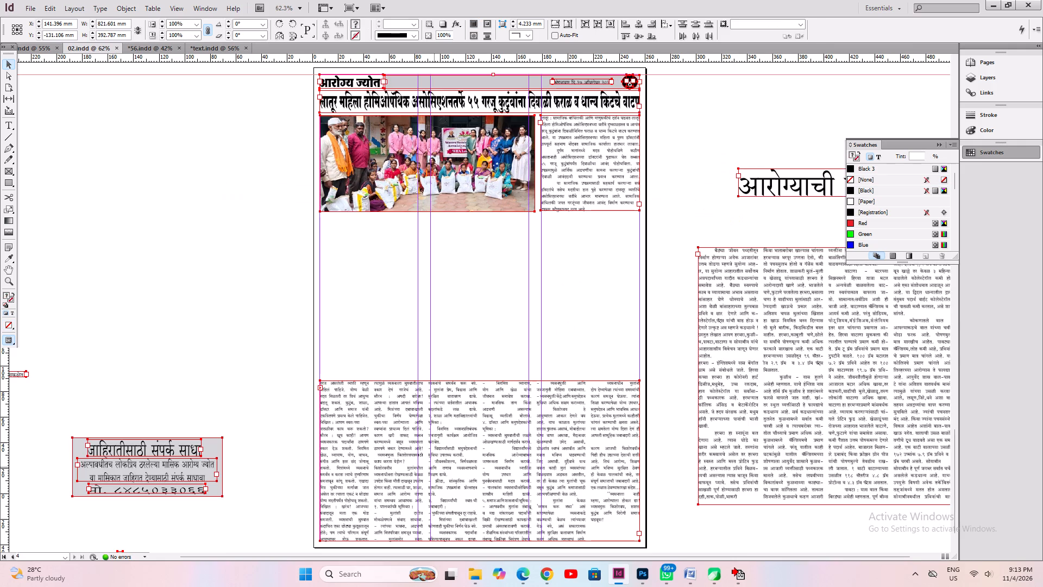
{"action": "left_click", "coordinate": [146, 291]}
{"action": "key", "text": "ctrl+s"}
{"action": "left_click", "coordinate": [146, 291]}
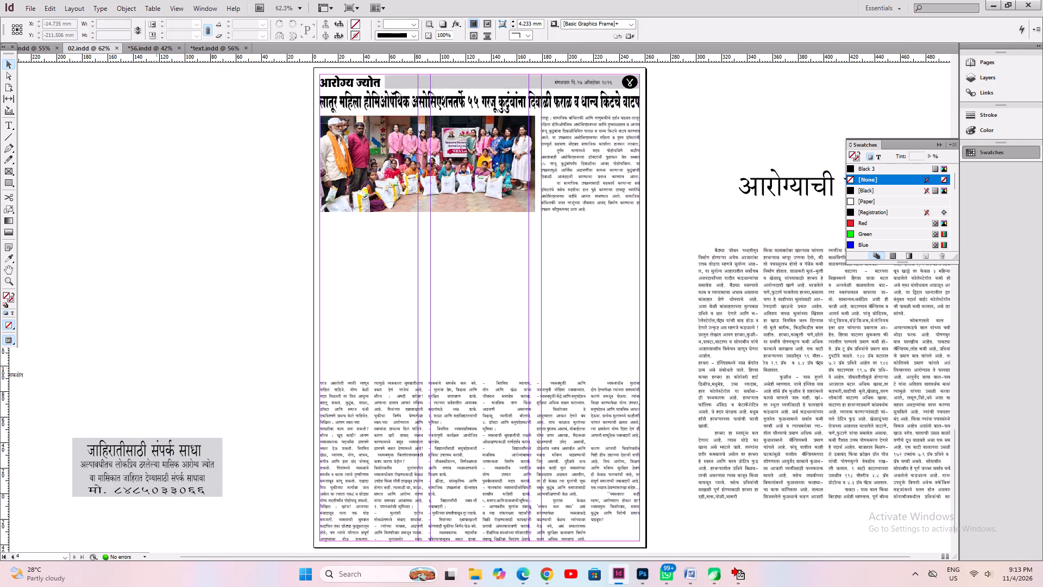
Switch to Chrome and bring up the Google image results for किशोरवयीन मुलांमधील वाढती व्यसनाधीनता.
{"action": "left_click", "coordinate": [542, 576]}
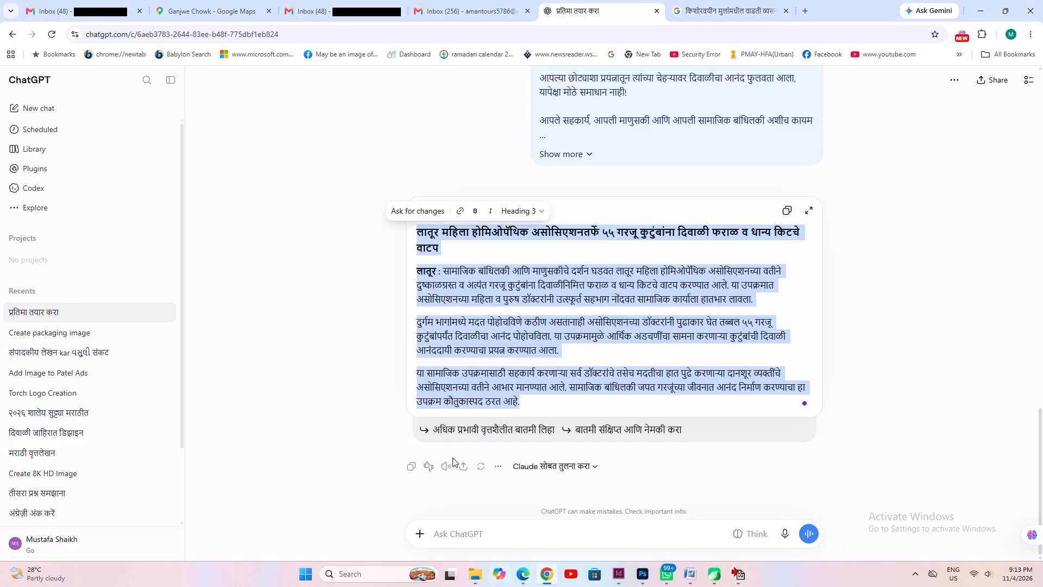
{"action": "left_click", "coordinate": [695, 8]}
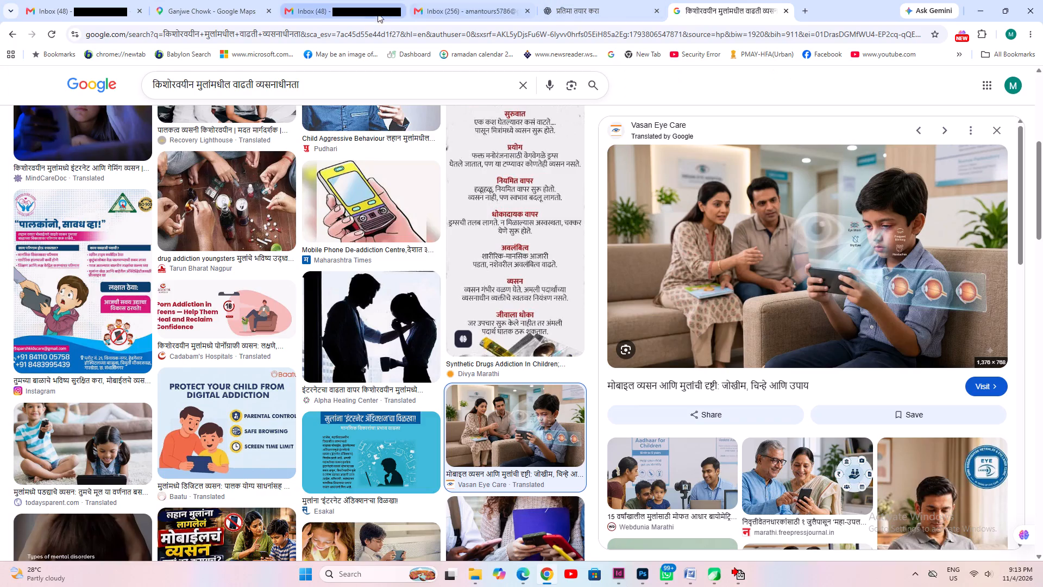
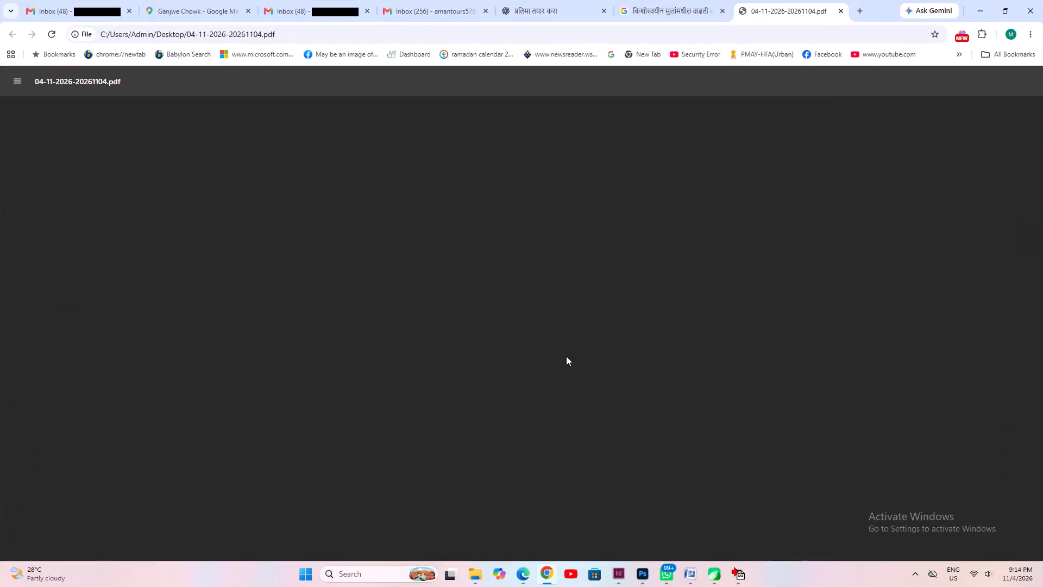
Browse the PDF 04-11-2026-20261104.pdf to page 3 and copy the two-line headline ‘आजारी नाही पडणार तुम्ही खा ‘ही’ ७ फळे; वाढेल इम्युनिटी’.
{"action": "scroll", "coordinate": [757, 448], "scroll_direction": "down", "scroll_amount": 9}
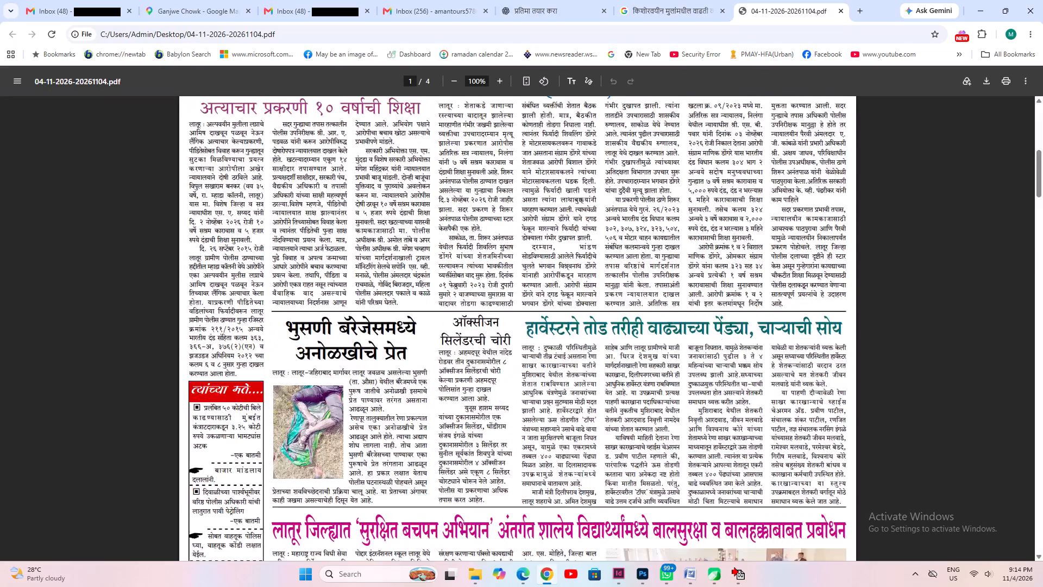
{"action": "scroll", "coordinate": [730, 467], "scroll_direction": "down", "scroll_amount": 20}
{"action": "scroll", "coordinate": [730, 467], "scroll_direction": "down", "scroll_amount": 14}
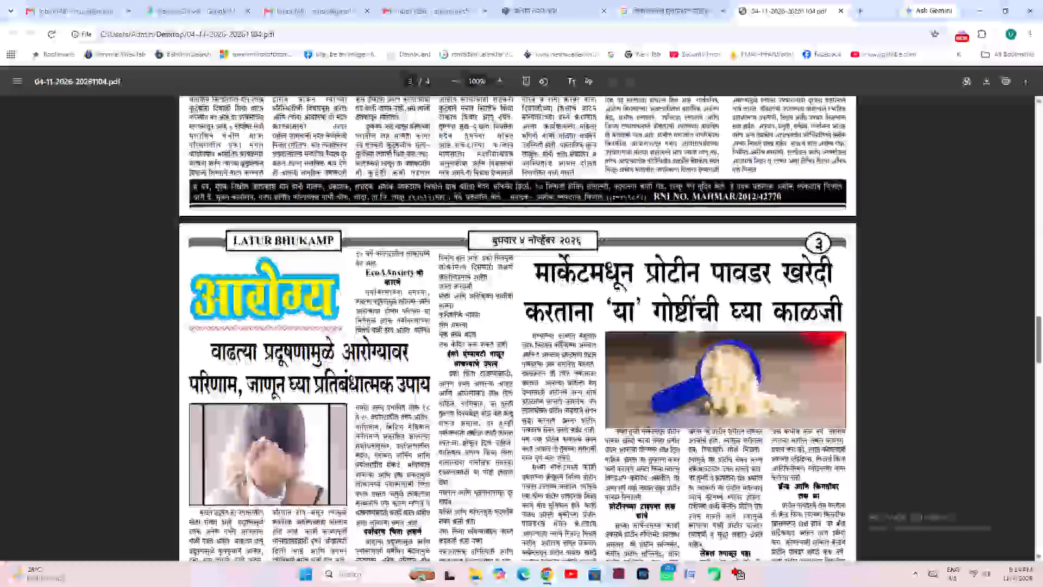
{"action": "scroll", "coordinate": [730, 467], "scroll_direction": "up", "scroll_amount": 3}
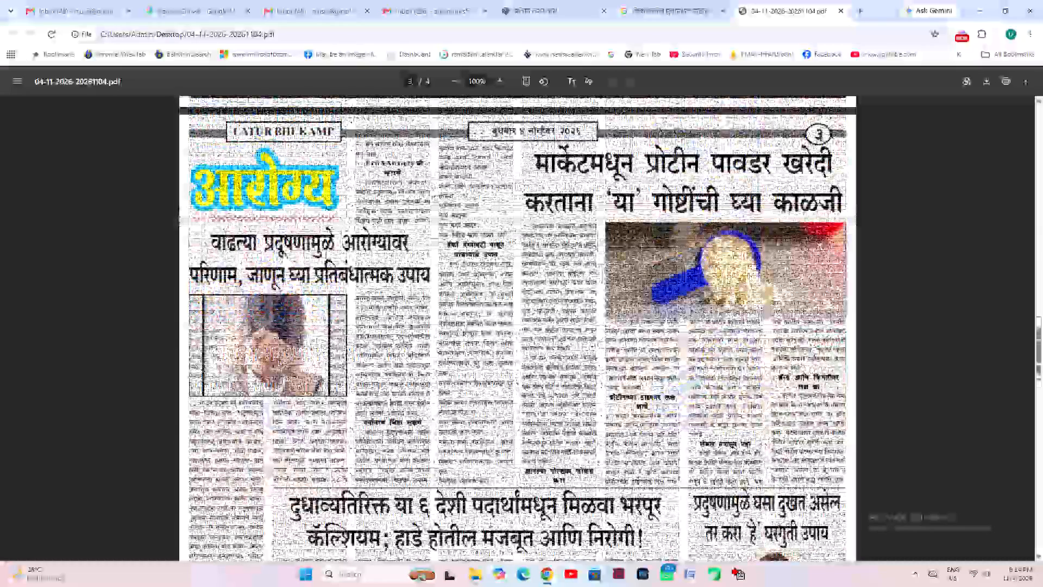
{"action": "scroll", "coordinate": [610, 346], "scroll_direction": "down", "scroll_amount": 2}
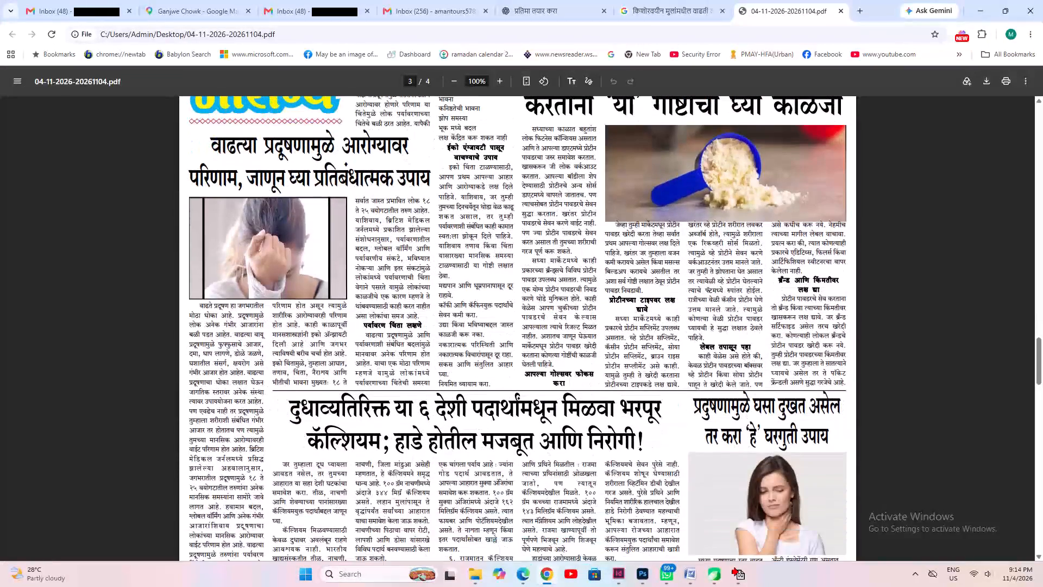
{"action": "scroll", "coordinate": [610, 347], "scroll_direction": "down", "scroll_amount": 4}
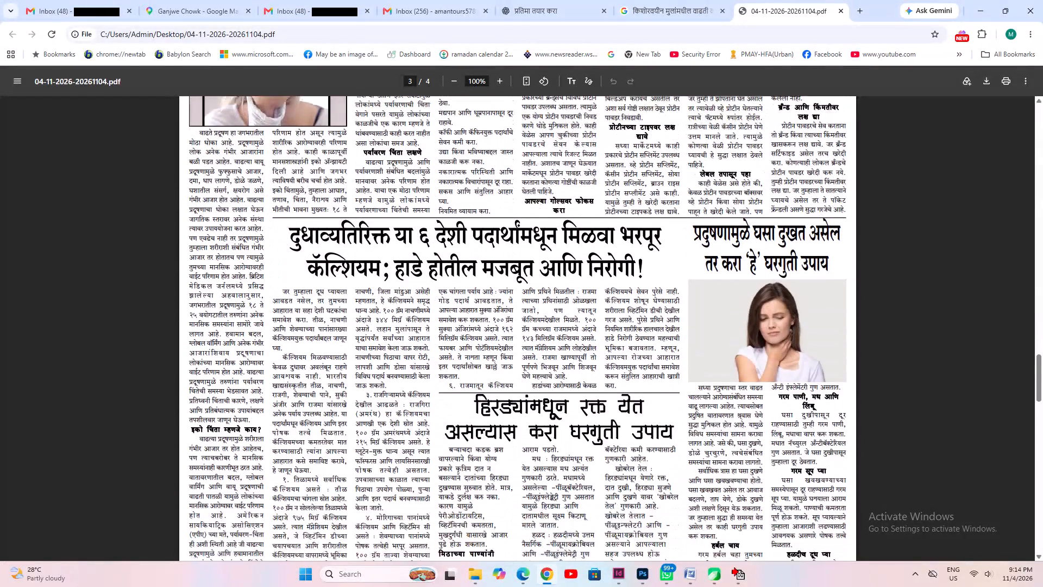
{"action": "scroll", "coordinate": [593, 367], "scroll_direction": "down", "scroll_amount": 6}
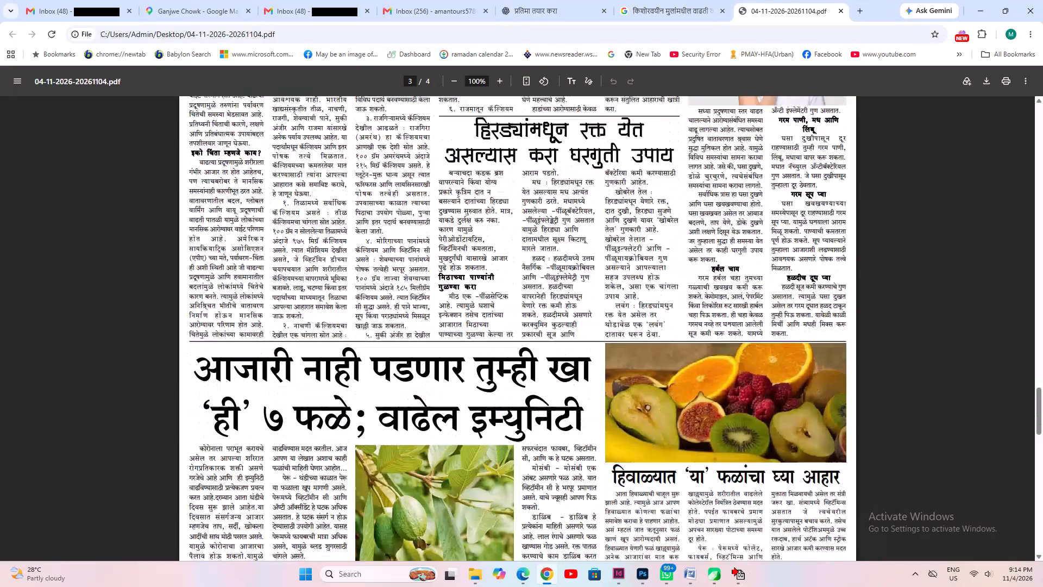
{"action": "scroll", "coordinate": [593, 367], "scroll_direction": "down", "scroll_amount": 1}
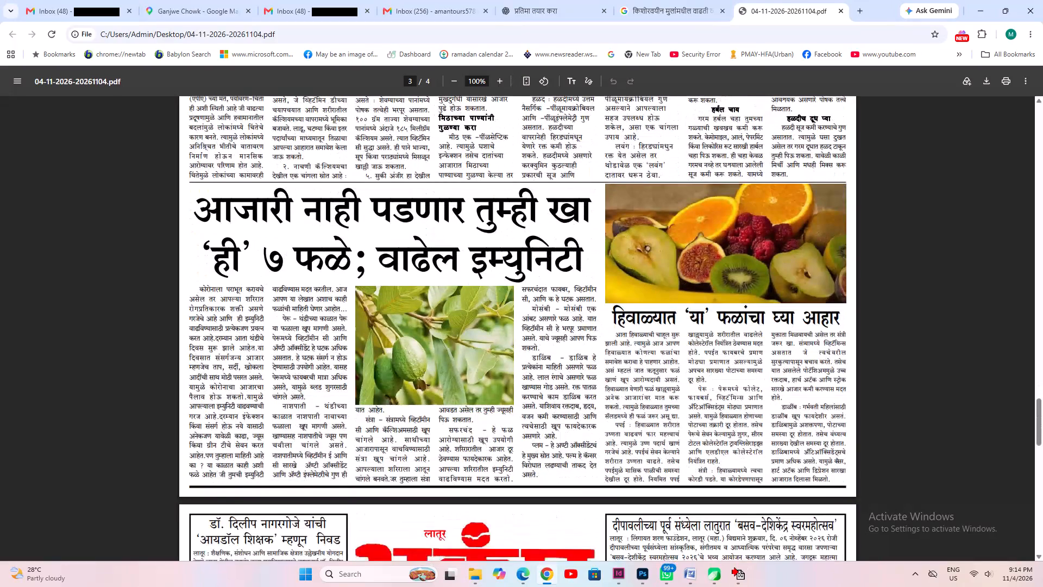
{"action": "left_click_drag", "start_coordinate": [198, 209], "coordinate": [523, 246]}
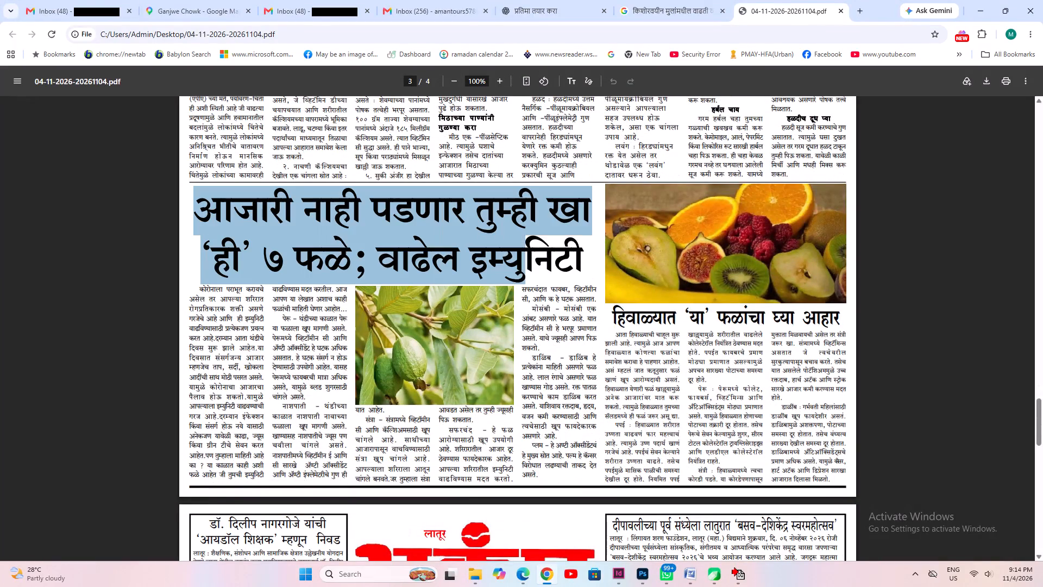
{"action": "left_click_drag", "start_coordinate": [523, 246], "coordinate": [593, 261]}
{"action": "right_click", "coordinate": [438, 255]}
{"action": "left_click", "coordinate": [476, 271]}
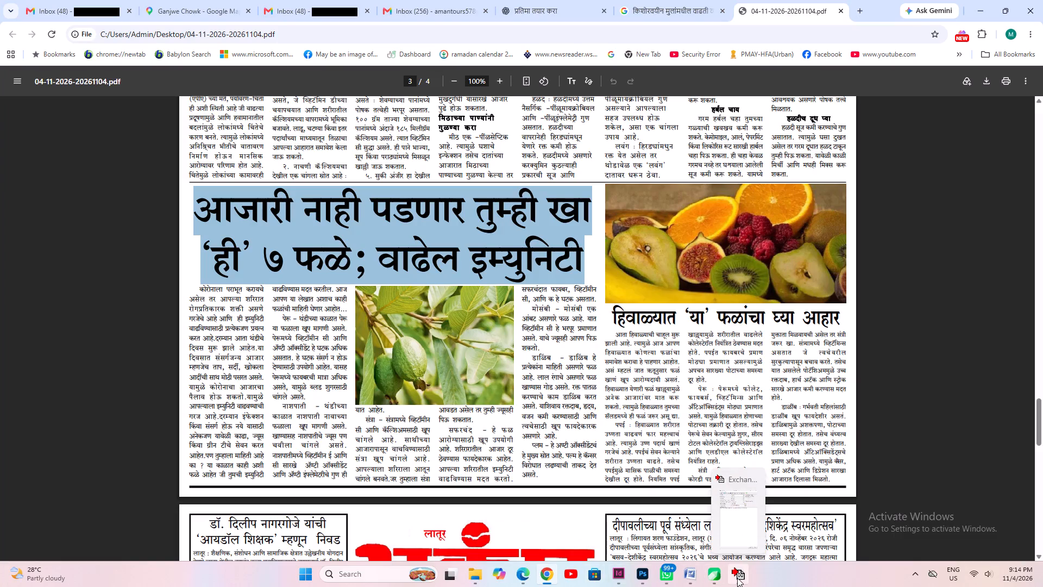
Paste the copied headline into the Word document 27-2-1 and cut it out again for InDesign.
{"action": "left_click", "coordinate": [693, 578]}
{"action": "key", "text": "ctrl+v"}
{"action": "key", "text": "ctrl+a"}
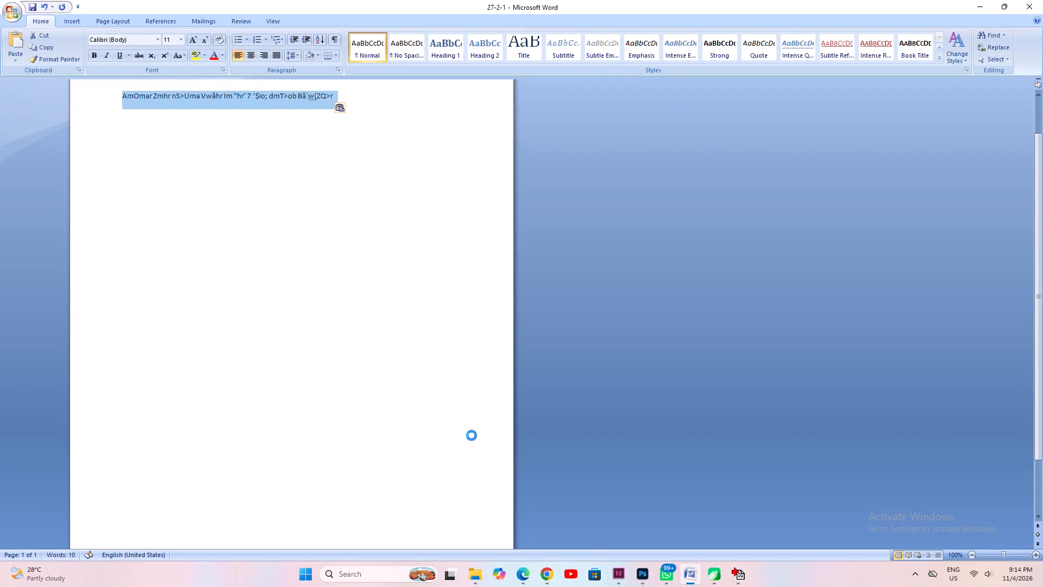
{"action": "key", "text": "ctrl+x"}
Switch to 02.indd in InDesign and duplicate the Latur women's association headline directly below the group photo.
{"action": "left_click", "coordinate": [624, 576]}
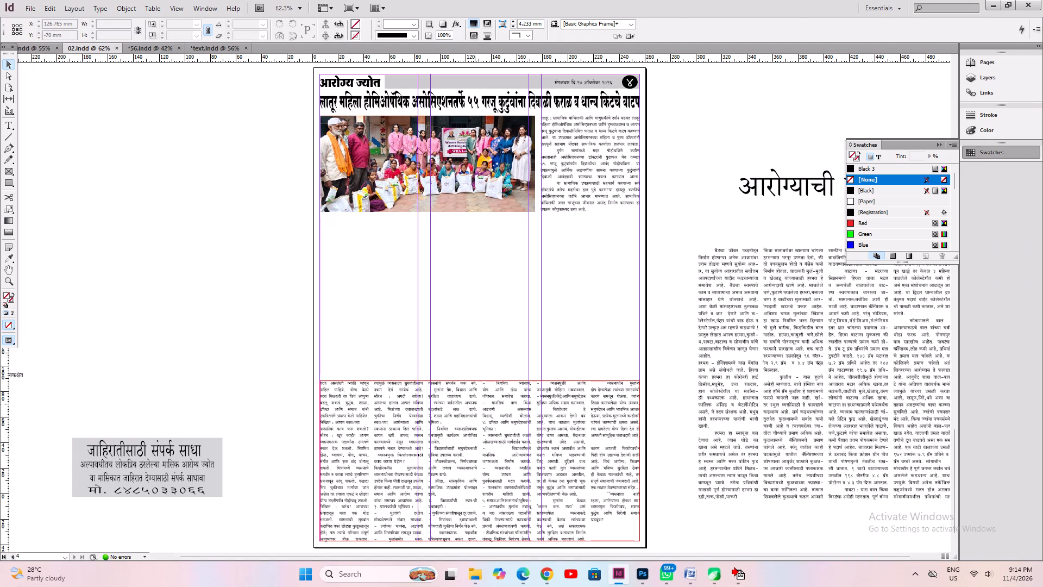
{"action": "left_click", "coordinate": [475, 404]}
{"action": "left_click", "coordinate": [489, 99]}
{"action": "left_click_drag", "start_coordinate": [489, 99], "coordinate": [492, 224], "text": "ctrl+alt+shift"}
{"action": "left_click", "coordinate": [466, 318]}
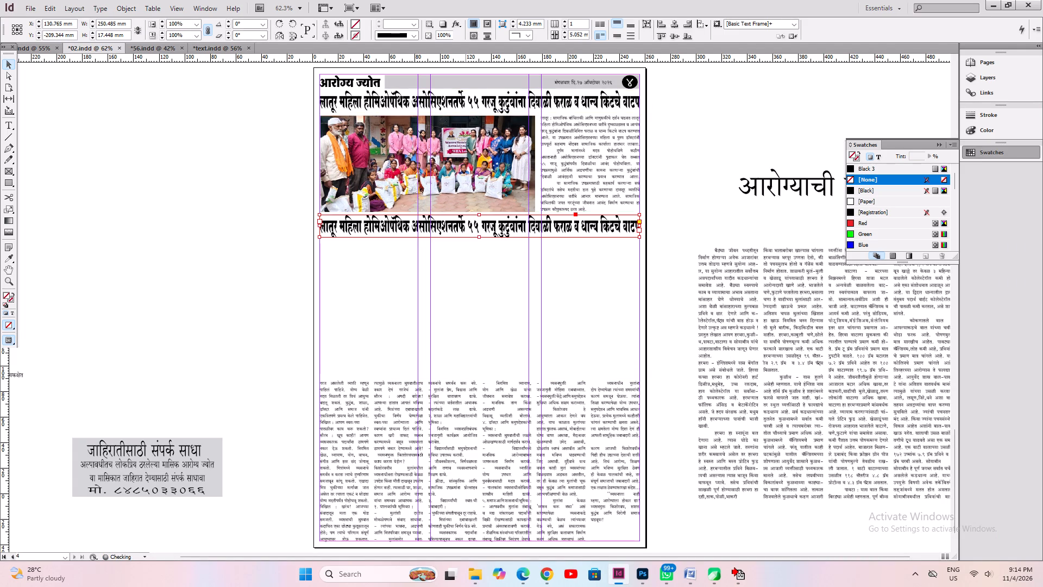
Replace the duplicate headline's text with the cut seven-fruits immunity headline and fit the frame to its content.
{"action": "left_click", "coordinate": [2, 122]}
{"action": "left_click", "coordinate": [394, 231]}
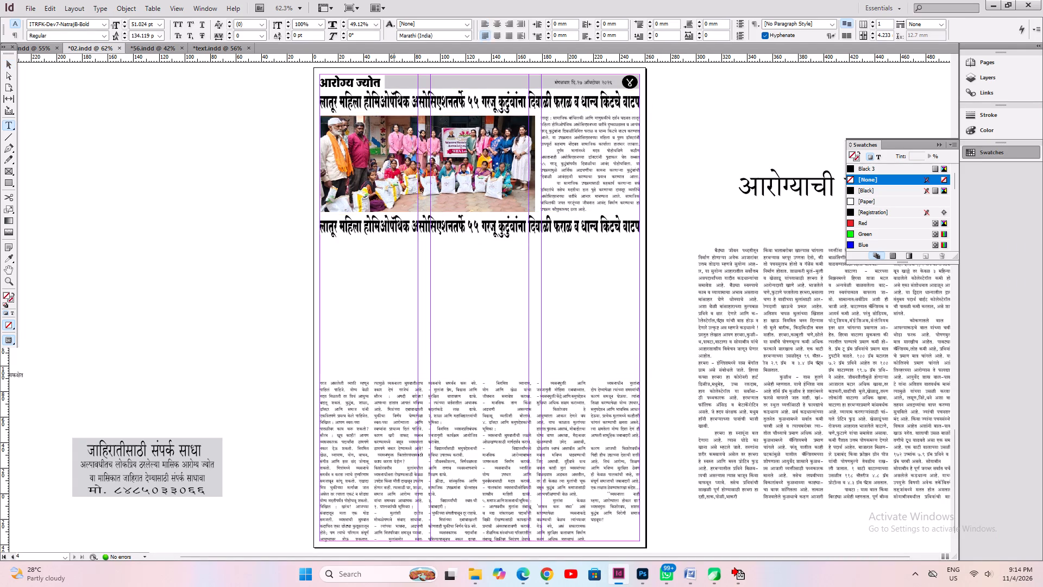
{"action": "key", "text": "ctrl+a"}
{"action": "key", "text": "ctrl+v"}
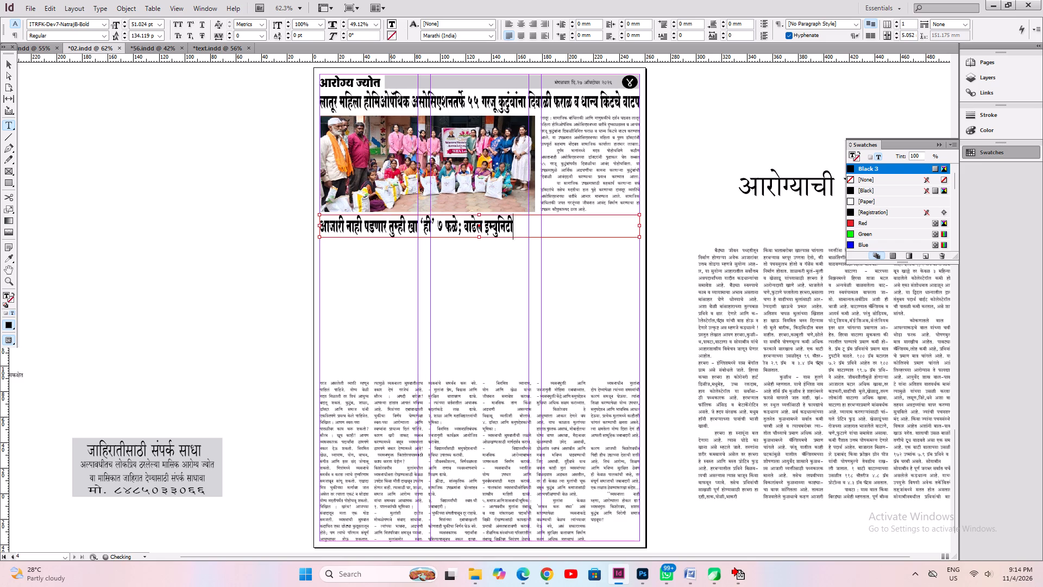
{"action": "key", "text": "ctrl+a"}
{"action": "key", "text": "ctrl+alt+c"}
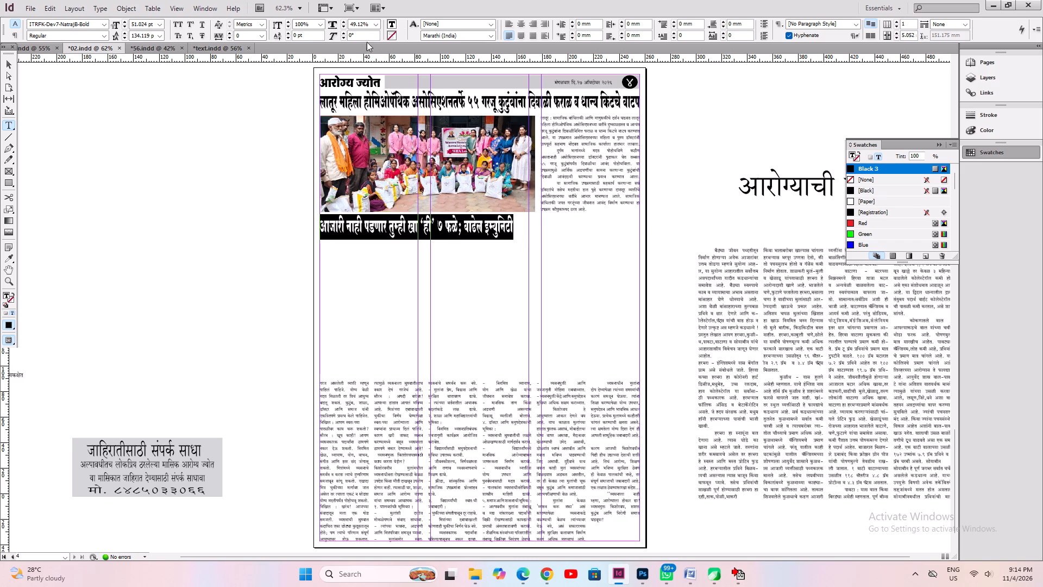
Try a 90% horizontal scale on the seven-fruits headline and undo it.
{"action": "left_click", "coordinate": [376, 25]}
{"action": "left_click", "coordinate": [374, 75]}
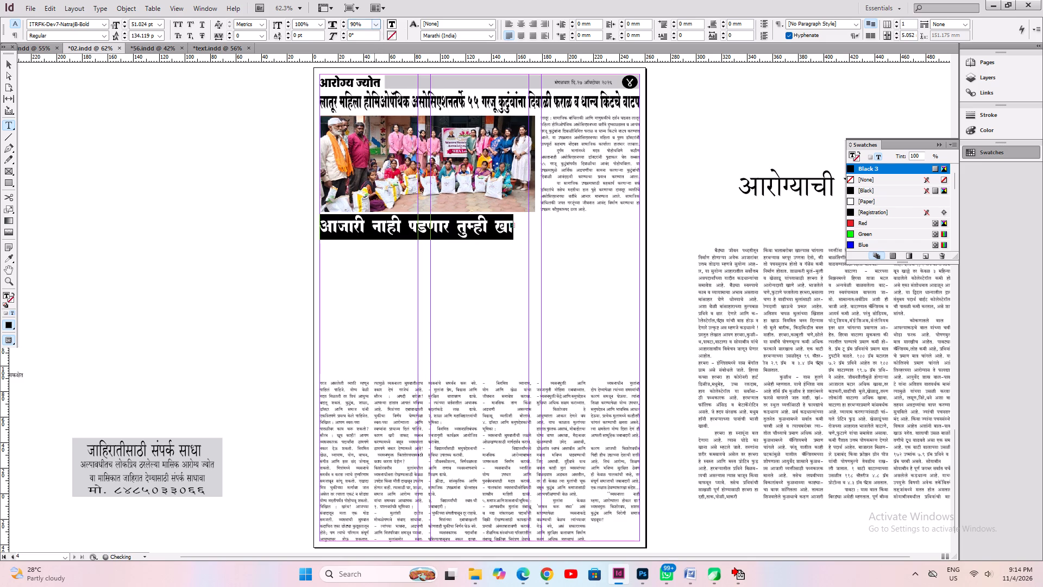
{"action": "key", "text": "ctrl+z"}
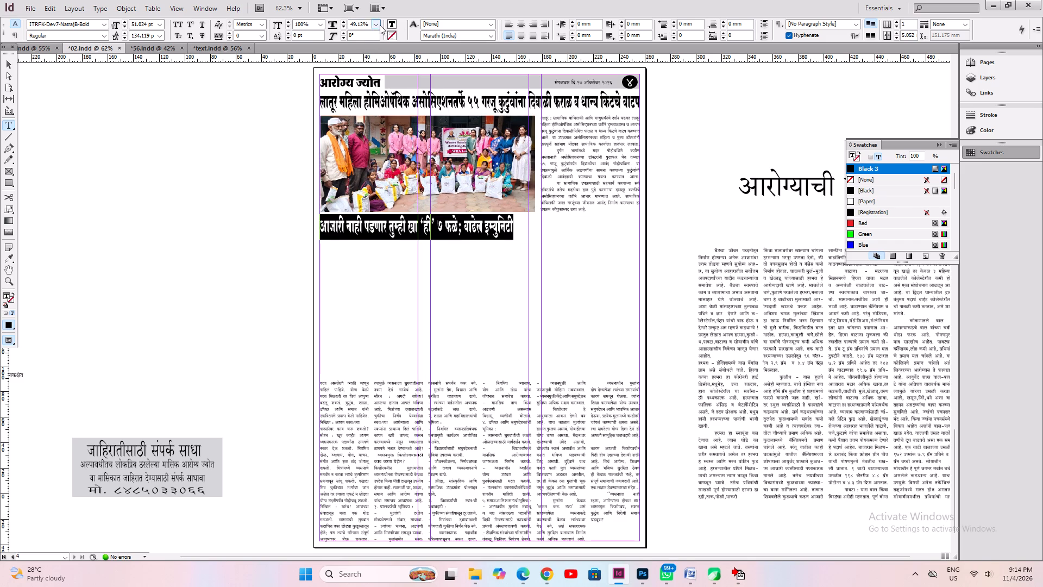
Set the seven-fruits headline's horizontal scale to 75%, widen its frame to show the whole line and fit it to the content.
{"action": "left_click", "coordinate": [380, 25]}
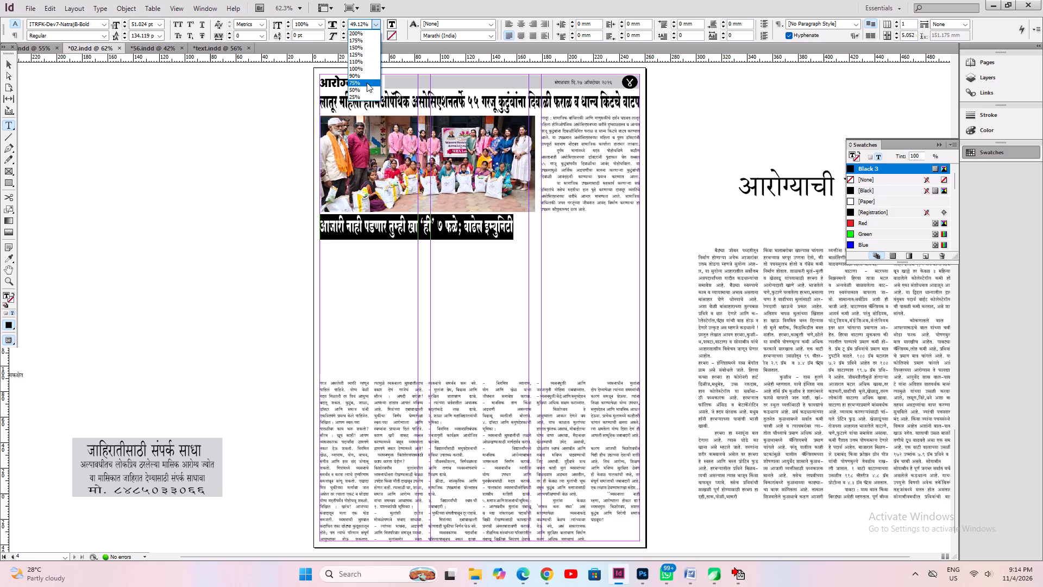
{"action": "left_click", "coordinate": [367, 83]}
{"action": "left_click", "coordinate": [8, 66]}
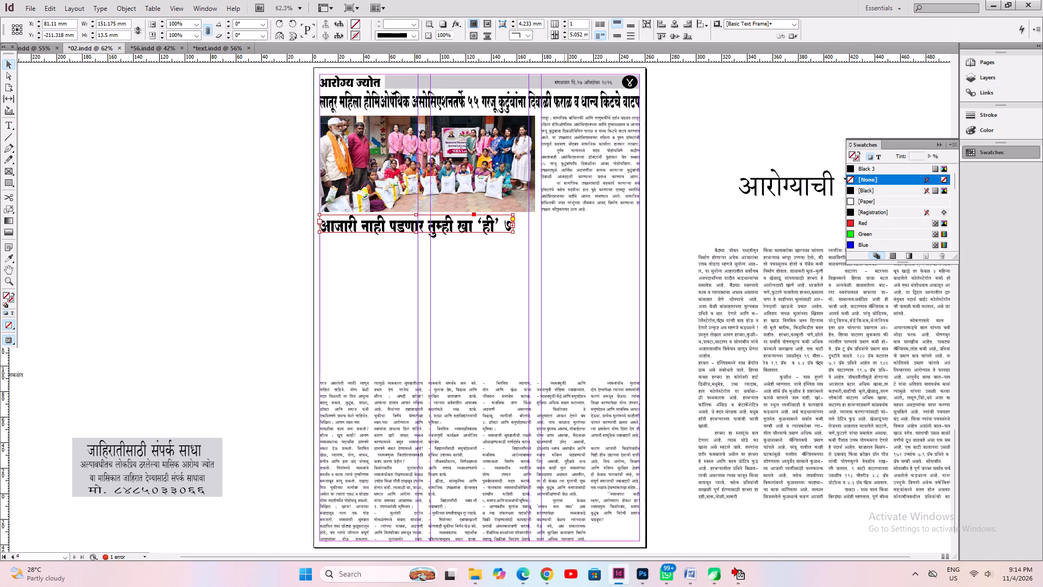
{"action": "left_click_drag", "start_coordinate": [514, 233], "coordinate": [639, 254]}
{"action": "key", "text": "ctrl+alt+c"}
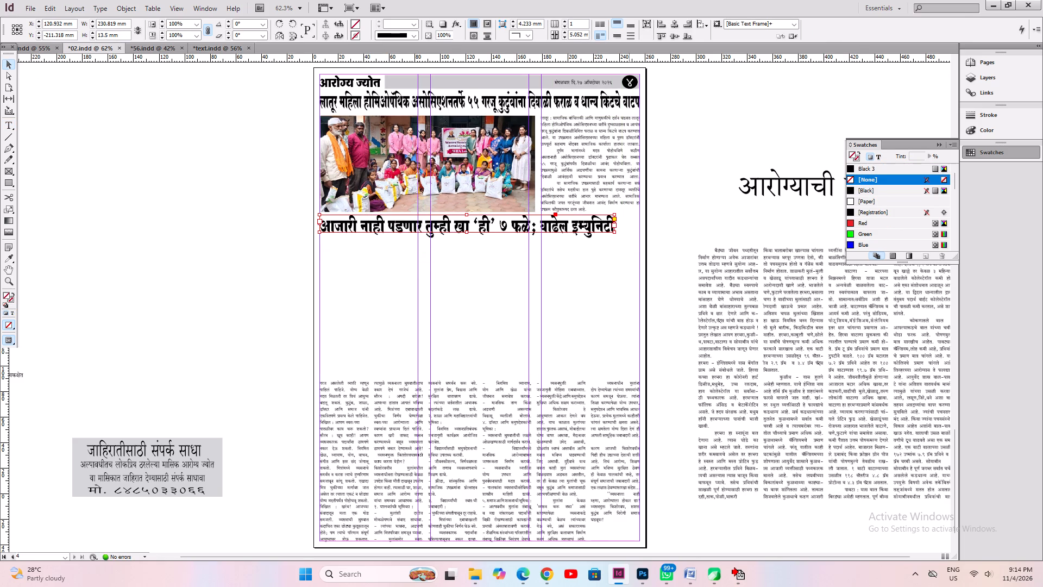
Scale the seven-fruits headline together with its frame out to the page margin, about 250 mm wide.
{"action": "left_click_drag", "start_coordinate": [614, 233], "coordinate": [639, 236], "text": "ctrl"}
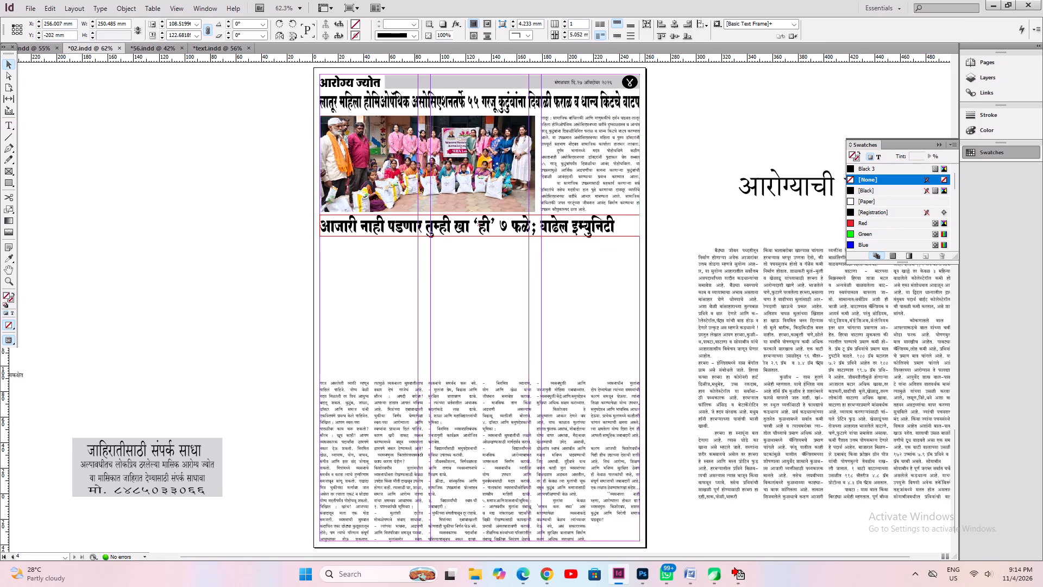
{"action": "left_click_drag", "start_coordinate": [639, 236], "coordinate": [639, 235], "text": "ctrl"}
Extend the seven-fruits headline frame downward to about 17.5 mm high so it encloses the letters, deselect it and save the document.
{"action": "key", "text": "ctrl+2"}
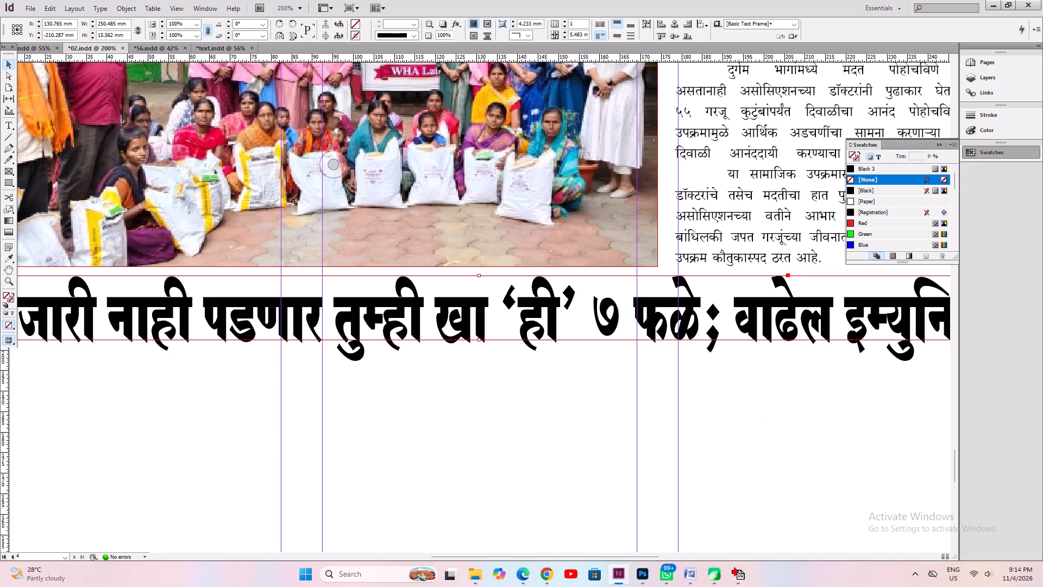
{"action": "left_click_drag", "start_coordinate": [480, 340], "coordinate": [477, 366]}
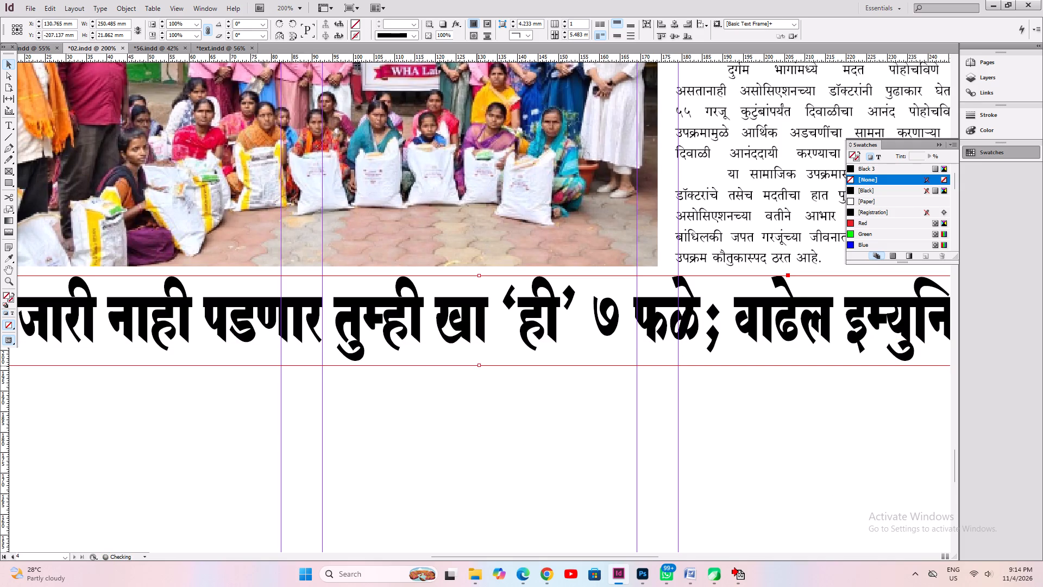
{"action": "left_click_drag", "start_coordinate": [477, 366], "coordinate": [481, 347], "text": "ctrl"}
{"action": "key", "text": "ctrl+1"}
{"action": "key", "text": "ctrl+s"}
{"action": "left_click", "coordinate": [473, 424]}
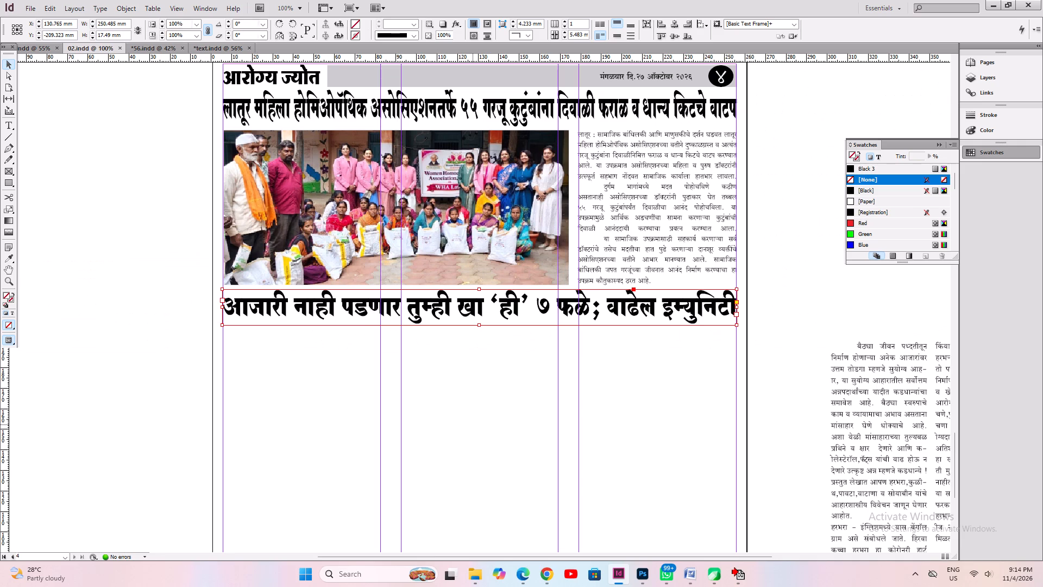
{"action": "key", "text": "ctrl+s"}
{"action": "left_click", "coordinate": [622, 582]}
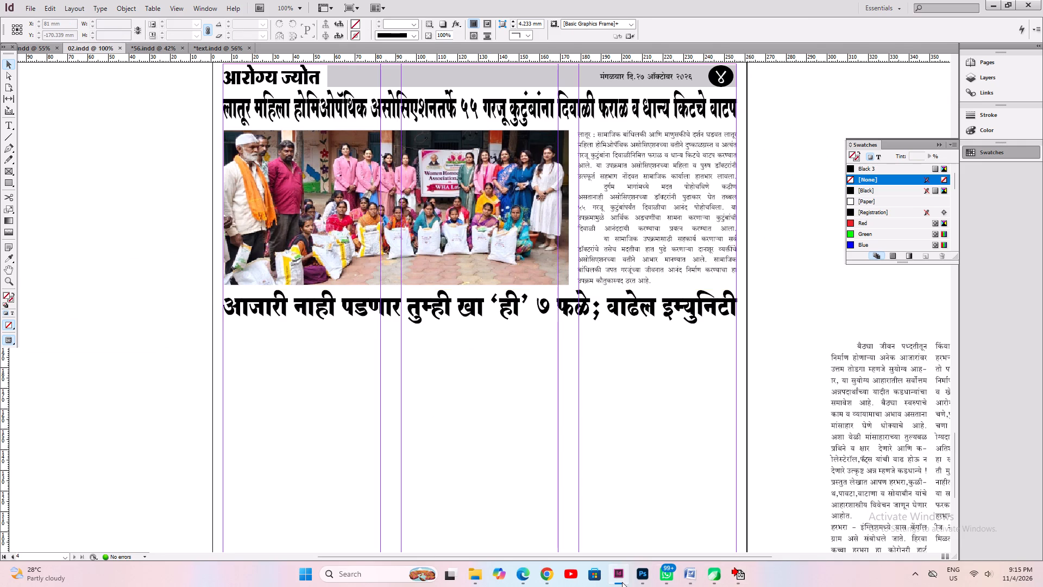
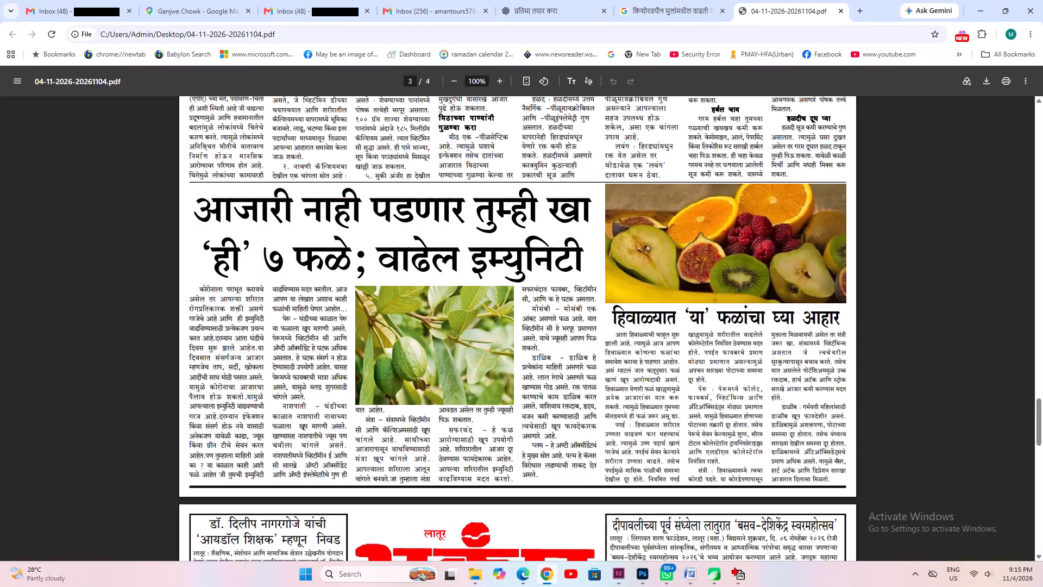
Copy the entire four-column body text of the seven-fruits immunity article on page 3 of the newspaper PDF.
{"action": "left_click_drag", "start_coordinate": [196, 286], "coordinate": [537, 455]}
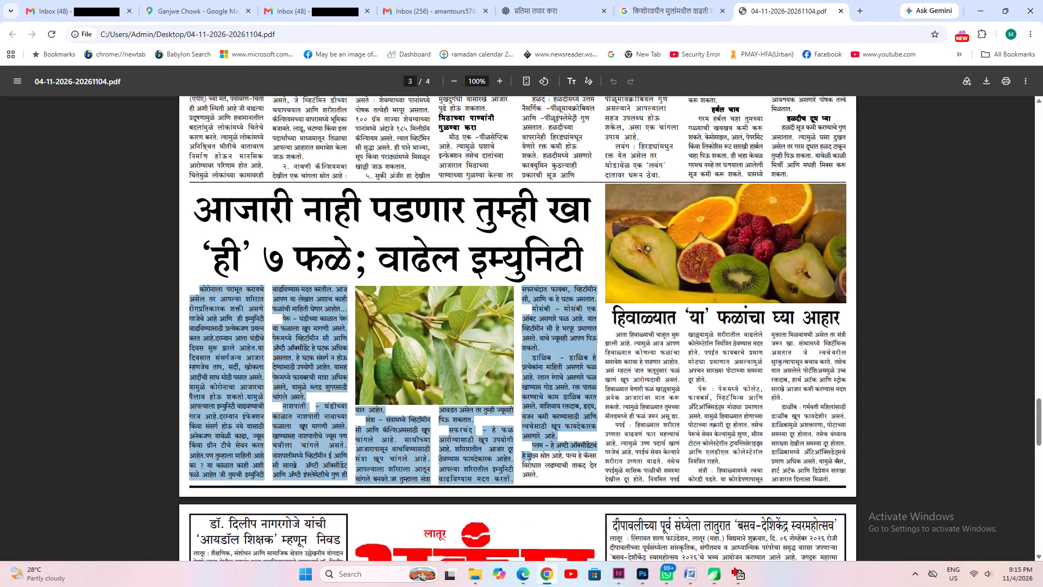
{"action": "left_click_drag", "start_coordinate": [537, 455], "coordinate": [542, 479]}
{"action": "right_click", "coordinate": [554, 357]}
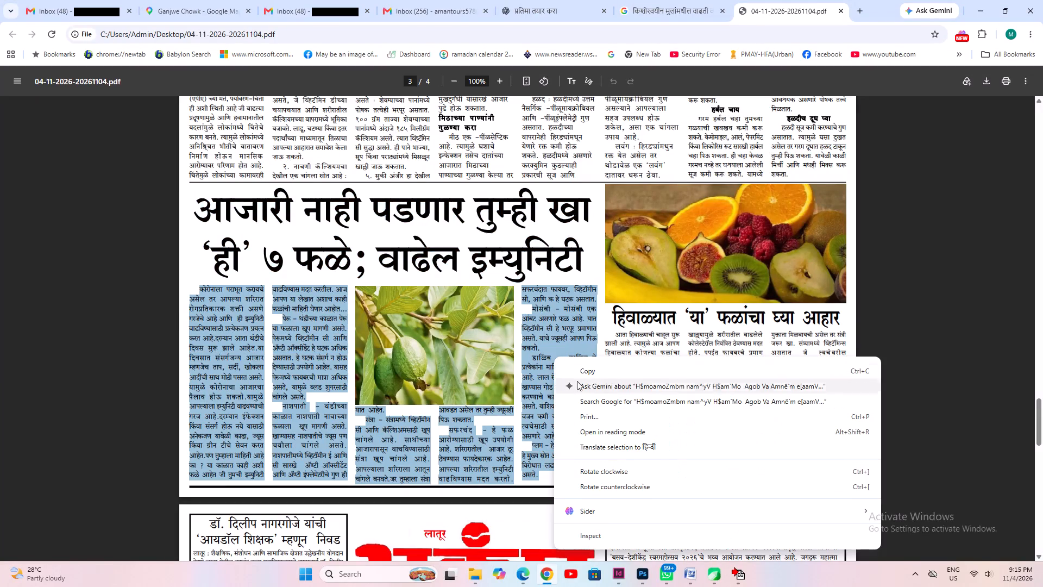
Copy the selected seven-fruits body text from the PDF, paste it into the blank Word document and cut it all out again.
{"action": "left_click", "coordinate": [583, 371]}
{"action": "left_click", "coordinate": [739, 586]}
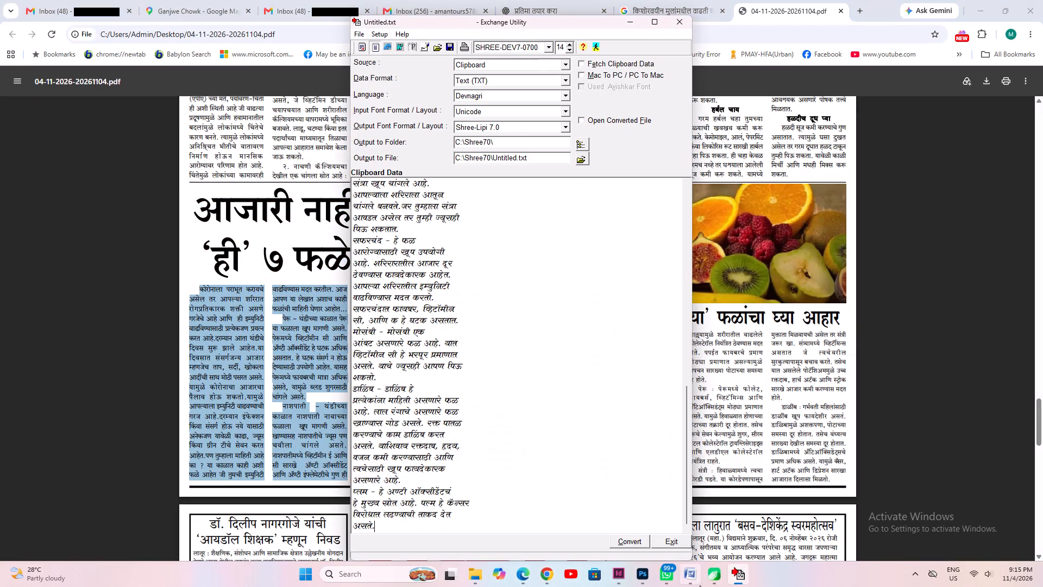
{"action": "left_click", "coordinate": [700, 585]}
{"action": "key", "text": "ctrl+v"}
{"action": "key", "text": "ctrl+a"}
{"action": "key", "text": "ctrl+x"}
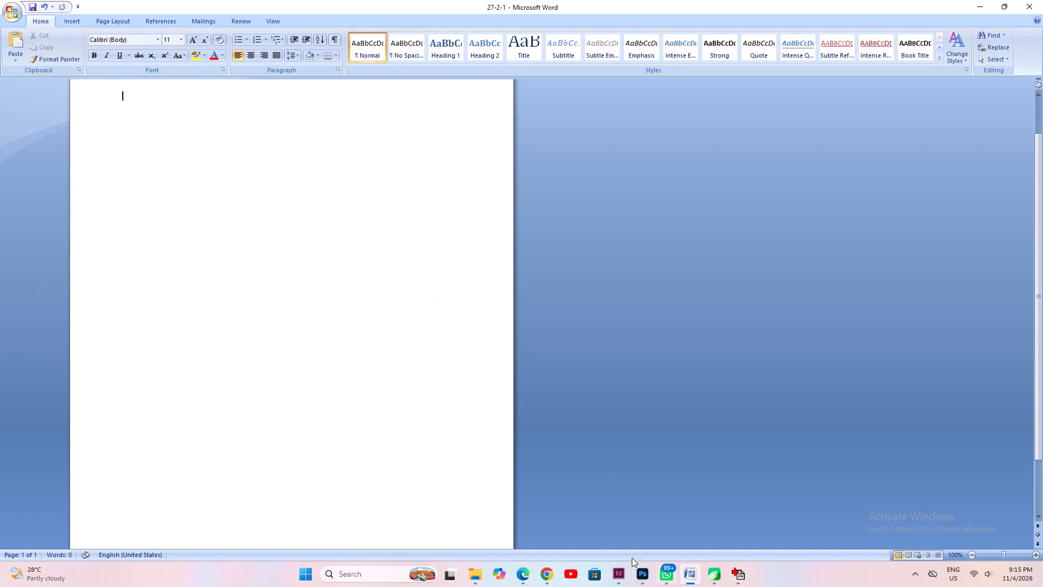
In InDesign, draw a text frame about 250 mm wide below the seven-fruits headline, paste the article text and fit the frame to it.
{"action": "left_click", "coordinate": [619, 574]}
{"action": "left_click", "coordinate": [459, 459]}
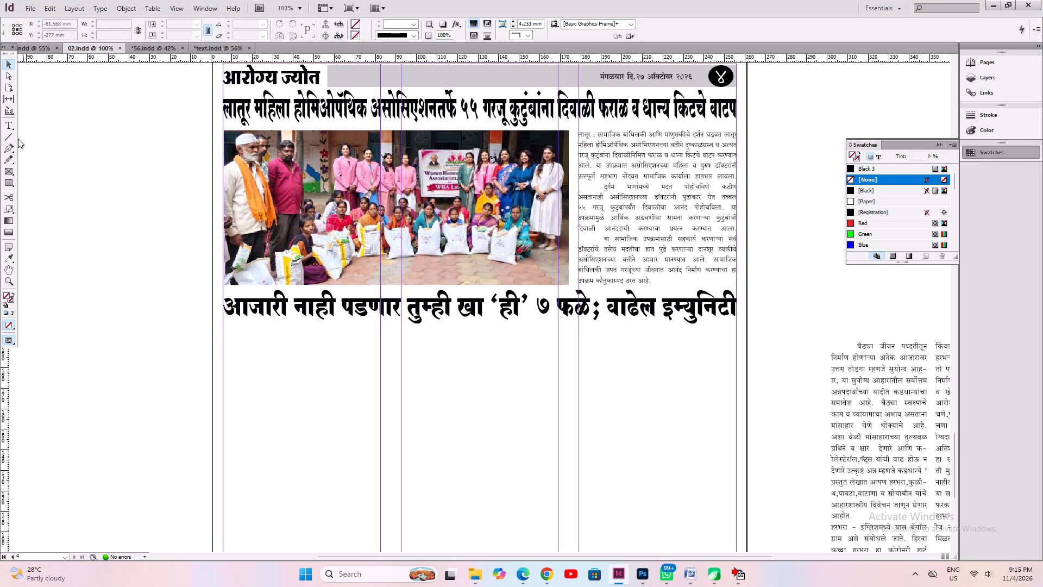
{"action": "left_click", "coordinate": [11, 126]}
{"action": "left_click_drag", "start_coordinate": [224, 336], "coordinate": [605, 472]}
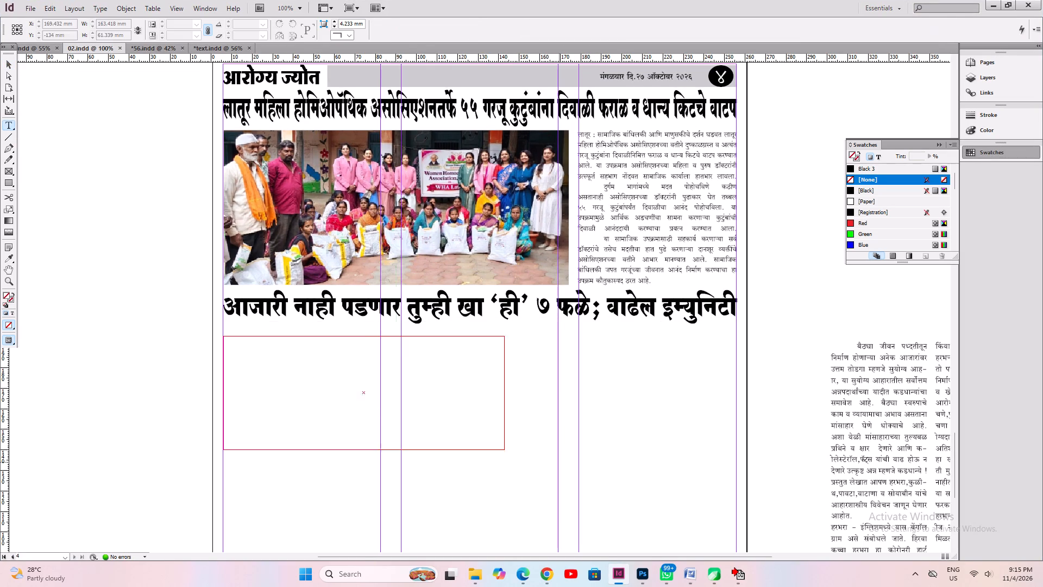
{"action": "left_click_drag", "start_coordinate": [605, 472], "coordinate": [731, 507]}
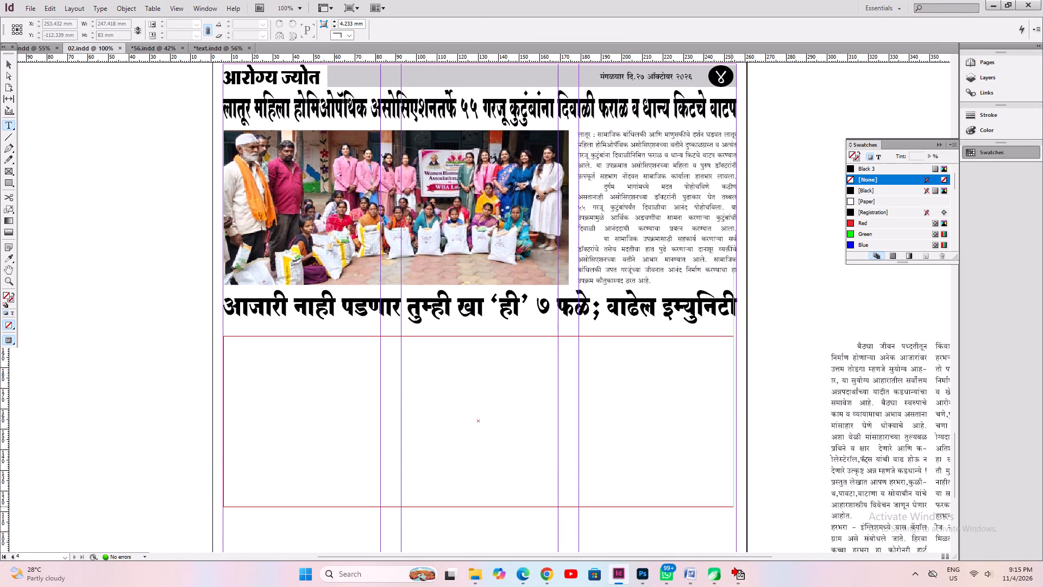
{"action": "left_click_drag", "start_coordinate": [731, 507], "coordinate": [737, 507]}
{"action": "key", "text": "ctrl+v"}
{"action": "key", "text": "ctrl+alt+c"}
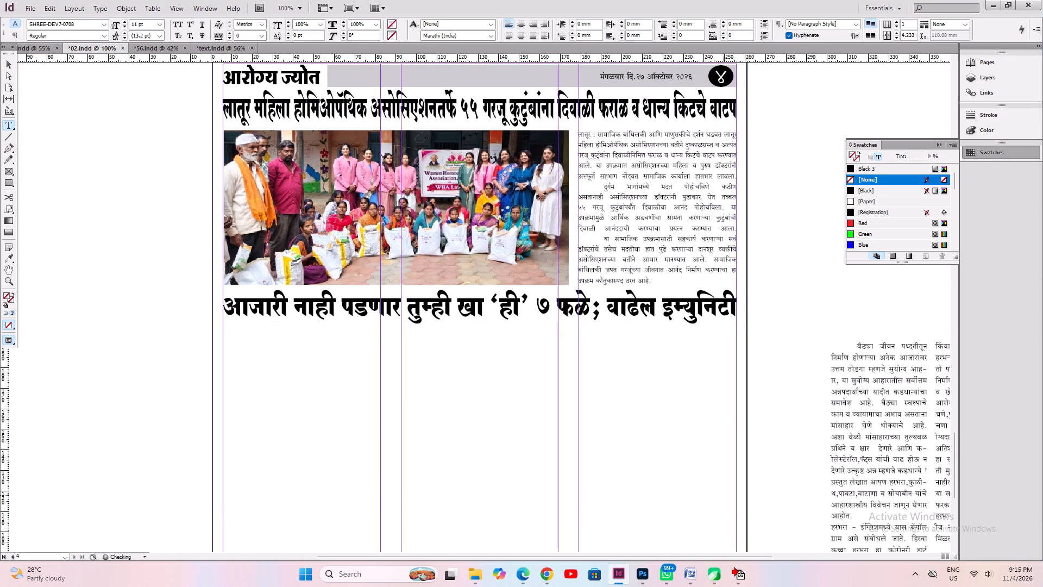
Apply the Diwali kit article's 12 pt body text formatting to all the seven-fruits article text and select its frame.
{"action": "key", "text": "ctrl+a"}
{"action": "left_click", "coordinate": [9, 258]}
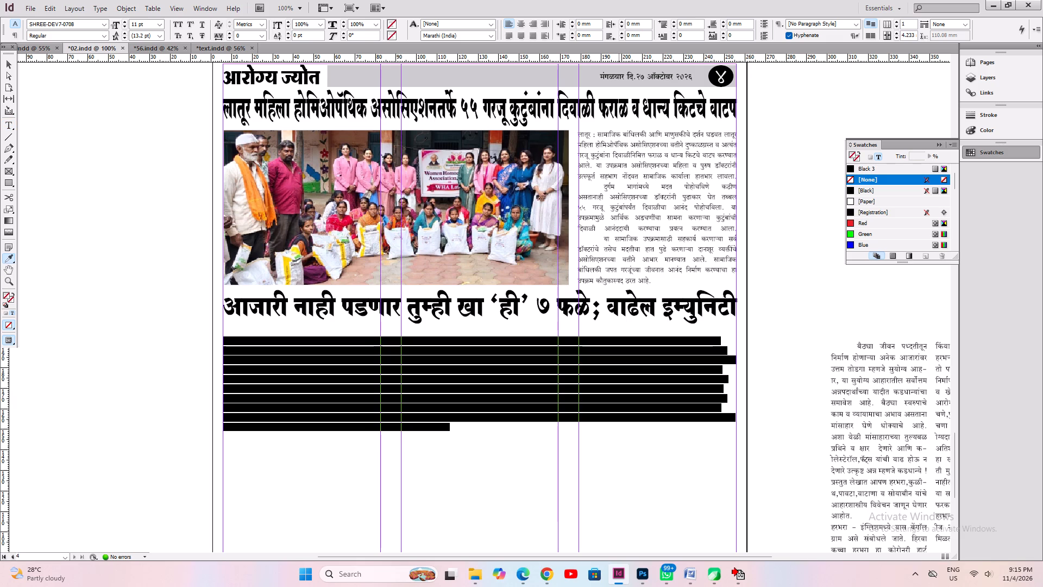
{"action": "left_click", "coordinate": [618, 204]}
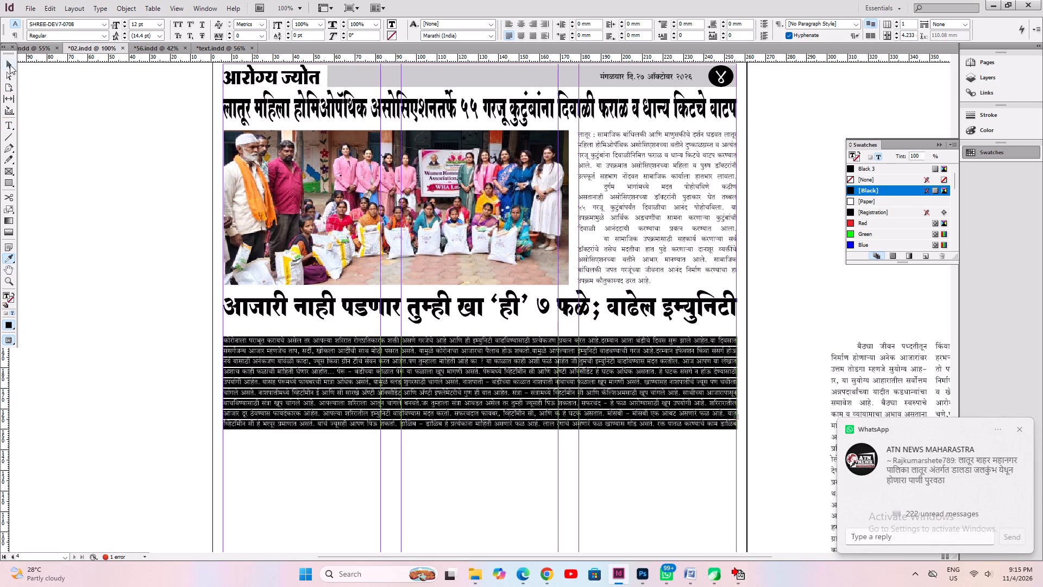
{"action": "left_click", "coordinate": [7, 68]}
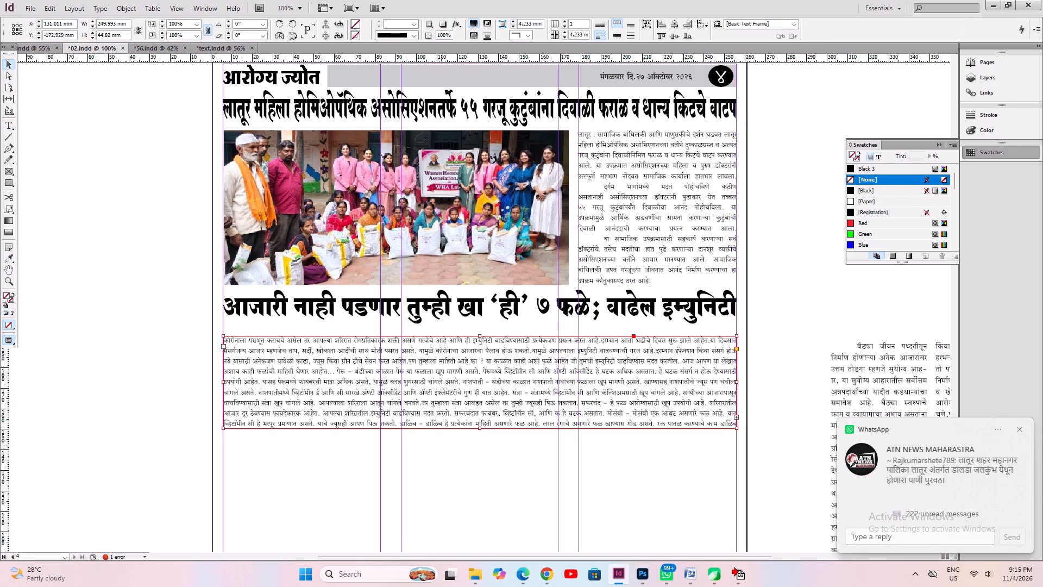
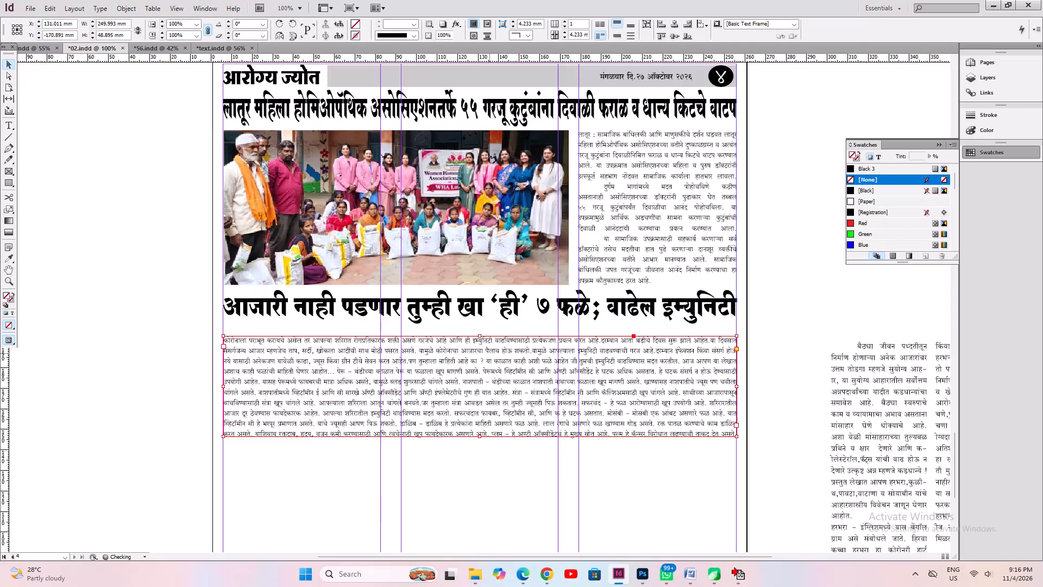
Move the seven-fruits body text frame up directly beneath its headline, split it into 4 columns and fit the frame to its content.
{"action": "left_click_drag", "start_coordinate": [482, 368], "coordinate": [482, 359], "text": "shift"}
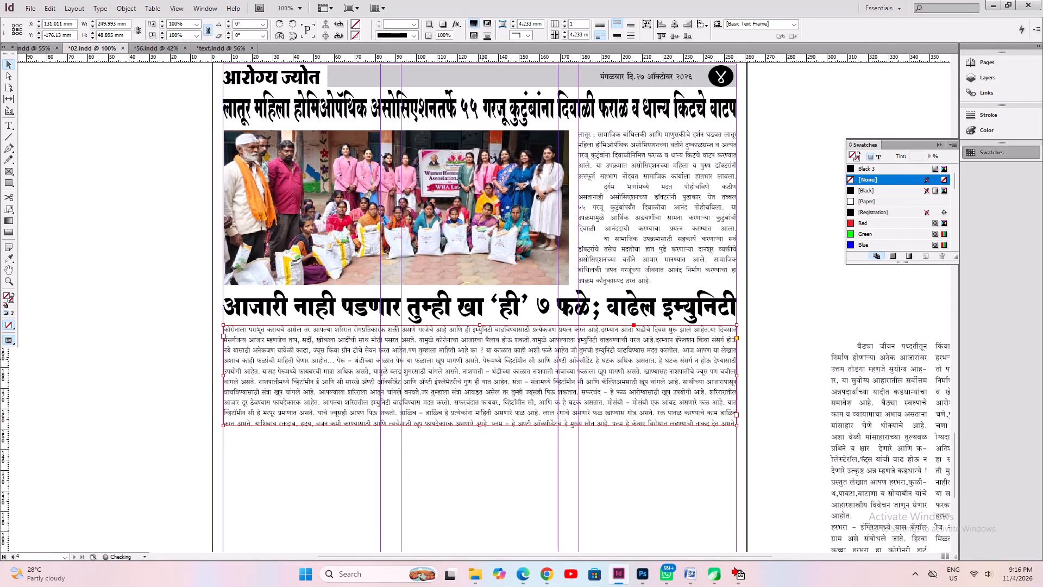
{"action": "triple_click", "coordinate": [562, 23]}
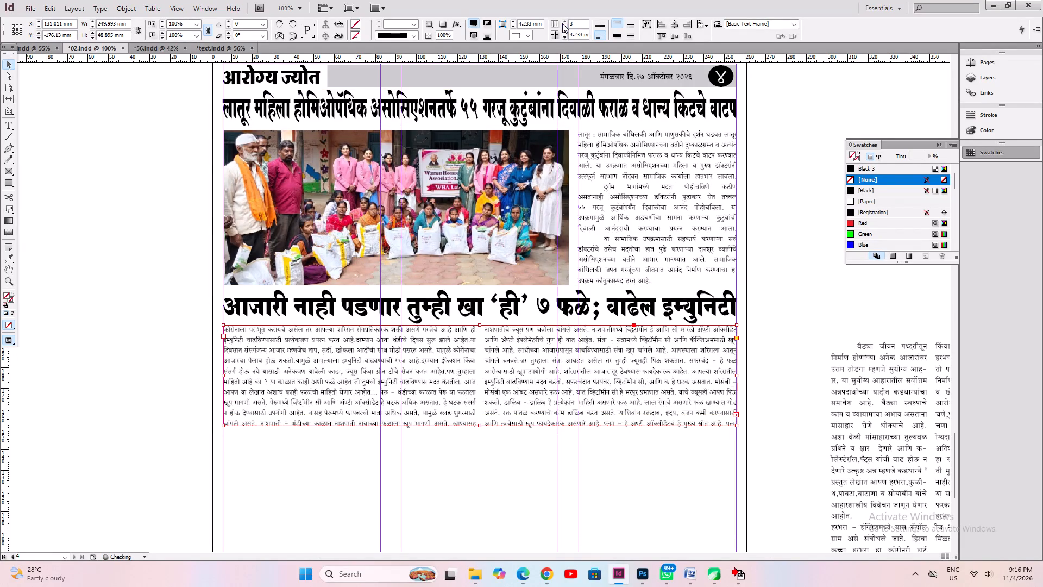
{"action": "key", "text": "ctrl+alt+c"}
{"action": "left_click", "coordinate": [459, 411]}
Examine the space between the seven-fruits article and the six-column article on addiction below it, selecting the lower article's text frame.
{"action": "scroll", "coordinate": [459, 411], "scroll_direction": "down", "scroll_amount": 3}
{"action": "left_click", "coordinate": [448, 404]}
{"action": "scroll", "coordinate": [448, 404], "scroll_direction": "down", "scroll_amount": 4}
{"action": "left_click", "coordinate": [448, 404]}
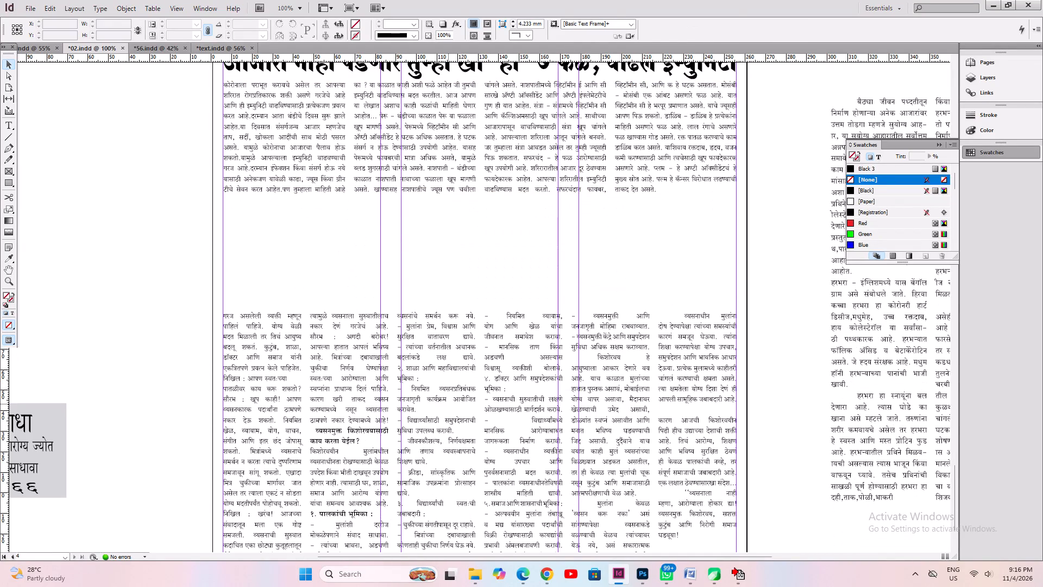
{"action": "scroll", "coordinate": [448, 404], "scroll_direction": "down", "scroll_amount": 4}
{"action": "scroll", "coordinate": [448, 404], "scroll_direction": "up", "scroll_amount": 4}
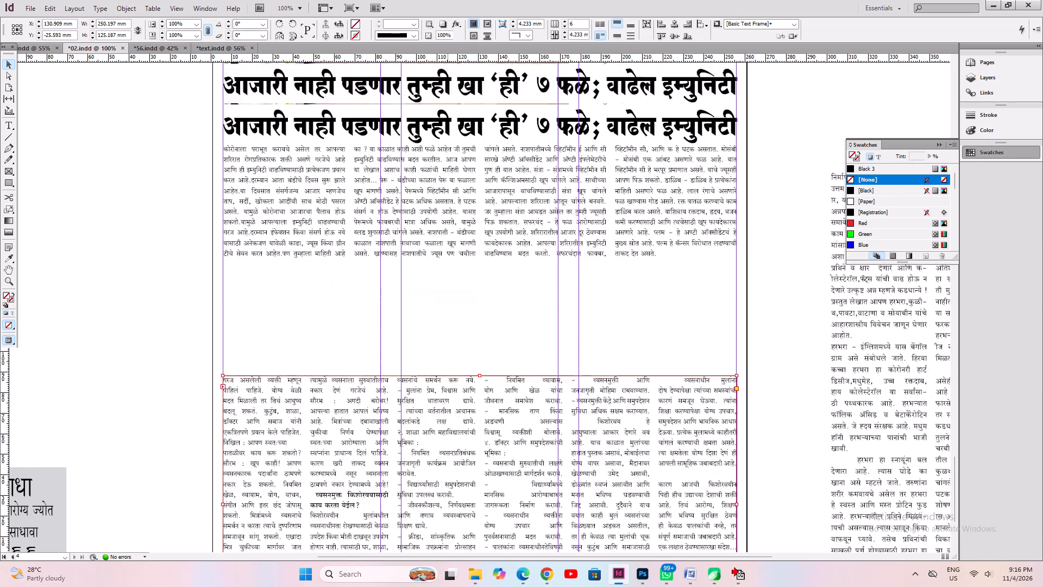
{"action": "scroll", "coordinate": [448, 404], "scroll_direction": "up", "scroll_amount": 3}
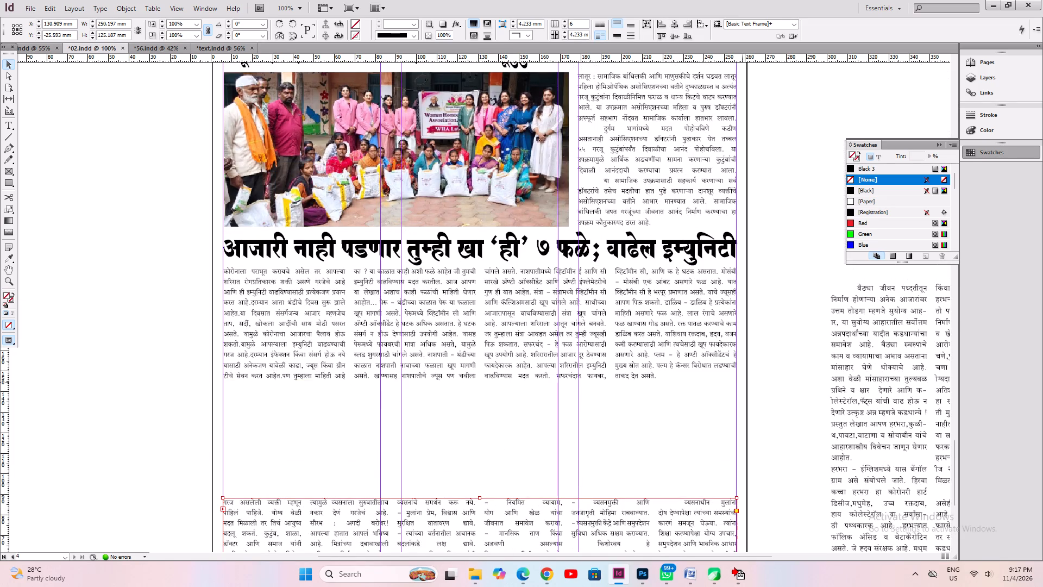
Resize the seven-fruits article's four-column body text frame to about 151 mm wide and 104 mm high.
{"action": "left_click", "coordinate": [690, 363]}
{"action": "left_click_drag", "start_coordinate": [737, 380], "coordinate": [541, 472]}
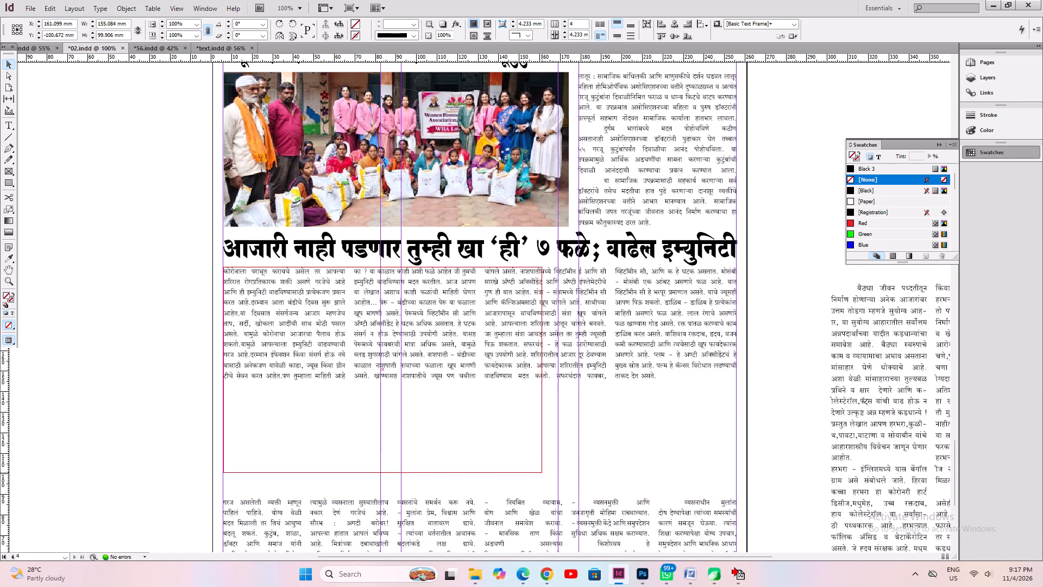
{"action": "left_click_drag", "start_coordinate": [541, 472], "coordinate": [535, 481]}
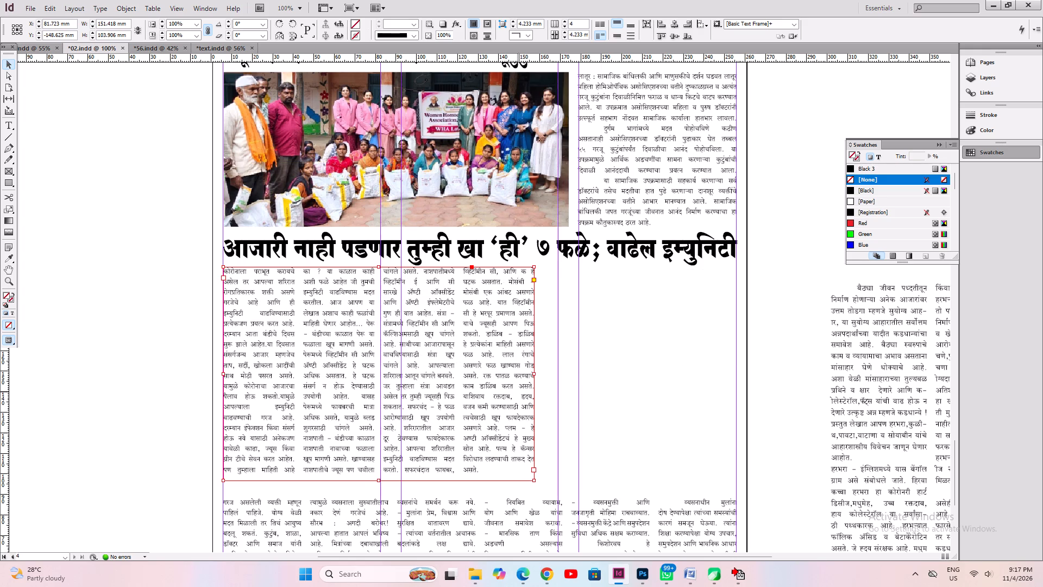
Condense the seven-fruits headline horizontally to about 152 mm wide, matching the width of the body text below it.
{"action": "left_click", "coordinate": [517, 245]}
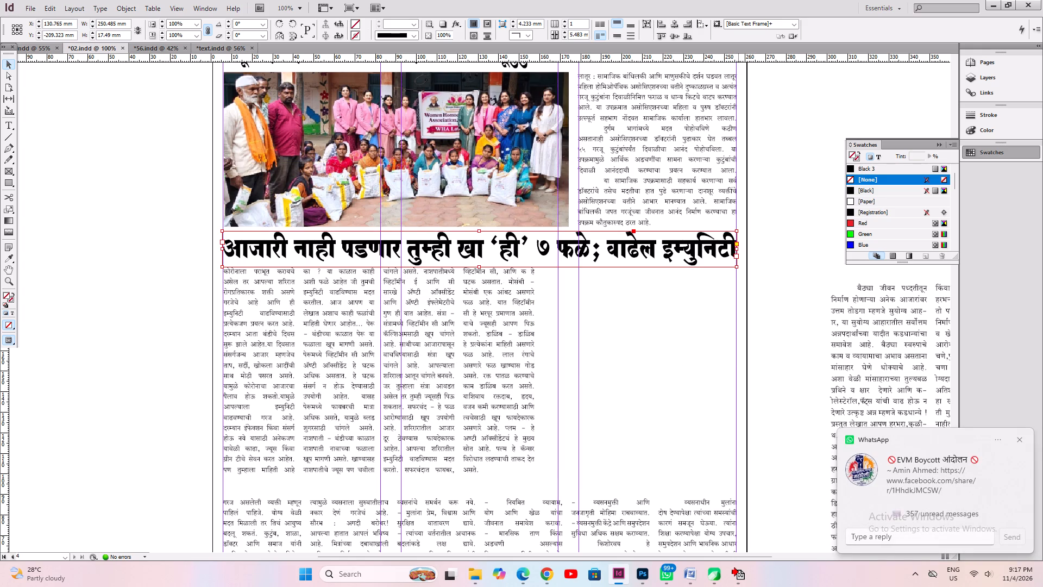
{"action": "left_click_drag", "start_coordinate": [738, 250], "coordinate": [571, 250], "text": "ctrl"}
{"action": "left_click", "coordinate": [571, 250], "text": "ctrl"}
{"action": "left_click_drag", "start_coordinate": [558, 250], "coordinate": [526, 250], "text": "ctrl"}
{"action": "key", "text": "ctrl+z"}
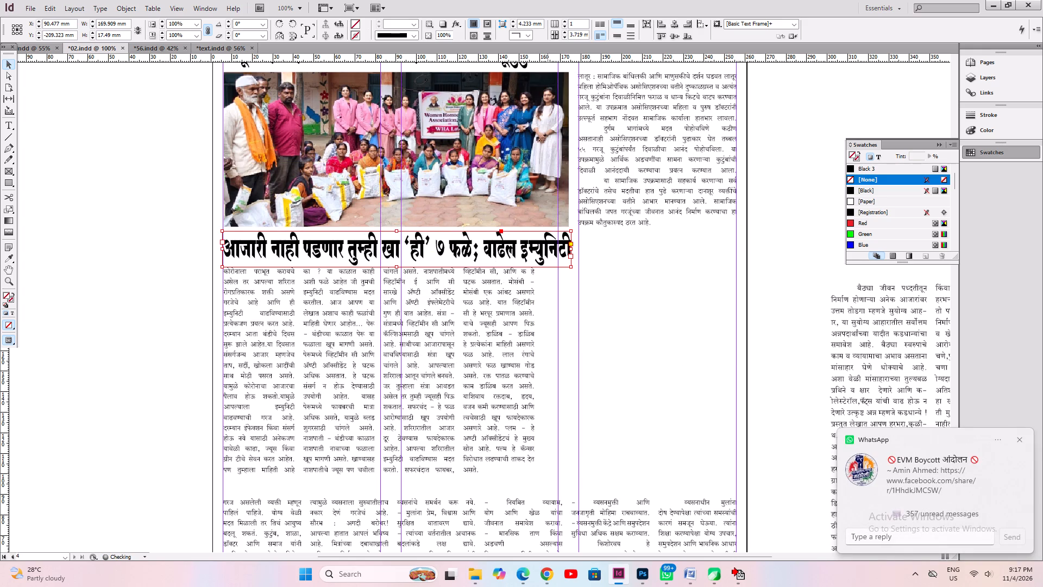
{"action": "left_click_drag", "start_coordinate": [571, 251], "coordinate": [535, 251], "text": "ctrl"}
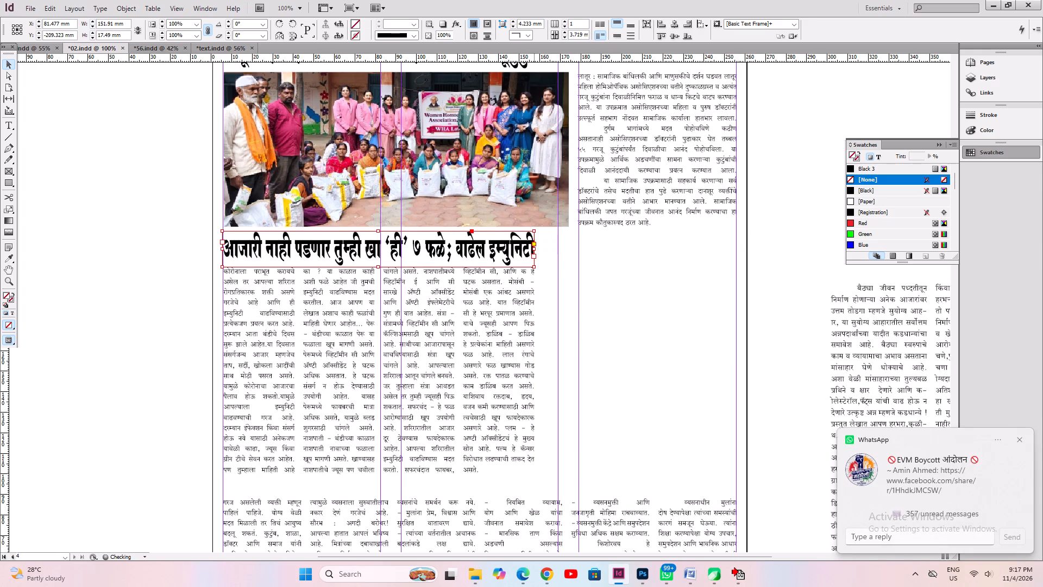
{"action": "left_click", "coordinate": [607, 350]}
{"action": "left_click", "coordinate": [588, 364]}
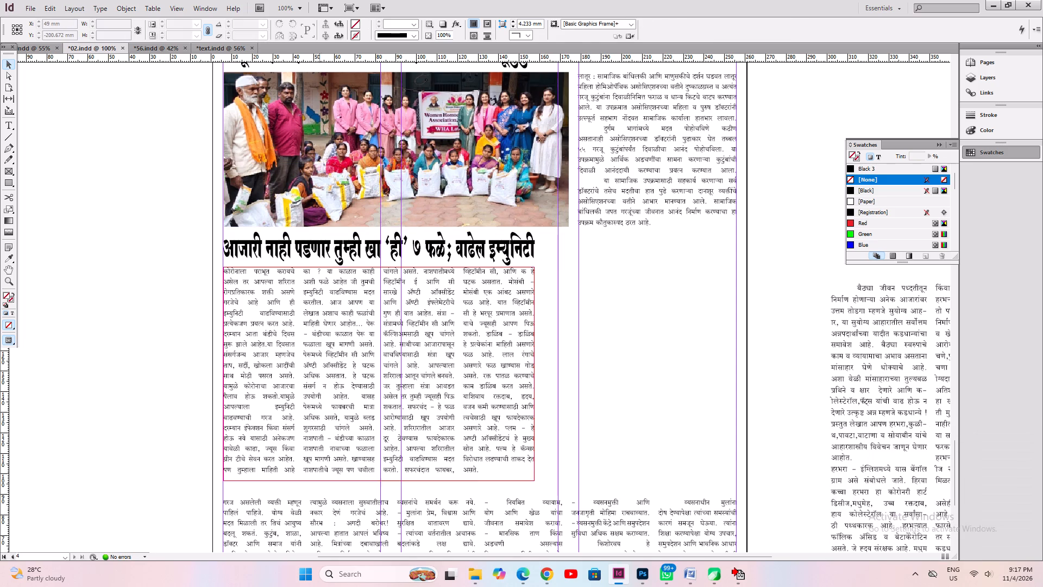
Nudge the seven-fruits headline up one increment and its body text frame up two increments.
{"action": "left_click", "coordinate": [318, 234]}
{"action": "key", "text": "Up"}
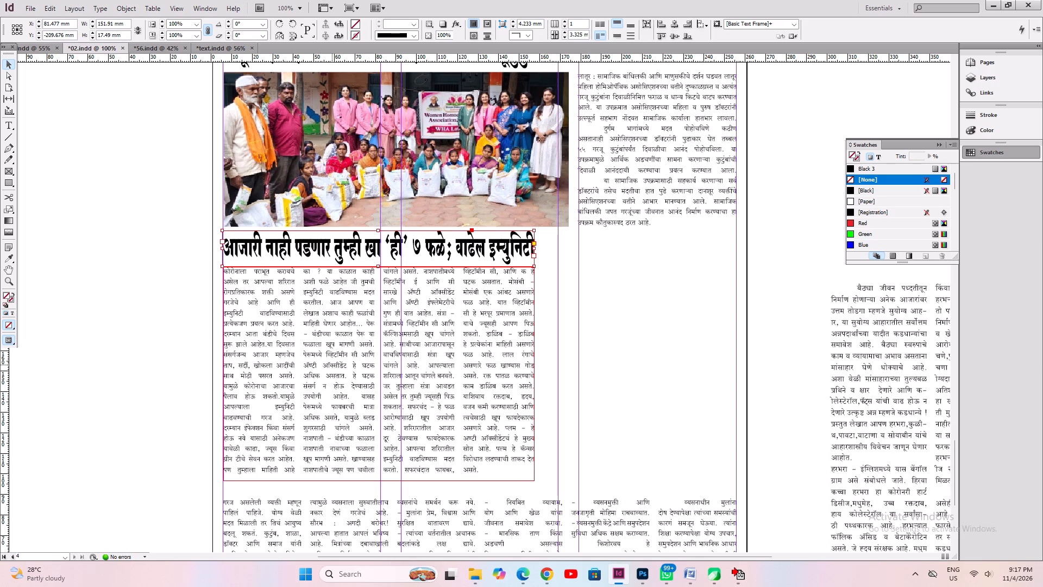
{"action": "left_click", "coordinate": [332, 365]}
{"action": "key", "text": "Up"}
{"action": "key", "text": "Up"}
{"action": "left_click", "coordinate": [610, 360]}
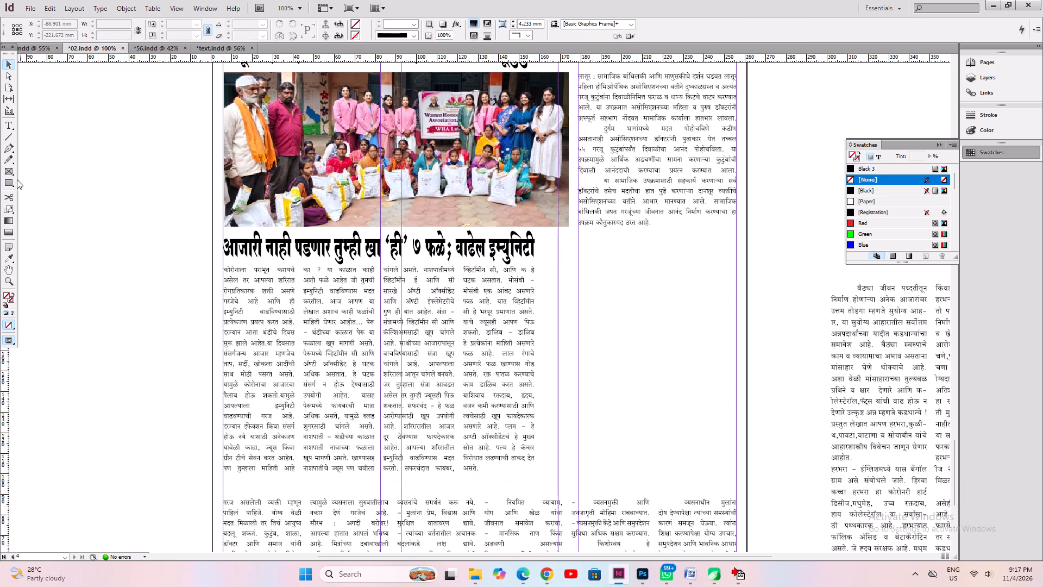
Draw a rectangle about 95 mm wide and 118 mm high in the empty space beside the seven-fruits article, reaching the page margin.
{"action": "left_click", "coordinate": [7, 177]}
{"action": "left_click_drag", "start_coordinate": [542, 231], "coordinate": [631, 390]}
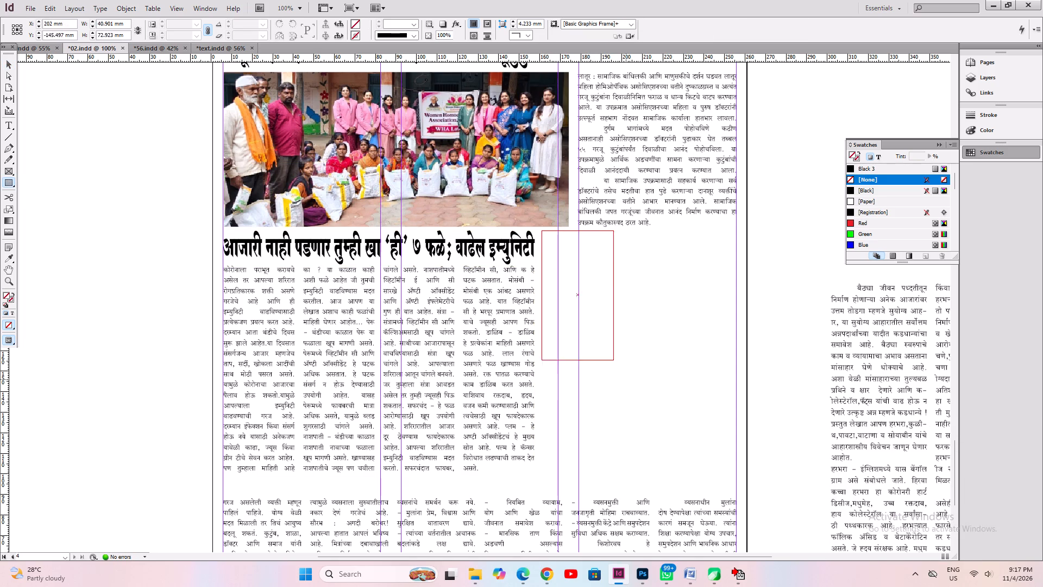
{"action": "left_click_drag", "start_coordinate": [631, 390], "coordinate": [733, 475]}
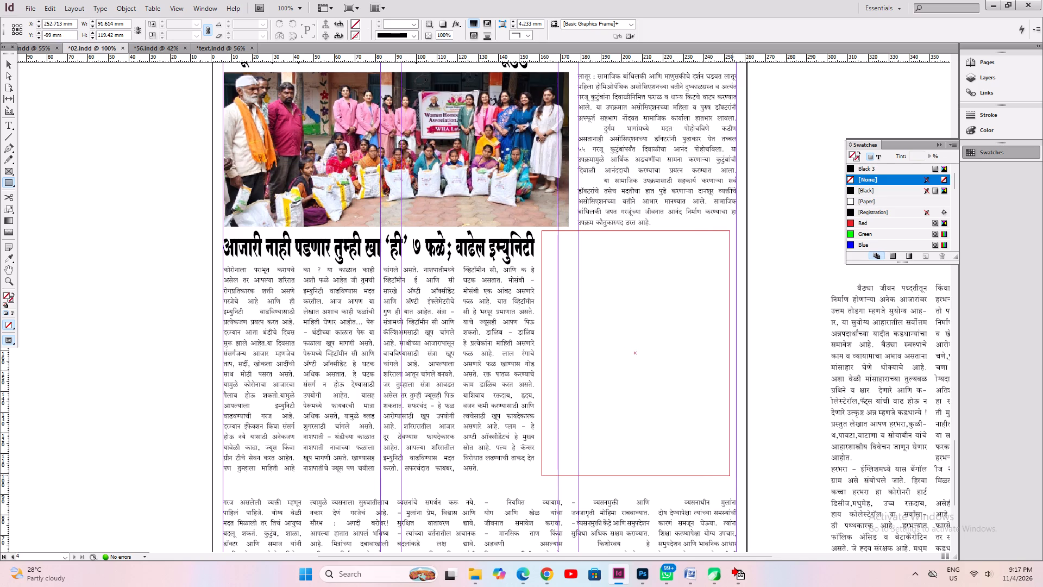
{"action": "left_click_drag", "start_coordinate": [733, 475], "coordinate": [736, 474]}
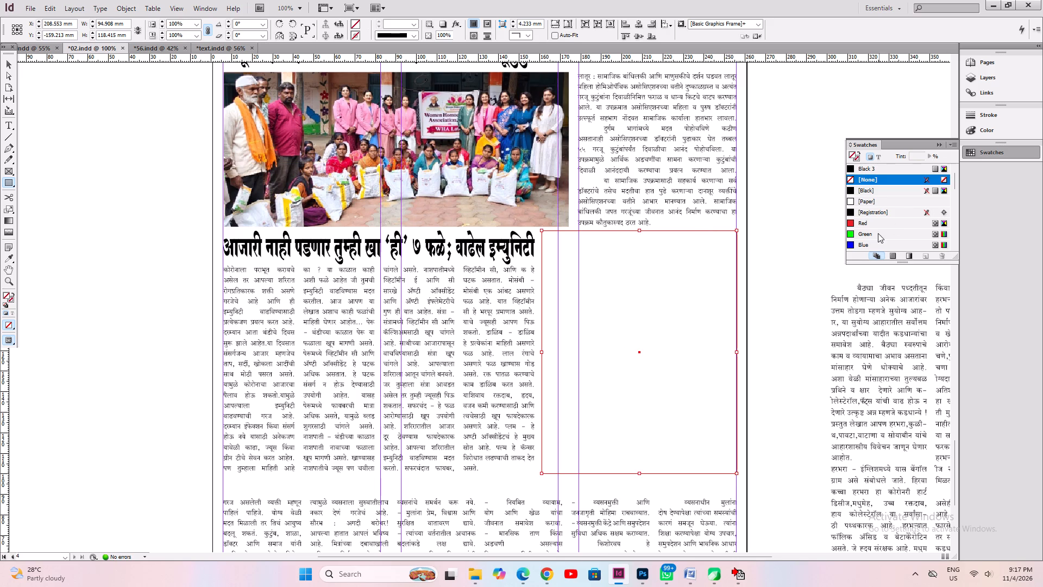
Fill the new rectangle with the Green swatch at a 24% tint.
{"action": "left_click", "coordinate": [866, 235]}
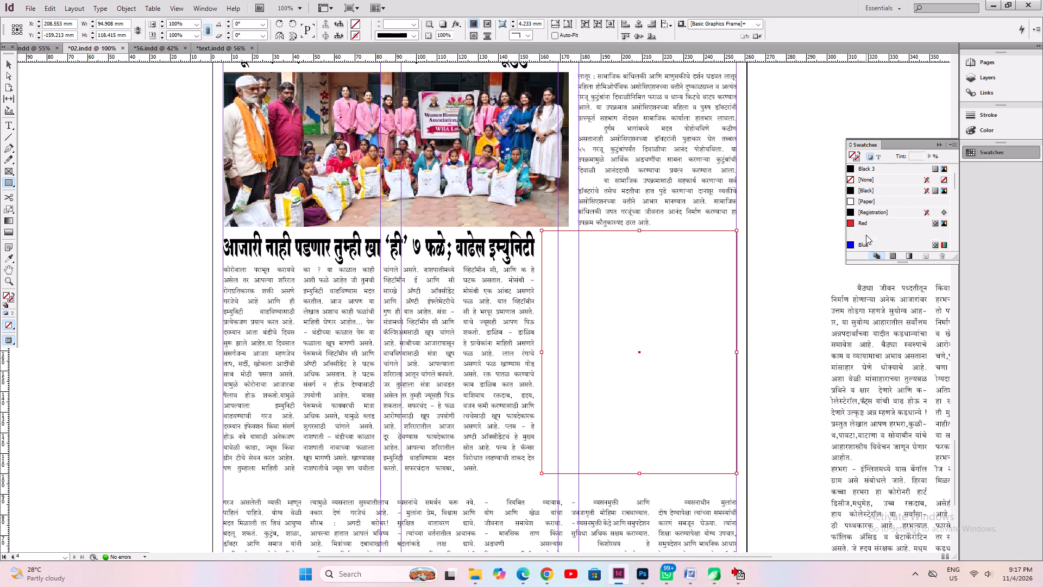
{"action": "left_click", "coordinate": [927, 155]}
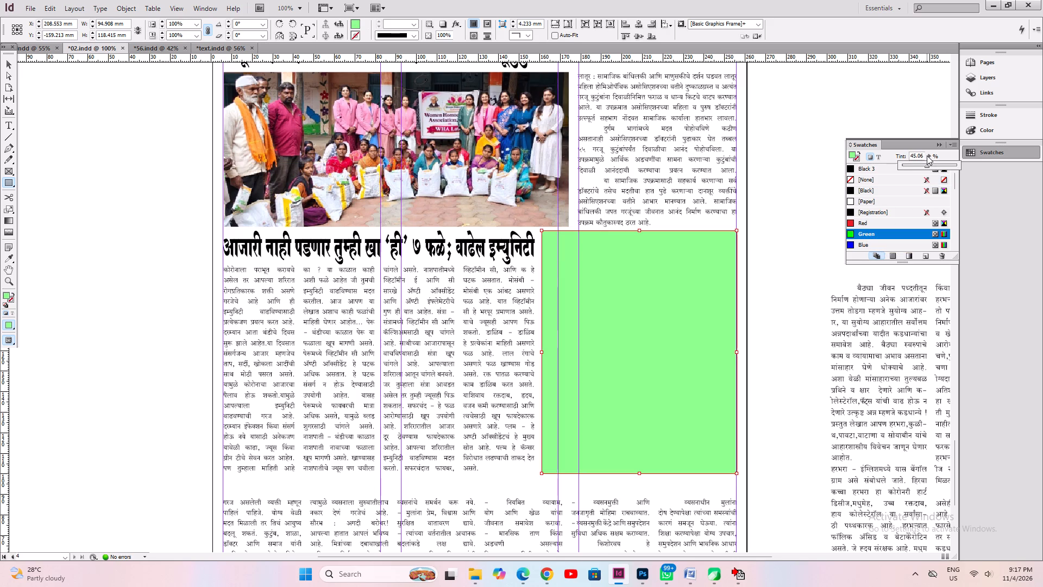
{"action": "left_click", "coordinate": [910, 166]}
{"action": "left_click_drag", "start_coordinate": [910, 166], "coordinate": [915, 166]}
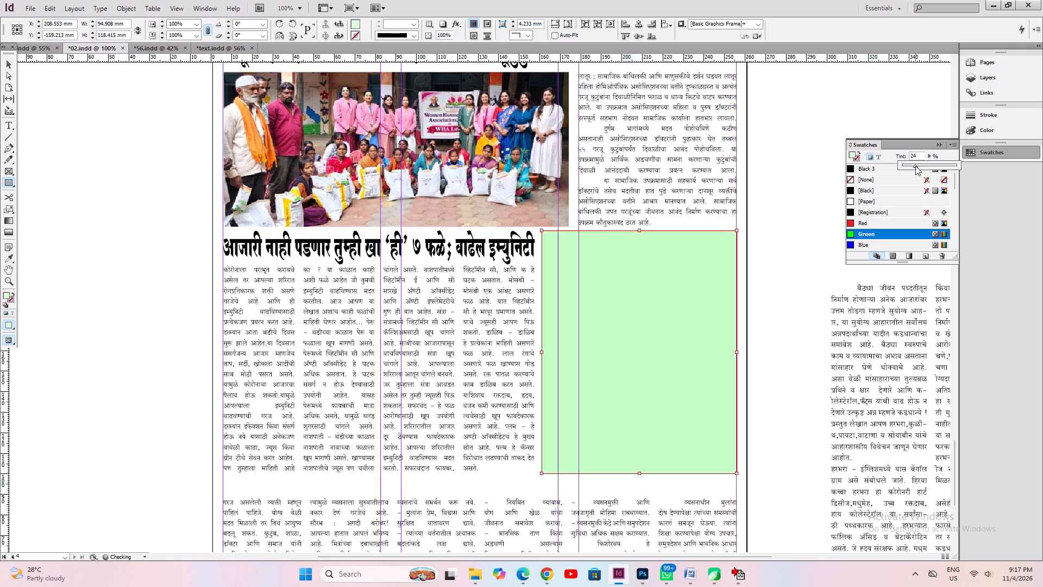
{"action": "left_click", "coordinate": [8, 63]}
{"action": "left_click", "coordinate": [100, 218]}
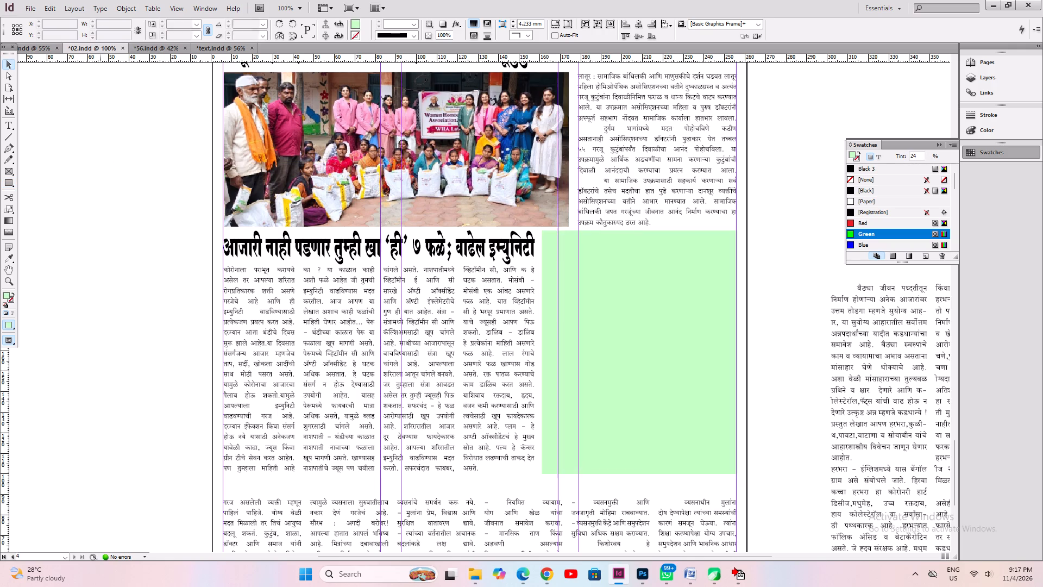
Save 02.indd and check the whole of page 4 fitted in the window.
{"action": "key", "text": "ctrl+s"}
{"action": "key", "text": "ctrl+0"}
{"action": "key", "text": "ctrl+a"}
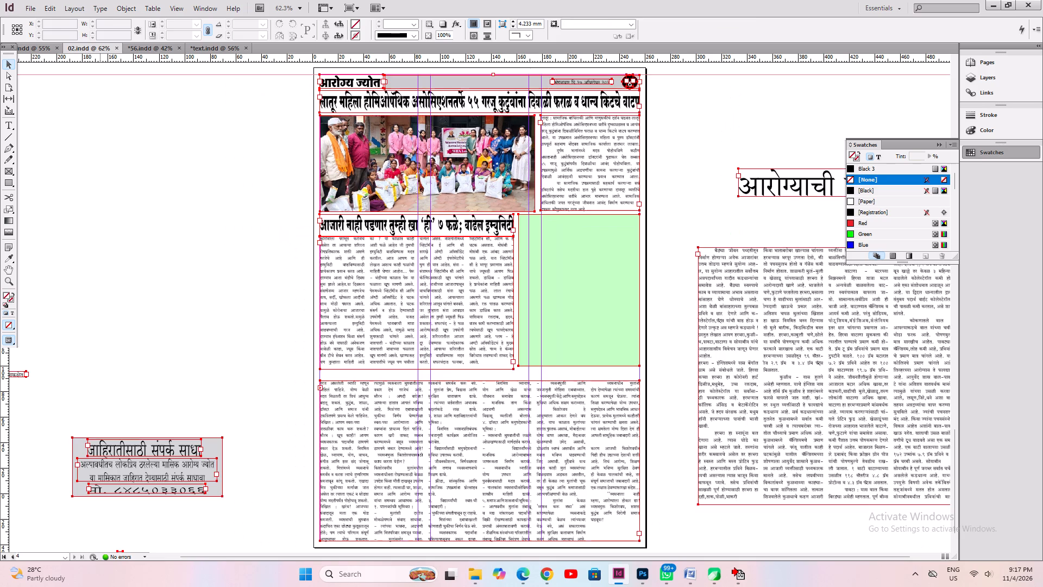
{"action": "key", "text": "ctrl+s"}
{"action": "left_click", "coordinate": [136, 264]}
Review the earlier pages of 02.indd, going back from page 4 towards page 2.
{"action": "scroll", "coordinate": [383, 366], "scroll_direction": "up", "scroll_amount": 9}
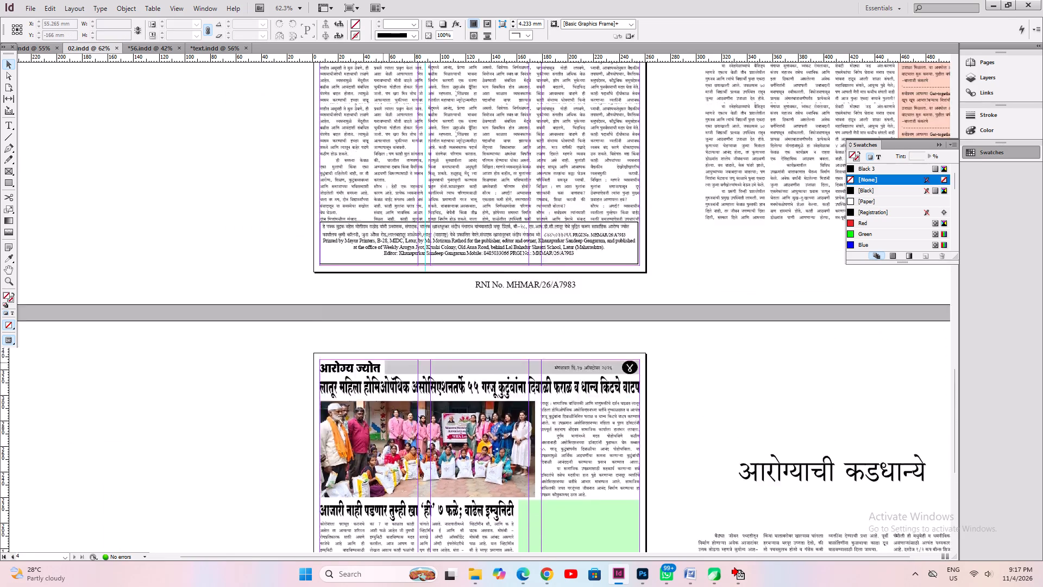
{"action": "scroll", "coordinate": [383, 363], "scroll_direction": "up", "scroll_amount": 20}
{"action": "scroll", "coordinate": [383, 363], "scroll_direction": "up", "scroll_amount": 8}
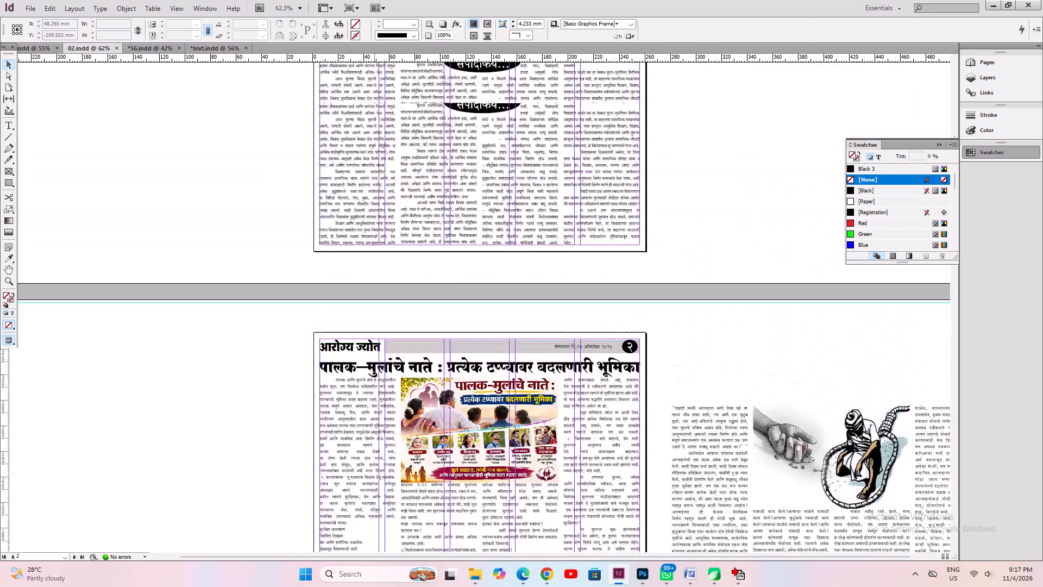
Copy the headline हिवाळ्यात 'या' फळांचा घ्या आहार from page 3 of the PDF in Chrome and bring it into Exchange Utility for Unicode to Shree-Lipi 7.0 conversion.
{"action": "left_click", "coordinate": [546, 577]}
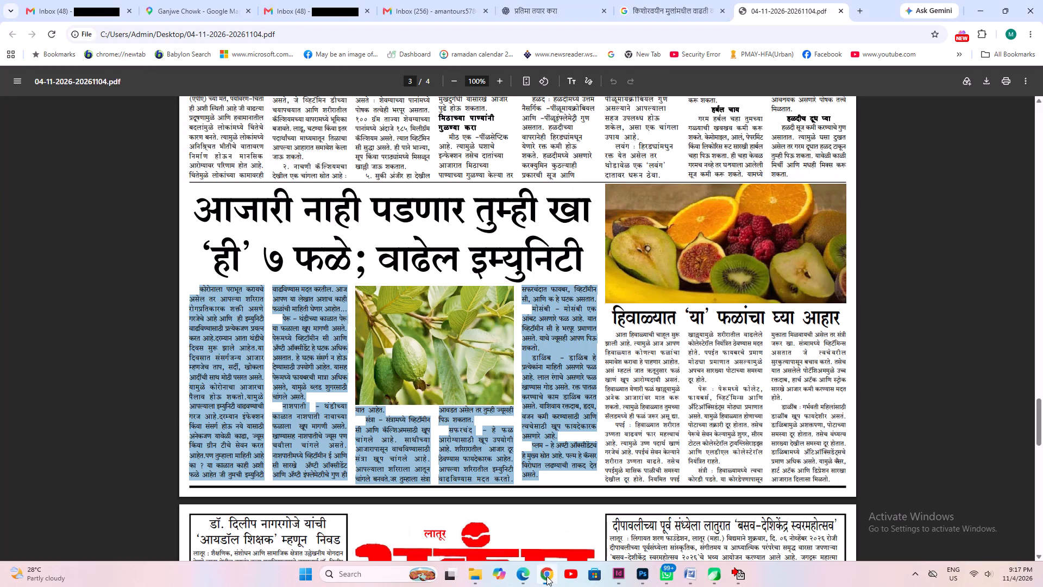
{"action": "left_click_drag", "start_coordinate": [610, 313], "coordinate": [610, 313]}
{"action": "left_click_drag", "start_coordinate": [610, 313], "coordinate": [846, 321]}
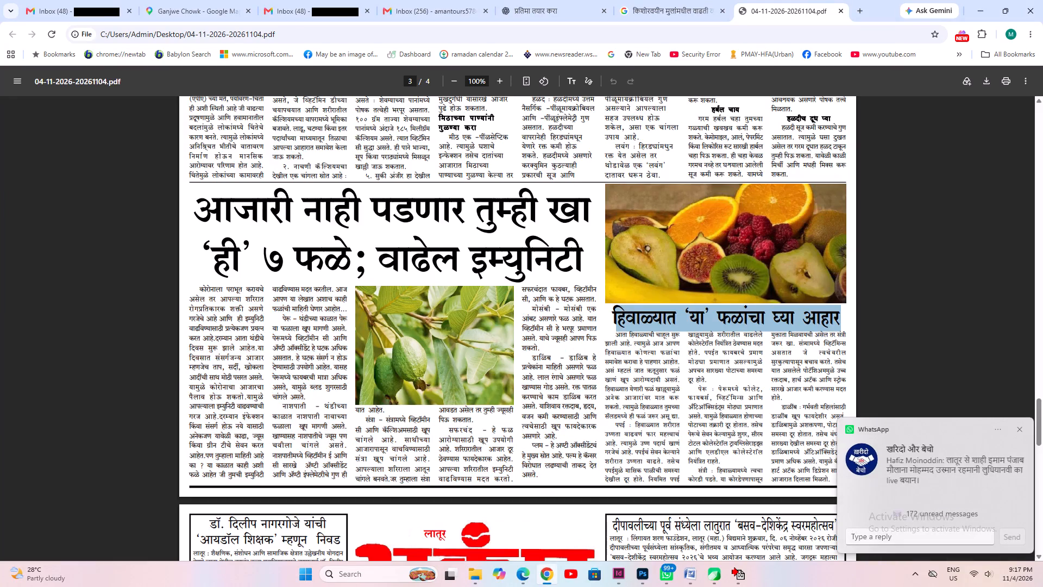
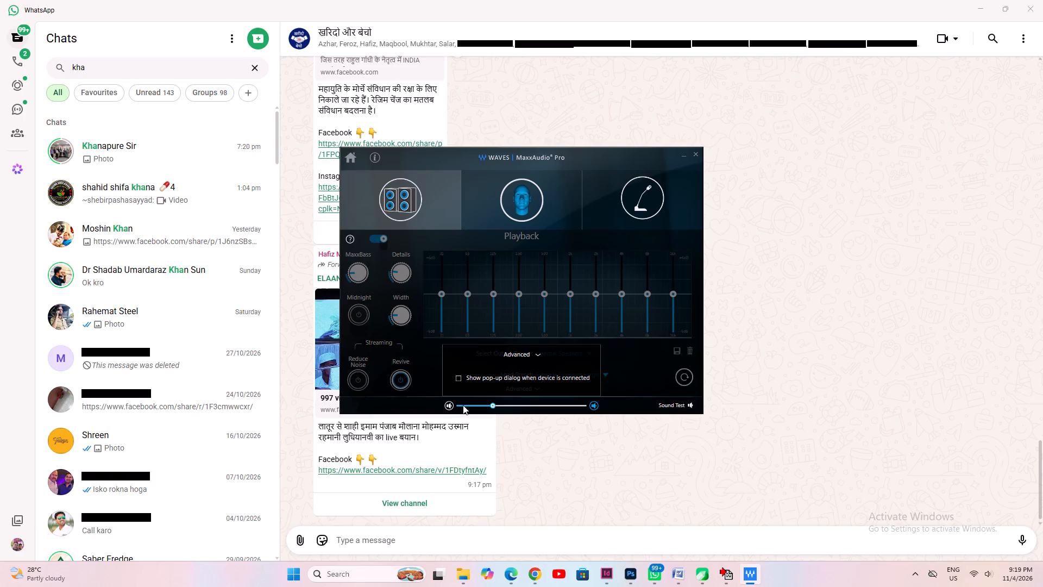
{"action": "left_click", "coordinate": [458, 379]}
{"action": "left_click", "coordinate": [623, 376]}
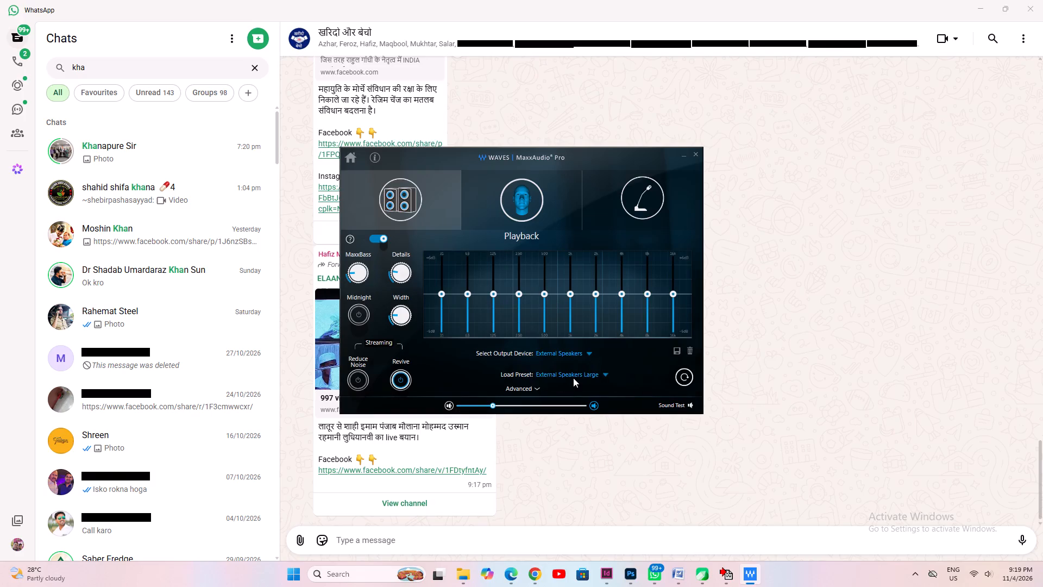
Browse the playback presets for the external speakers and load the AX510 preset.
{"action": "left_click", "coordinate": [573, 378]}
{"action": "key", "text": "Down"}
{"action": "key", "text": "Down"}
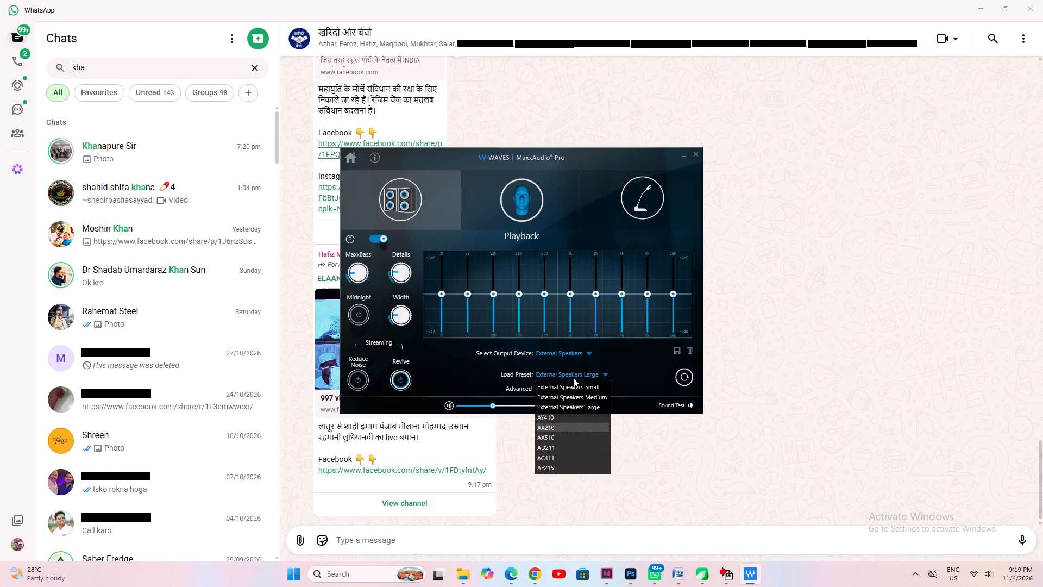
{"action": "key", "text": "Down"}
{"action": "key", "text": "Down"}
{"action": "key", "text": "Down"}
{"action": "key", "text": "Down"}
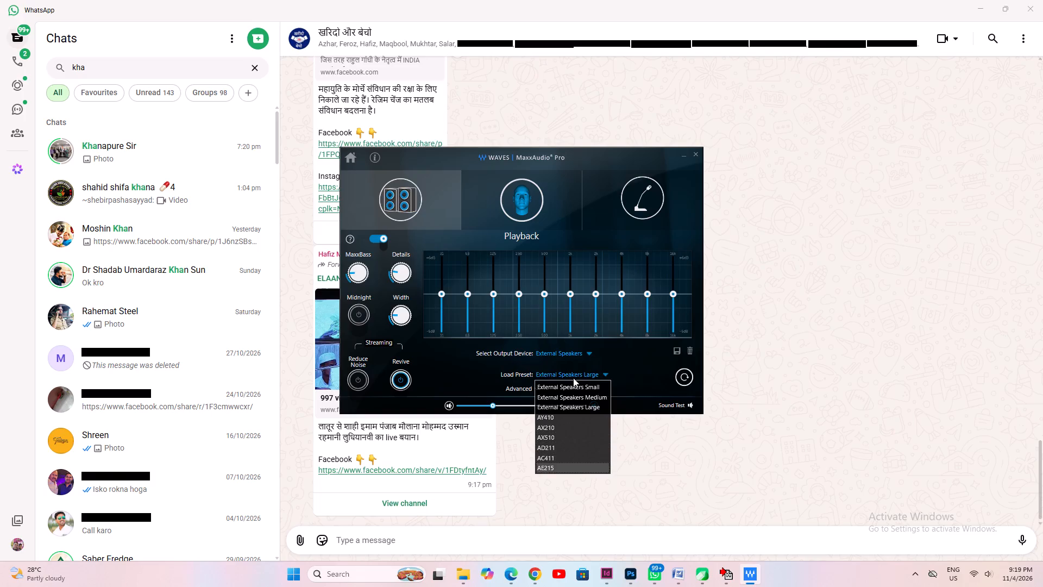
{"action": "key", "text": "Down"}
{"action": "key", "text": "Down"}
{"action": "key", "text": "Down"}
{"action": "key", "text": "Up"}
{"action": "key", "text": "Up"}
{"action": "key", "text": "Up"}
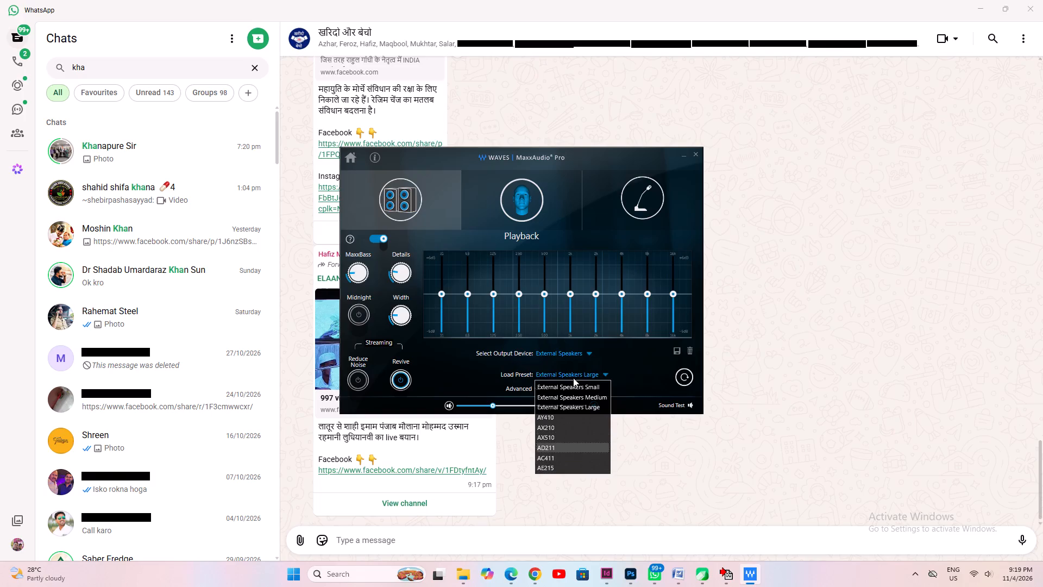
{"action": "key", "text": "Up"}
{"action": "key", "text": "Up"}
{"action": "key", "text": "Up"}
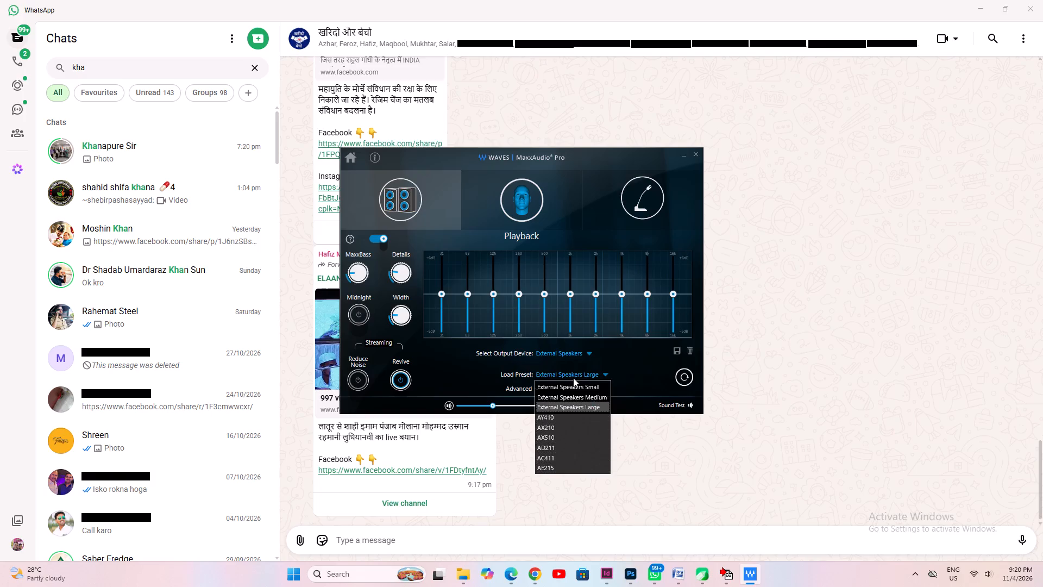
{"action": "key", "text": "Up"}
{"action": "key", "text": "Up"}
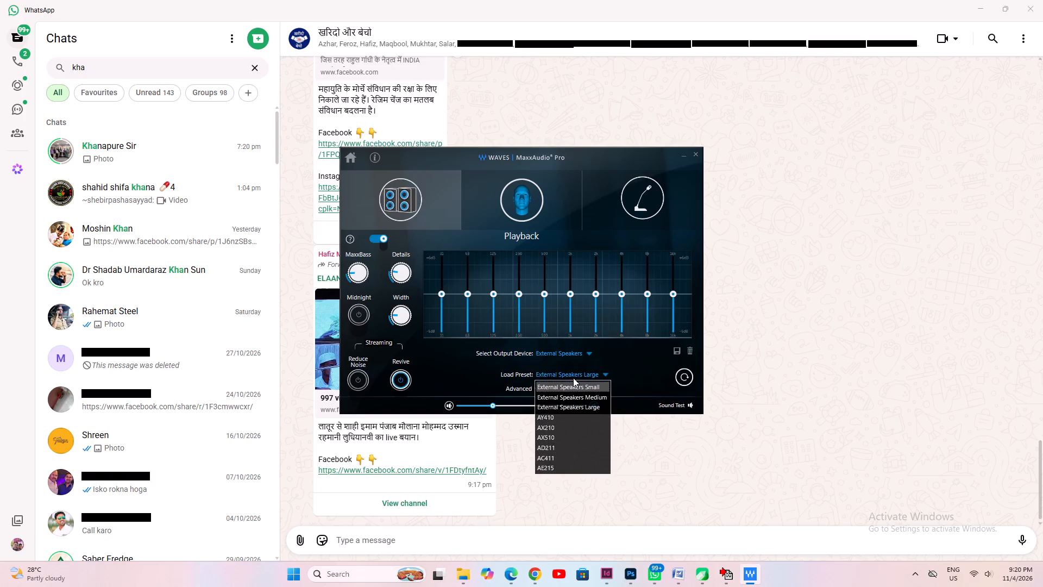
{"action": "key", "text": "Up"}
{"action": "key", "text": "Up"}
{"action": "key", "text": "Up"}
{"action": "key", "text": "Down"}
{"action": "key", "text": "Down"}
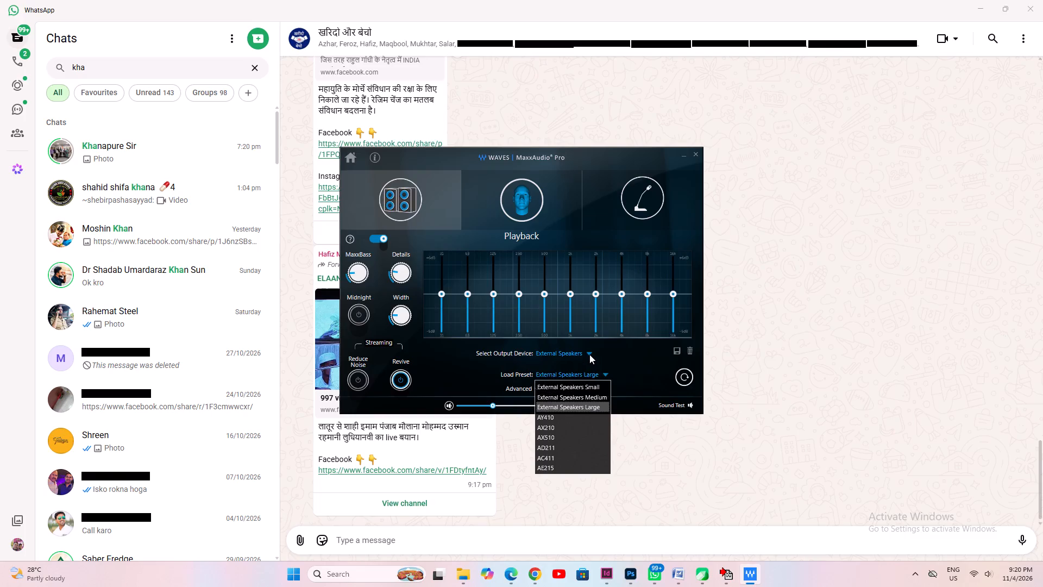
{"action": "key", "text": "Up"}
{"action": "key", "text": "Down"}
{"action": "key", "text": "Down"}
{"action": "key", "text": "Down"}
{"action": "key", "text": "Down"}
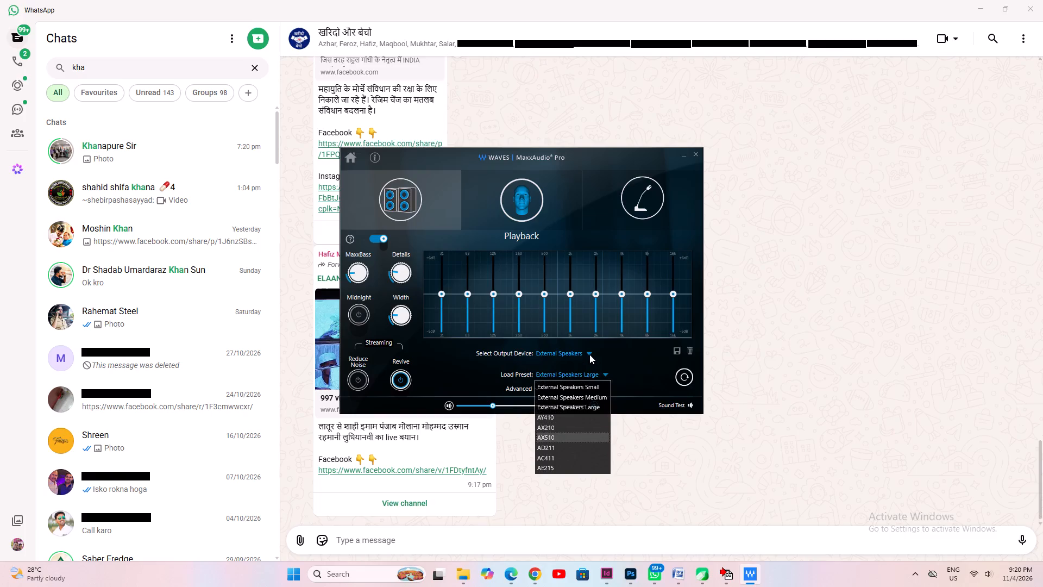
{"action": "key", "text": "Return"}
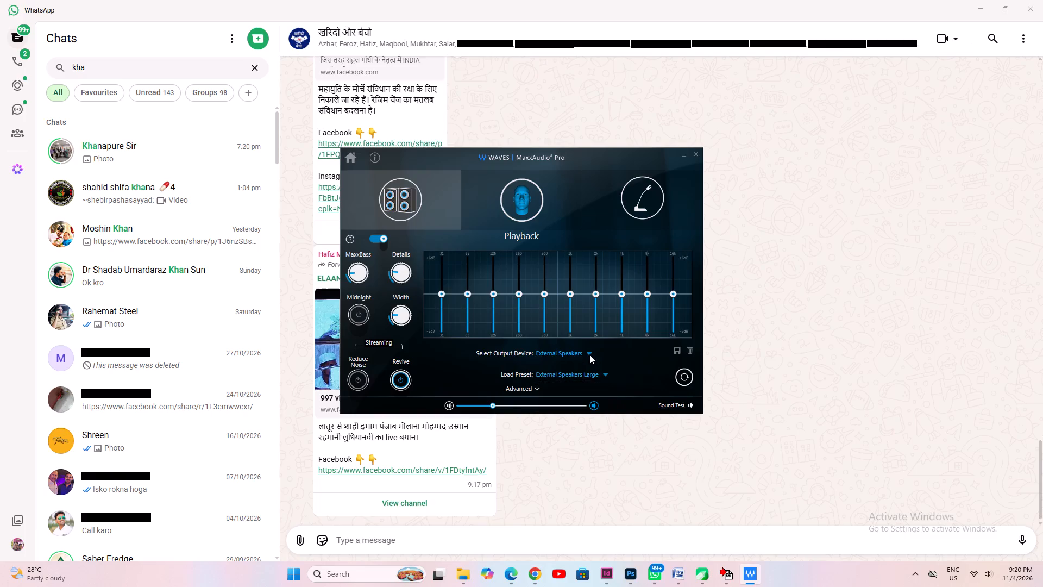
Load the AD211 preset for the external speakers.
{"action": "left_click", "coordinate": [552, 374]}
{"action": "key", "text": "Down"}
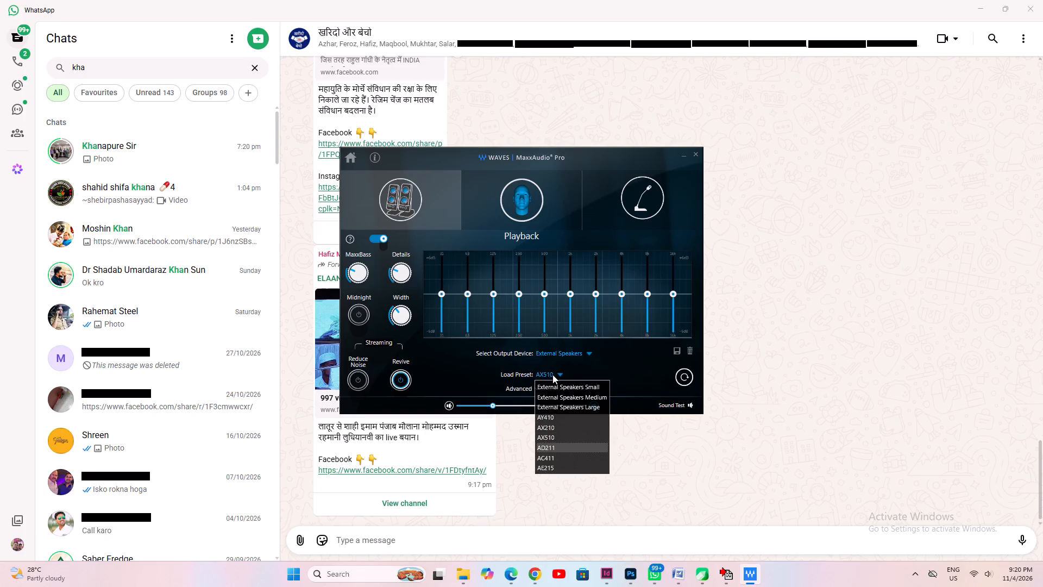
{"action": "key", "text": "Return"}
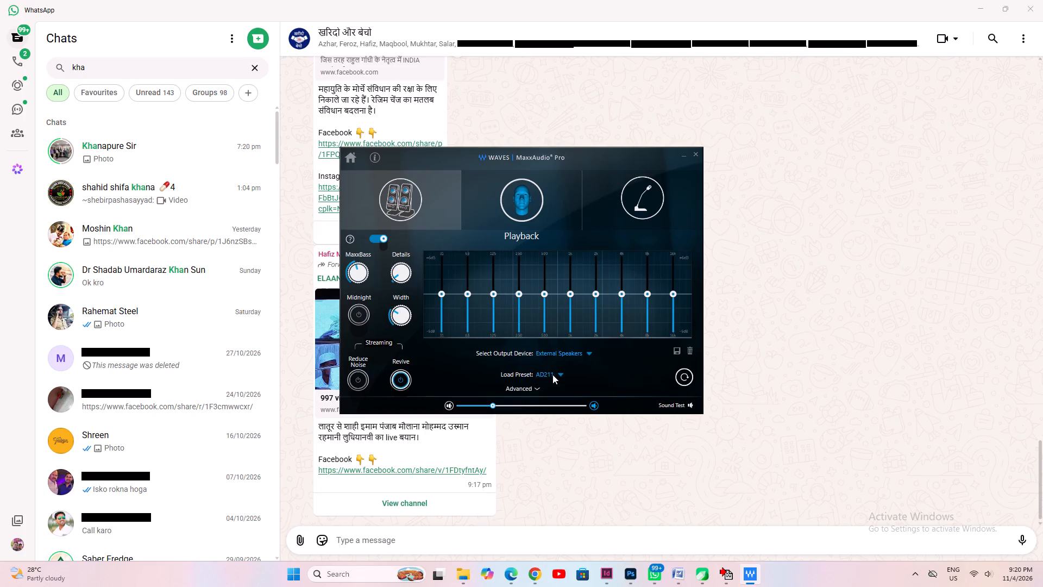
Turn off the MaxxAudio playback effects, leaving the AD211 preset selected.
{"action": "left_click", "coordinate": [552, 374]}
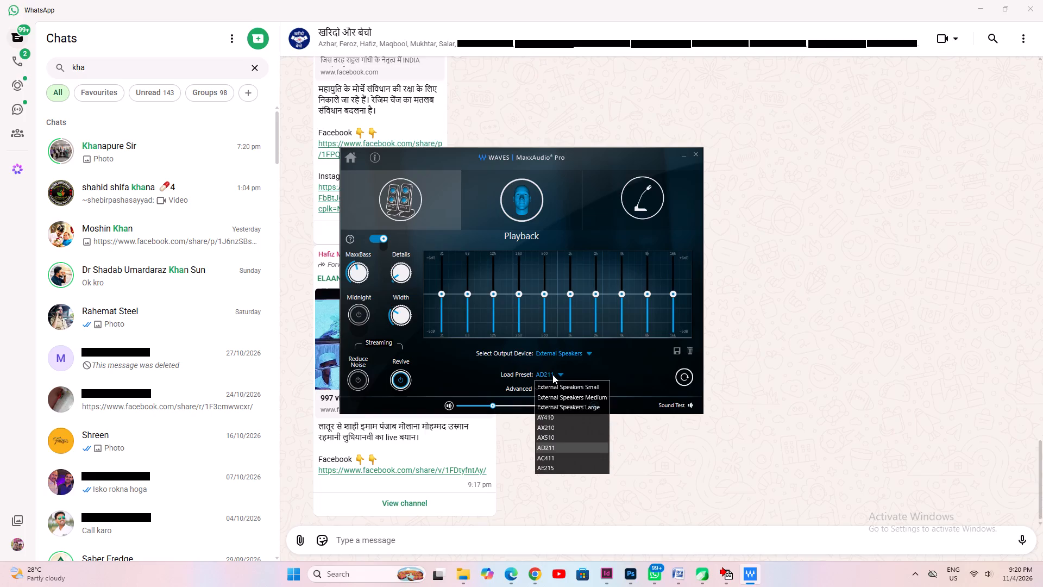
{"action": "left_click", "coordinate": [378, 238]}
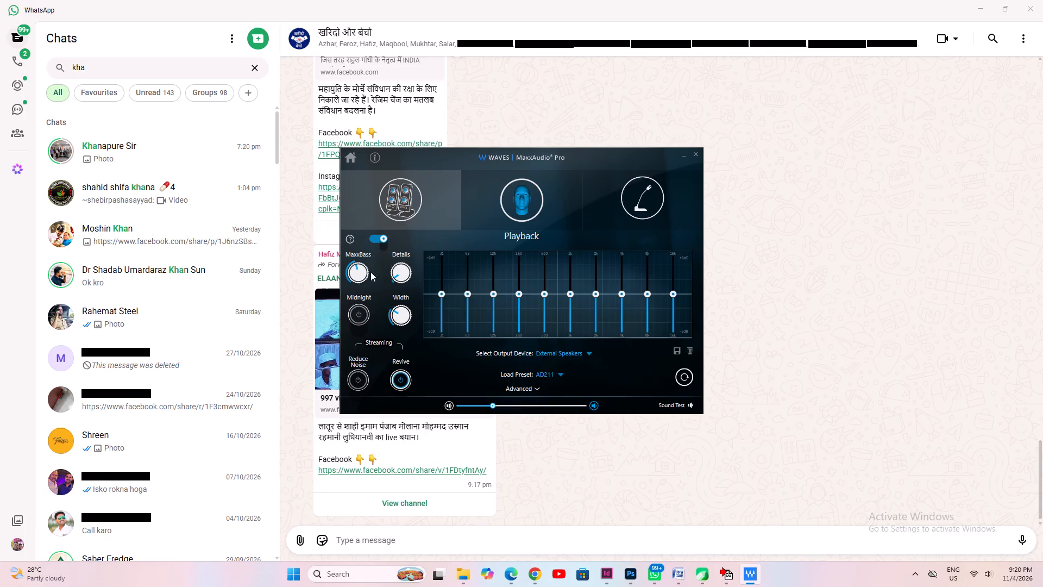
{"action": "left_click", "coordinate": [374, 238]}
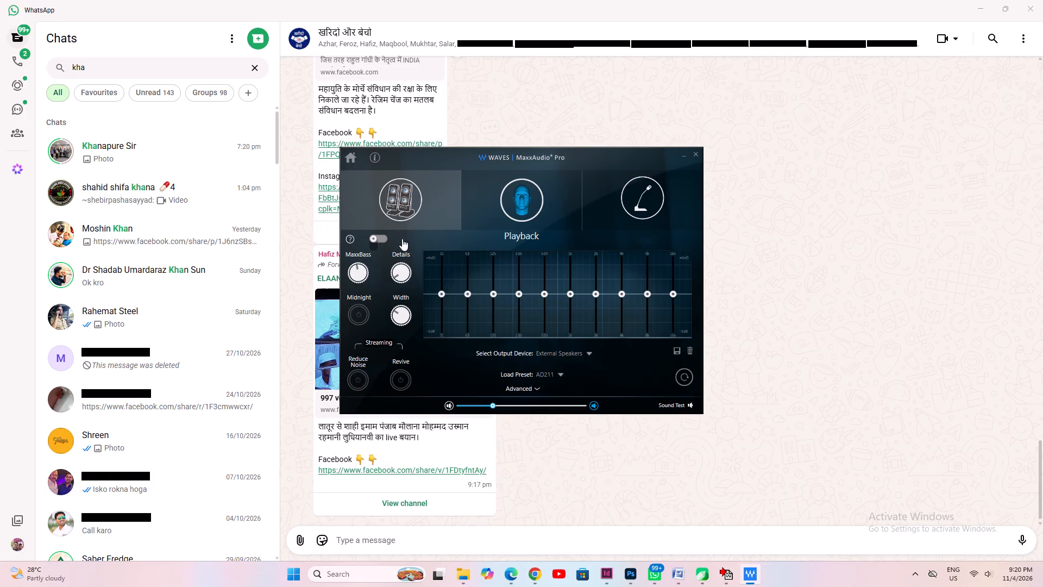
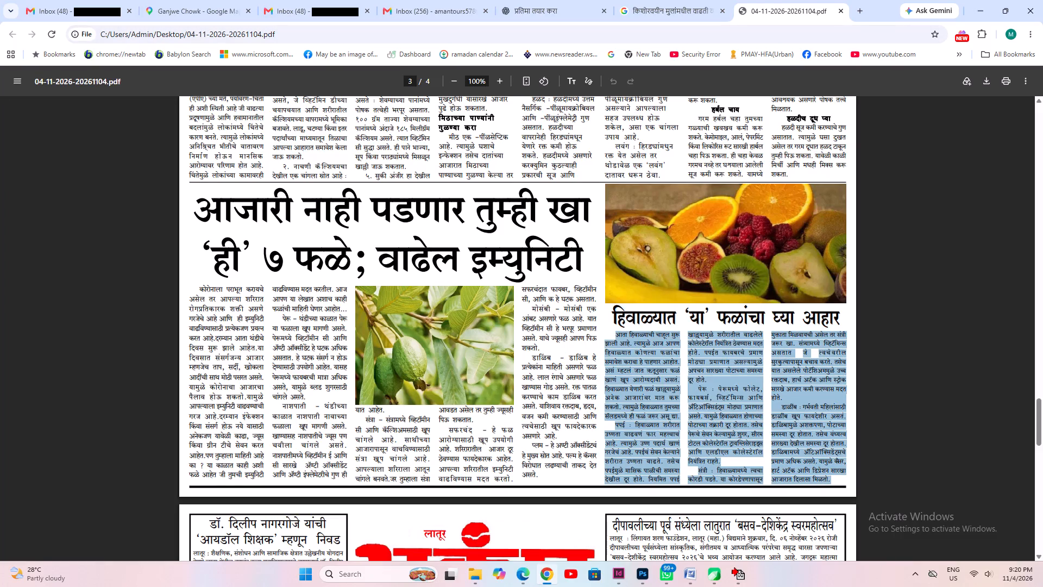
Copy the selected 'हिवाळ्यात या फळांचा घ्या आहार' article text from the PDF, paste it into the Word document and cut it all.
{"action": "right_click", "coordinate": [673, 382]}
{"action": "left_click", "coordinate": [717, 201]}
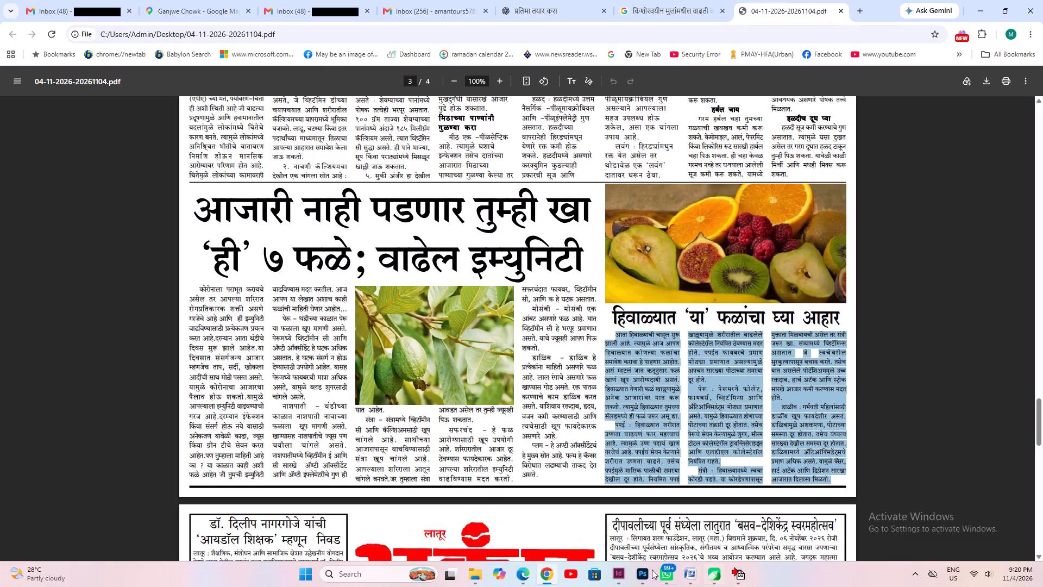
{"action": "left_click", "coordinate": [692, 576]}
{"action": "key", "text": "ctrl+v"}
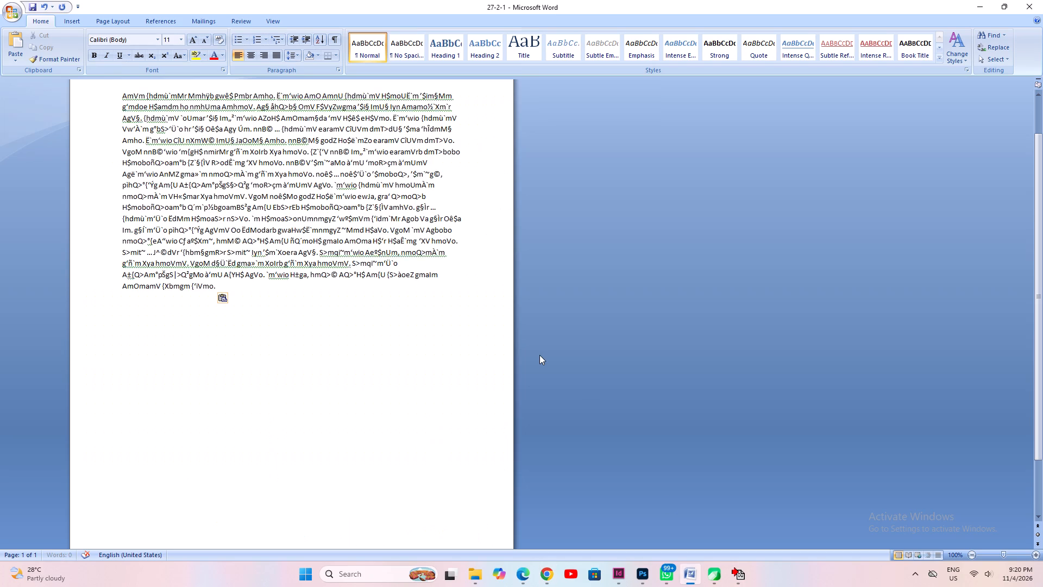
{"action": "key", "text": "ctrl+a"}
{"action": "key", "text": "ctrl+x"}
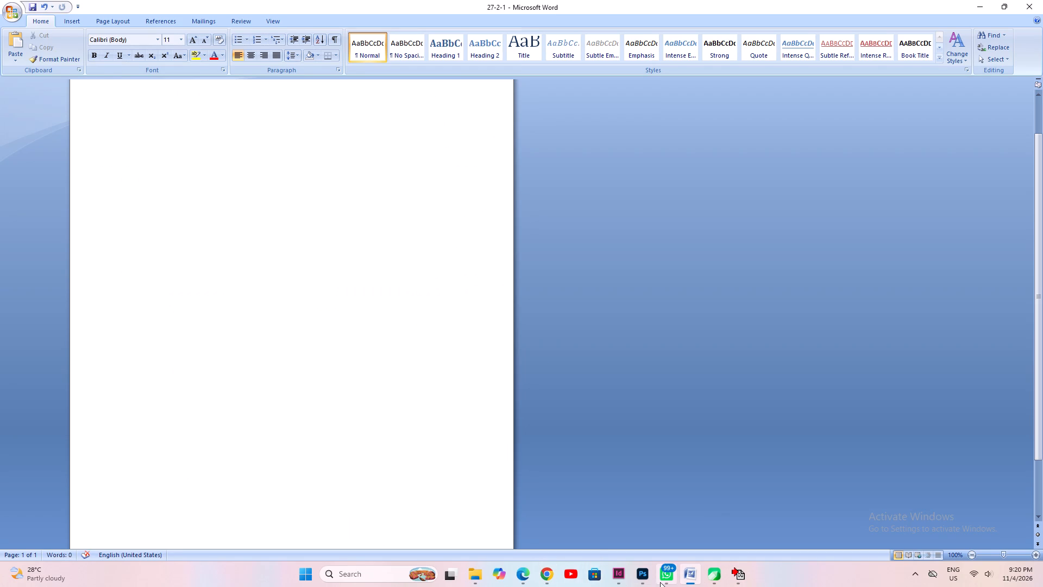
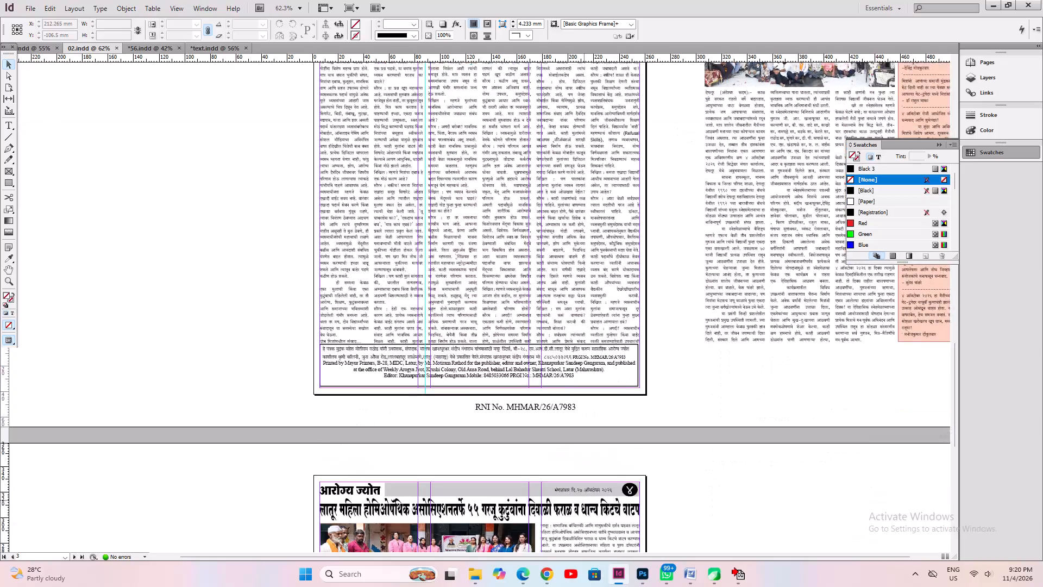
Paste the winter-fruits article into a new text frame beside page 4 and match it to the seven-fruits body text with the Eyedropper.
{"action": "left_click", "coordinate": [188, 272]}
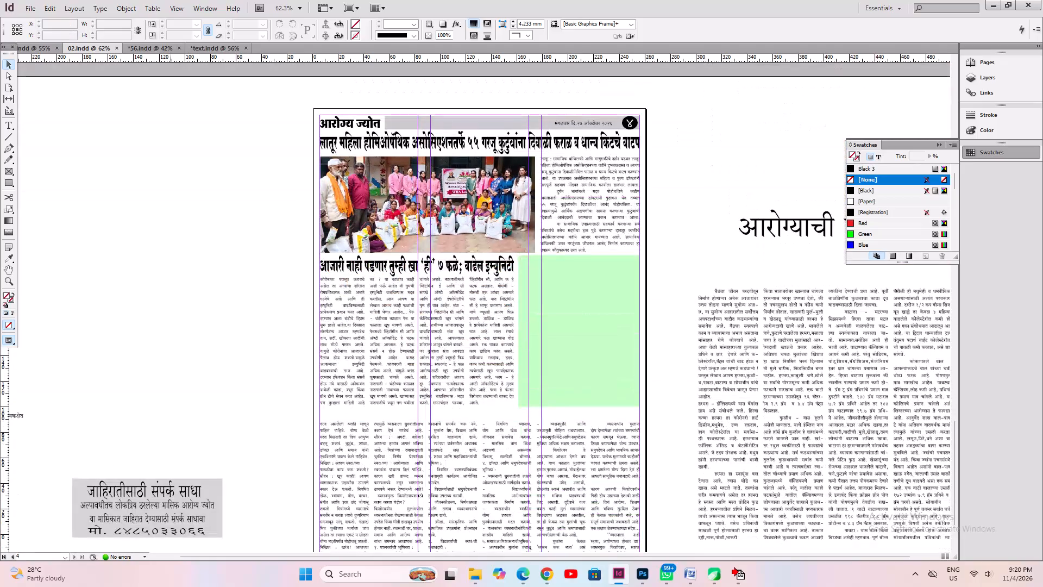
{"action": "left_click", "coordinate": [4, 121]}
{"action": "left_click_drag", "start_coordinate": [115, 154], "coordinate": [231, 364]}
{"action": "key", "text": "ctrl+v"}
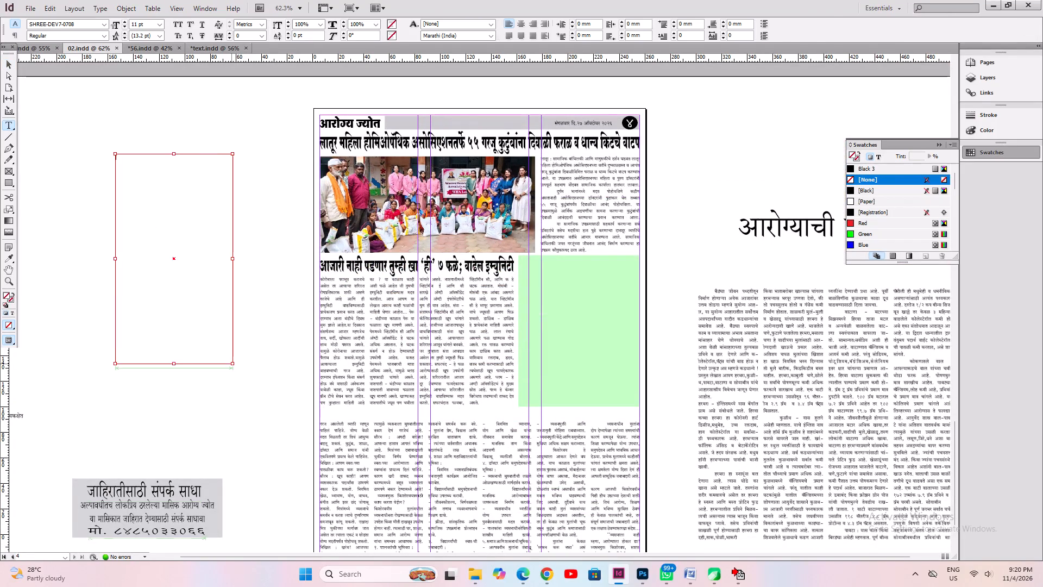
{"action": "key", "text": "ctrl+a"}
{"action": "left_click", "coordinate": [8, 259]}
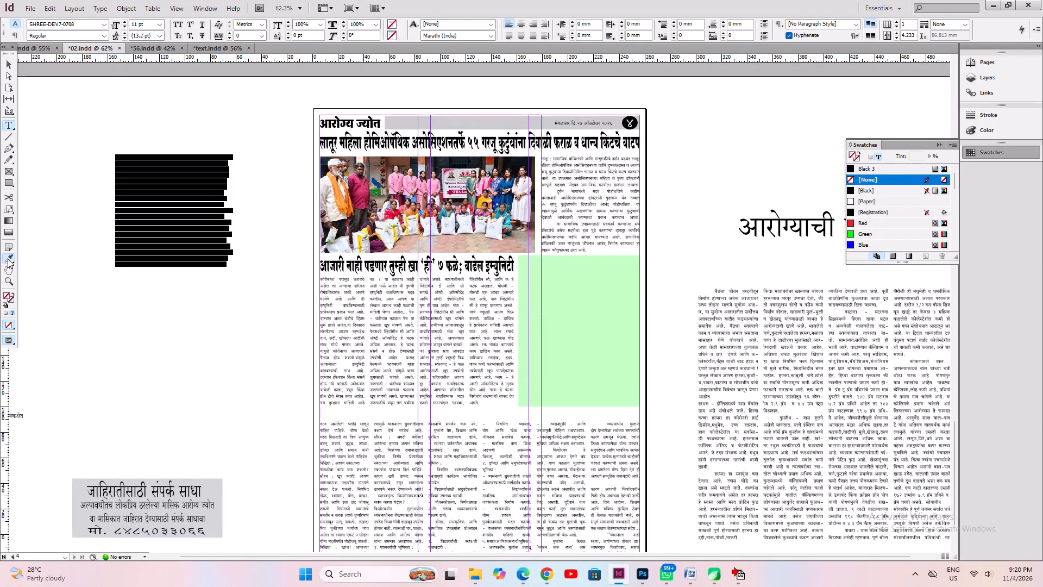
{"action": "left_click", "coordinate": [359, 318]}
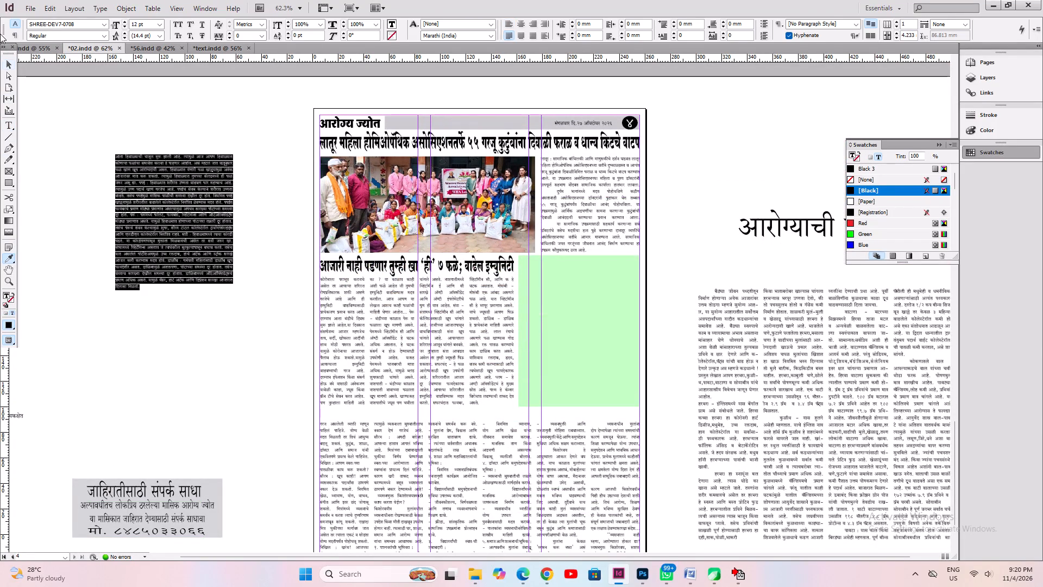
Move the winter-fruits text frame onto the green box, narrow it to about 89.6 mm and fit the frame to its content.
{"action": "left_click", "coordinate": [6, 55]}
{"action": "left_click", "coordinate": [9, 65]}
{"action": "left_click_drag", "start_coordinate": [165, 223], "coordinate": [566, 341]}
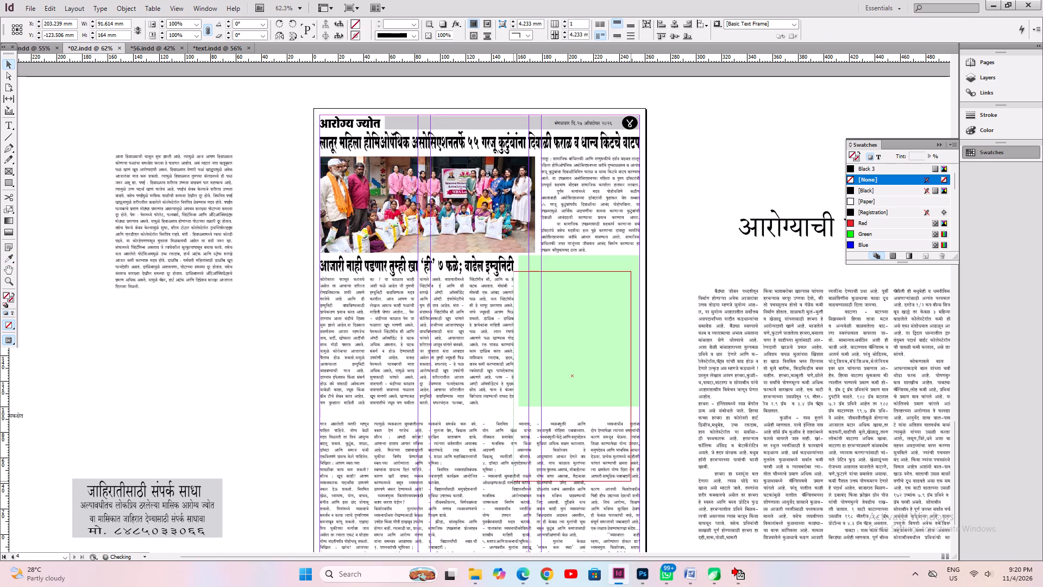
{"action": "left_click_drag", "start_coordinate": [566, 341], "coordinate": [572, 340]}
{"action": "key", "text": "ctrl+1"}
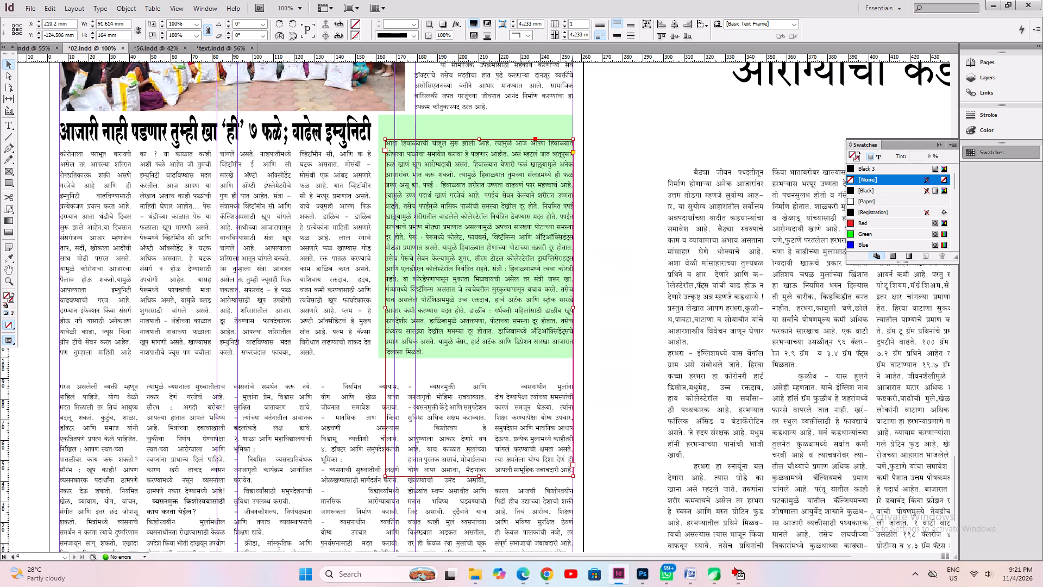
{"action": "left_click", "coordinate": [572, 307]}
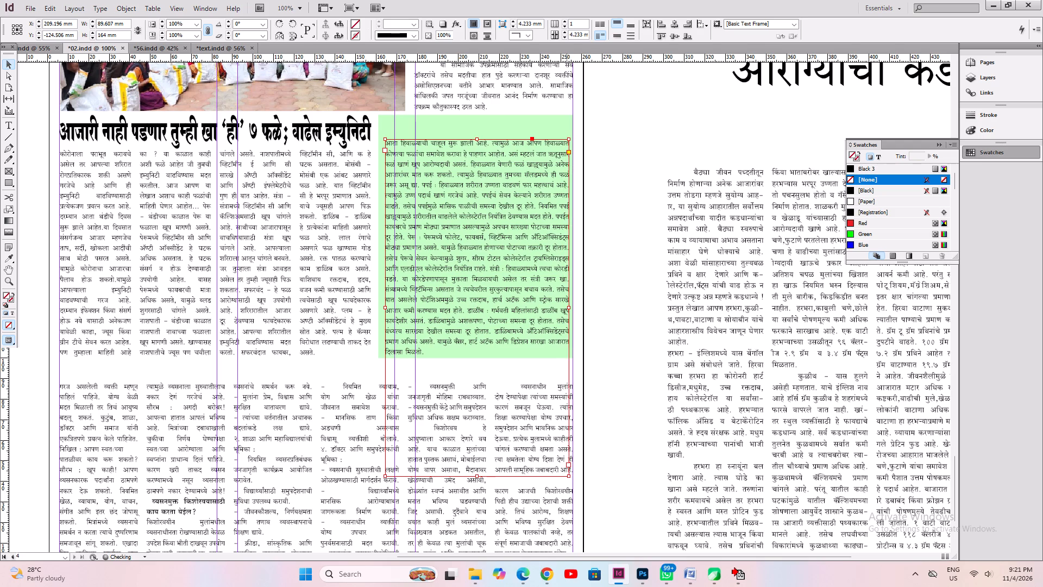
{"action": "key", "text": "ctrl+alt+c"}
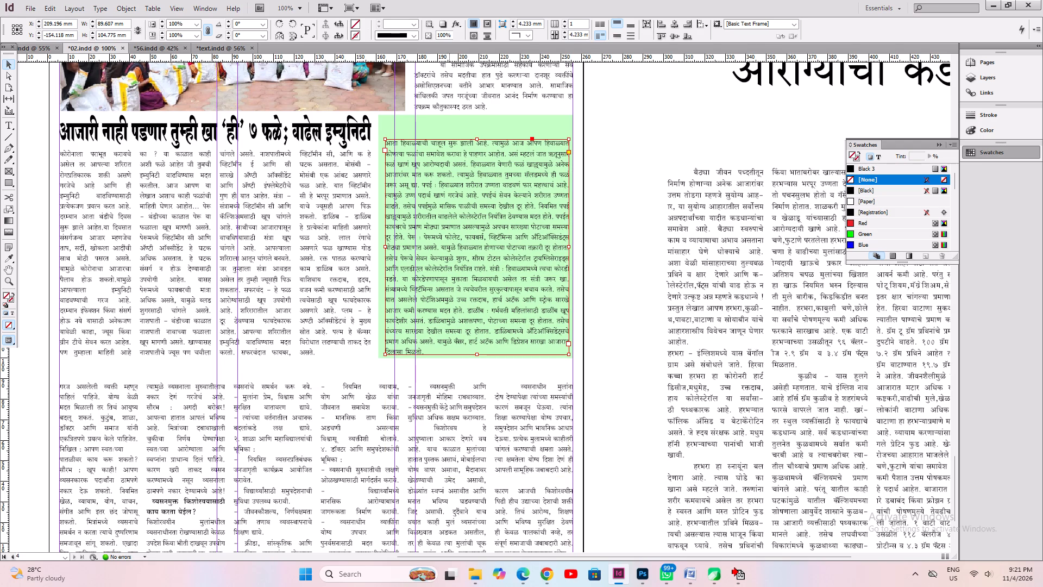
Tighten the winter-fruits text's tracking to -20 overall and -40 for its middle part, refitting the frame to its content.
{"action": "left_click", "coordinate": [8, 129]}
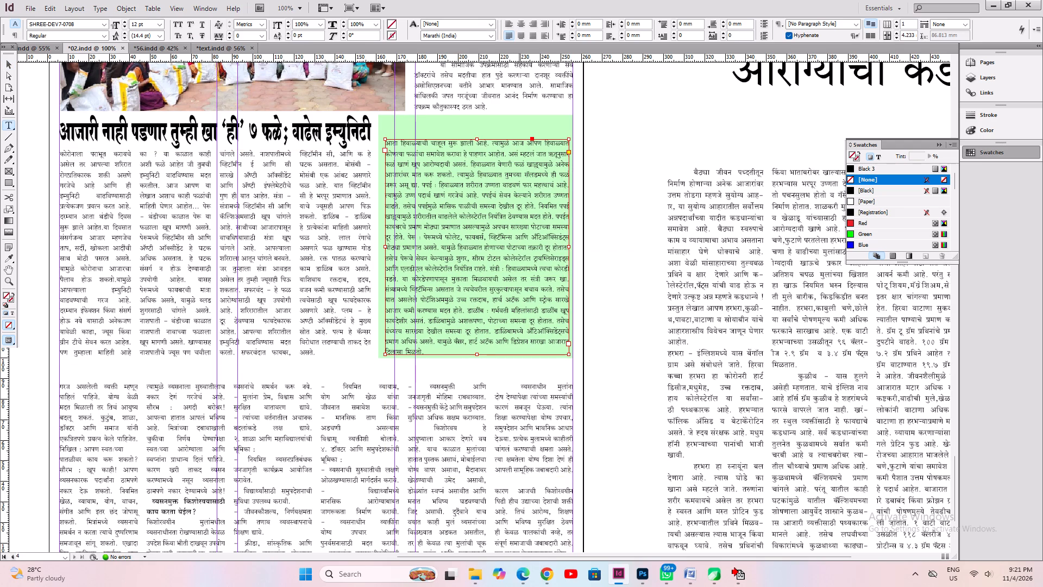
{"action": "left_click", "coordinate": [502, 224]}
{"action": "key", "text": "ctrl+a"}
{"action": "key", "text": "alt+Left"}
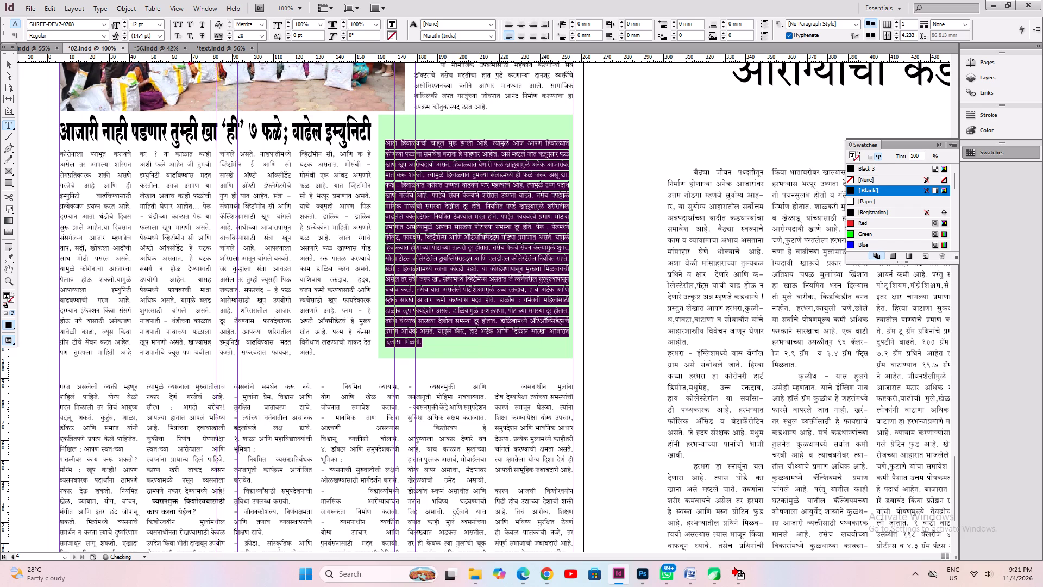
{"action": "key", "text": "ctrl+alt+c"}
{"action": "left_click", "coordinate": [506, 144]}
{"action": "left_click_drag", "start_coordinate": [469, 174], "coordinate": [508, 305]}
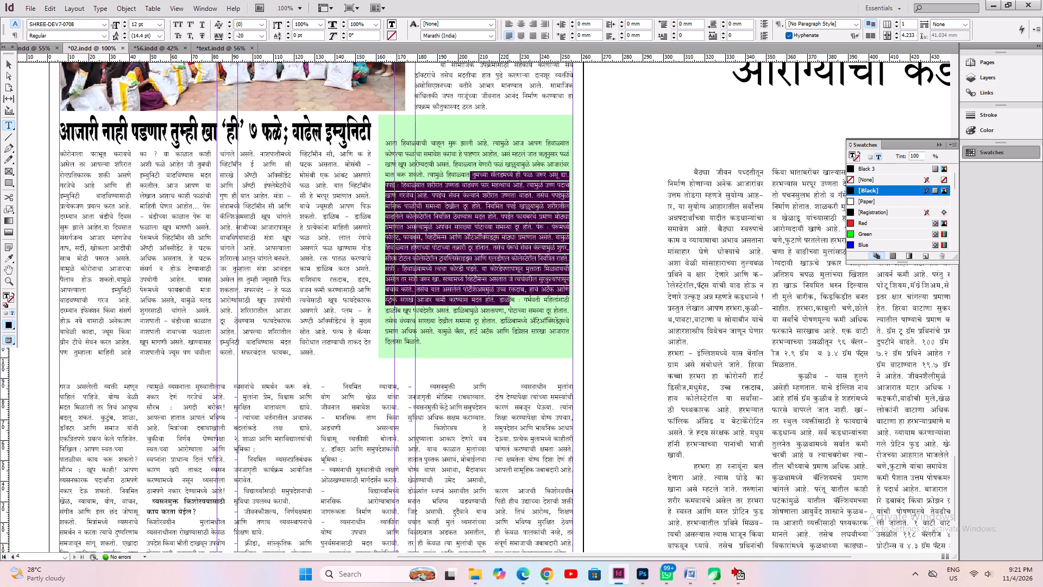
{"action": "key", "text": "alt+Left"}
{"action": "key", "text": "ctrl+alt+c"}
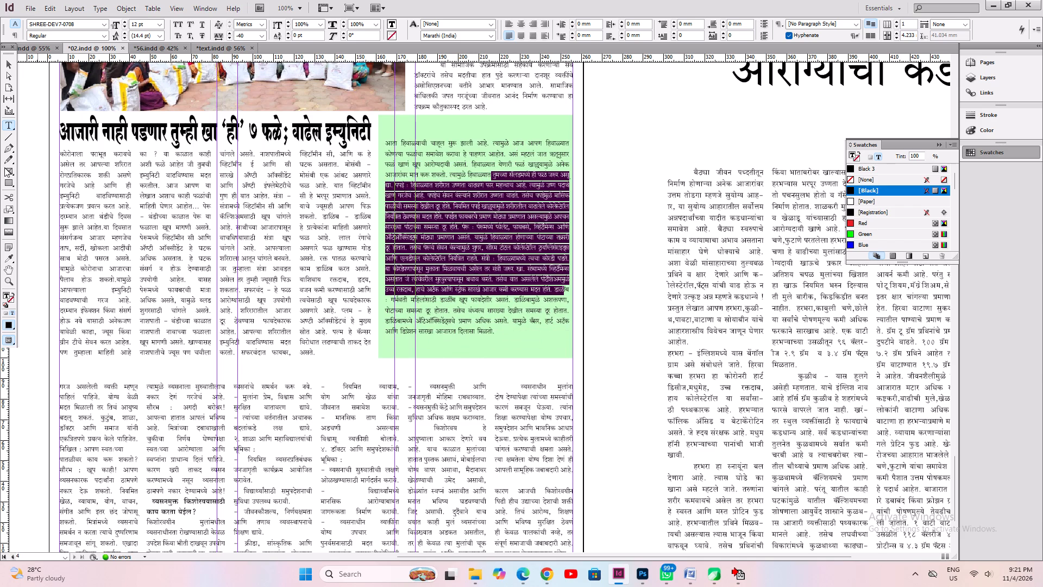
Move the winter-fruits text frame down to the bottom of the green box, leaving headline space above it.
{"action": "left_click", "coordinate": [7, 65]}
{"action": "left_click_drag", "start_coordinate": [426, 220], "coordinate": [426, 236], "text": "shift"}
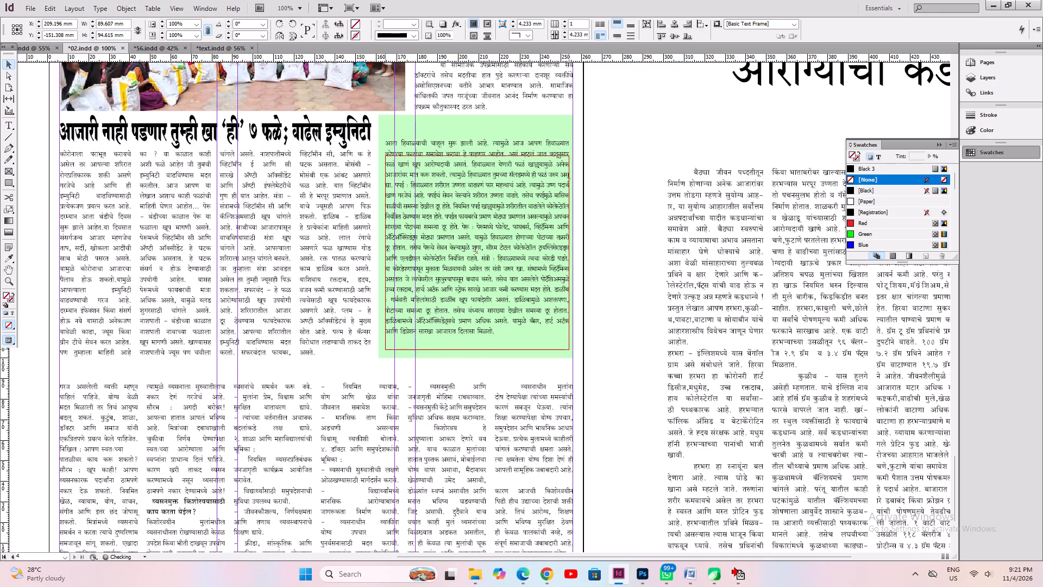
{"action": "left_click_drag", "start_coordinate": [426, 236], "coordinate": [426, 239], "text": "shift"}
{"action": "left_click", "coordinate": [641, 253]}
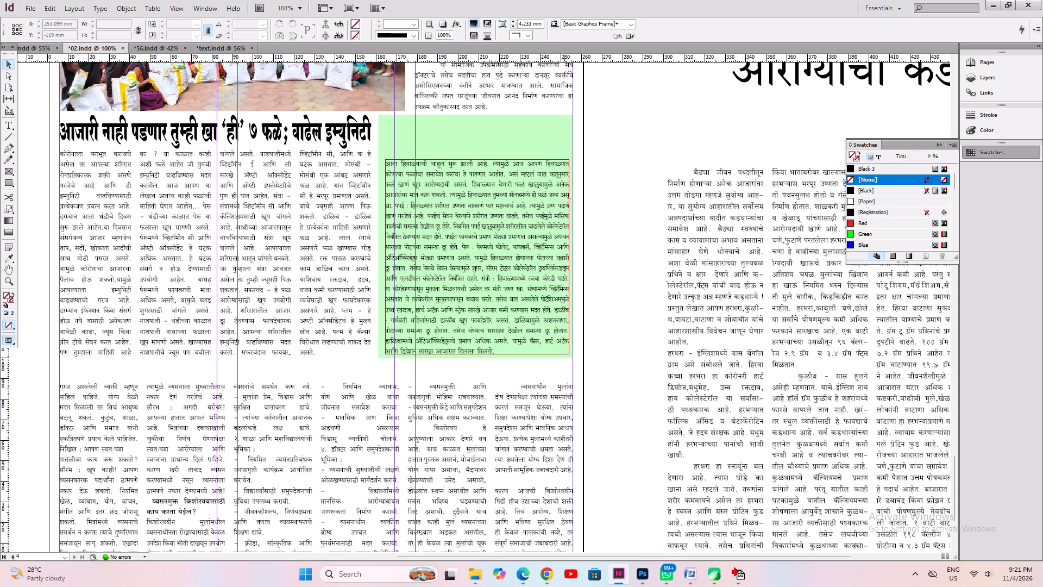
Copy the headline "हिवाळ्यात ‘या’ फळांचा घ्या आहार" from the PDF, paste it into the Word document and cut it all.
{"action": "left_click", "coordinate": [547, 580]}
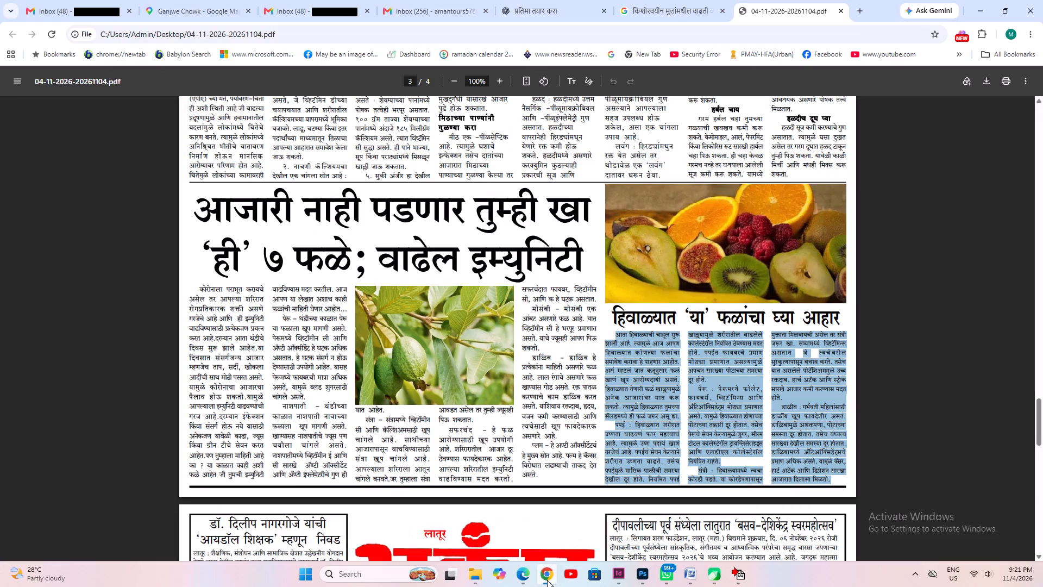
{"action": "left_click_drag", "start_coordinate": [612, 321], "coordinate": [844, 321]}
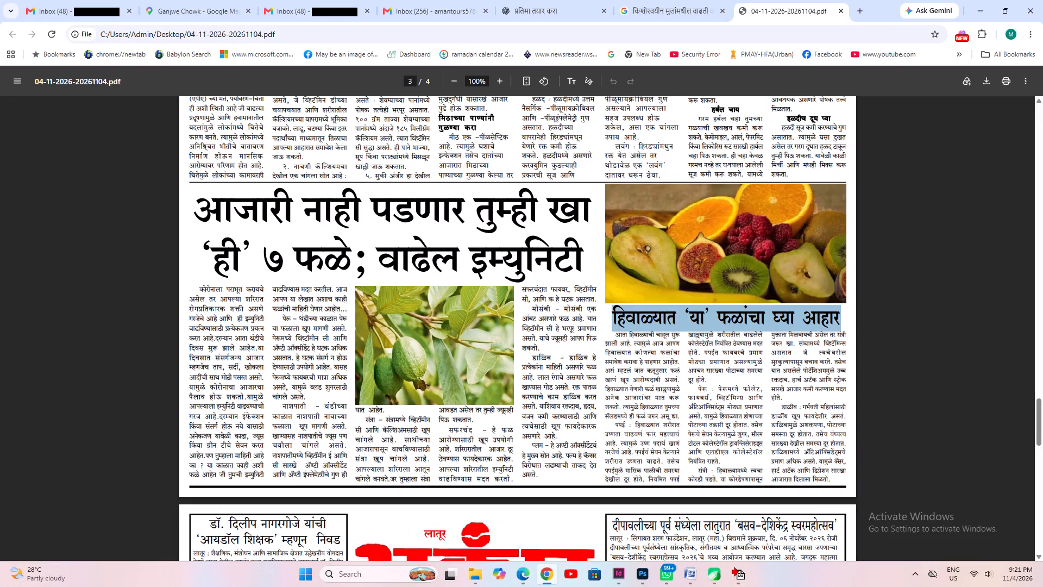
{"action": "left_click_drag", "start_coordinate": [844, 321], "coordinate": [845, 321]}
{"action": "key", "text": "ctrl+c"}
{"action": "left_click", "coordinate": [695, 576]}
{"action": "key", "text": "ctrl+v"}
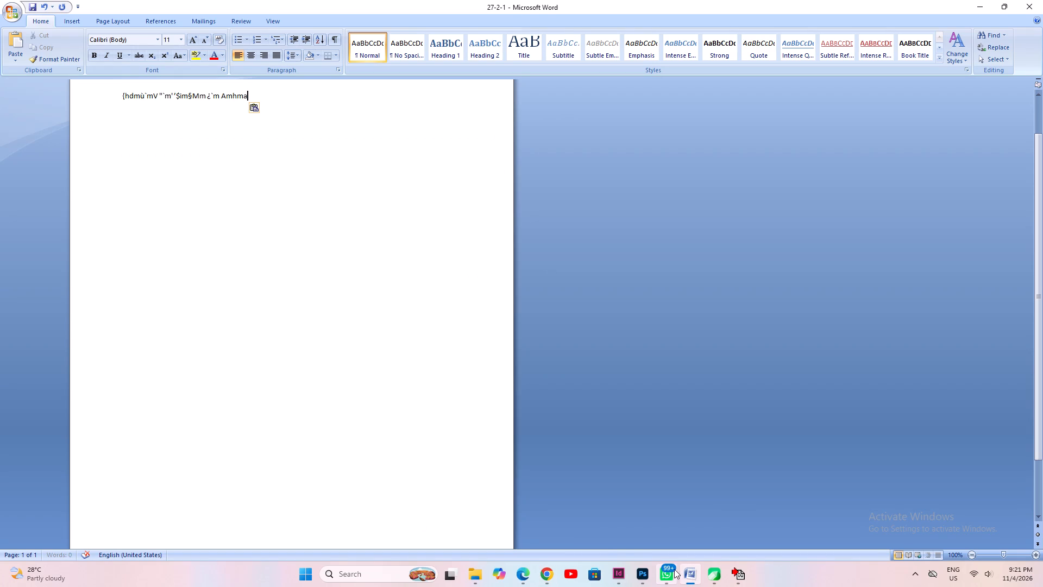
{"action": "key", "text": "ctrl+a"}
{"action": "key", "text": "ctrl+x"}
In InDesign, duplicate the seven-fruits headline frame over the top of the green box and bring the copy to the front.
{"action": "left_click", "coordinate": [619, 573]}
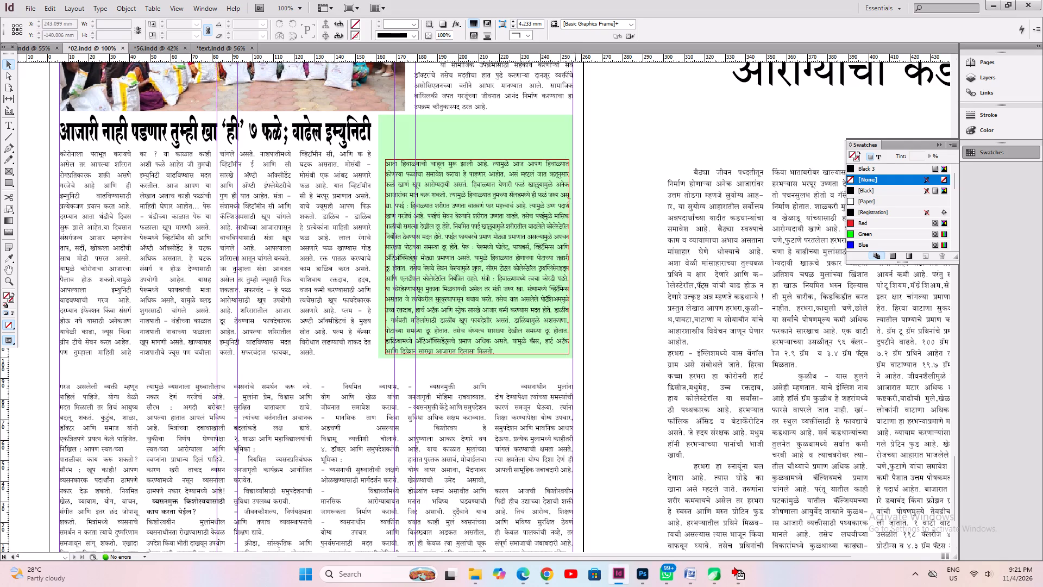
{"action": "scroll", "coordinate": [567, 168], "scroll_direction": "up", "scroll_amount": 2}
{"action": "left_click", "coordinate": [370, 207]}
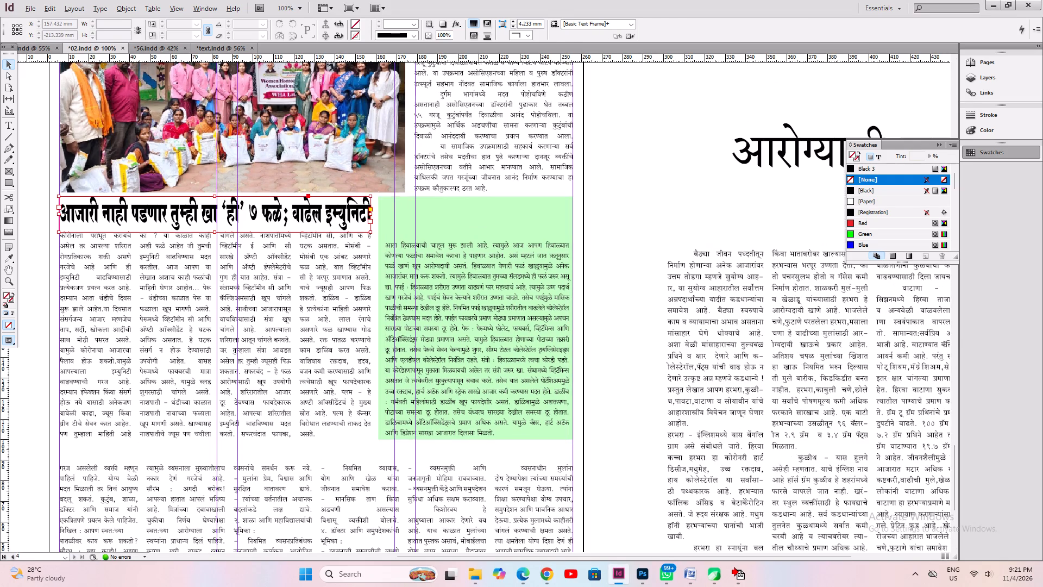
{"action": "left_click_drag", "start_coordinate": [254, 216], "coordinate": [580, 222], "text": "alt"}
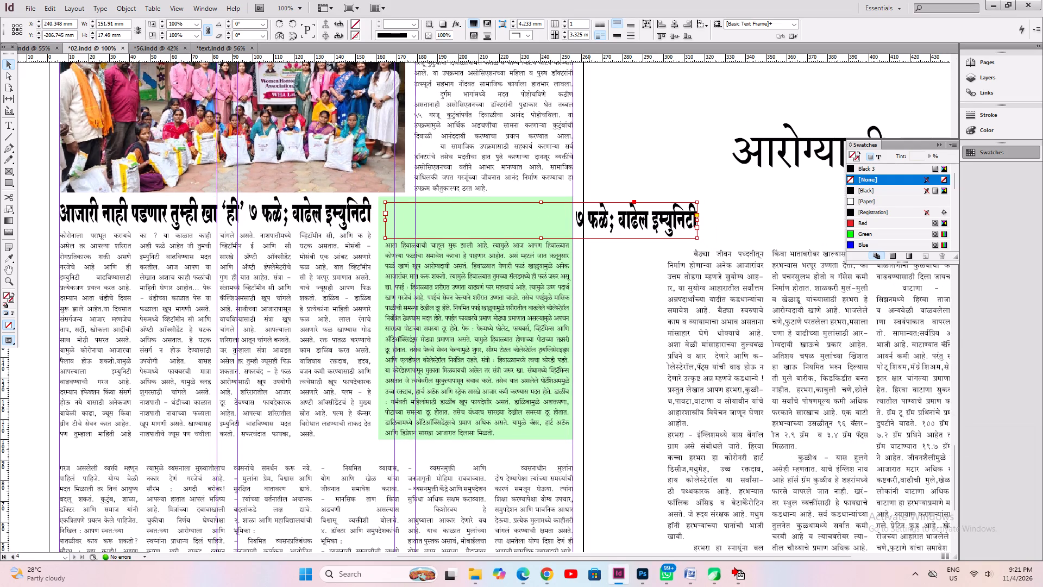
{"action": "key", "text": "ctrl+shift+bracketright"}
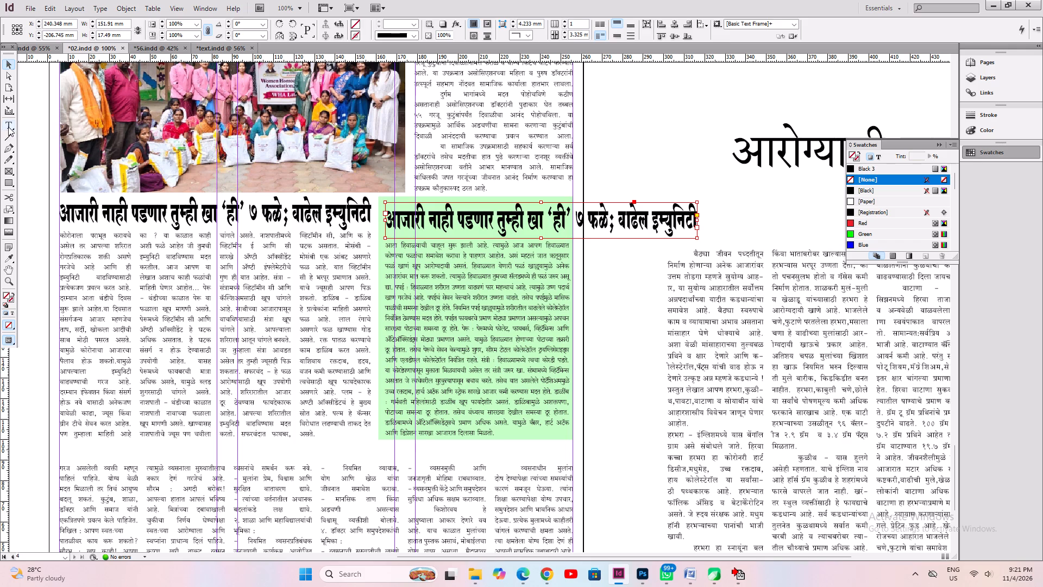
Replace the duplicated headline's text with the cut headline "हिवाळ्यात ‘या’ फळांचा घ्या आहार" and save the document.
{"action": "left_click", "coordinate": [8, 126]}
{"action": "left_click", "coordinate": [457, 226]}
{"action": "key", "text": "ctrl+a"}
{"action": "key", "text": "ctrl+v"}
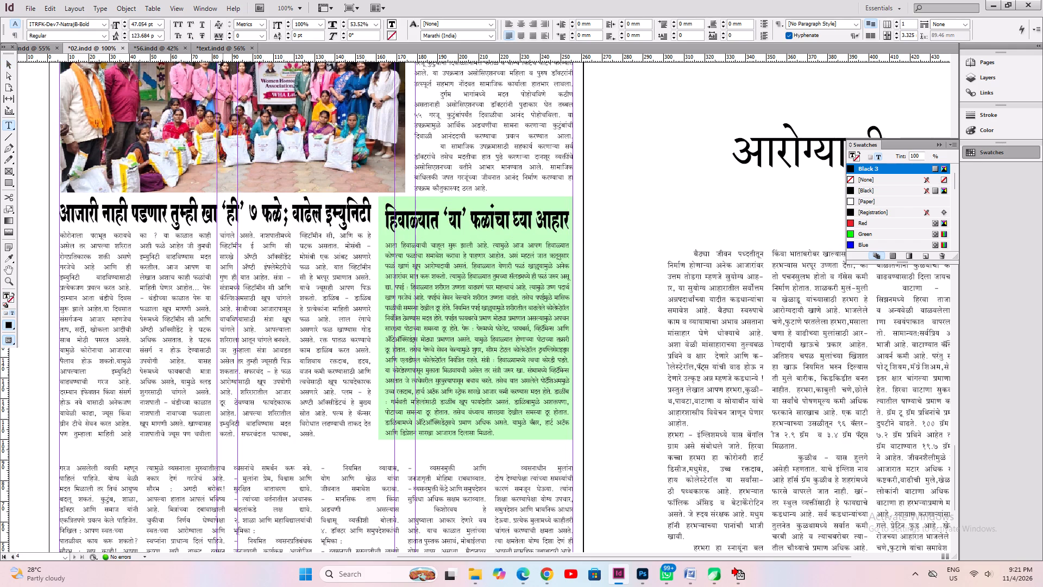
{"action": "key", "text": "ctrl+a"}
{"action": "key", "text": "alt+c"}
{"action": "key", "text": "ctrl+s"}
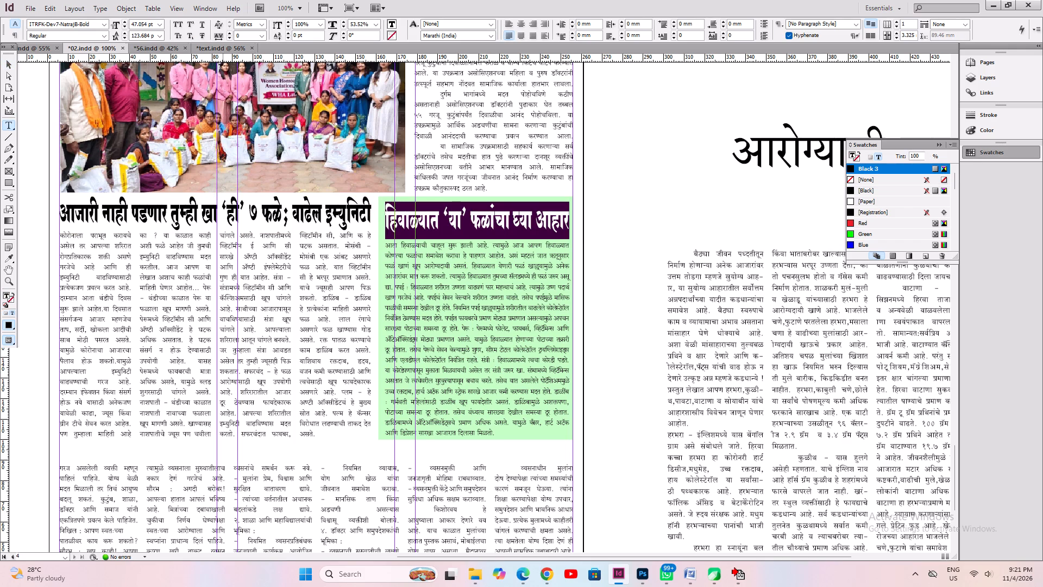
Insert a break before the last word of the interview text at the bottom of page 3.
{"action": "left_click", "coordinate": [73, 469]}
{"action": "key", "text": "Left"}
{"action": "key", "text": "Left"}
{"action": "key", "text": "Left"}
{"action": "key", "text": "Left"}
{"action": "key", "text": "Left"}
{"action": "key", "text": "Left"}
{"action": "key", "text": "Left"}
{"action": "key", "text": "Left"}
{"action": "key", "text": "Left"}
{"action": "key", "text": "Left"}
{"action": "key", "text": "Left"}
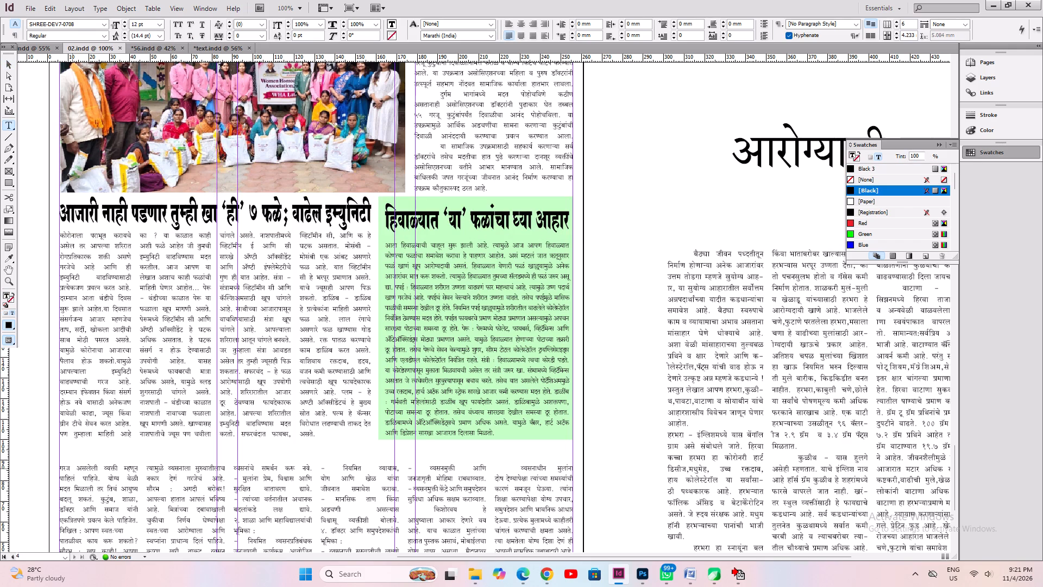
{"action": "key", "text": "Left"}
{"action": "key", "text": "Left"}
{"action": "key", "text": "Left"}
{"action": "key", "text": "Left"}
{"action": "key", "text": "Left"}
{"action": "key", "text": "Left"}
{"action": "key", "text": "Left"}
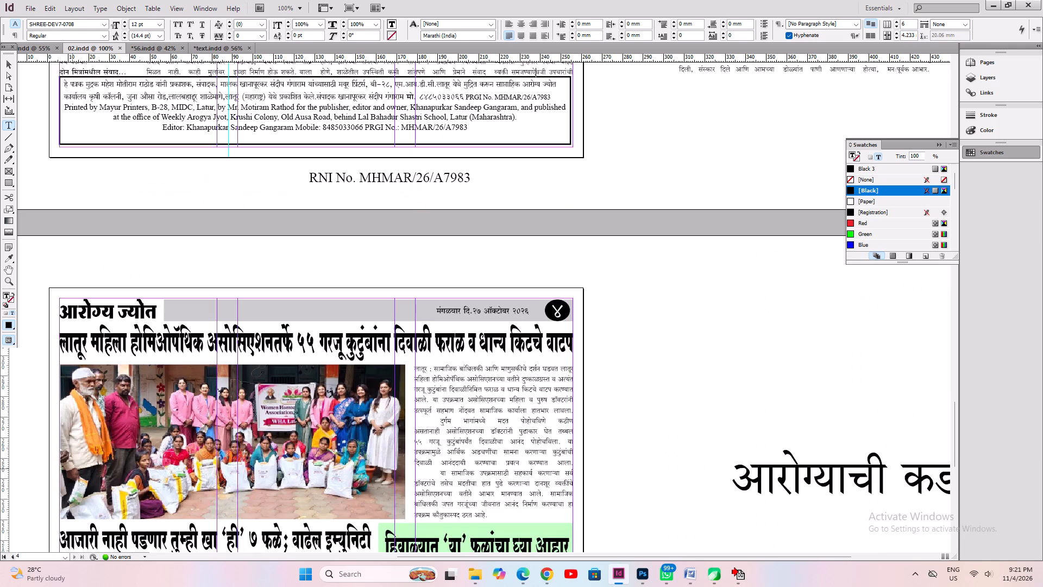
{"action": "key", "text": "Left"}
{"action": "key", "text": "Right"}
{"action": "key", "text": "Right"}
{"action": "key", "text": "Right"}
{"action": "key", "text": "Right"}
{"action": "key", "text": "Right"}
{"action": "key", "text": "Right"}
{"action": "key", "text": "Right"}
{"action": "key", "text": "Right"}
{"action": "key", "text": "Left"}
{"action": "key", "text": "Left"}
{"action": "key", "text": "Left"}
{"action": "key", "text": "Return"}
{"action": "key", "text": "Left"}
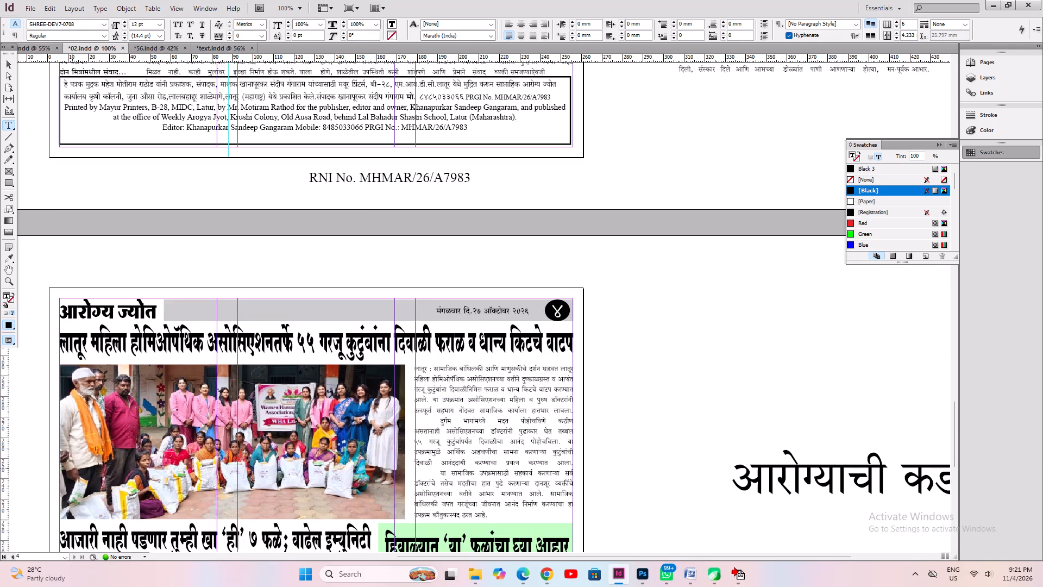
Insert another break right after "व्यक्ती" in the last line of the page 3 interview text.
{"action": "key", "text": "Left"}
{"action": "key", "text": "Left"}
{"action": "key", "text": "Left"}
{"action": "key", "text": "Left"}
{"action": "key", "text": "Left"}
{"action": "key", "text": "Left"}
{"action": "key", "text": "Left"}
{"action": "key", "text": "Left"}
{"action": "key", "text": "Left"}
{"action": "key", "text": "Left"}
{"action": "key", "text": "Left"}
{"action": "key", "text": "Left"}
{"action": "key", "text": "Left"}
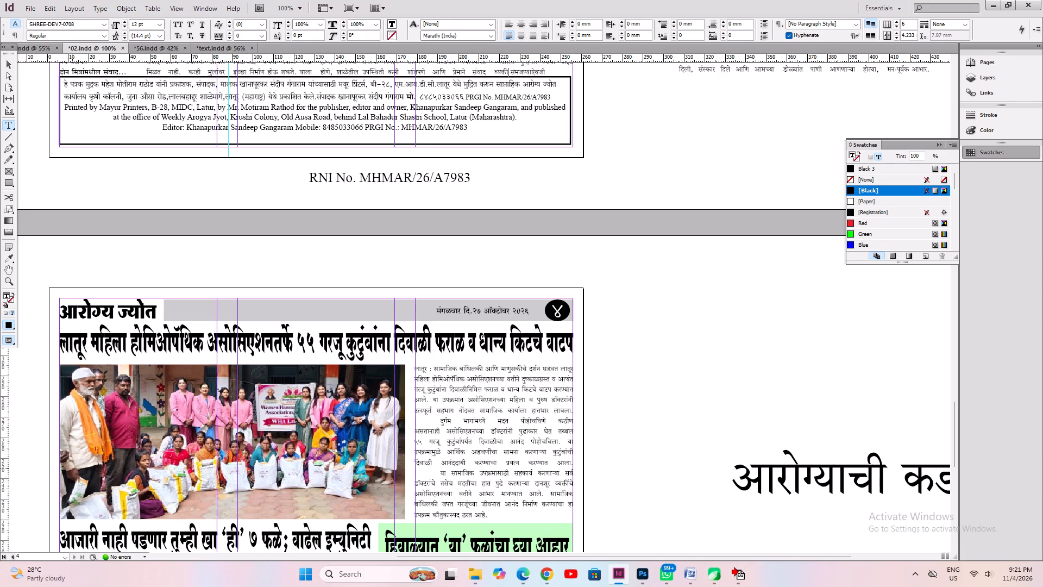
{"action": "key", "text": "Right"}
{"action": "key", "text": "Return"}
{"action": "key", "text": "Left"}
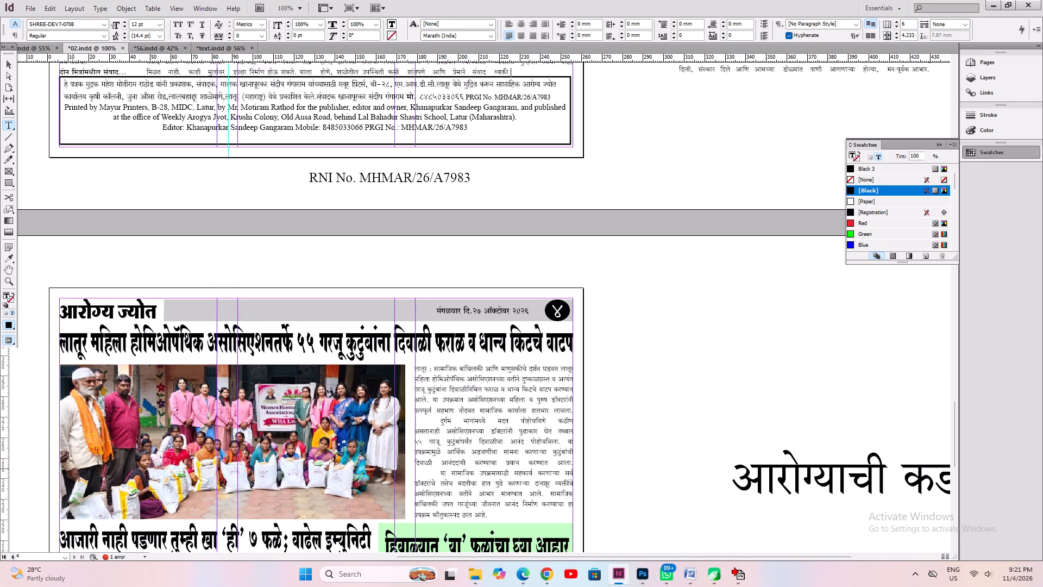
Add the continuation note "(पान ४ वर)" after "व्यक्ती" at the end of the page 3 interview text.
{"action": "type", "text": "()"}
{"action": "key", "text": "ctrl+2"}
{"action": "key", "text": "shift+Left"}
{"action": "key", "text": "shift+Left"}
{"action": "type", "text": "()"}
{"action": "key", "text": "ctrl+2"}
{"action": "type", "text": "IKU"}
{"action": "key", "text": "space"}
{"action": "type", "text": "4"}
{"action": "key", "text": "space"}
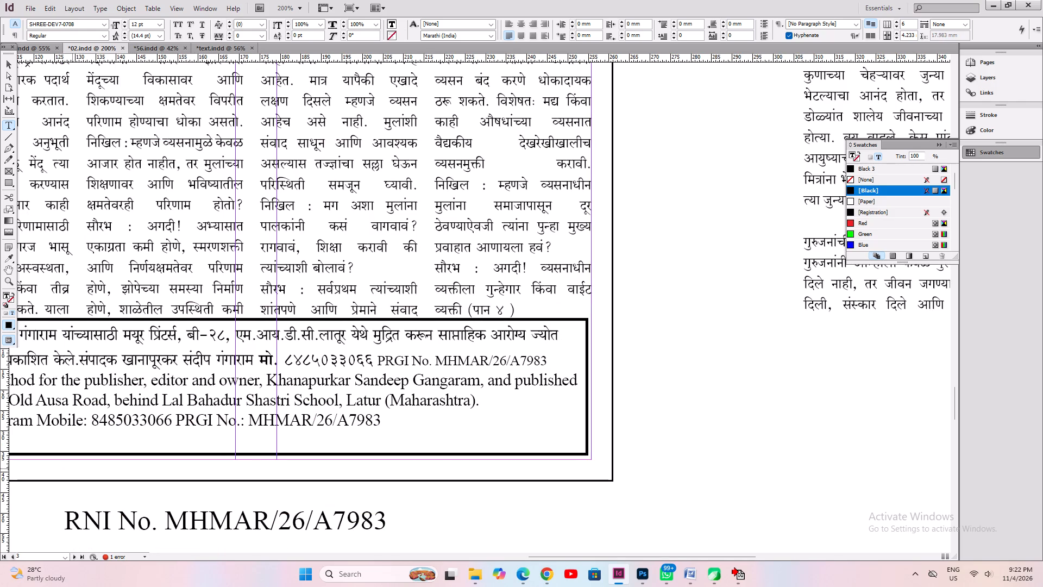
{"action": "type", "text": "OJ"}
Copy the whole headline of the addiction interview on page 3.
{"action": "left_click_drag", "start_coordinate": [240, 242], "coordinate": [486, 543], "text": "alt"}
{"action": "left_click_drag", "start_coordinate": [312, 257], "coordinate": [310, 542], "text": "alt"}
{"action": "left_click_drag", "start_coordinate": [342, 353], "coordinate": [380, 586], "text": "alt"}
{"action": "left_click_drag", "start_coordinate": [287, 317], "coordinate": [284, 560], "text": "alt"}
{"action": "left_click_drag", "start_coordinate": [300, 336], "coordinate": [296, 538], "text": "alt"}
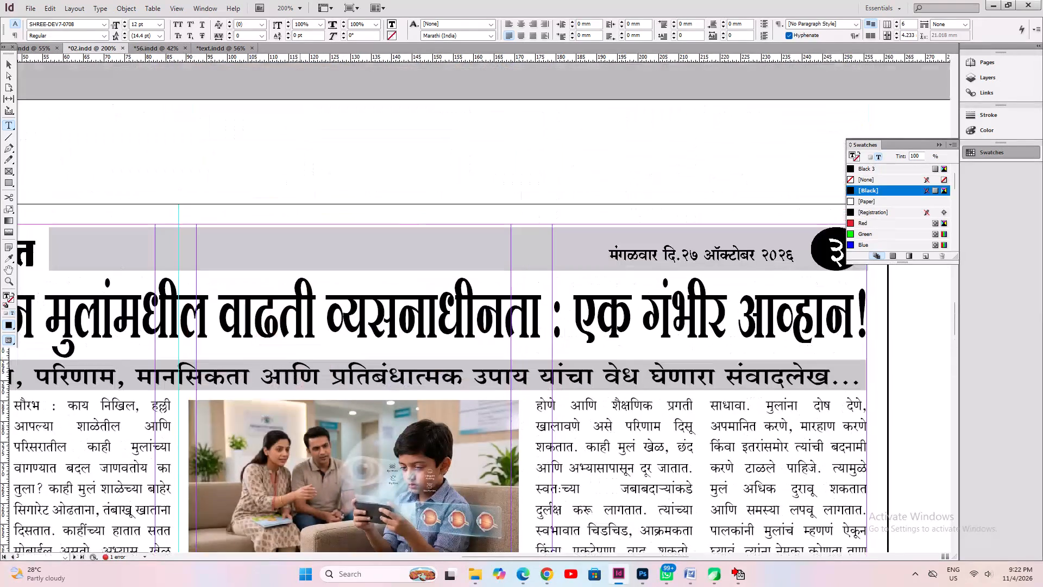
{"action": "left_click", "coordinate": [273, 351]}
{"action": "key", "text": "ctrl+a"}
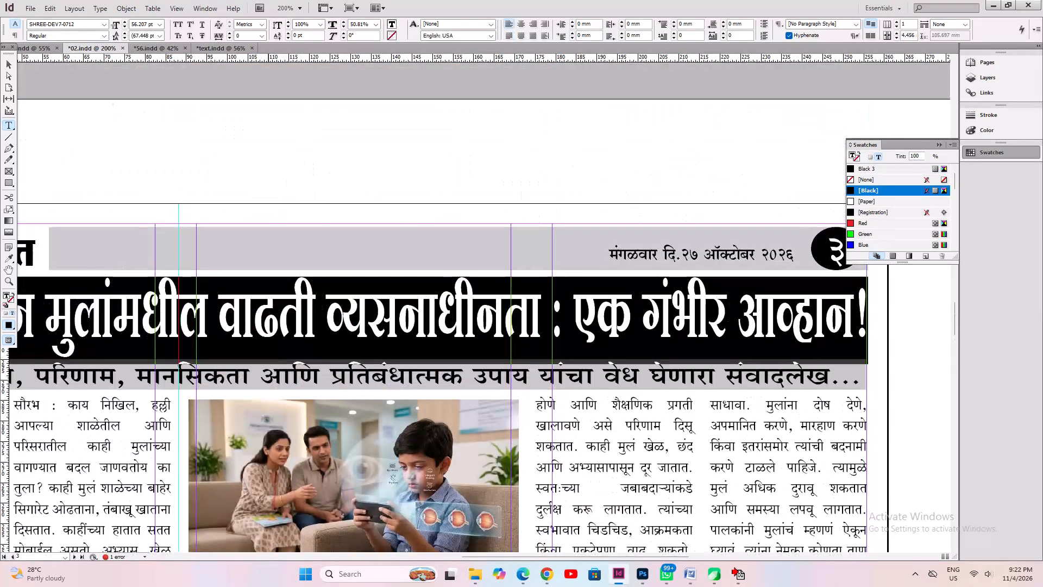
{"action": "key", "text": "ctrl+c"}
Save the document and remove the break after "समजण्याऐवजी" at the start of the continuation text on page 4.
{"action": "left_click_drag", "start_coordinate": [725, 488], "coordinate": [627, 326], "text": "alt"}
{"action": "left_click", "coordinate": [619, 326]}
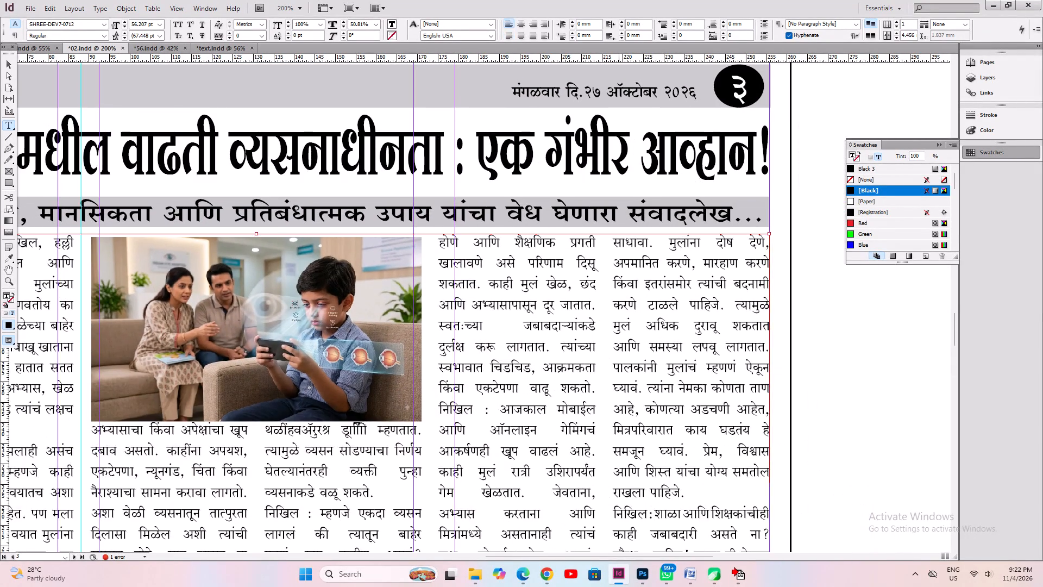
{"action": "key", "text": "ctrl+a"}
{"action": "key", "text": "Down"}
{"action": "key", "text": "ctrl+s"}
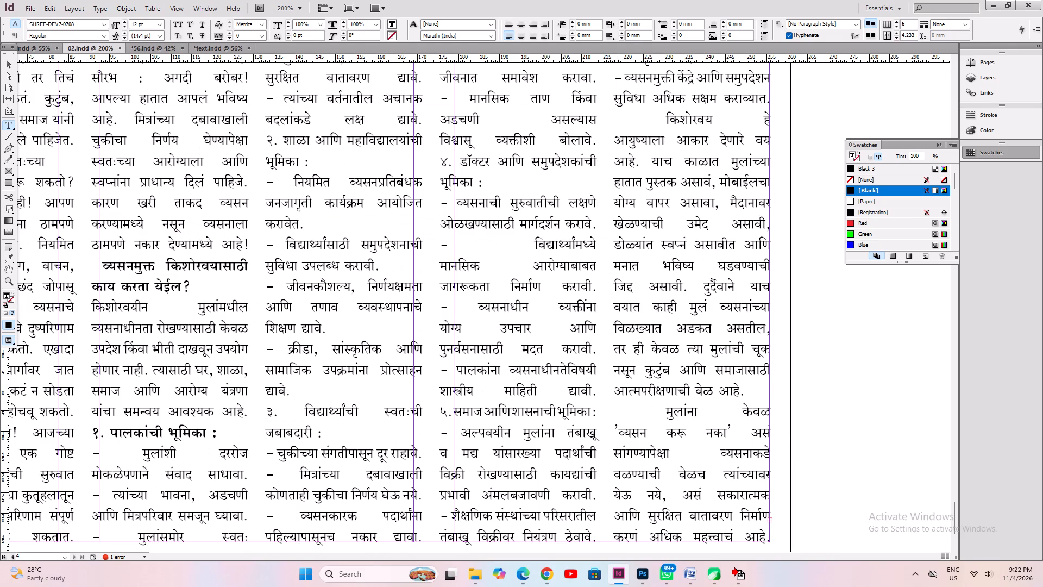
{"action": "key", "text": "ctrl+0"}
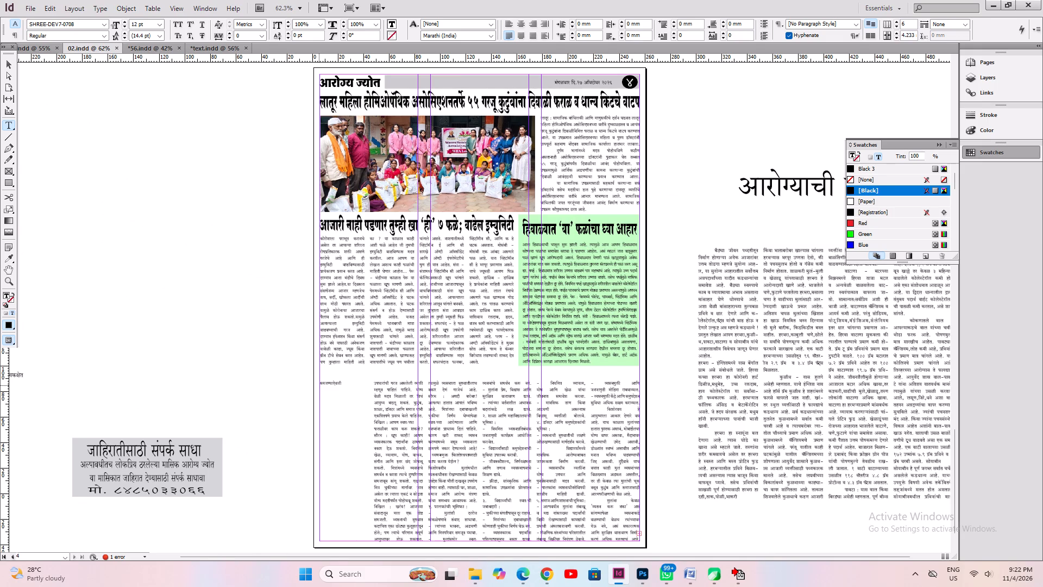
{"action": "left_click", "coordinate": [329, 380]}
{"action": "key", "text": "ctrl+2"}
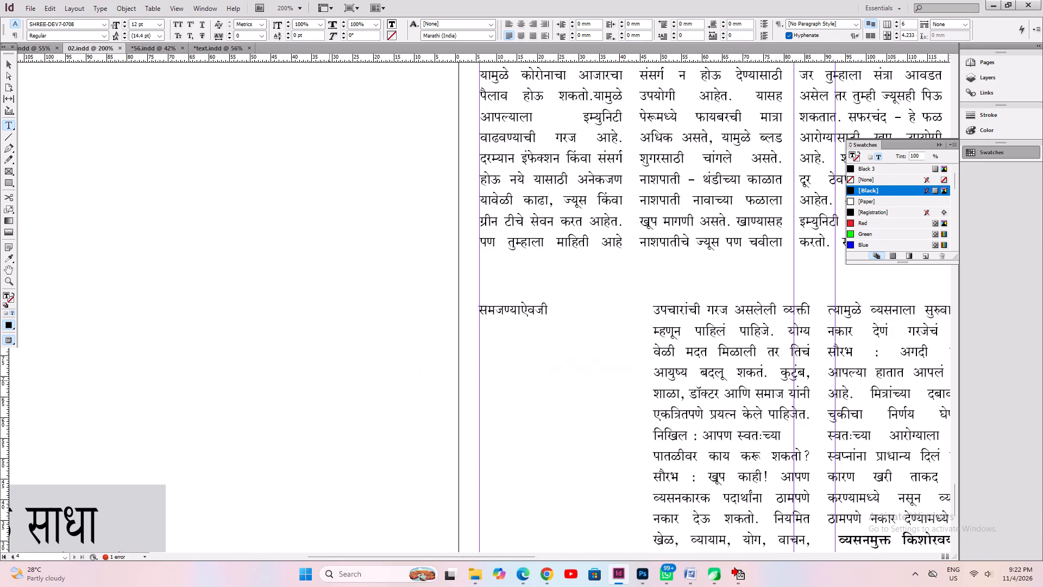
{"action": "key", "text": "End"}
{"action": "key", "text": "Delete"}
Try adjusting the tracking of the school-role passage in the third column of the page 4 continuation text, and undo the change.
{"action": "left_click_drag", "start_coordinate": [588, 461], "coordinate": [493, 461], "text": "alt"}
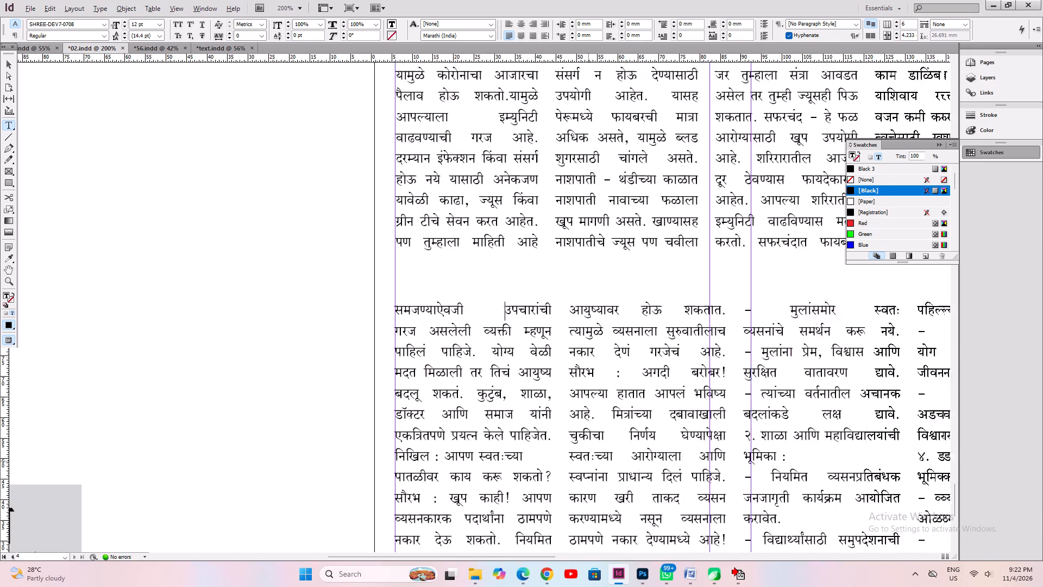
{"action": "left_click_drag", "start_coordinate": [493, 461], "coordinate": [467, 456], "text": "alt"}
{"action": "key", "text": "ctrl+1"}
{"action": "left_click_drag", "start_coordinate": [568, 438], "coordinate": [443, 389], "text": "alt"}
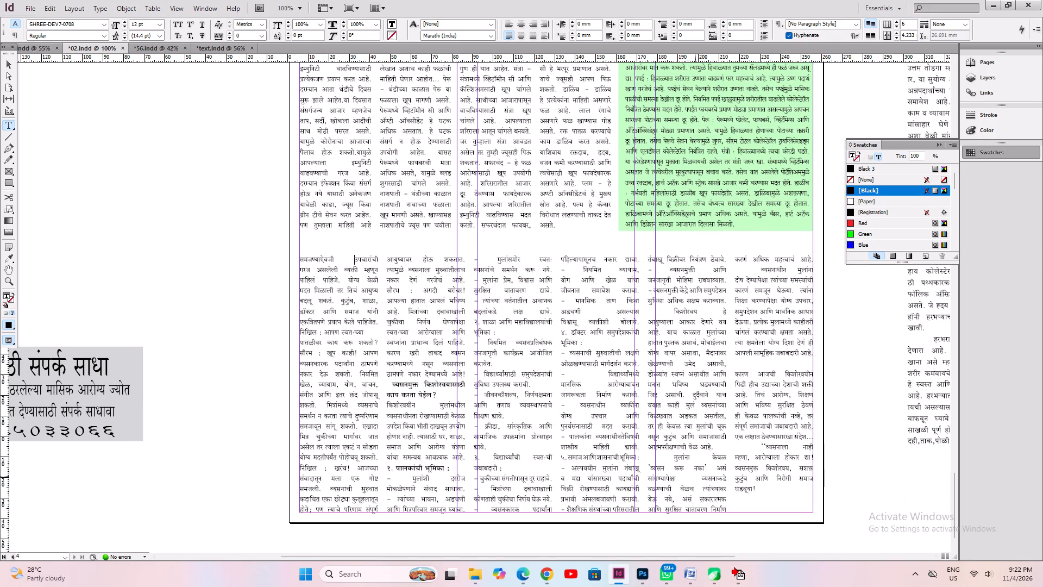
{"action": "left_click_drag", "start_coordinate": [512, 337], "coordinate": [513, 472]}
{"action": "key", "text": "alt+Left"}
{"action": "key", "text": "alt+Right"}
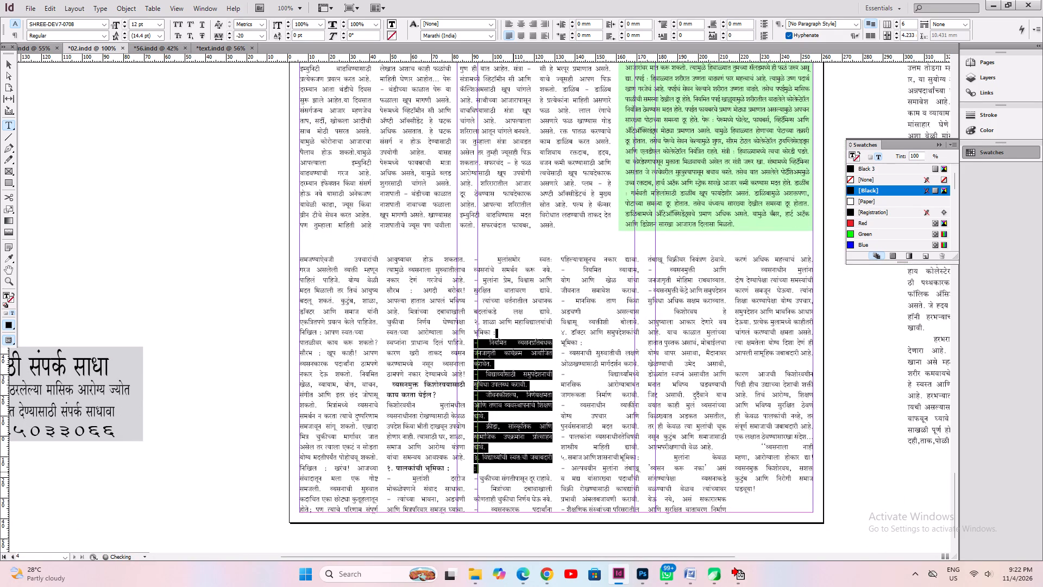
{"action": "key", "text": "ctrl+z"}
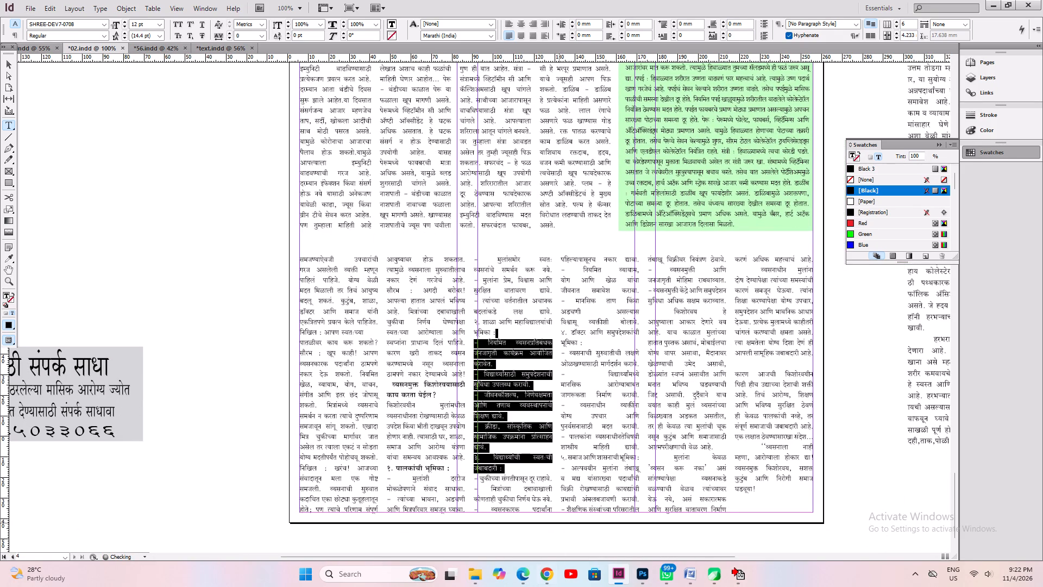
Fit the page 4 continuation text frame to its content.
{"action": "left_click", "coordinate": [495, 365]}
{"action": "key", "text": "ctrl+a"}
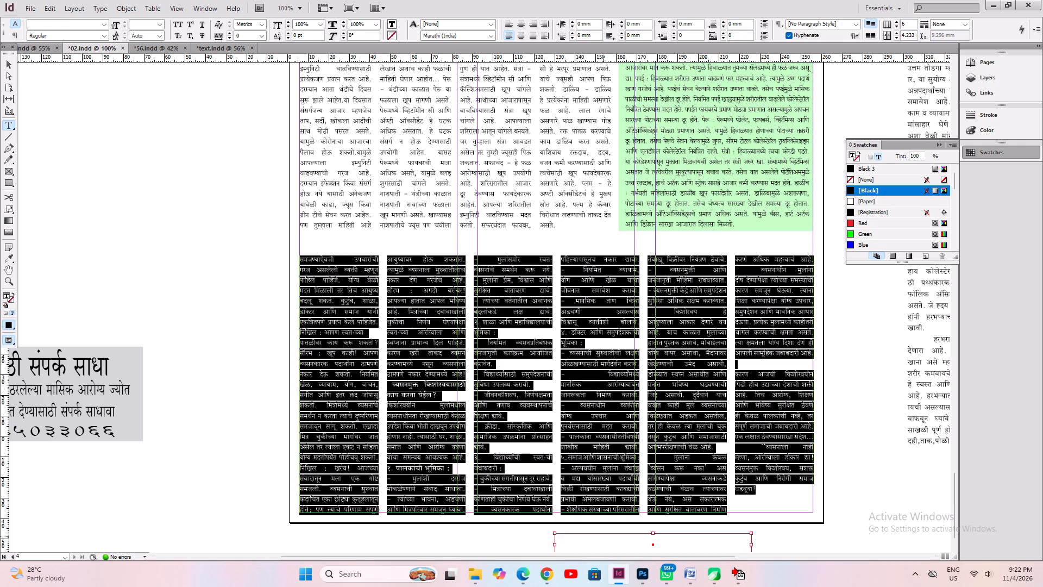
{"action": "key", "text": "ctrl+alt+c"}
Draw a text frame about 228 mm by 19 mm overlapping page 4's left edge and paste the copied interview headline into it.
{"action": "left_click", "coordinate": [108, 211]}
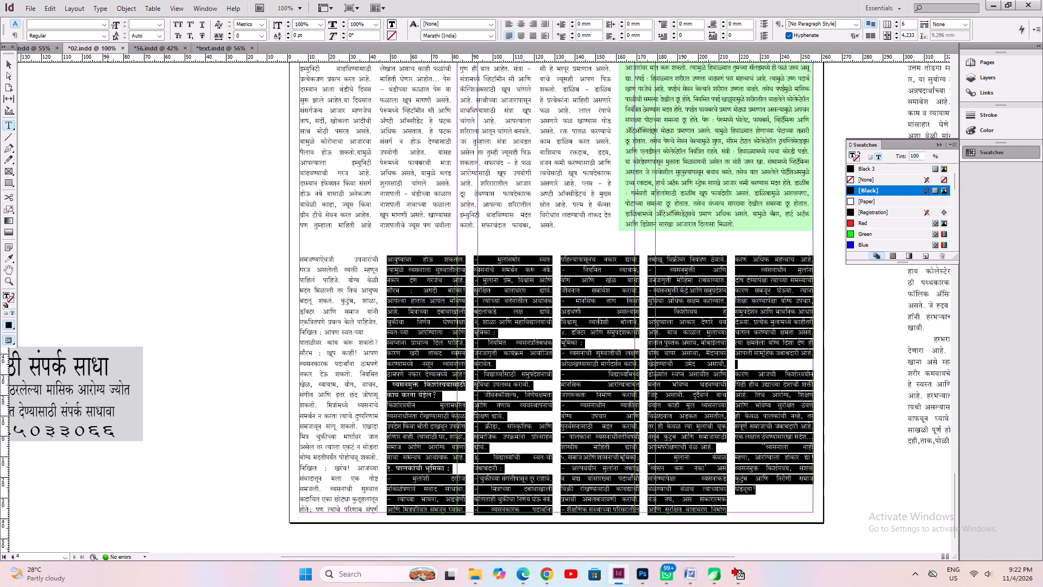
{"action": "left_click_drag", "start_coordinate": [72, 189], "coordinate": [541, 227]}
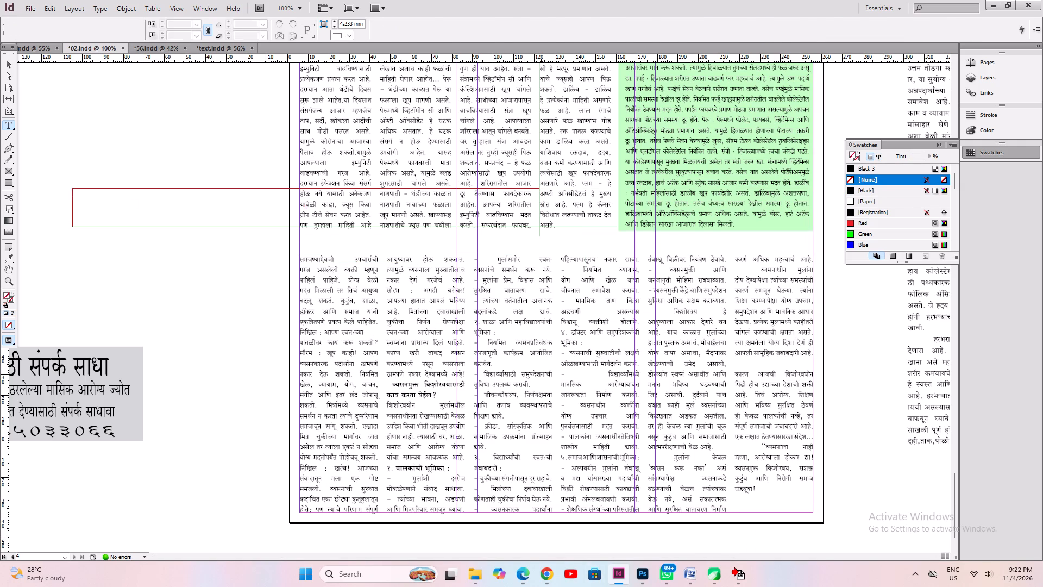
{"action": "key", "text": "ctrl+v"}
{"action": "key", "text": "ctrl+a"}
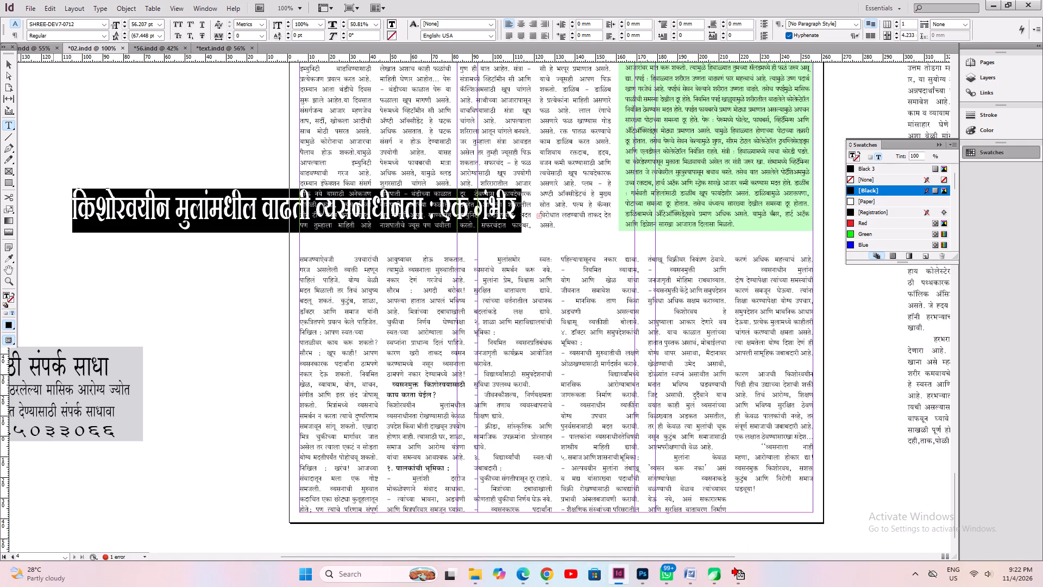
Nudge the page 4 continuation text frame down by about 1.8 mm.
{"action": "left_click", "coordinate": [12, 67]}
{"action": "left_click", "coordinate": [359, 364]}
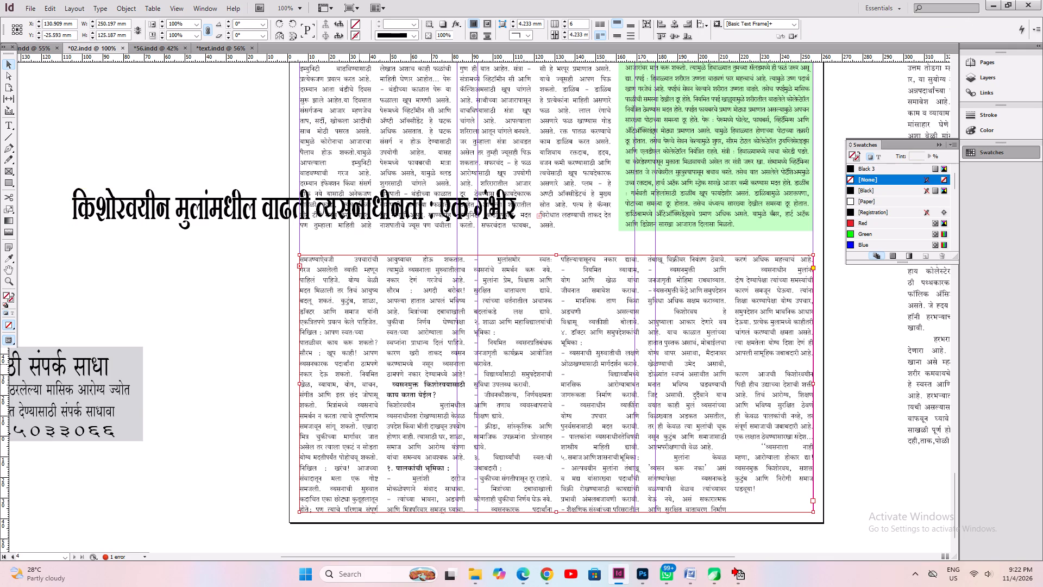
{"action": "key", "text": "Down"}
{"action": "key", "text": "Down"}
{"action": "key", "text": "Down"}
{"action": "key", "text": "Down"}
{"action": "key", "text": "Down"}
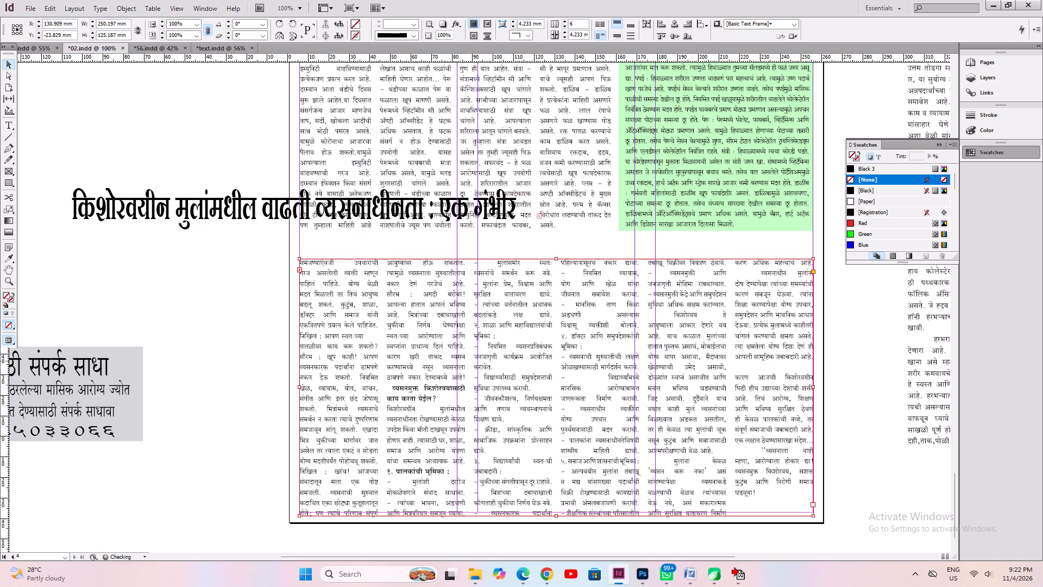
{"action": "left_click", "coordinate": [142, 290]}
Move the pasted headline frame onto page 4, at the left margin directly above the continuation text.
{"action": "left_click_drag", "start_coordinate": [148, 215], "coordinate": [374, 261]}
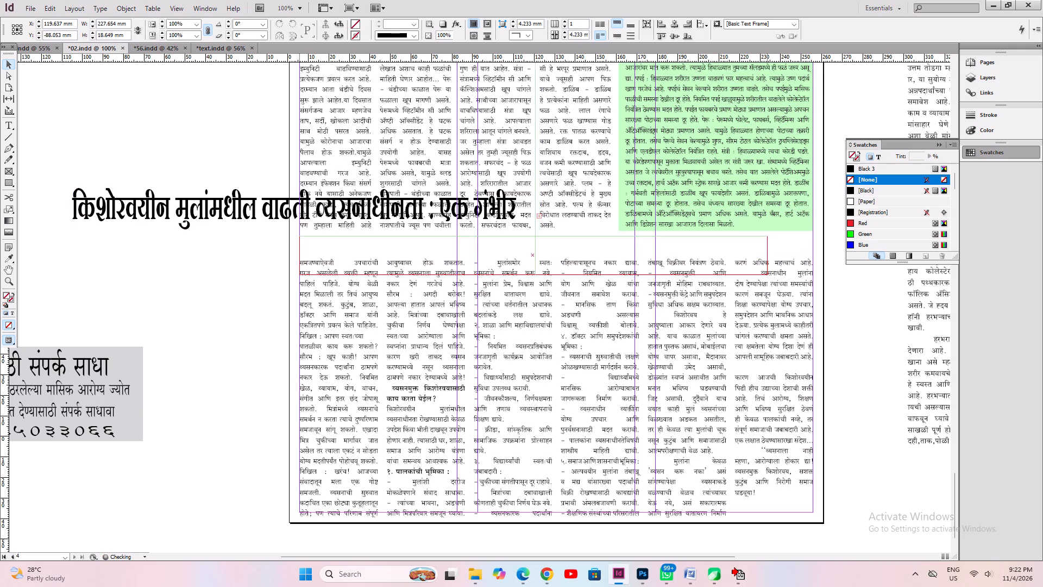
{"action": "left_click_drag", "start_coordinate": [374, 261], "coordinate": [375, 260]}
Squash the pasted headline to half its height, fit its frame to the text, and widen the frame to about 275 mm.
{"action": "key", "text": "ctrl+1"}
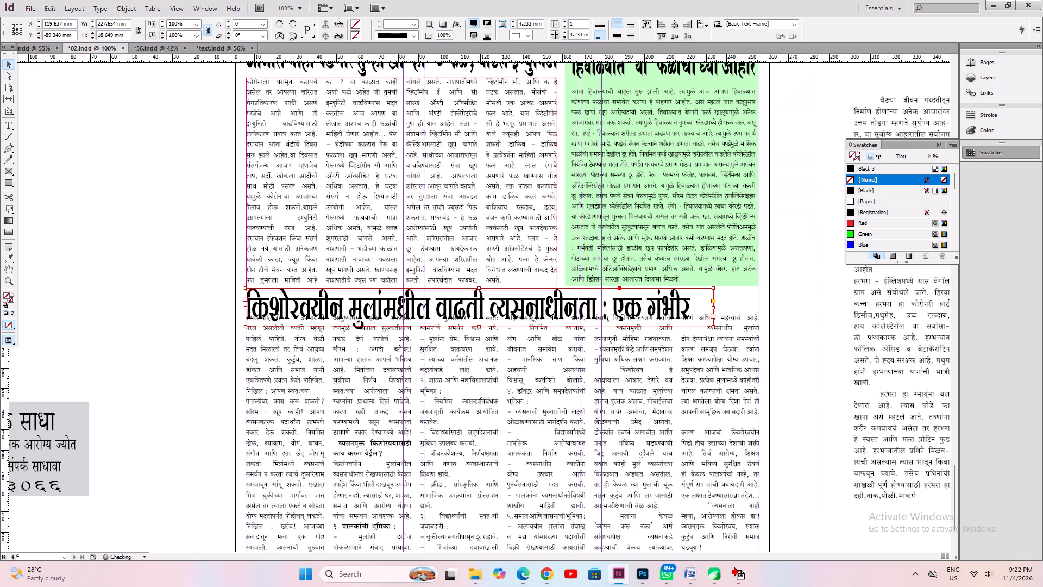
{"action": "left_click_drag", "start_coordinate": [477, 326], "coordinate": [478, 309], "text": "ctrl"}
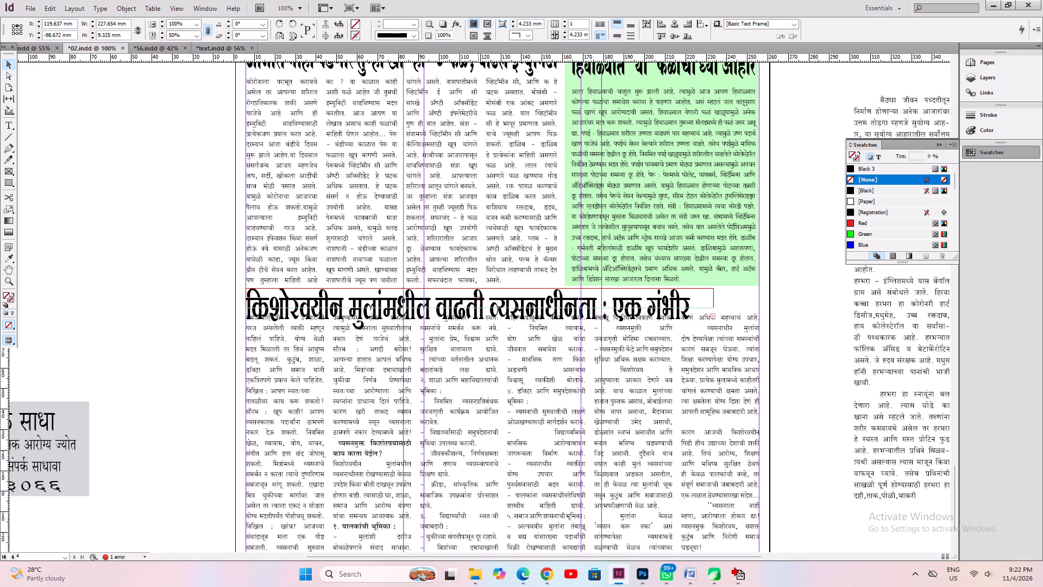
{"action": "key", "text": "ctrl+alt+c"}
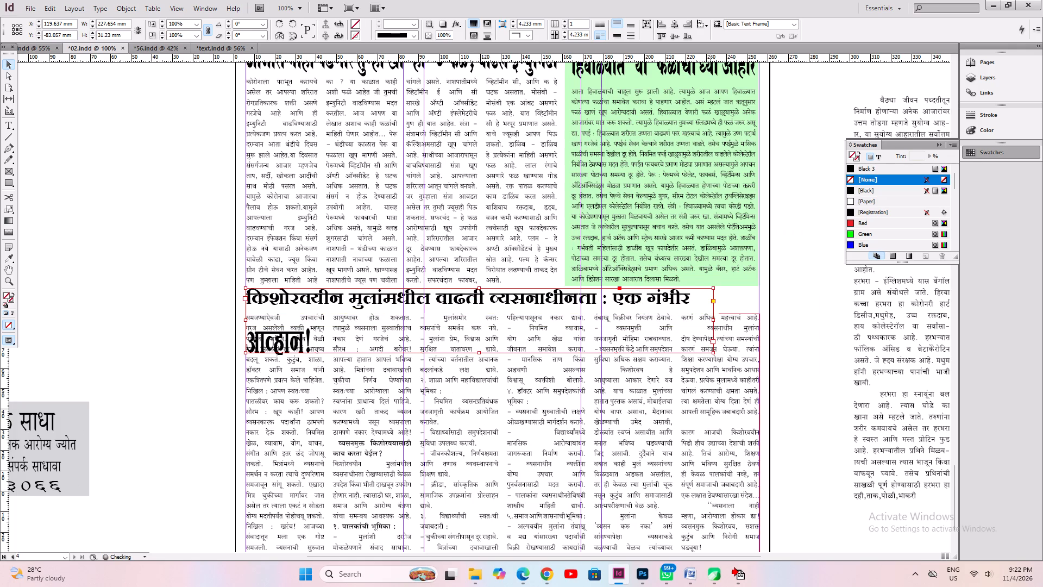
{"action": "left_click_drag", "start_coordinate": [713, 322], "coordinate": [810, 326]}
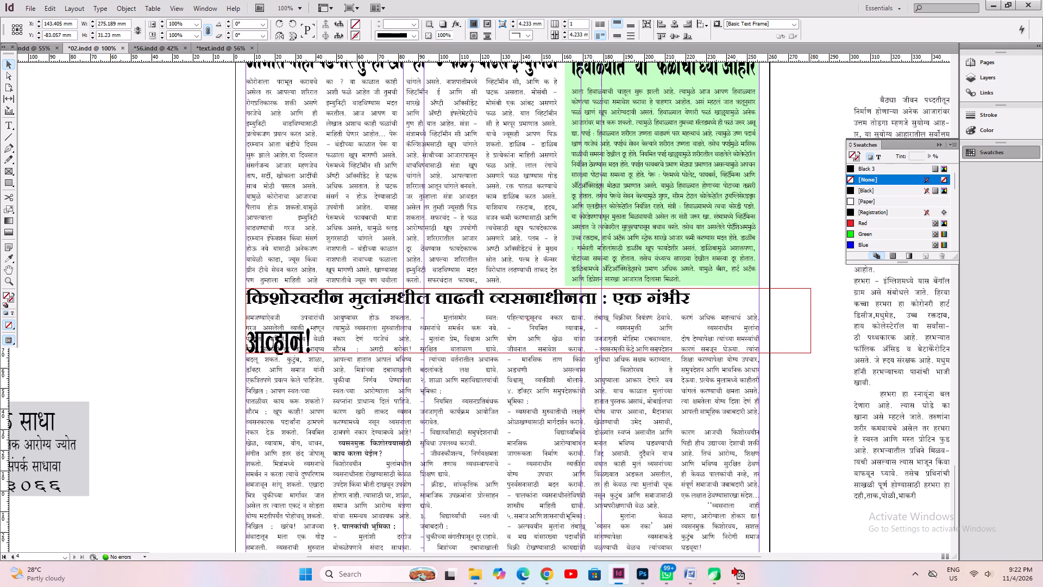
Set all of the pasted headline's text to 15 pt and fit its frame to the content.
{"action": "left_click", "coordinate": [7, 123]}
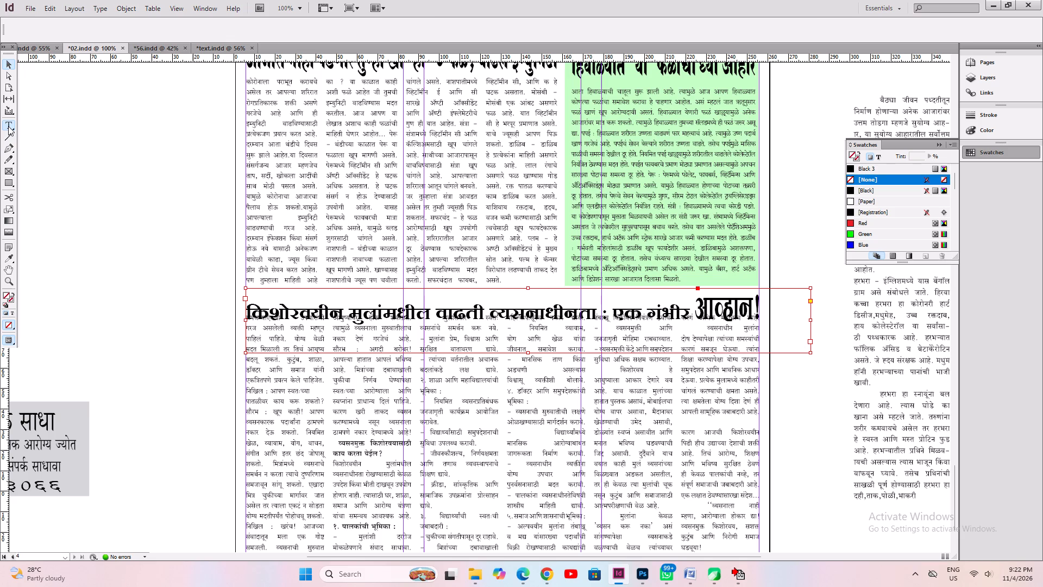
{"action": "left_click", "coordinate": [387, 312]}
{"action": "key", "text": "ctrl+a"}
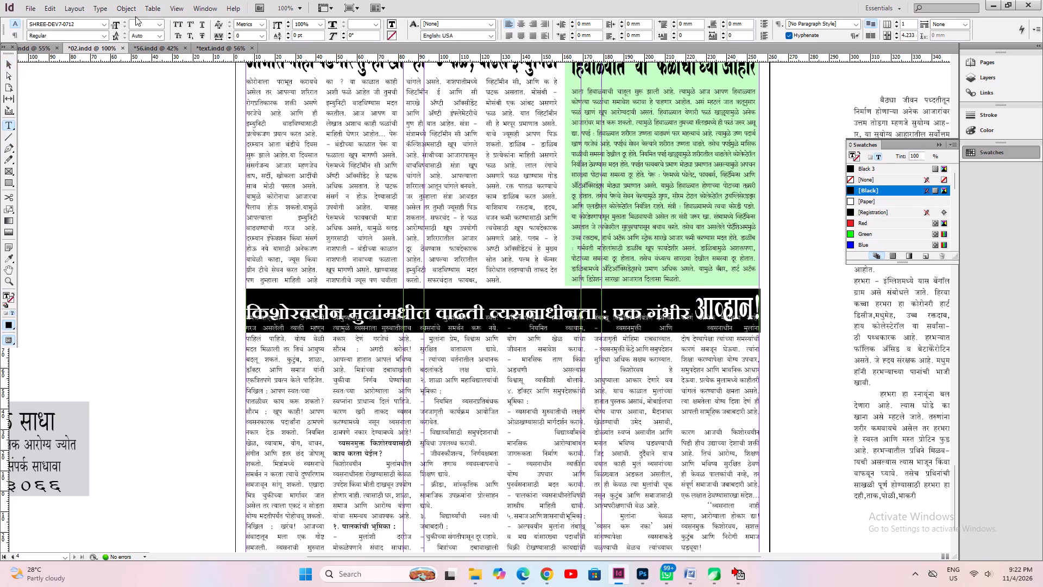
{"action": "left_click", "coordinate": [134, 22]}
{"action": "type", "text": "15"}
{"action": "key", "text": "Return"}
{"action": "left_click", "coordinate": [8, 64]}
{"action": "key", "text": "ctrl+alt+c"}
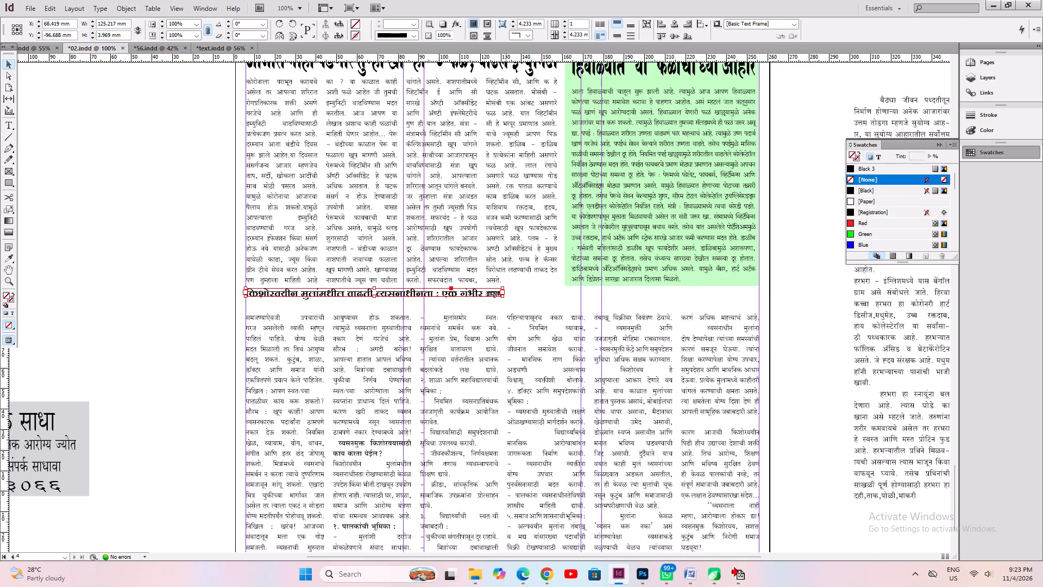
Replace ": एक गंभीर आव्हान!" at the end of the page 4 continuation headline with "....", save, and fit the frame.
{"action": "left_click", "coordinate": [2, 120]}
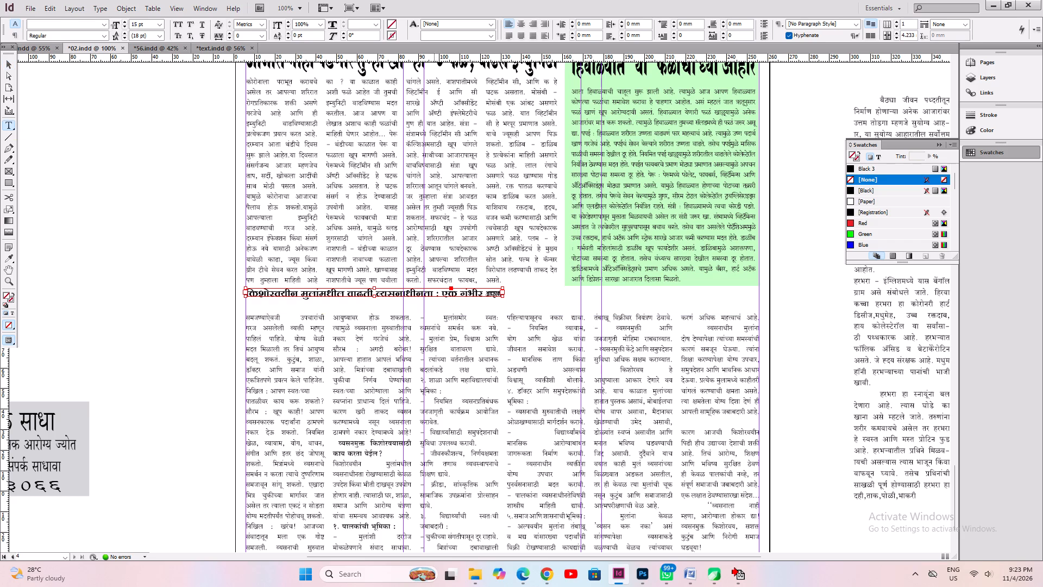
{"action": "left_click_drag", "start_coordinate": [436, 296], "coordinate": [580, 324]}
{"action": "type", "text": "...."}
{"action": "key", "text": "ctrl+s"}
{"action": "key", "text": "ctrl+alt+c"}
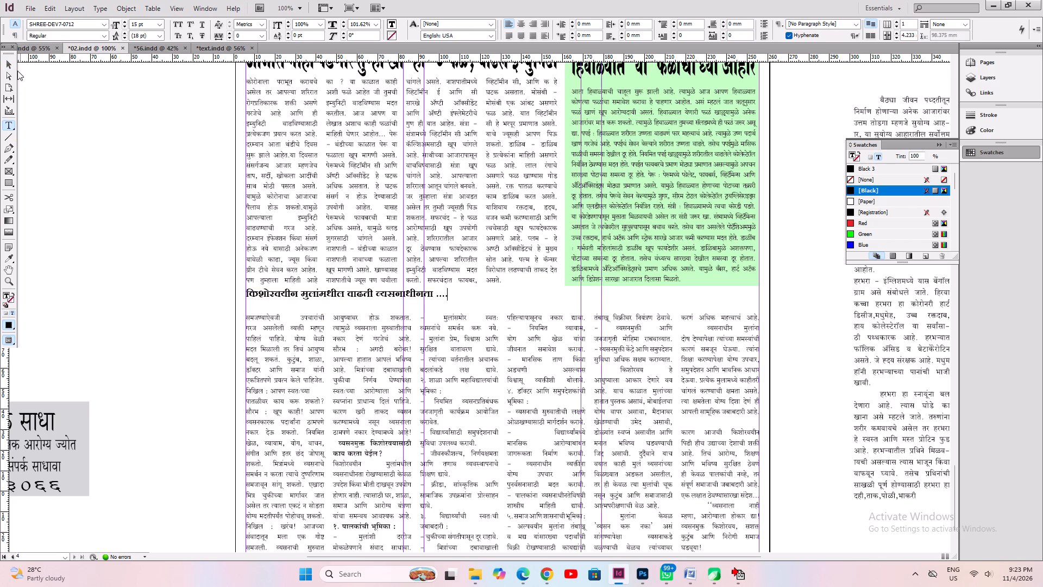
Scale the continuation headline to the full margin width, about 250 mm by 11 mm, nudge it up slightly, and save.
{"action": "left_click", "coordinate": [11, 64]}
{"action": "left_click_drag", "start_coordinate": [450, 297], "coordinate": [504, 304], "text": "ctrl"}
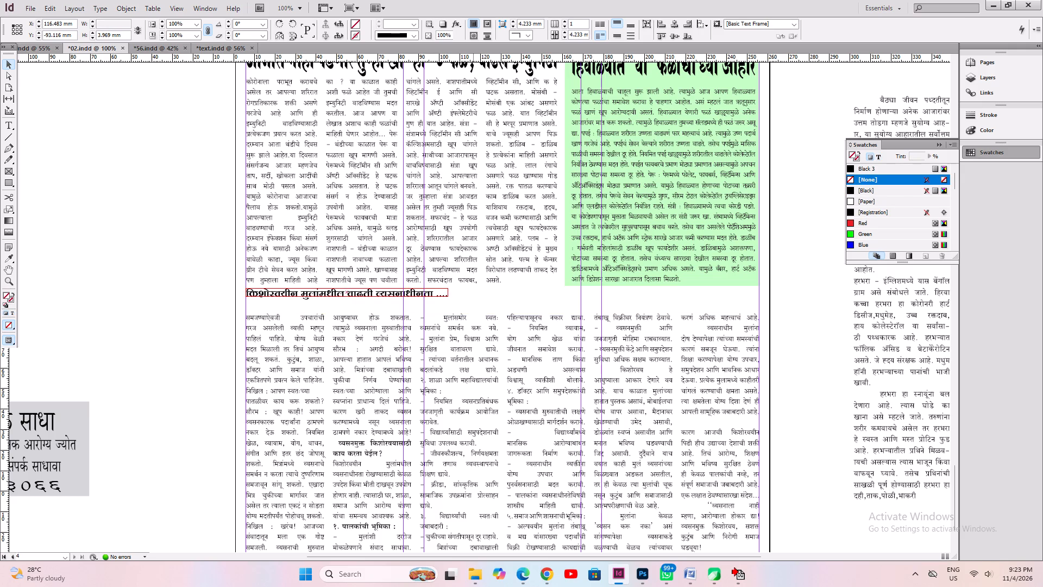
{"action": "left_click_drag", "start_coordinate": [504, 304], "coordinate": [758, 311], "text": "ctrl"}
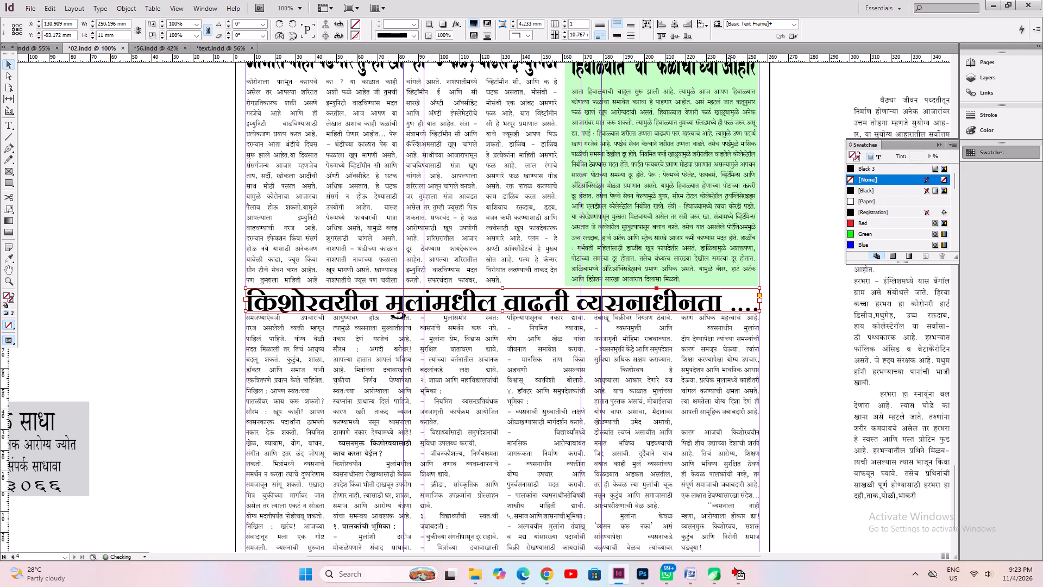
{"action": "key", "text": "ctrl+1"}
{"action": "key", "text": "Up"}
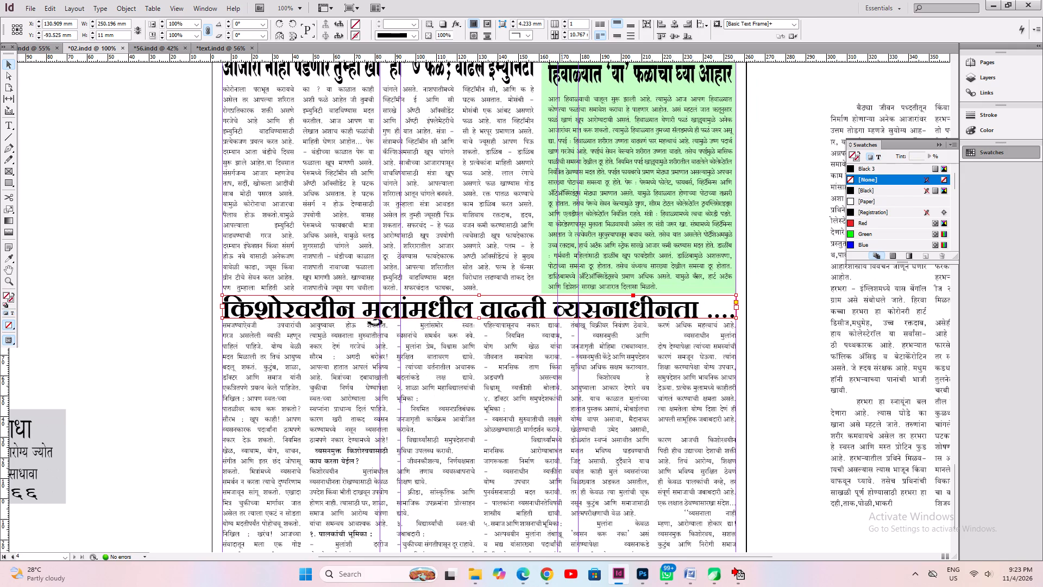
{"action": "key", "text": "ctrl+s"}
{"action": "key", "text": "ctrl+minus"}
{"action": "key", "text": "ctrl+0"}
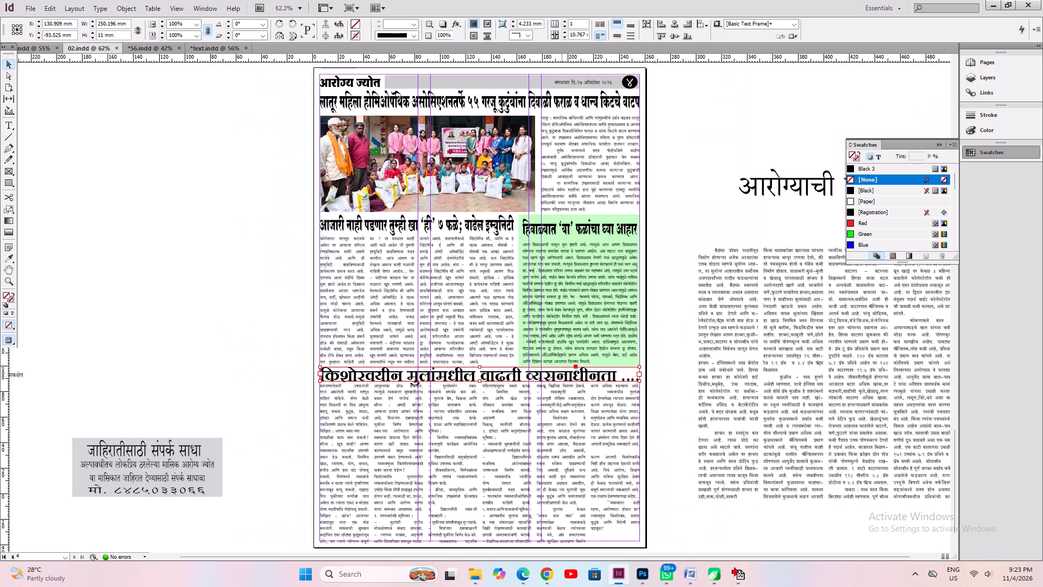
{"action": "key", "text": "ctrl+s"}
Fit the oversized frame of the headline "हिवाळ्यात ‘या’ फळांचा घ्या आहार" to its content and save the document.
{"action": "key", "text": "ctrl+a"}
{"action": "key", "text": "ctrl+s"}
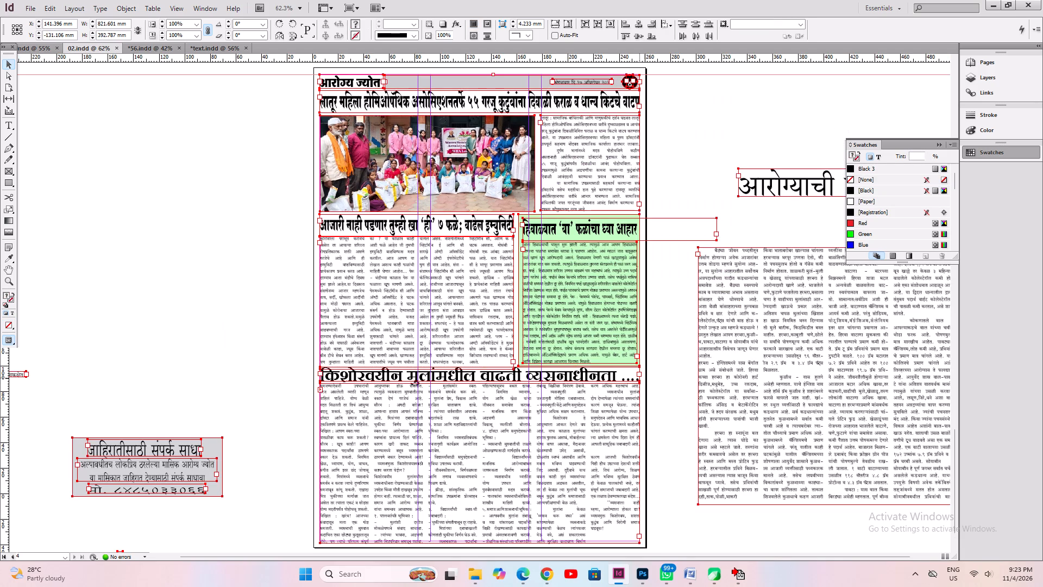
{"action": "key", "text": "ctrl+s"}
{"action": "left_click", "coordinate": [655, 290]}
{"action": "left_click", "coordinate": [615, 245]}
{"action": "left_click", "coordinate": [610, 228]}
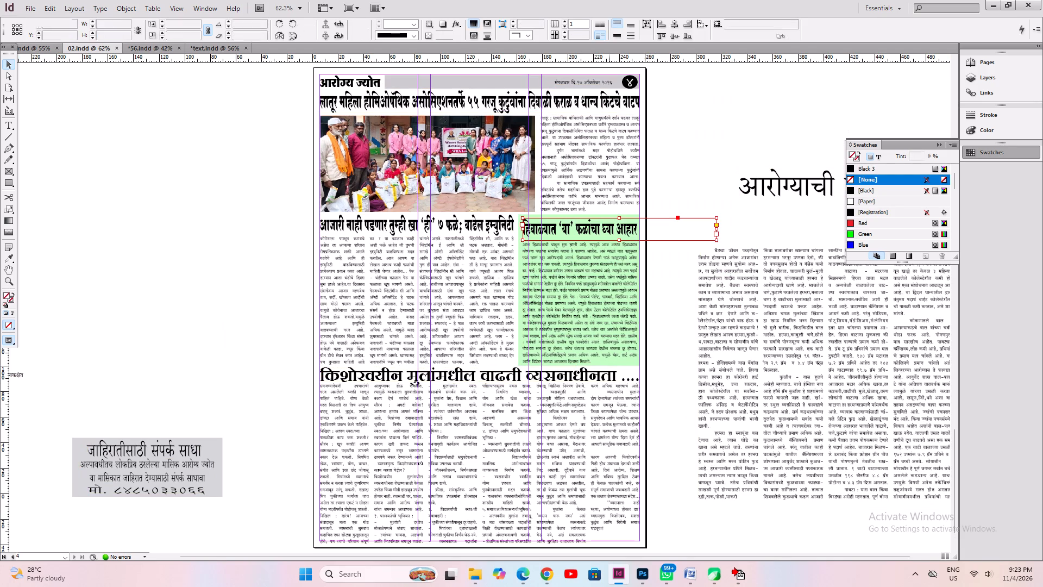
{"action": "key", "text": "ctrl+alt+c"}
{"action": "key", "text": "ctrl+s"}
Draw a rectangle about 250 by 78 mm across the margins in the empty space at the bottom of page 2.
{"action": "scroll", "coordinate": [670, 300], "scroll_direction": "up", "scroll_amount": 8}
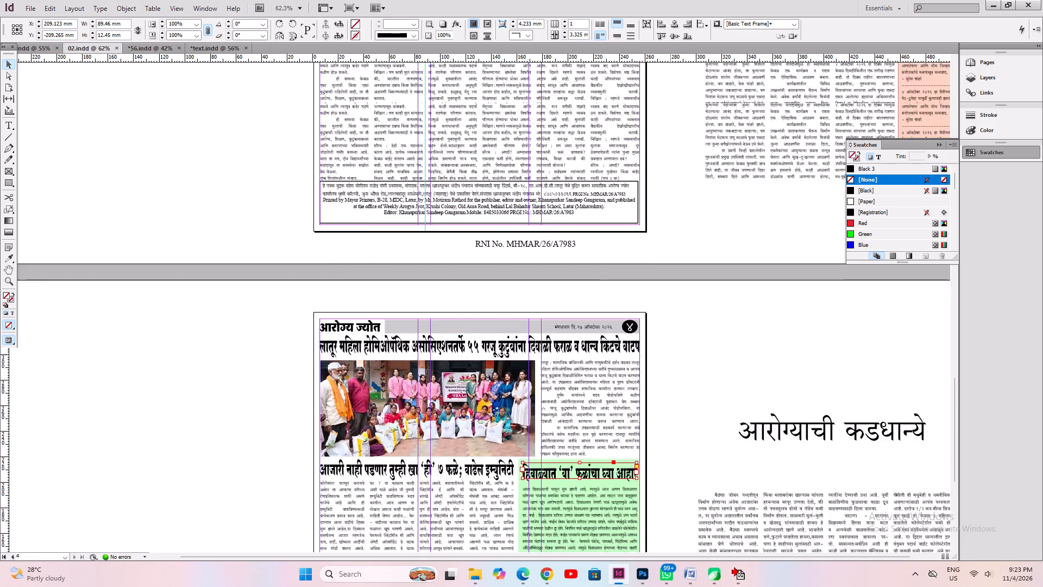
{"action": "scroll", "coordinate": [670, 300], "scroll_direction": "up", "scroll_amount": 17}
{"action": "left_click", "coordinate": [496, 240]}
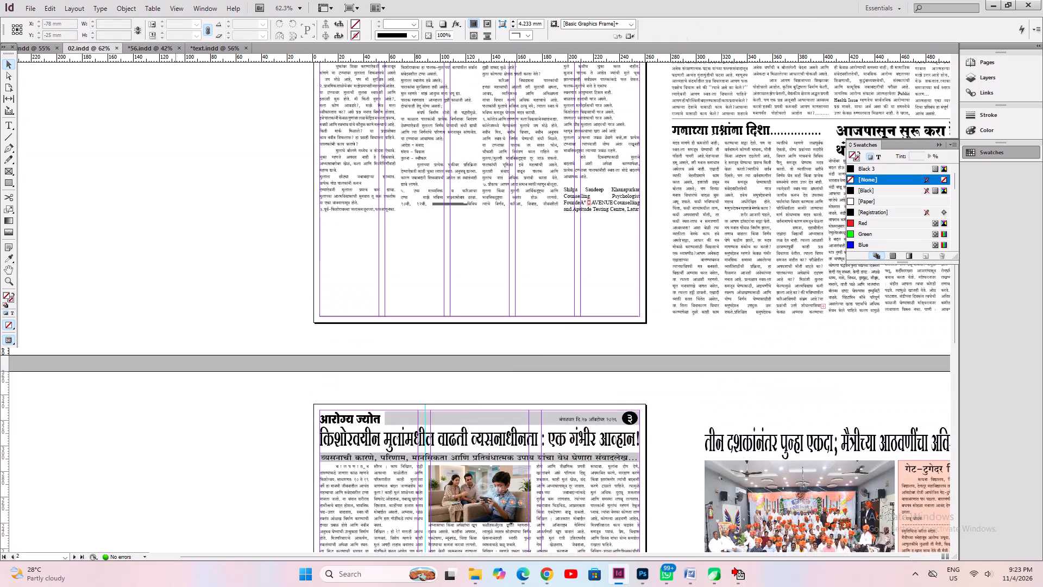
{"action": "left_click", "coordinate": [10, 181]}
{"action": "left_click_drag", "start_coordinate": [320, 217], "coordinate": [640, 315]}
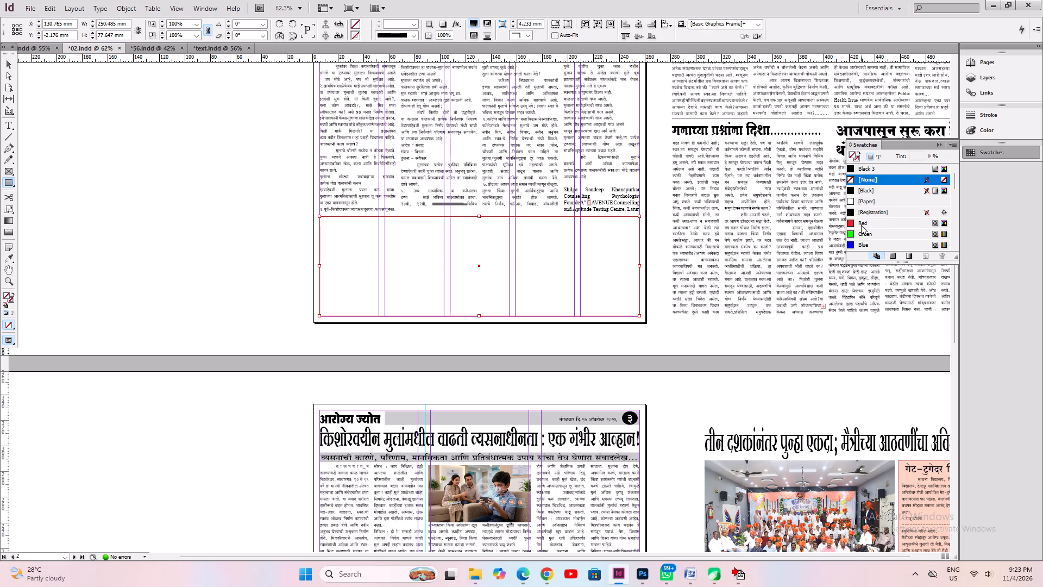
Fill the new page 2 rectangle with the Red swatch at 7% tint and save the document.
{"action": "left_click", "coordinate": [861, 225]}
{"action": "left_click", "coordinate": [927, 154]}
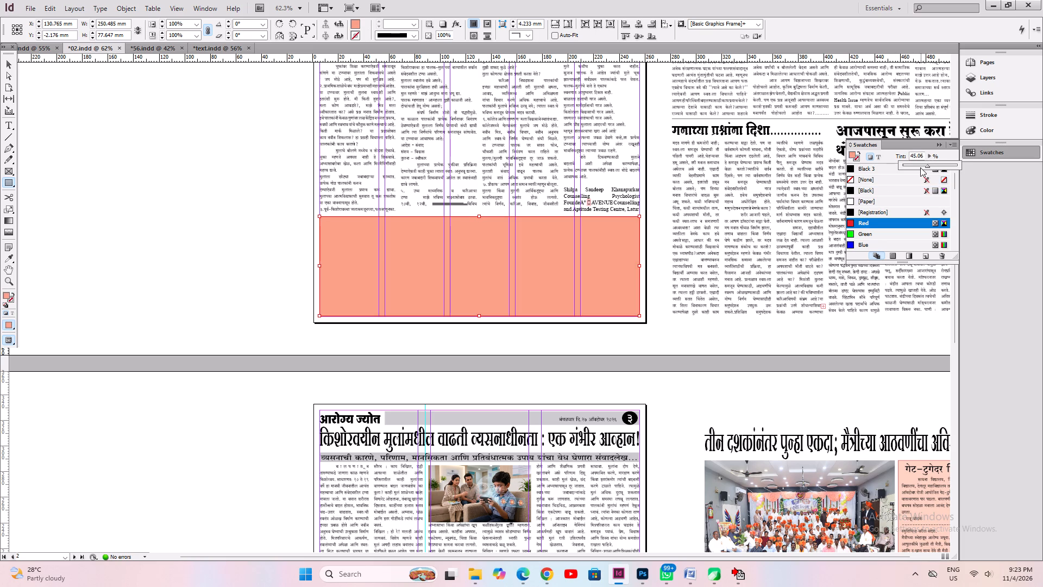
{"action": "left_click", "coordinate": [914, 166]}
{"action": "left_click_drag", "start_coordinate": [913, 166], "coordinate": [907, 167]}
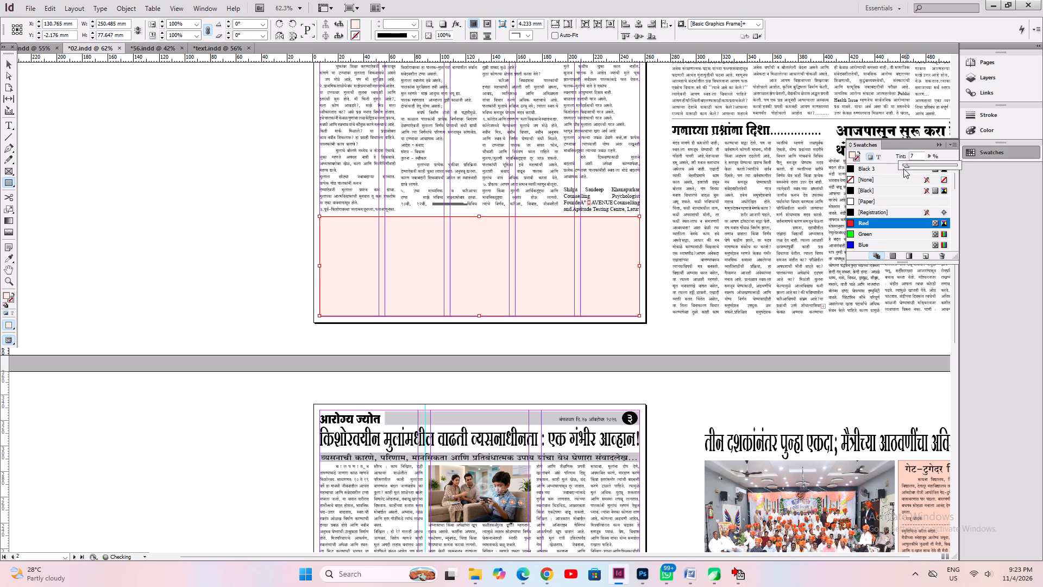
{"action": "left_click", "coordinate": [1, 61]}
{"action": "scroll", "coordinate": [193, 337], "scroll_direction": "up", "scroll_amount": 4}
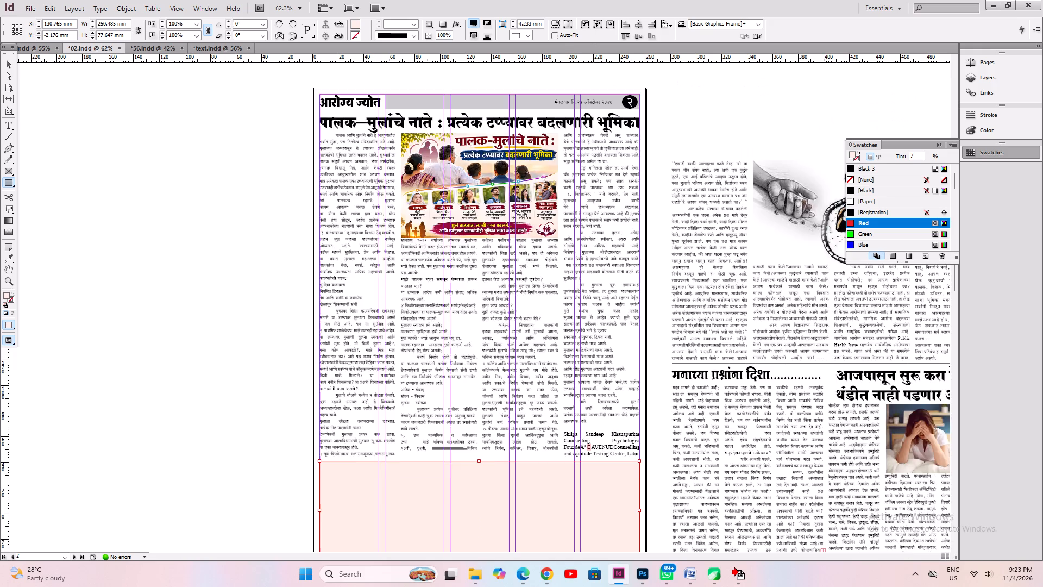
{"action": "scroll", "coordinate": [193, 337], "scroll_direction": "up", "scroll_amount": 15}
{"action": "scroll", "coordinate": [199, 337], "scroll_direction": "down", "scroll_amount": 4}
{"action": "key", "text": "ctrl+s"}
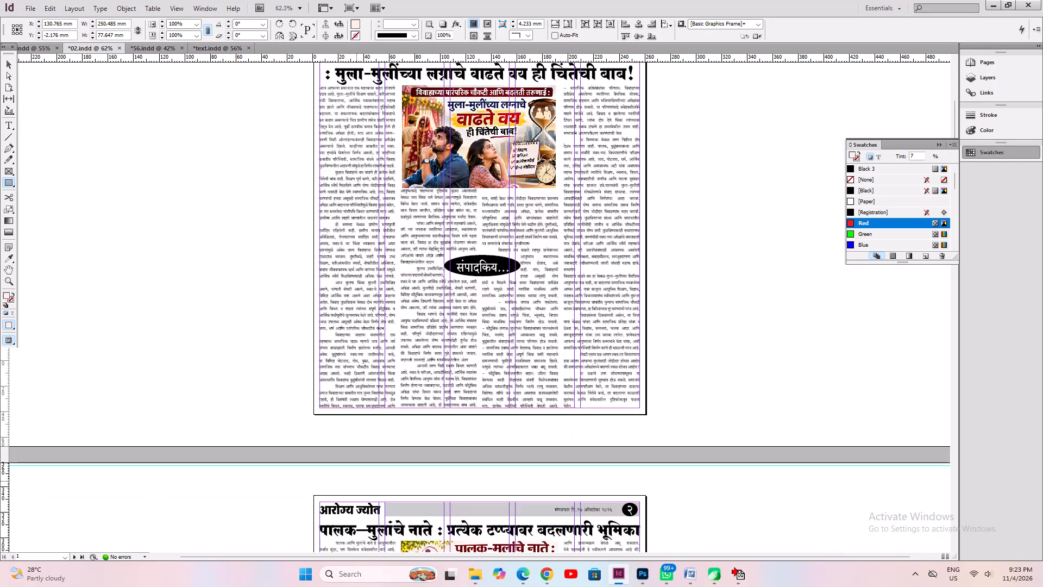
{"action": "left_click", "coordinate": [12, 66]}
Switch to Chrome and copy the headline "वाढत्या प्रदूषणामुळे आरोग्यावर परिणाम, जाणून घ्या प्रतिबंधात्मक उपाय" from page 3 of the newspaper PDF.
{"action": "left_click", "coordinate": [541, 575]}
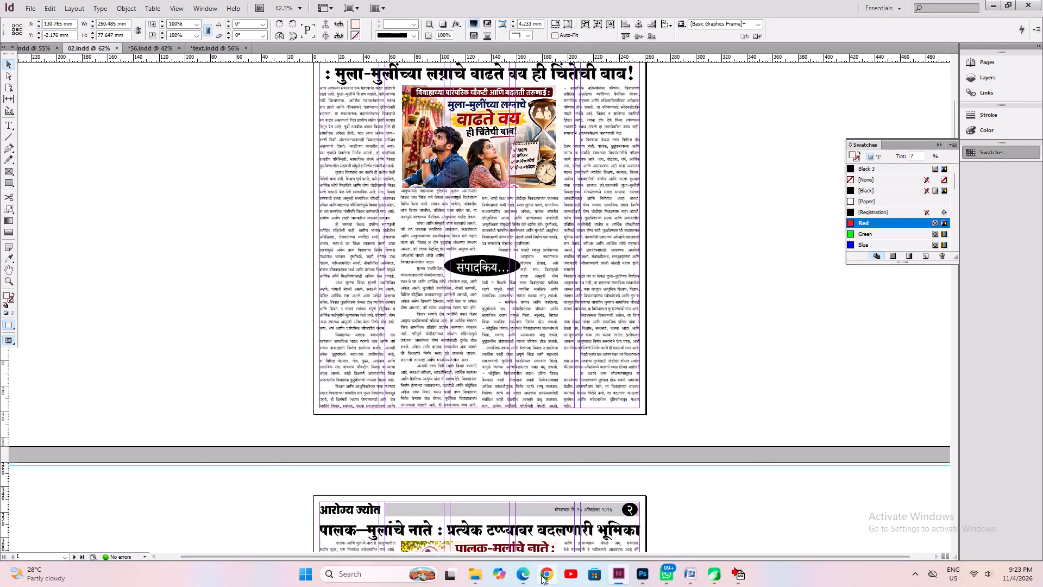
{"action": "scroll", "coordinate": [491, 291], "scroll_direction": "up", "scroll_amount": 7}
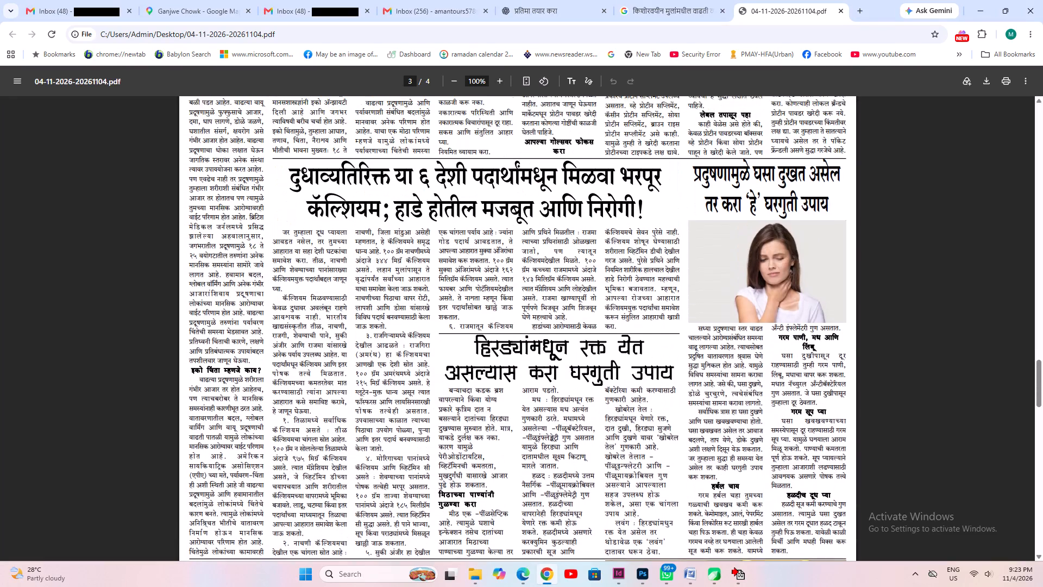
{"action": "scroll", "coordinate": [492, 301], "scroll_direction": "up", "scroll_amount": 4}
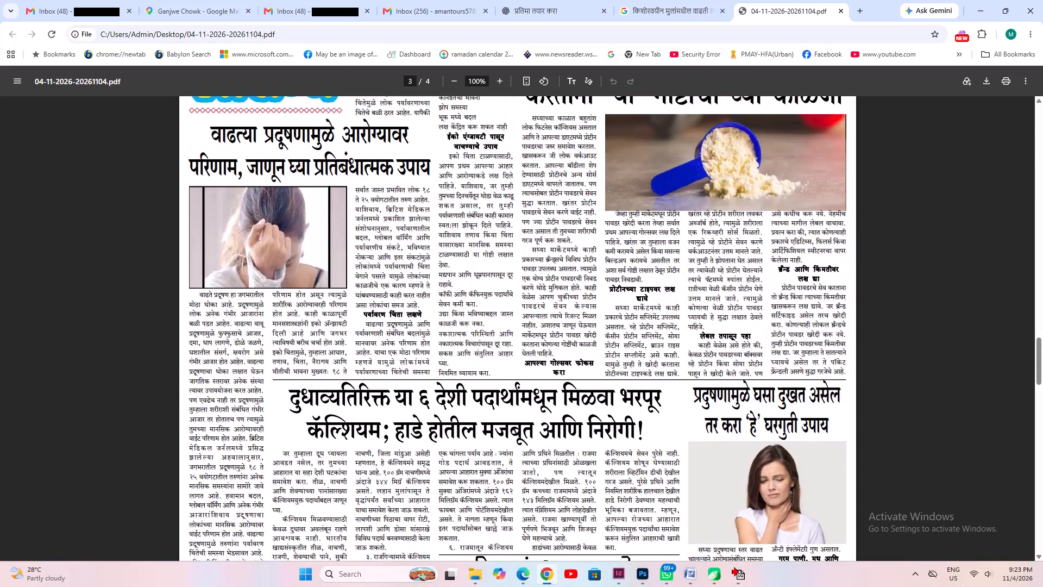
{"action": "left_click_drag", "start_coordinate": [209, 130], "coordinate": [437, 172]}
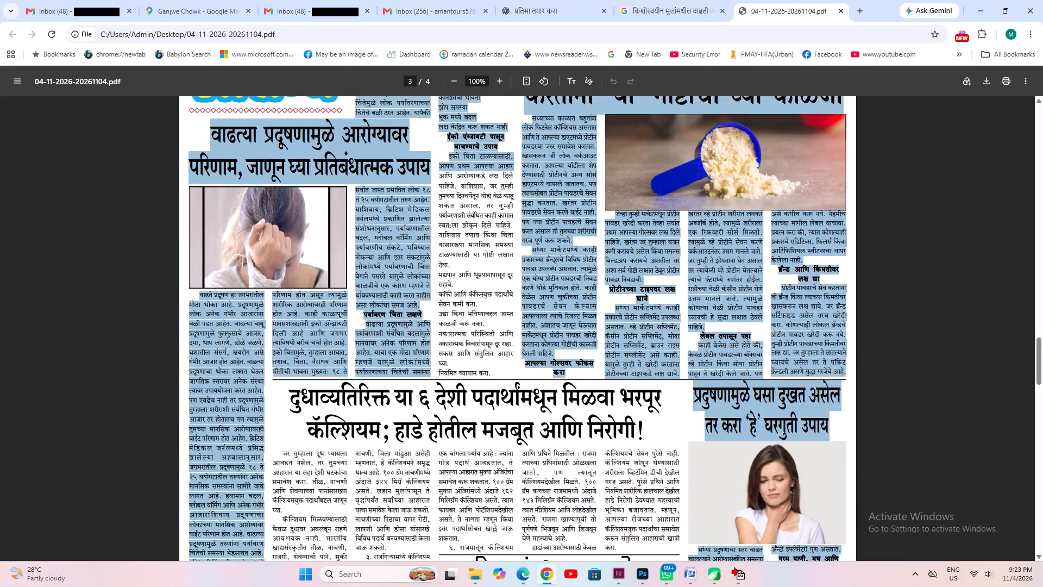
{"action": "left_click", "coordinate": [437, 172]}
{"action": "left_click", "coordinate": [354, 180]}
{"action": "left_click_drag", "start_coordinate": [210, 129], "coordinate": [362, 226]}
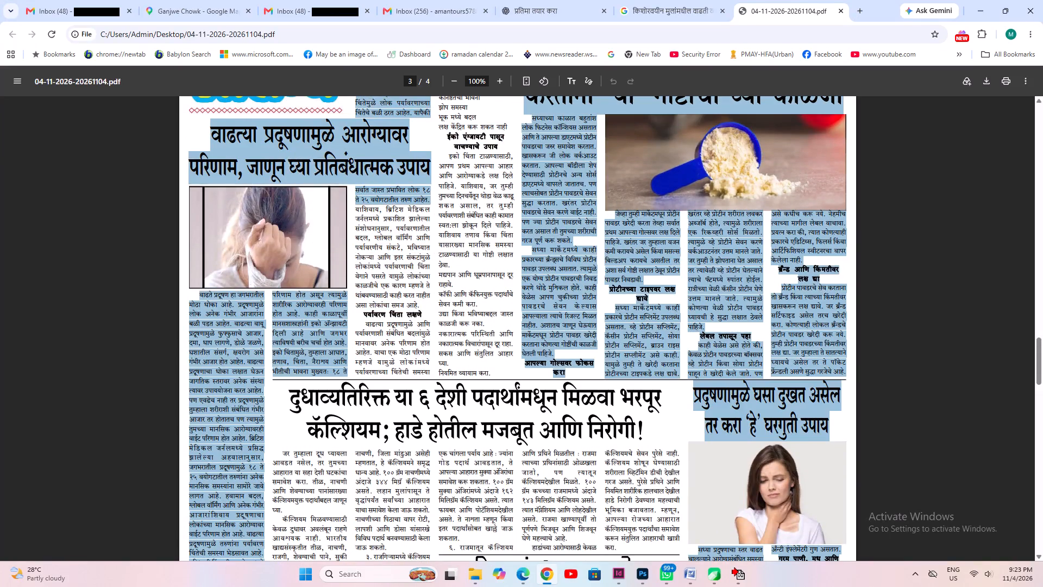
{"action": "left_click_drag", "start_coordinate": [362, 226], "coordinate": [433, 163]}
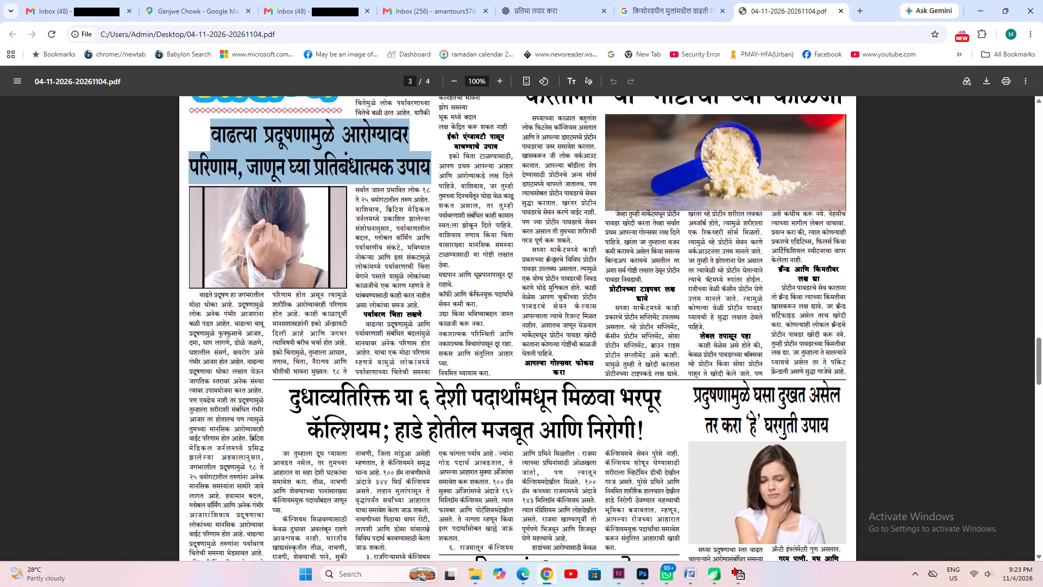
{"action": "scroll", "coordinate": [401, 163], "scroll_direction": "up", "scroll_amount": 4}
{"action": "scroll", "coordinate": [445, 289], "scroll_direction": "down", "scroll_amount": 3}
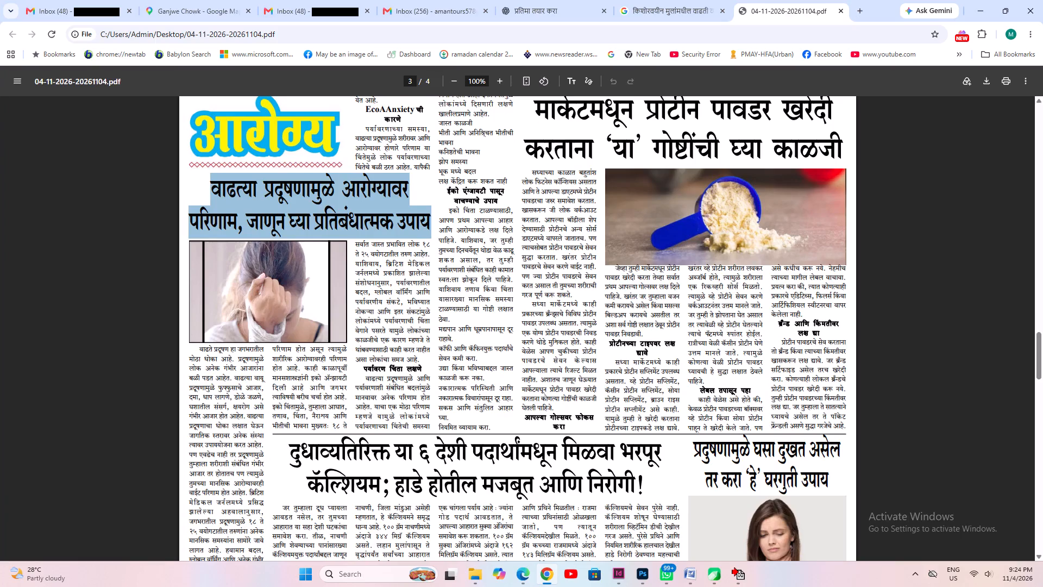
{"action": "key", "text": "ctrl+c"}
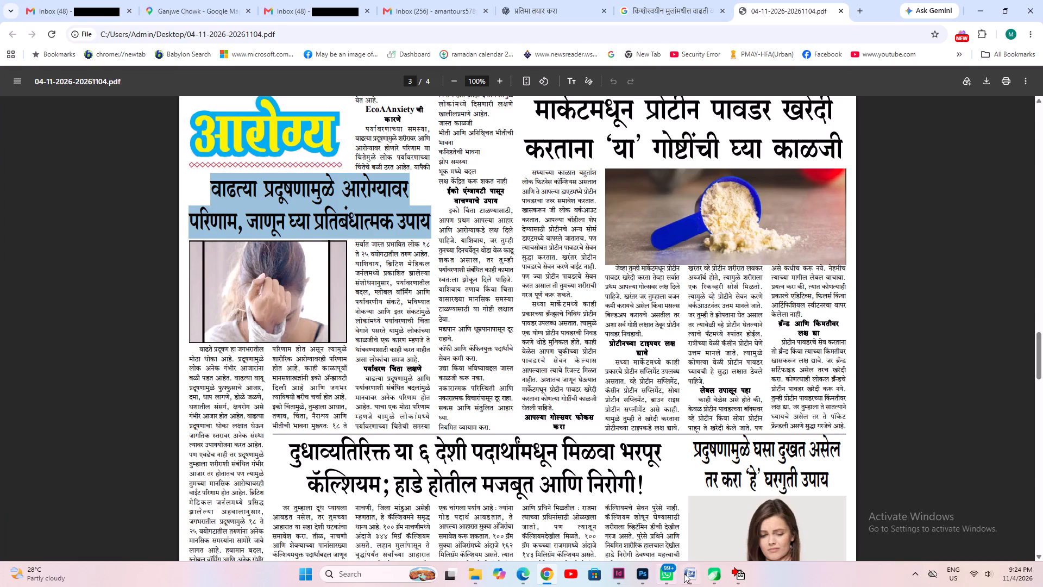
Paste the copied headline into the blank Word document and cut all of it back out.
{"action": "left_click", "coordinate": [688, 576]}
{"action": "key", "text": "ctrl+v"}
{"action": "key", "text": "ctrl+a"}
{"action": "key", "text": "ctrl+x"}
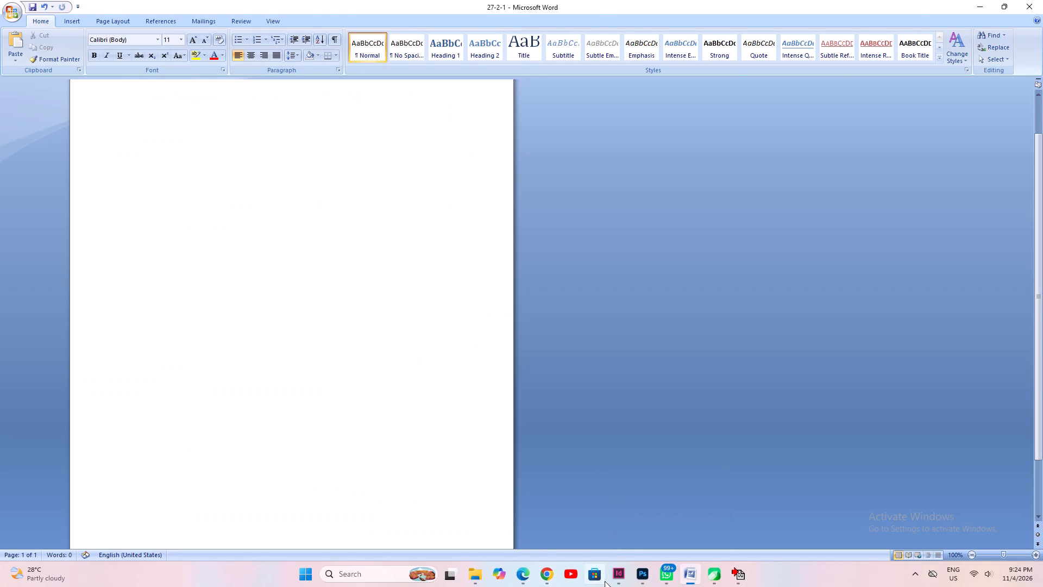
In InDesign, duplicate page 2's main headline frame into the top of the tinted rectangle and bring the copy to the front.
{"action": "left_click", "coordinate": [617, 581]}
{"action": "scroll", "coordinate": [375, 394], "scroll_direction": "down", "scroll_amount": 16}
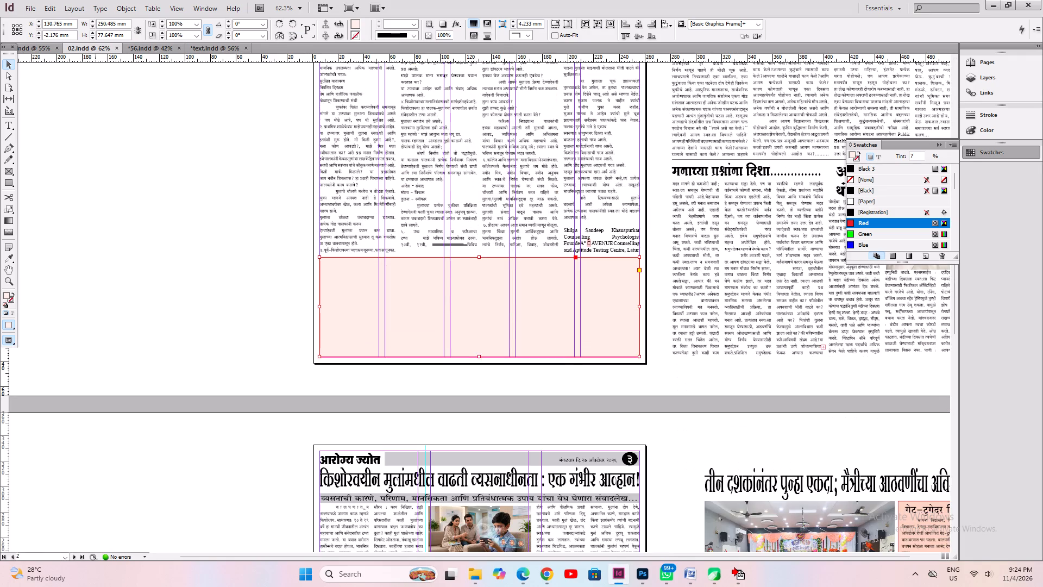
{"action": "left_click", "coordinate": [79, 249]}
{"action": "scroll", "coordinate": [649, 373], "scroll_direction": "up", "scroll_amount": 3}
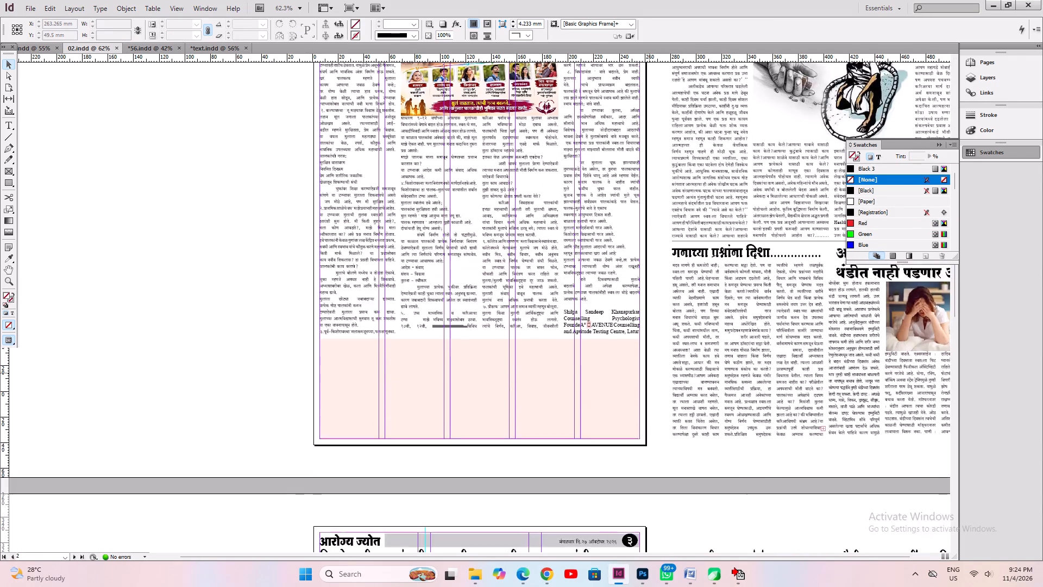
{"action": "scroll", "coordinate": [640, 349], "scroll_direction": "up", "scroll_amount": 4}
{"action": "left_click", "coordinate": [515, 160]}
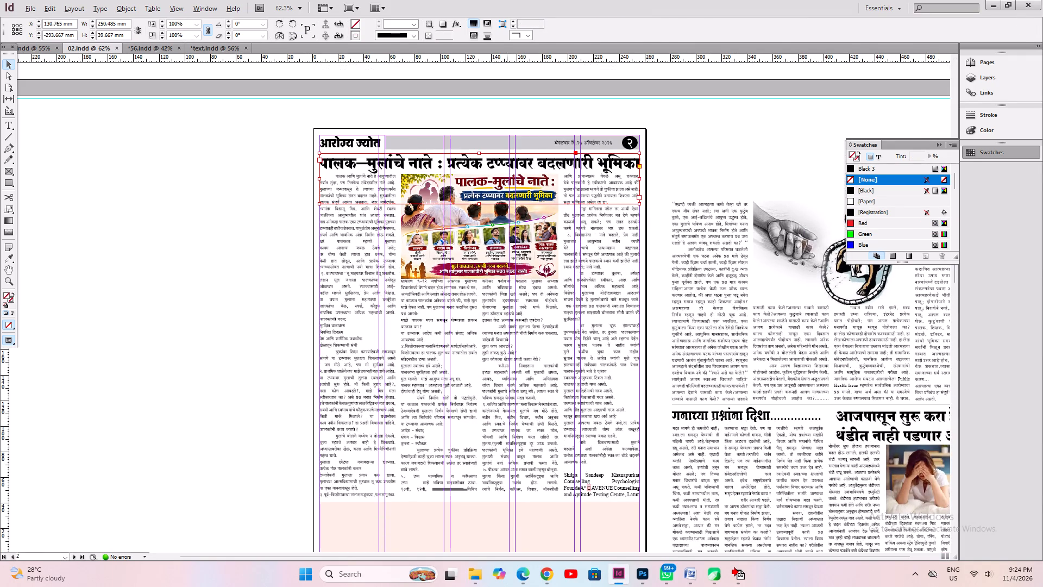
{"action": "left_click_drag", "start_coordinate": [505, 155], "coordinate": [507, 508], "text": "alt"}
{"action": "key", "text": "ctrl+1"}
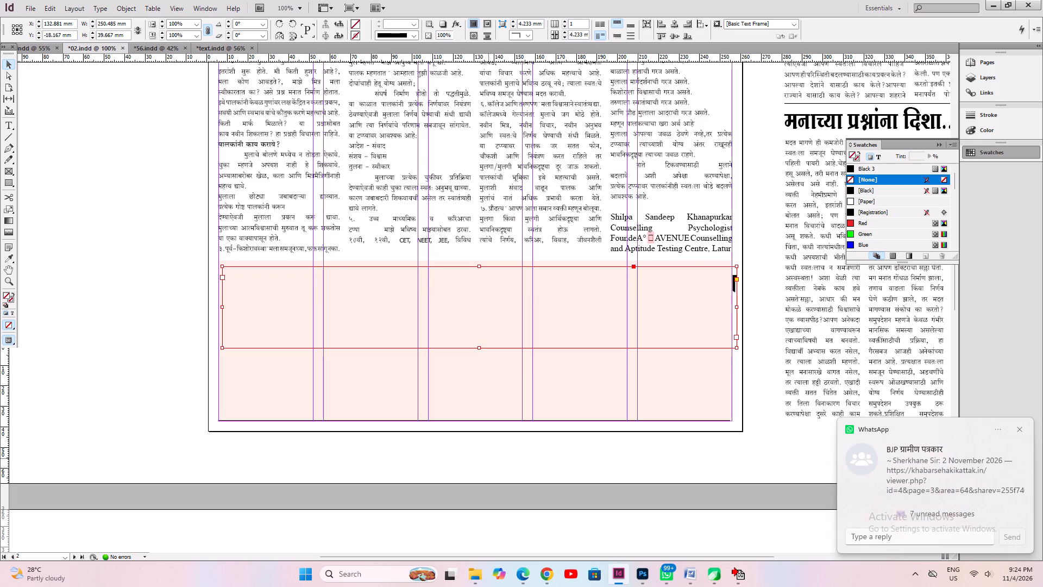
{"action": "key", "text": "ctrl+shift+bracketright"}
{"action": "key", "text": "ctrl+1"}
{"action": "key", "text": "space"}
{"action": "key", "text": "space"}
{"action": "key", "text": "space"}
{"action": "key", "text": "space"}
{"action": "key", "text": "space"}
{"action": "key", "text": "space"}
{"action": "key", "text": "space"}
{"action": "key", "text": "space"}
{"action": "key", "text": "space"}
{"action": "key", "text": "space"}
{"action": "key", "text": "space"}
{"action": "key", "text": "space"}
{"action": "key", "text": "space"}
{"action": "key", "text": "space"}
{"action": "key", "text": "space"}
{"action": "key", "text": "space"}
{"action": "key", "text": "space"}
{"action": "key", "text": "space"}
{"action": "key", "text": "space"}
{"action": "key", "text": "space"}
{"action": "left_click_drag", "start_coordinate": [395, 232], "coordinate": [347, 578]}
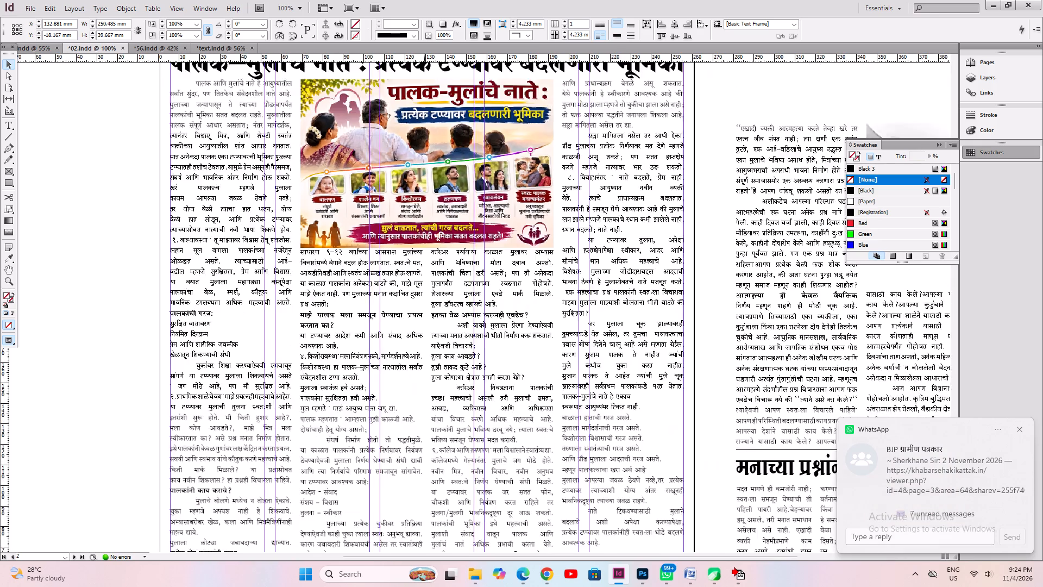
{"action": "left_click_drag", "start_coordinate": [444, 276], "coordinate": [459, 513]}
{"action": "left_click_drag", "start_coordinate": [409, 397], "coordinate": [426, 179]}
{"action": "left_click_drag", "start_coordinate": [374, 405], "coordinate": [408, 193]}
{"action": "left_click_drag", "start_coordinate": [284, 404], "coordinate": [282, 289]}
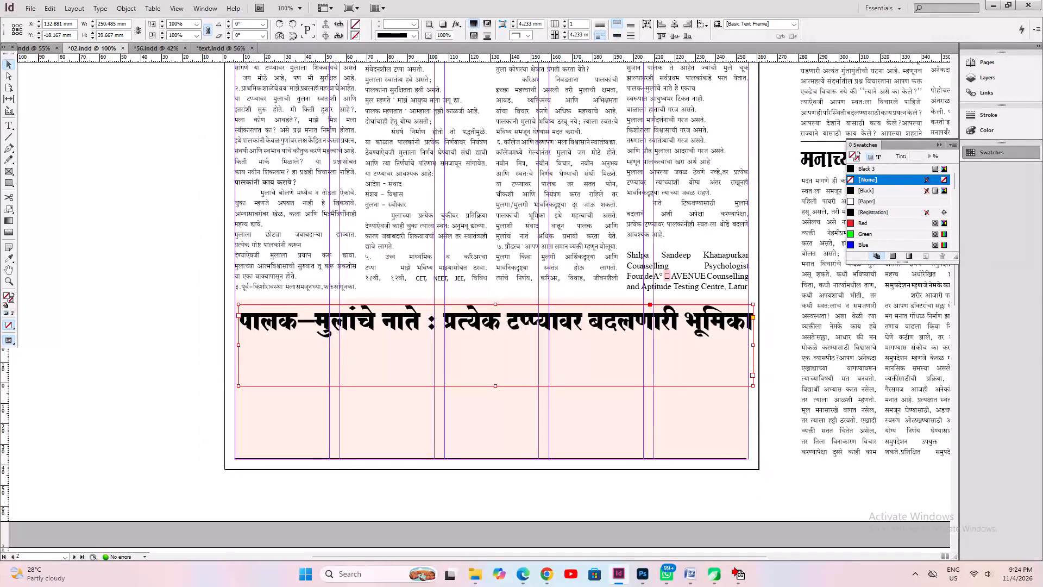
Replace all the text in the duplicated headline frame with the cut pollution headline.
{"action": "left_click", "coordinate": [18, 127]}
{"action": "left_click", "coordinate": [2, 123]}
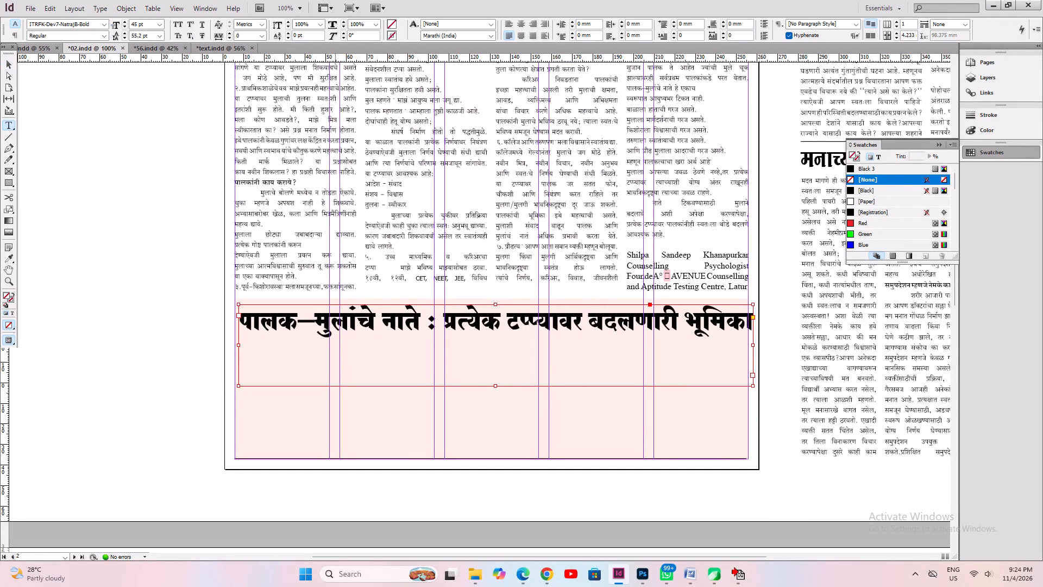
{"action": "left_click", "coordinate": [335, 320]}
{"action": "key", "text": "ctrl+a"}
{"action": "key", "text": "ctrl+v"}
{"action": "key", "text": "ctrl+a"}
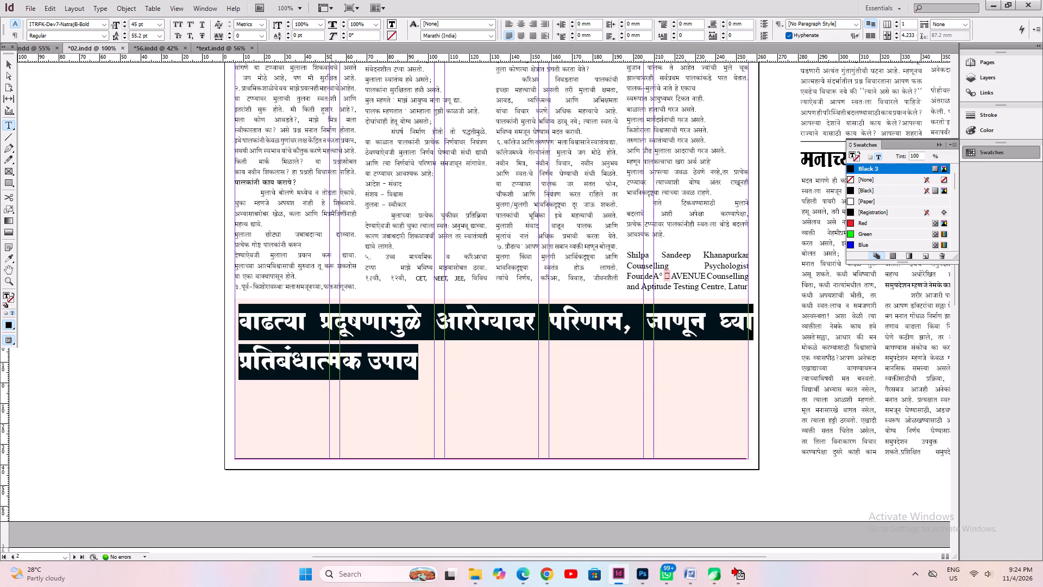
Narrow the pollution headline frame to about 244 mm wide and fit it to its content.
{"action": "left_click", "coordinate": [7, 68]}
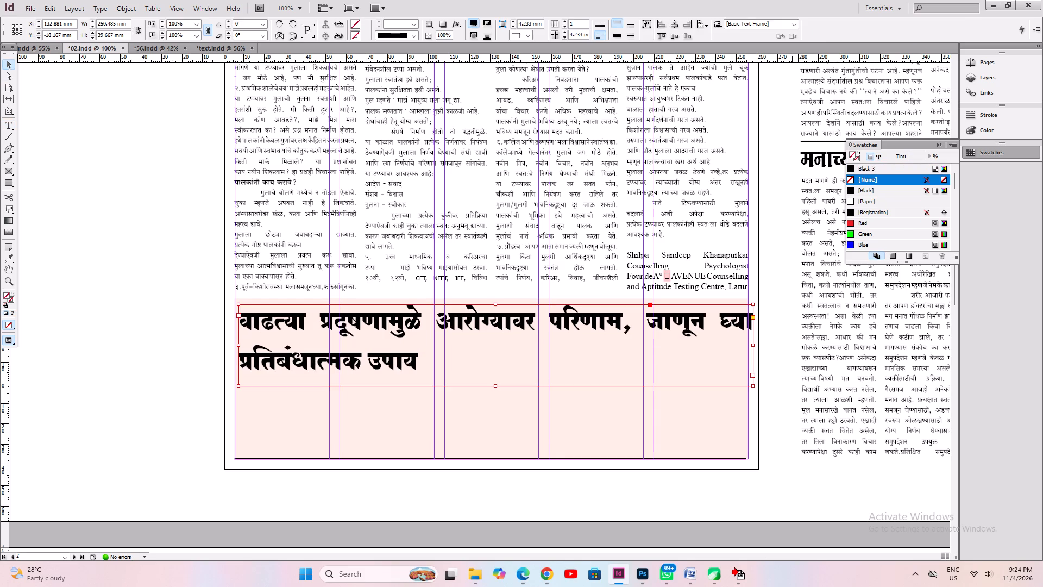
{"action": "left_click_drag", "start_coordinate": [755, 347], "coordinate": [743, 363]}
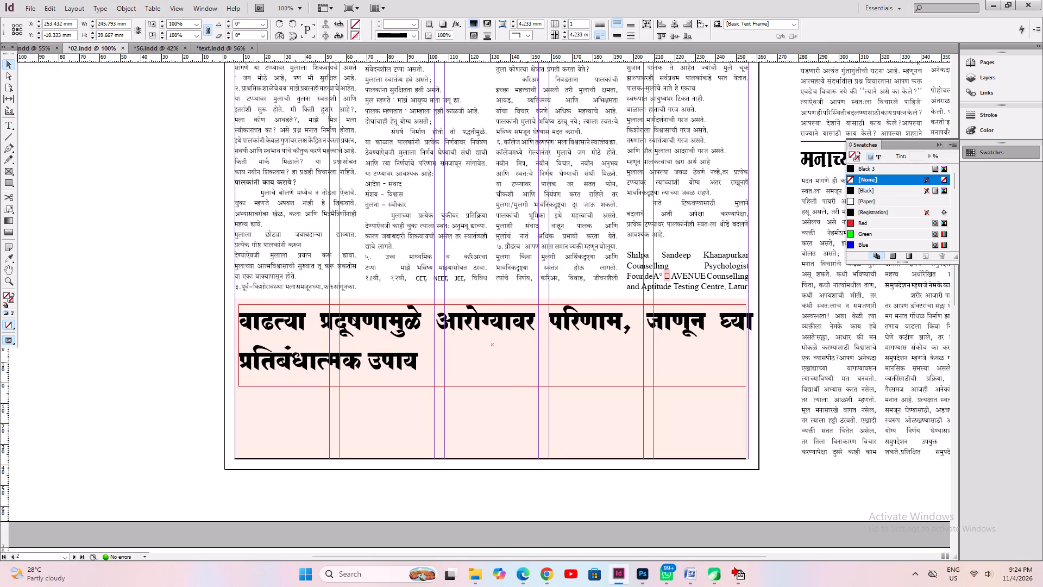
{"action": "left_click_drag", "start_coordinate": [743, 363], "coordinate": [740, 363]}
{"action": "key", "text": "ctrl+alt+c"}
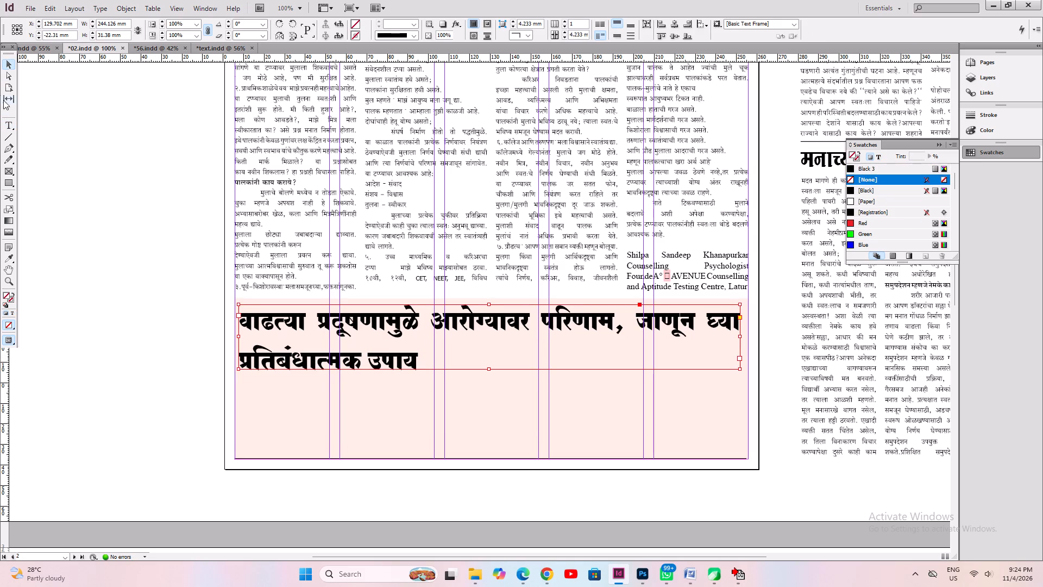
Reduce all the pollution headline text to 35 pt so it sits on one line, and save the document.
{"action": "left_click", "coordinate": [5, 119]}
{"action": "left_click", "coordinate": [2, 121]}
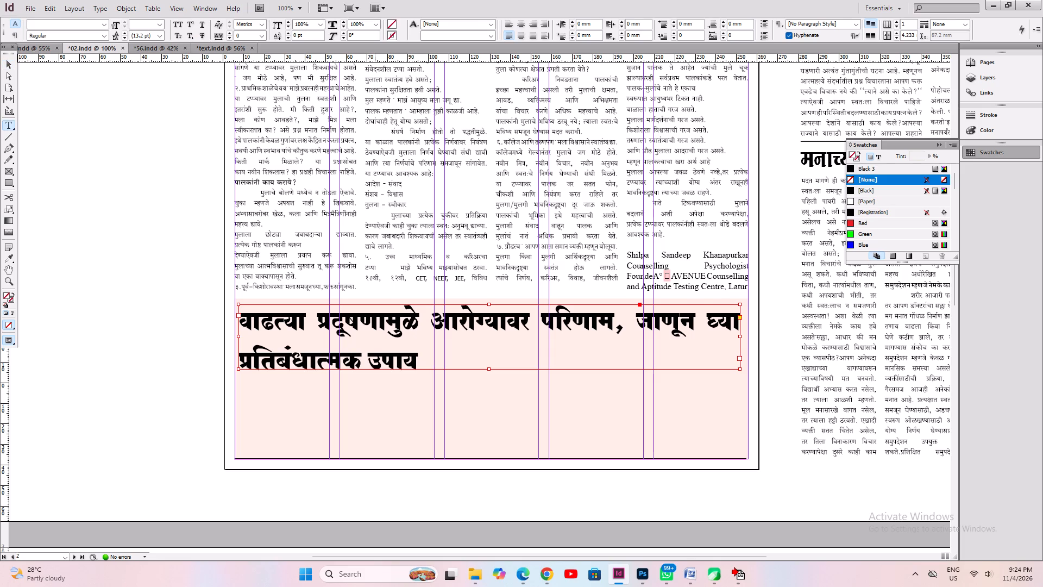
{"action": "left_click", "coordinate": [342, 349]}
{"action": "key", "text": "ctrl+a"}
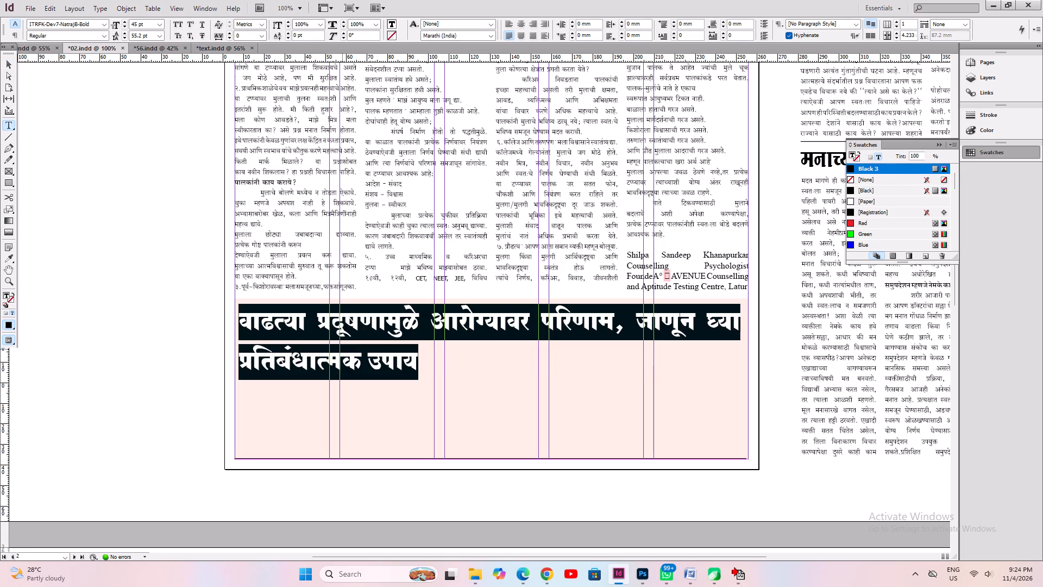
{"action": "key", "text": "ctrl+shift+comma"}
{"action": "key", "text": "ctrl+shift+comma"}
{"action": "key", "text": "ctrl+shift+comma"}
{"action": "key", "text": "ctrl+shift+comma"}
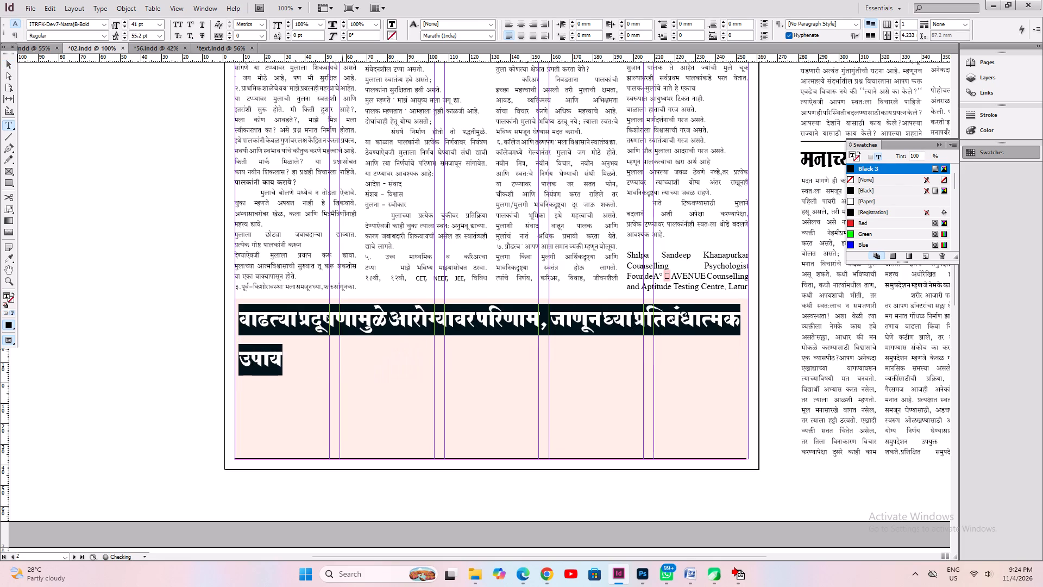
{"action": "key", "text": "ctrl+shift+comma"}
{"action": "key", "text": "ctrl+s"}
{"action": "key", "text": "ctrl+s"}
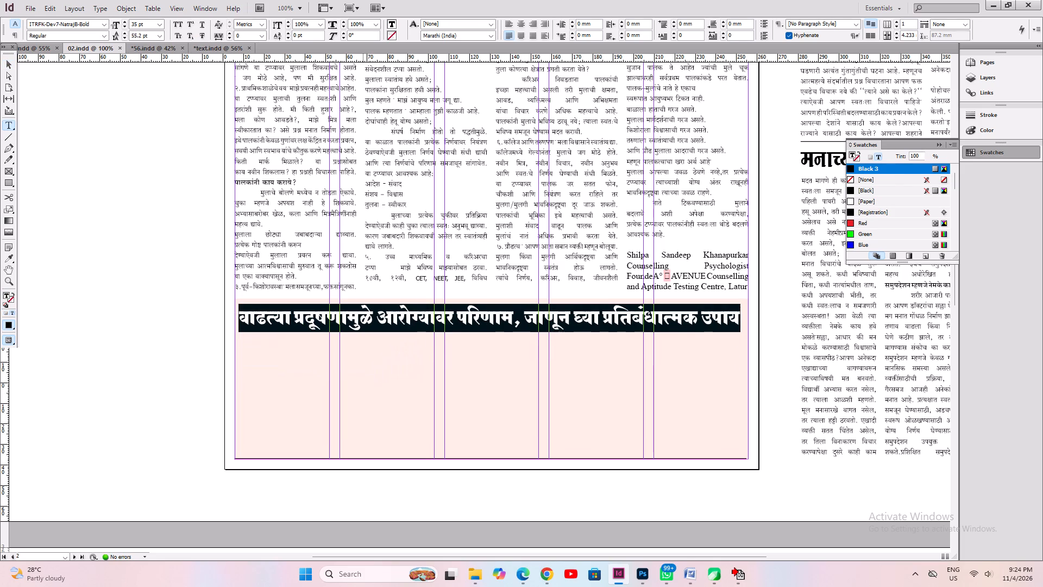
In Chrome, copy the pollution article's body text from the PDF, from below the photo through the end of its third column.
{"action": "left_click", "coordinate": [555, 578]}
{"action": "left_click", "coordinate": [327, 380]}
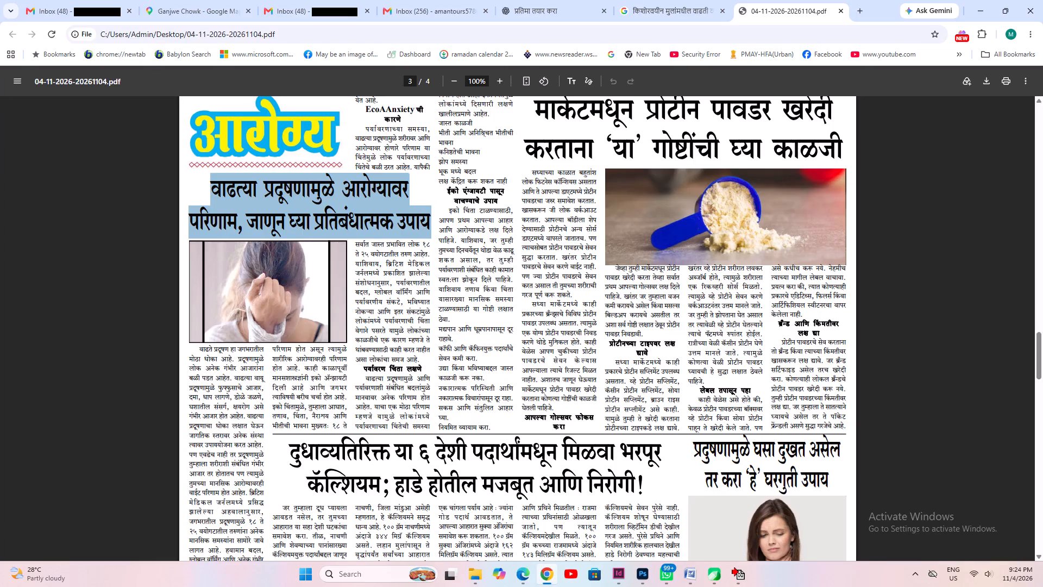
{"action": "left_click_drag", "start_coordinate": [191, 348], "coordinate": [344, 342]}
{"action": "left_click", "coordinate": [281, 342]}
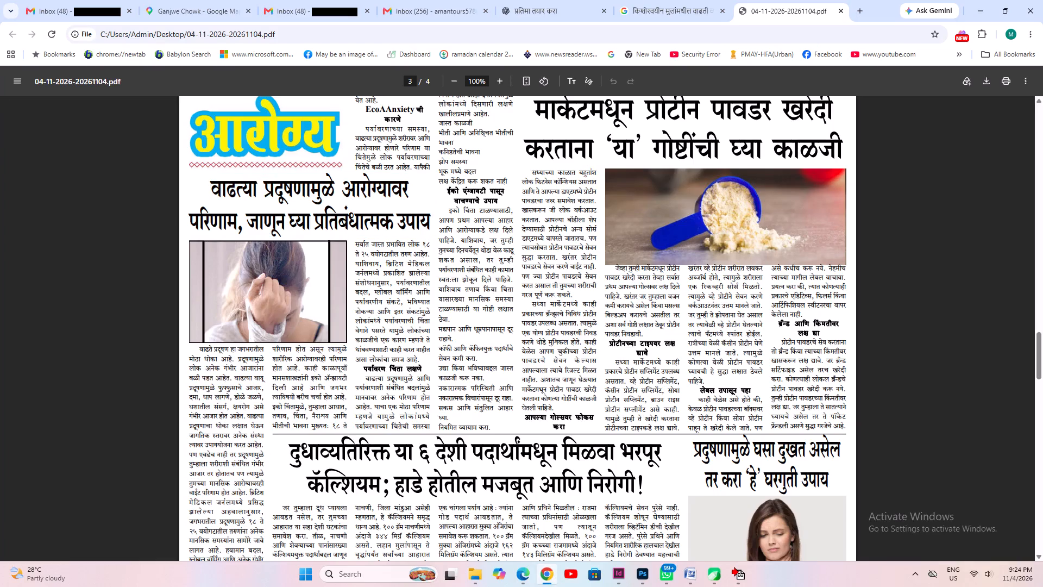
{"action": "left_click_drag", "start_coordinate": [196, 346], "coordinate": [342, 429]}
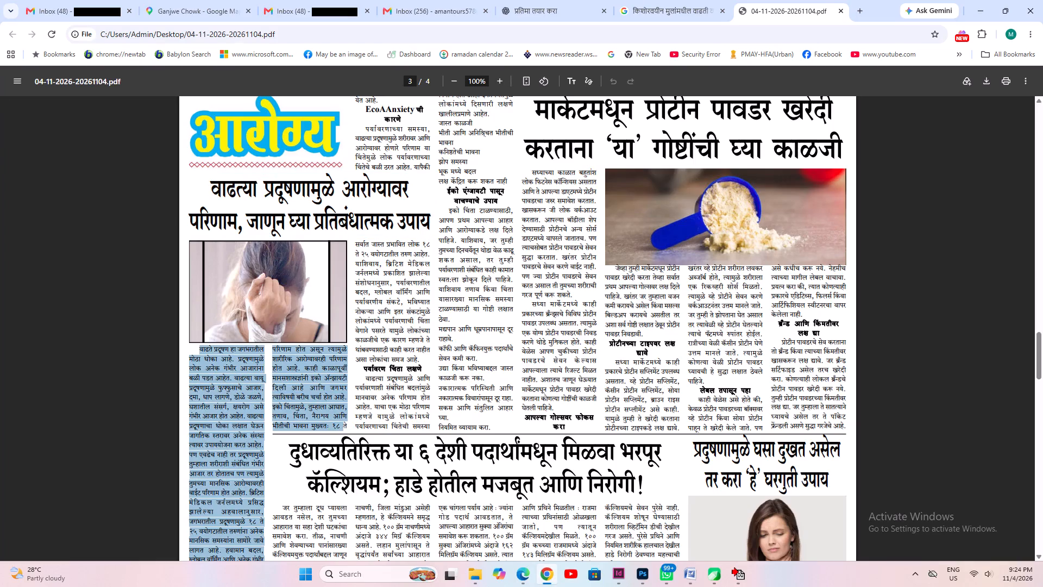
{"action": "left_click_drag", "start_coordinate": [342, 429], "coordinate": [426, 431]}
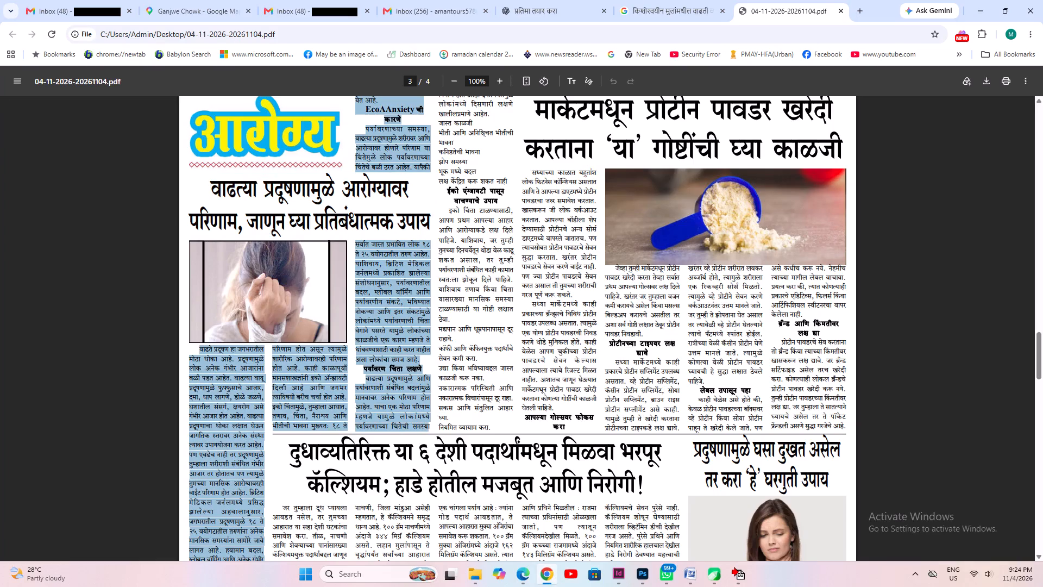
{"action": "left_click_drag", "start_coordinate": [426, 431], "coordinate": [430, 431]}
{"action": "right_click", "coordinate": [343, 405]}
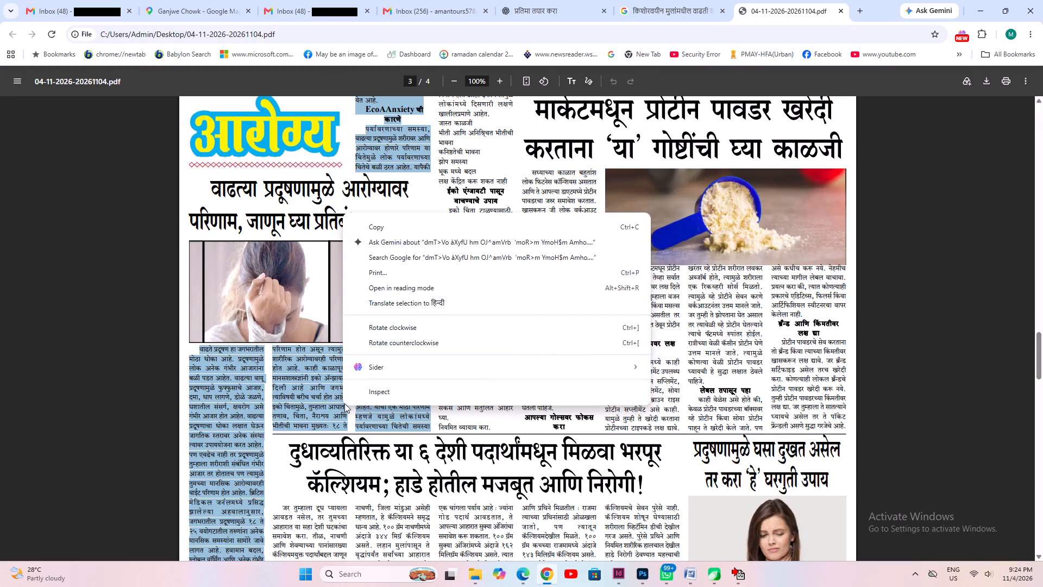
{"action": "left_click", "coordinate": [386, 232]}
In Word, paste the copied body text into the blank document and cut all of it again.
{"action": "left_click", "coordinate": [712, 579]}
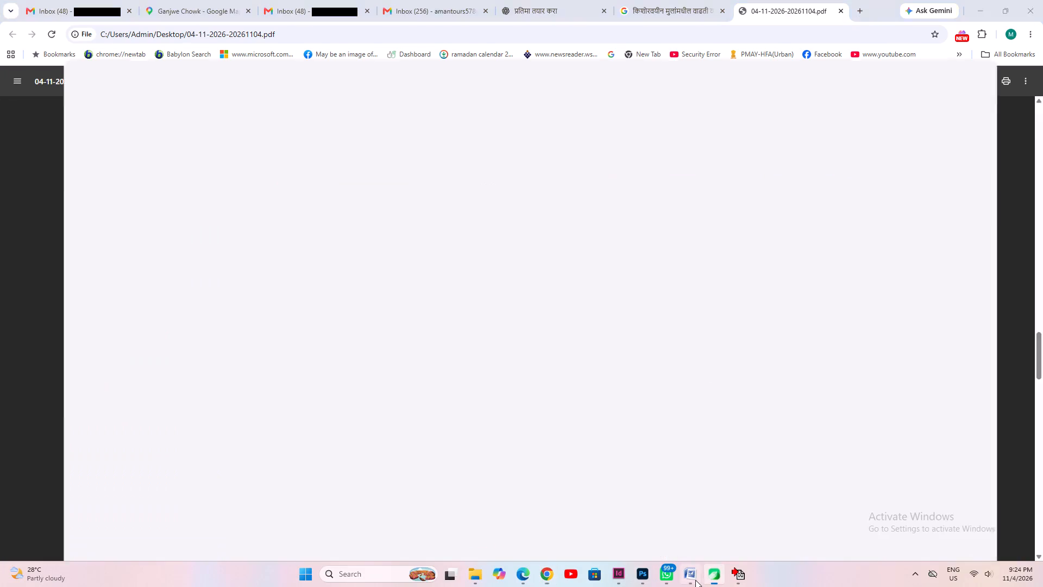
{"action": "left_click", "coordinate": [689, 580]}
{"action": "key", "text": "ctrl+v"}
{"action": "key", "text": "ctrl+a"}
{"action": "key", "text": "ctrl+x"}
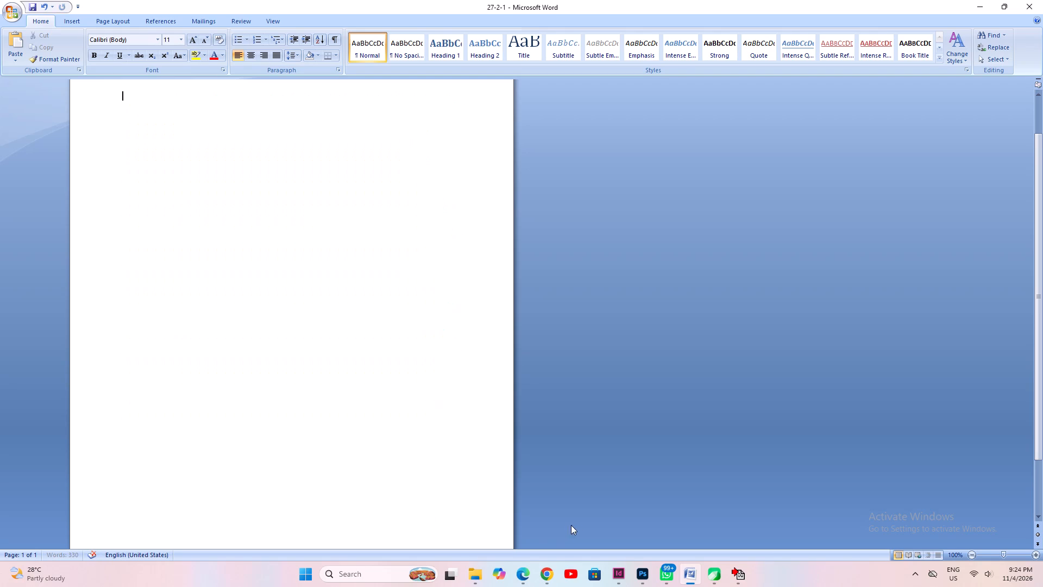
In InDesign, draw a text frame about 58 mm wide on the pasteboard beside page 2, paste the body text and colour it [Black].
{"action": "left_click", "coordinate": [619, 579]}
{"action": "left_click_drag", "start_coordinate": [59, 204], "coordinate": [162, 391]}
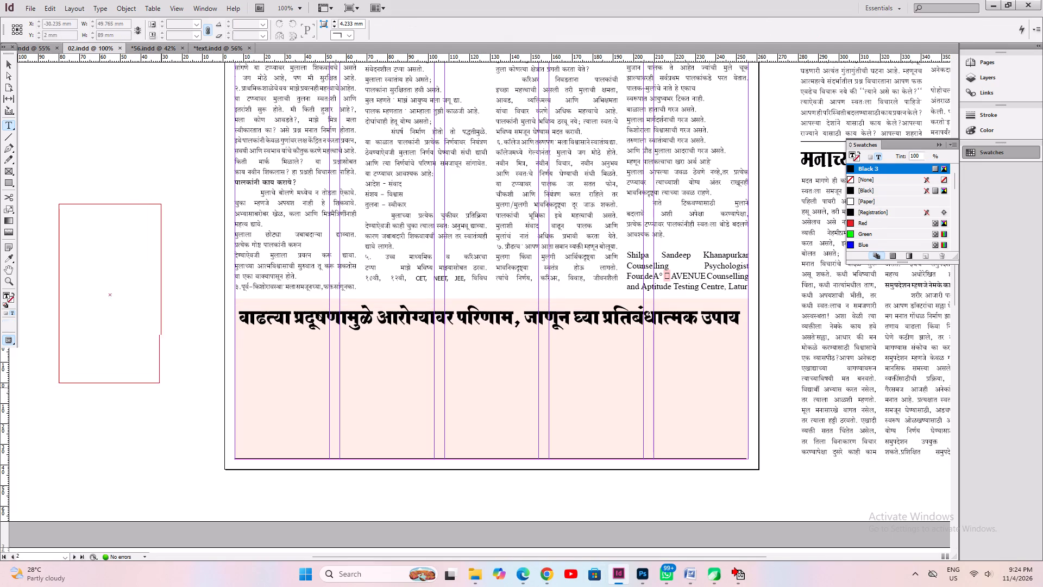
{"action": "left_click_drag", "start_coordinate": [162, 391], "coordinate": [178, 431]}
{"action": "key", "text": "ctrl+v"}
{"action": "key", "text": "ctrl+a"}
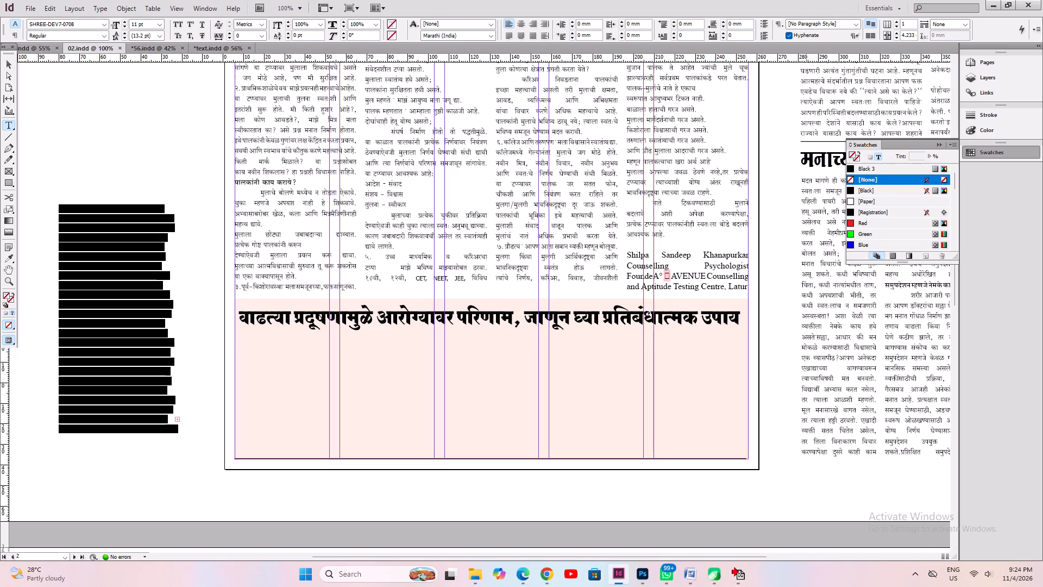
{"action": "left_click", "coordinate": [859, 191]}
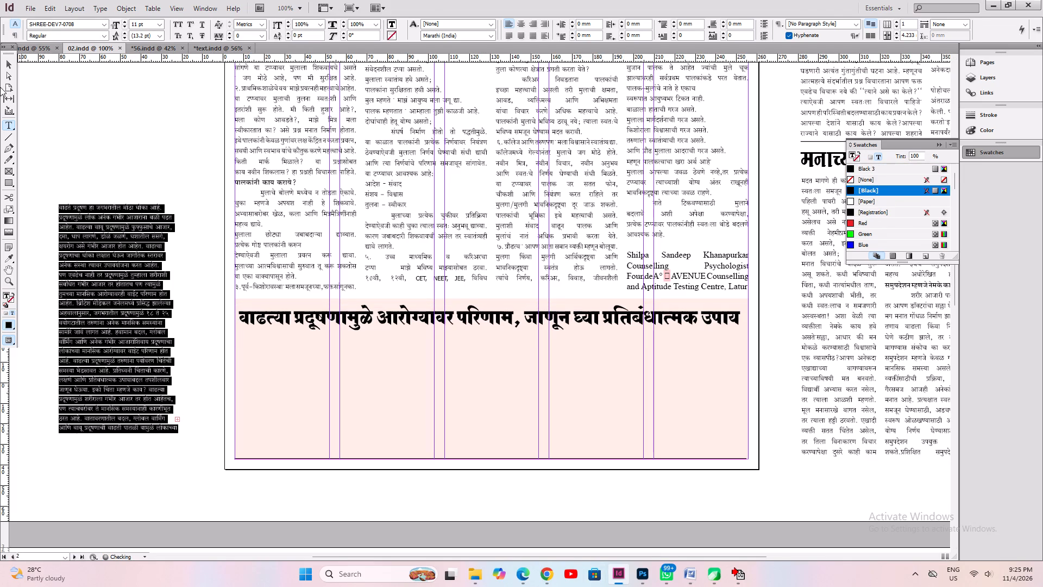
Move the body text frame directly below the pollution headline and widen it to about 246 mm.
{"action": "left_click", "coordinate": [7, 65]}
{"action": "left_click_drag", "start_coordinate": [121, 278], "coordinate": [281, 464]}
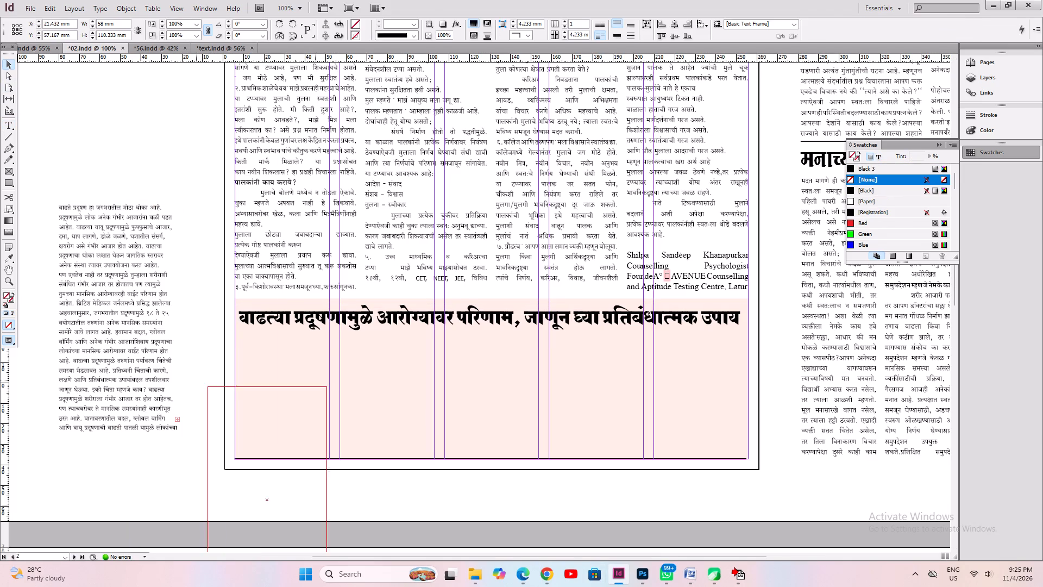
{"action": "left_click_drag", "start_coordinate": [281, 464], "coordinate": [300, 405]}
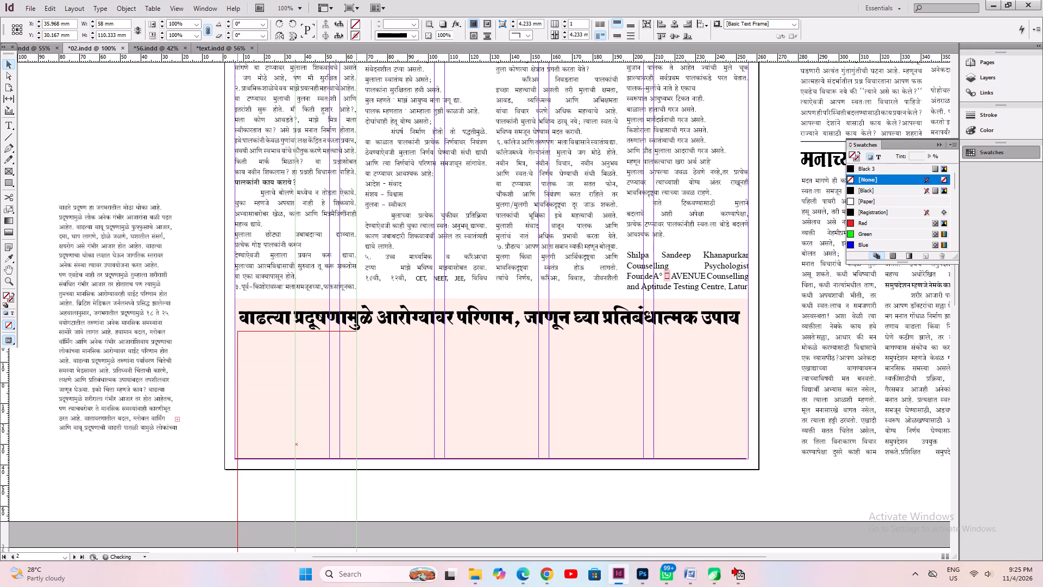
{"action": "left_click_drag", "start_coordinate": [300, 405], "coordinate": [300, 406]}
{"action": "left_click_drag", "start_coordinate": [356, 445], "coordinate": [694, 460]}
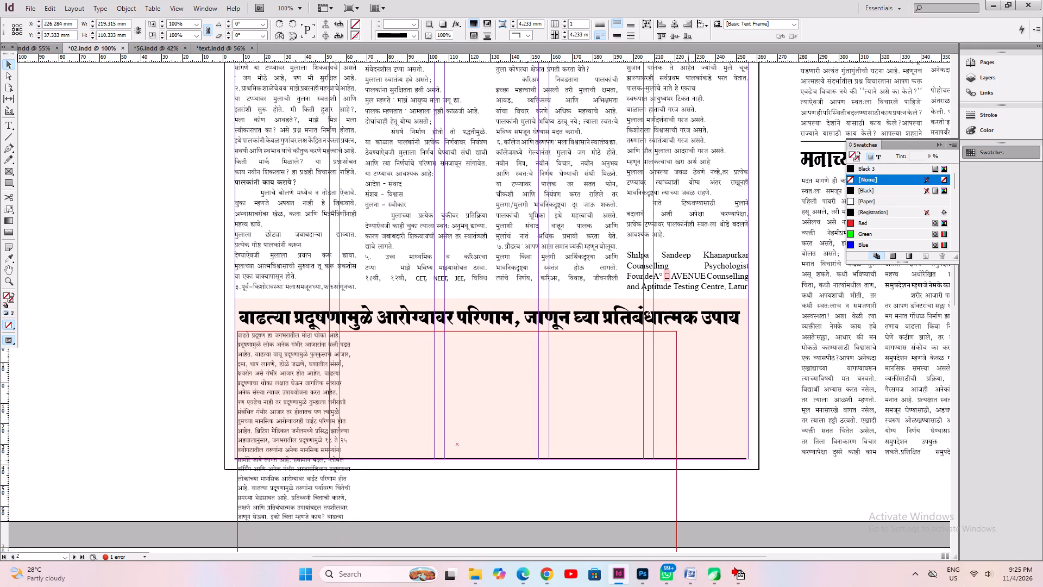
{"action": "left_click_drag", "start_coordinate": [694, 460], "coordinate": [743, 472]}
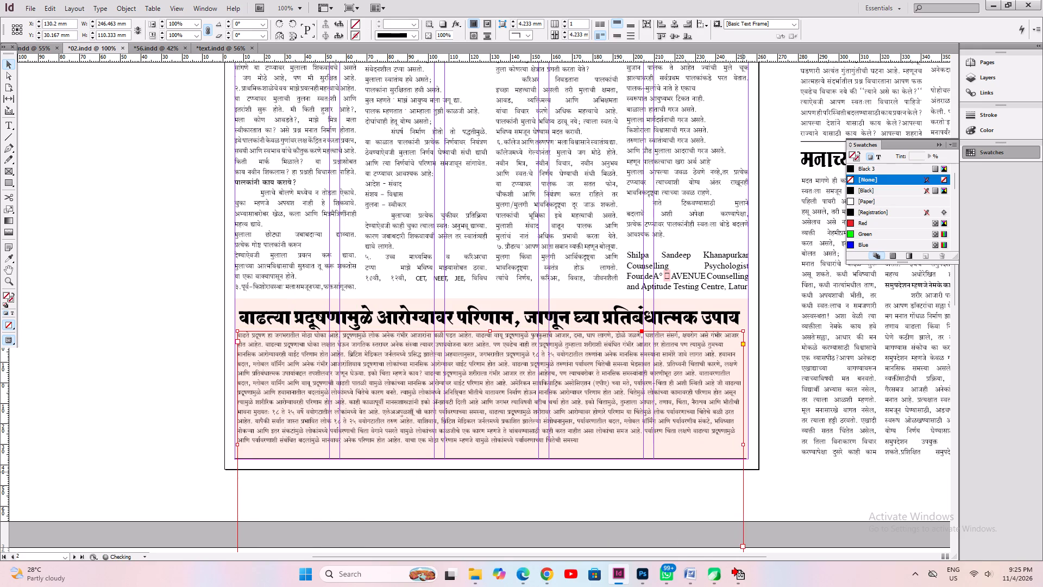
Fit the pollution body frame to its content, justify the text and divide it into four columns.
{"action": "key", "text": "ctrl+alt+c"}
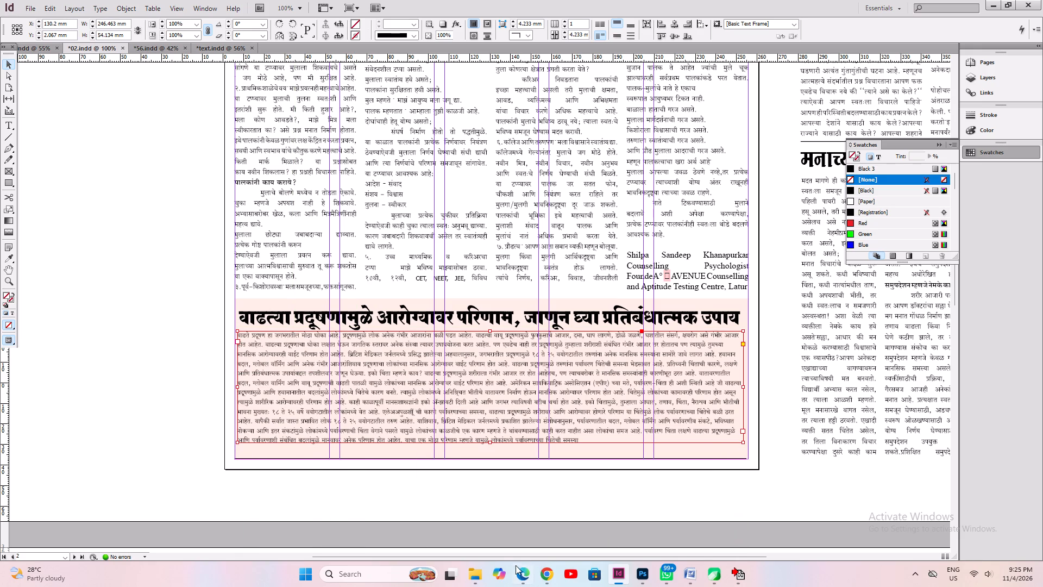
{"action": "double_click", "coordinate": [562, 21]}
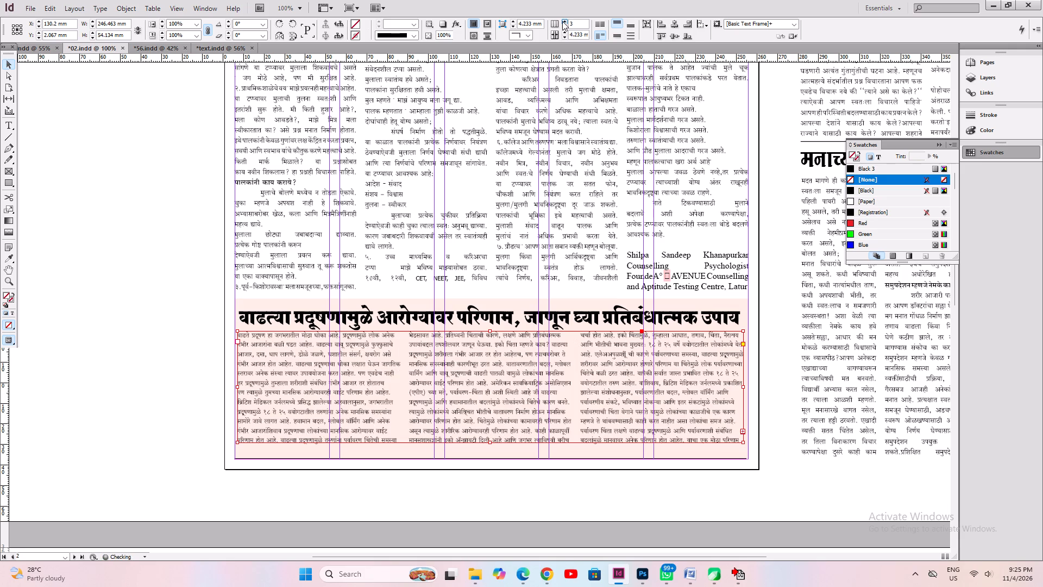
{"action": "key", "text": "ctrl+shift+j"}
{"action": "key", "text": "ctrl+alt+c"}
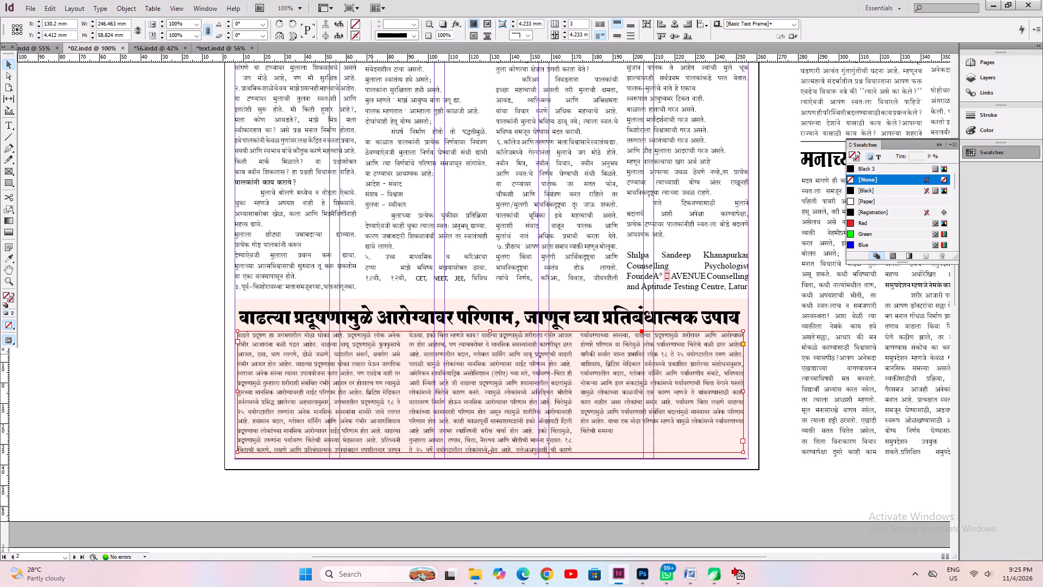
{"action": "left_click", "coordinate": [565, 20]}
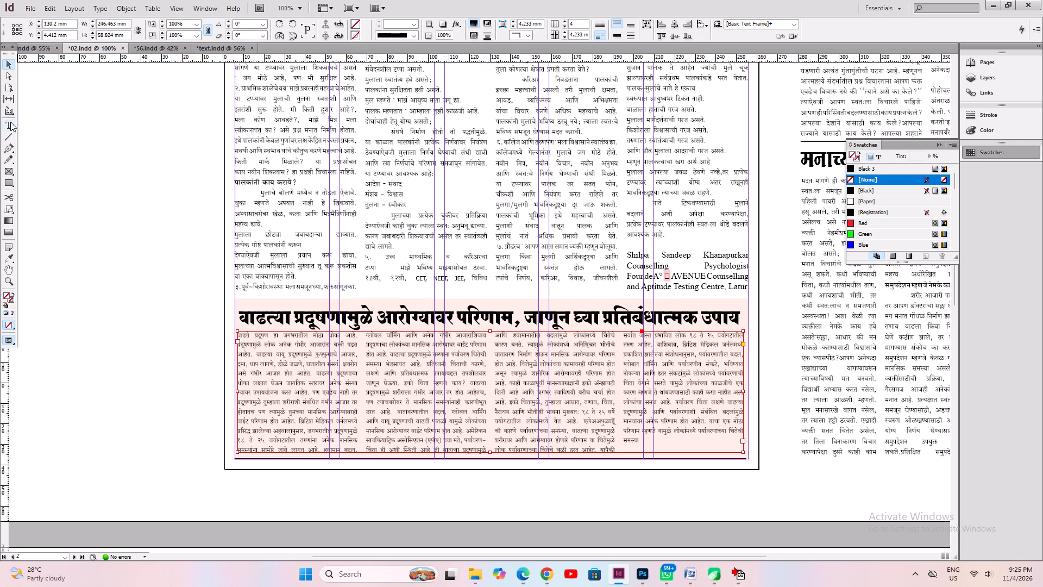
Set tracking to 20 on the body text from mid-second column into the fourth column, and save the document.
{"action": "left_click", "coordinate": [11, 120]}
{"action": "left_click_drag", "start_coordinate": [387, 396], "coordinate": [676, 417]}
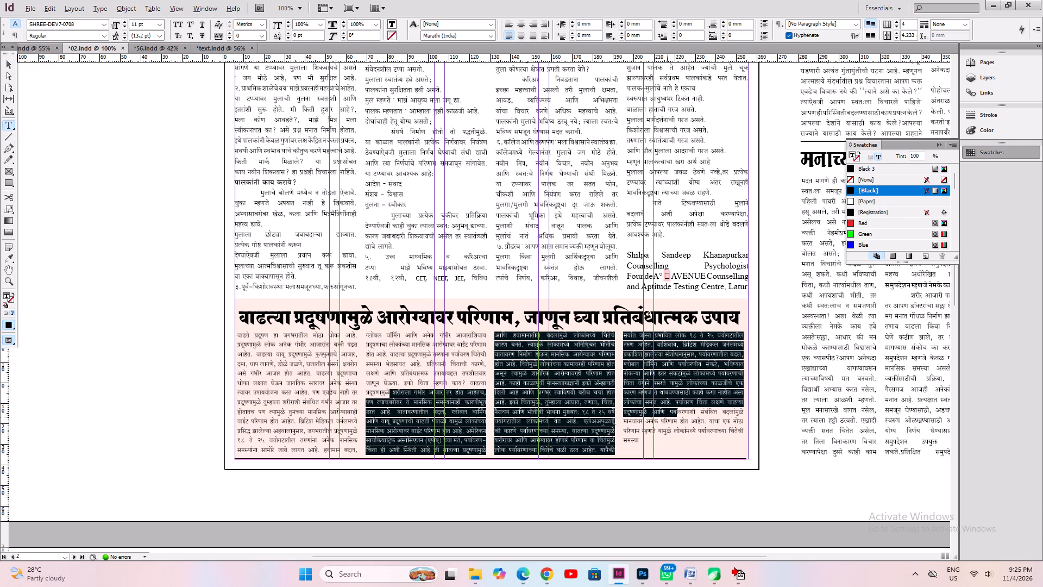
{"action": "key", "text": "alt+Right"}
{"action": "key", "text": "ctrl+z"}
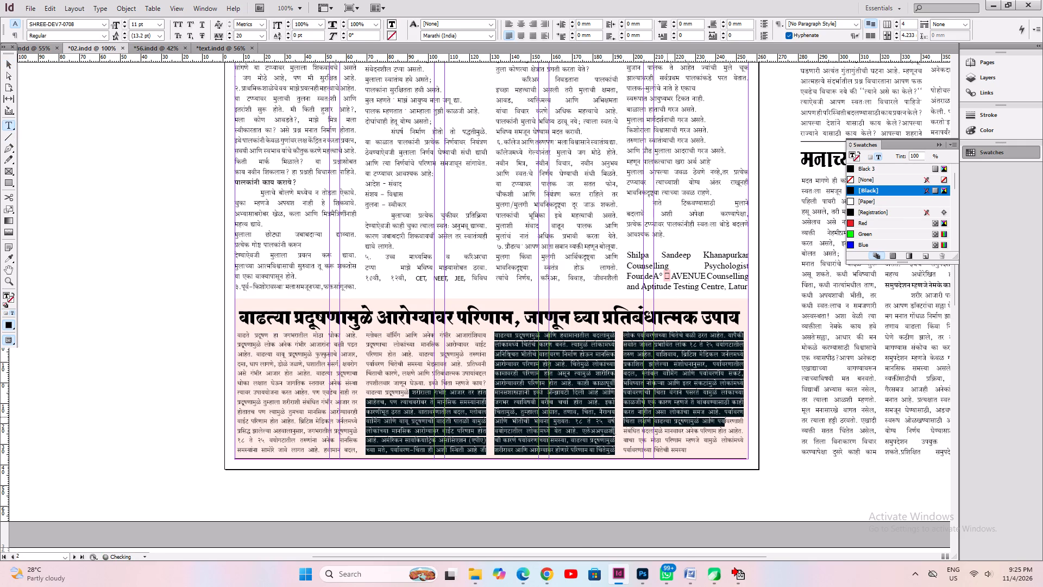
{"action": "key", "text": "ctrl+s"}
{"action": "key", "text": "ctrl+0"}
{"action": "key", "text": "ctrl+s"}
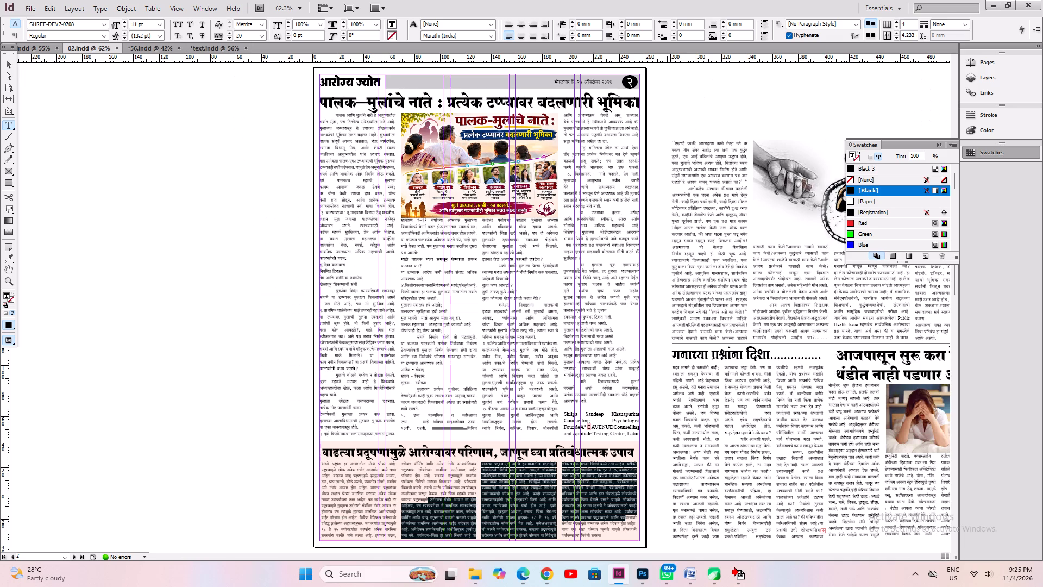
Place the text cursor in the date line under page 1's masthead.
{"action": "left_click", "coordinate": [651, 492]}
{"action": "scroll", "coordinate": [651, 492], "scroll_direction": "up", "scroll_amount": 16}
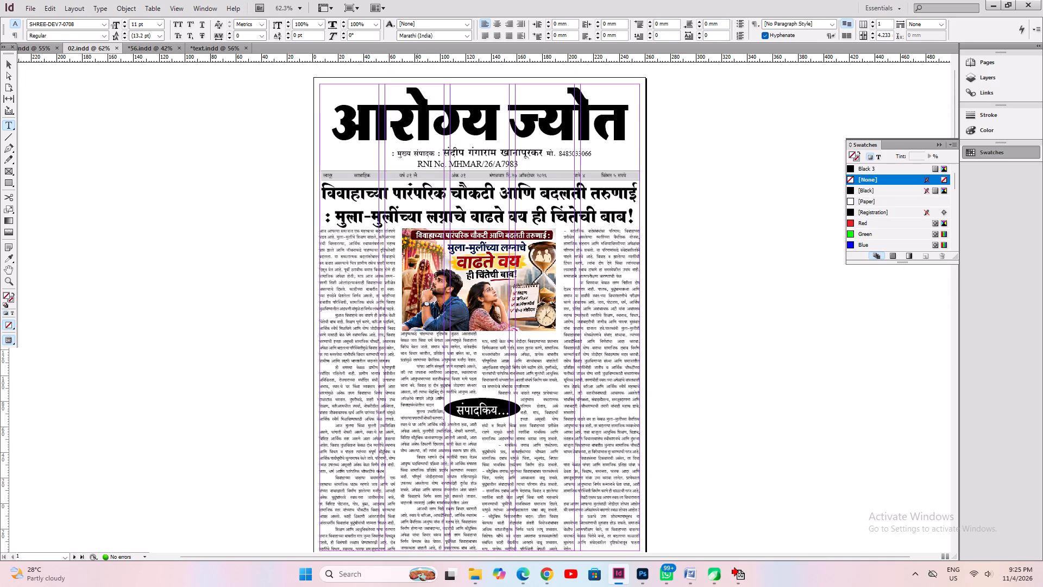
{"action": "left_click", "coordinate": [461, 176]}
{"action": "key", "text": "ctrl+2"}
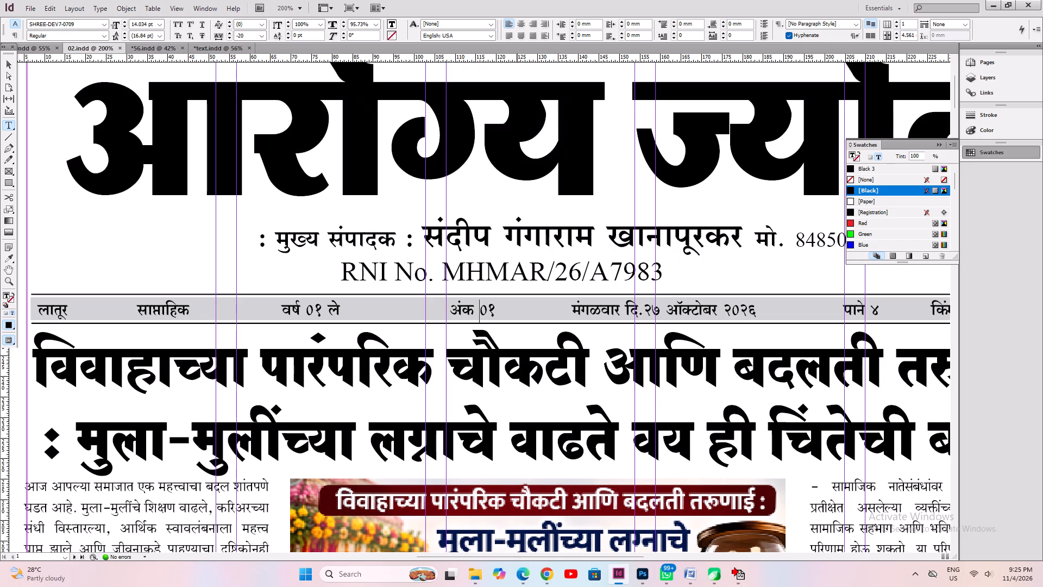
Set the issue number (अंक) in page 1's date line to ०२.
{"action": "key", "text": "Right"}
{"action": "key", "text": "shift+Right"}
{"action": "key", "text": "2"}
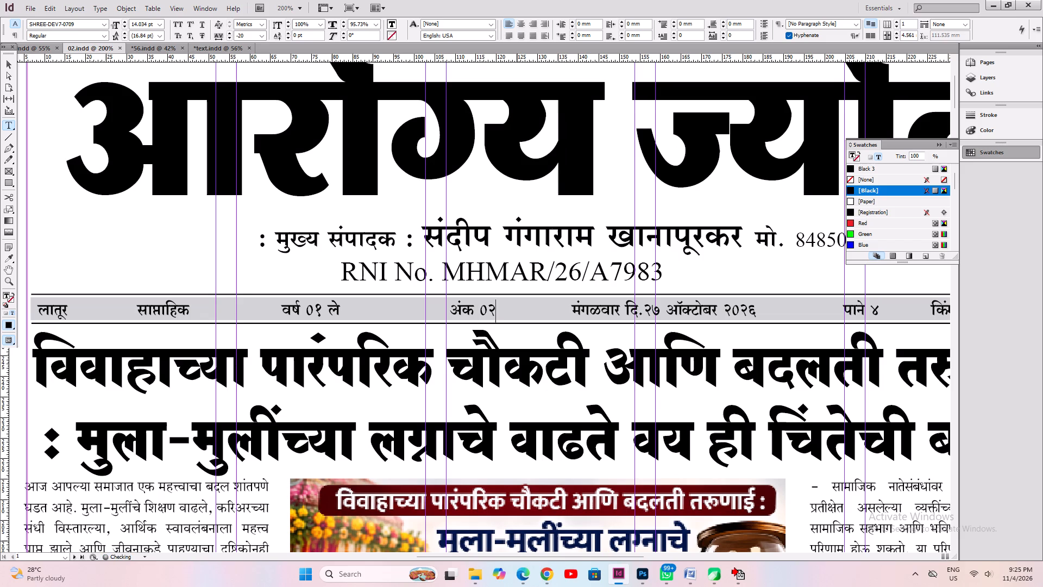
Replace the day number in page 1's masthead date with ०४.
{"action": "key", "text": "Right"}
{"action": "key", "text": "Right"}
{"action": "key", "text": "Right"}
{"action": "key", "text": "Right"}
{"action": "key", "text": "Right"}
{"action": "key", "text": "Right"}
{"action": "key", "text": "Right"}
{"action": "key", "text": "Right"}
{"action": "key", "text": "Right"}
{"action": "key", "text": "Right"}
{"action": "key", "text": "Right"}
{"action": "key", "text": "Right"}
{"action": "key", "text": "Right"}
{"action": "key", "text": "Right"}
{"action": "key", "text": "Right"}
{"action": "key", "text": "Right"}
{"action": "key", "text": "Right"}
{"action": "key", "text": "Right"}
{"action": "key", "text": "Right"}
{"action": "key", "text": "Right"}
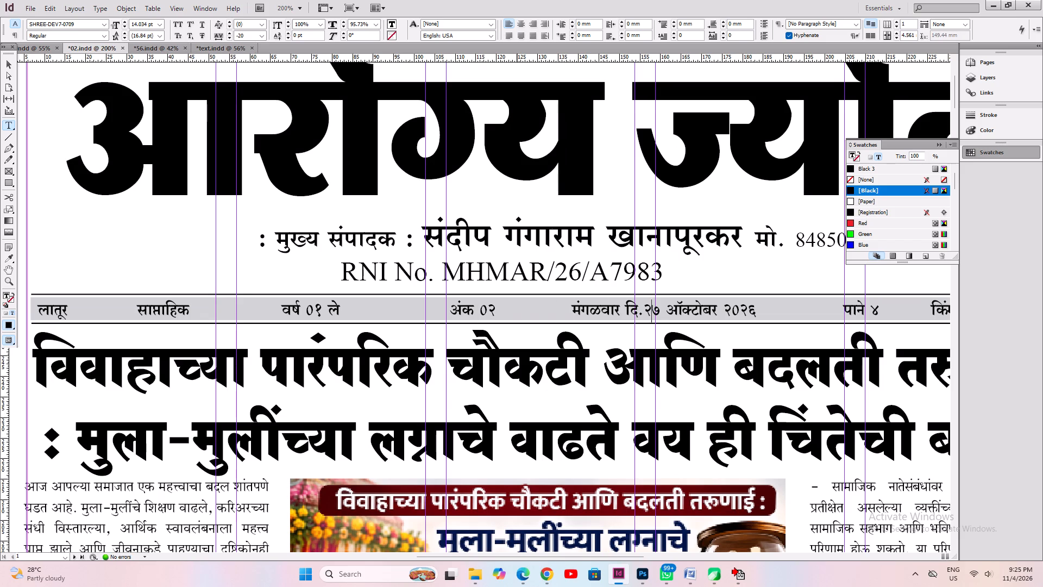
{"action": "key", "text": "Right"}
{"action": "key", "text": "shift+Left"}
{"action": "key", "text": "shift+Left"}
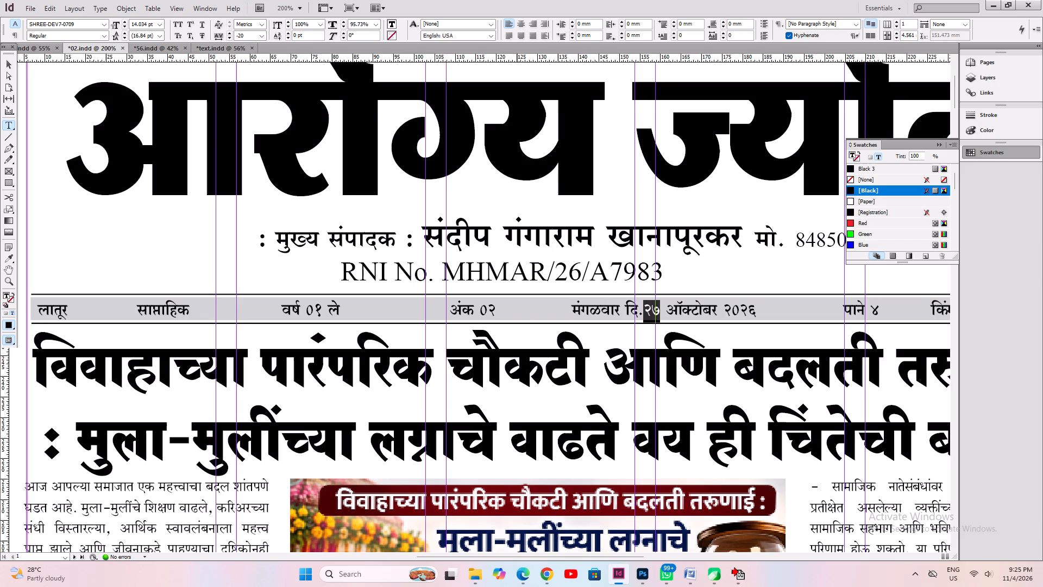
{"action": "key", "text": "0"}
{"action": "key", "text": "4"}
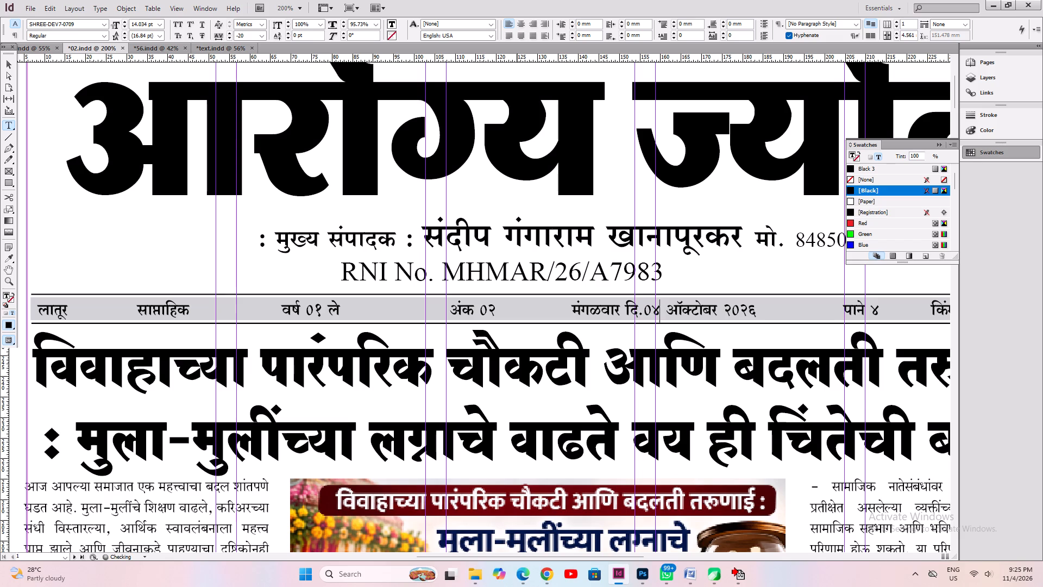
Check the date in the system calendar and correct the day in page 1's masthead date to ०३.
{"action": "left_click", "coordinate": [1017, 570]}
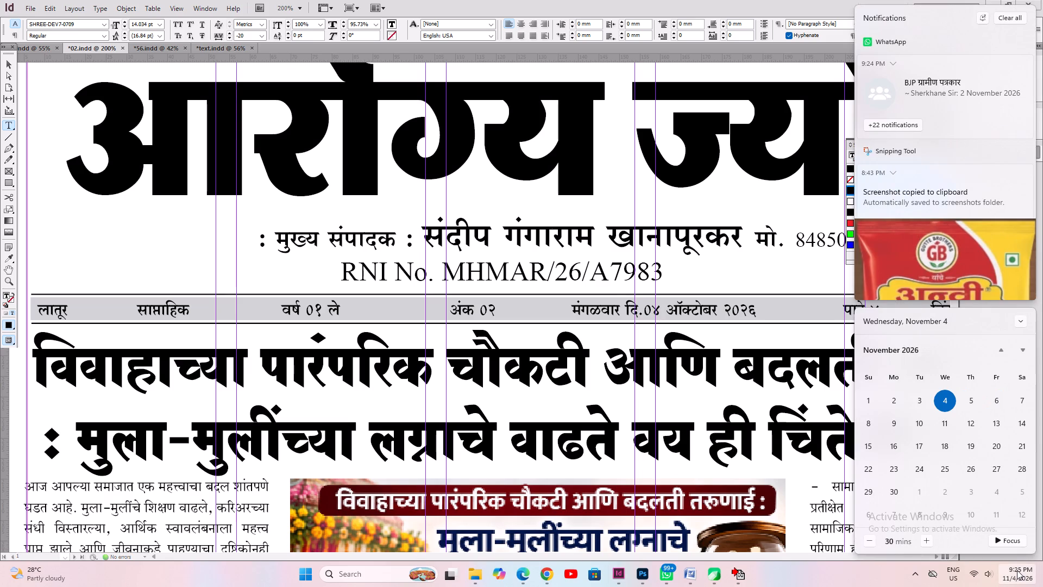
{"action": "left_click", "coordinate": [1017, 570]}
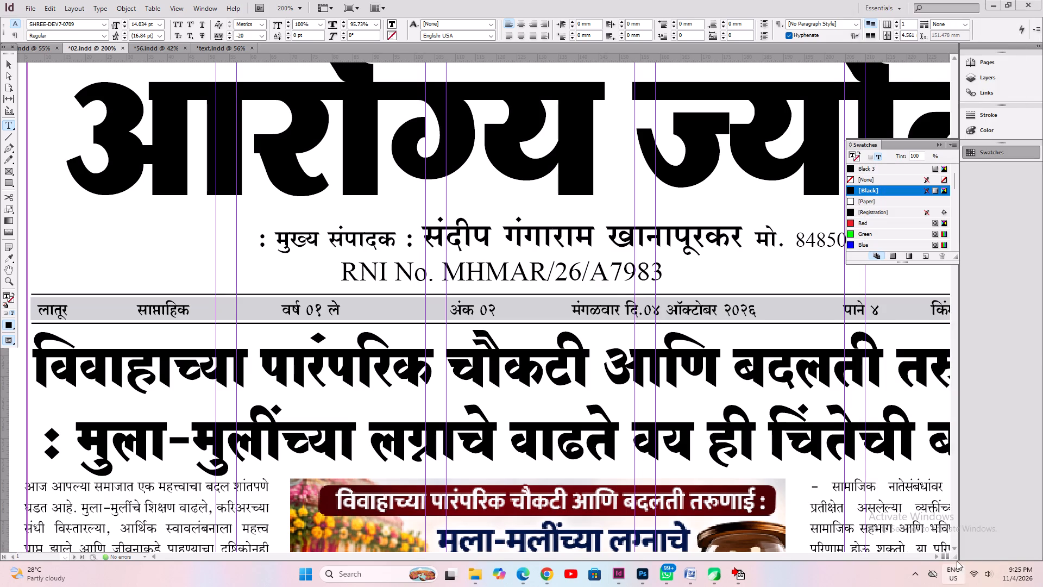
{"action": "left_click", "coordinate": [1017, 582]}
{"action": "left_click", "coordinate": [1015, 580]}
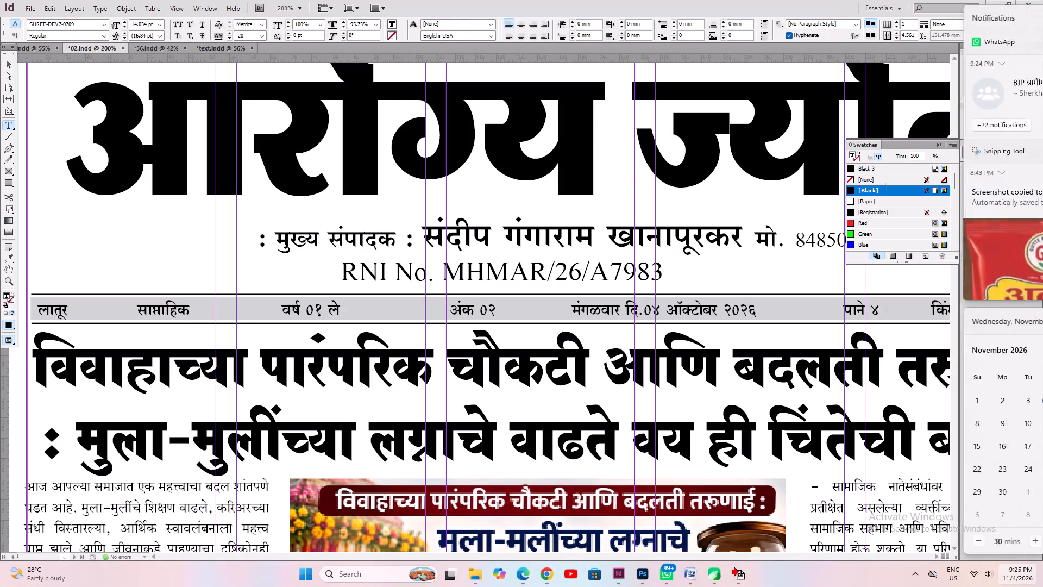
{"action": "left_click", "coordinate": [654, 313]}
{"action": "key", "text": "shift+Right"}
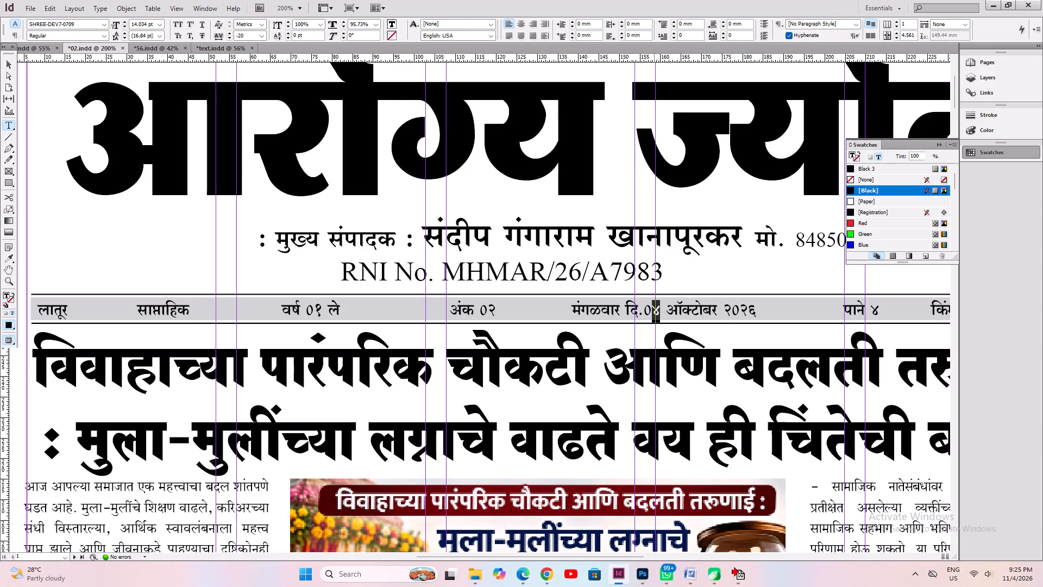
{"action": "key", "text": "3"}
Copy the complete date text from page 1's date line and place the text cursor in the date in page 2's header.
{"action": "left_click_drag", "start_coordinate": [566, 311], "coordinate": [722, 319]}
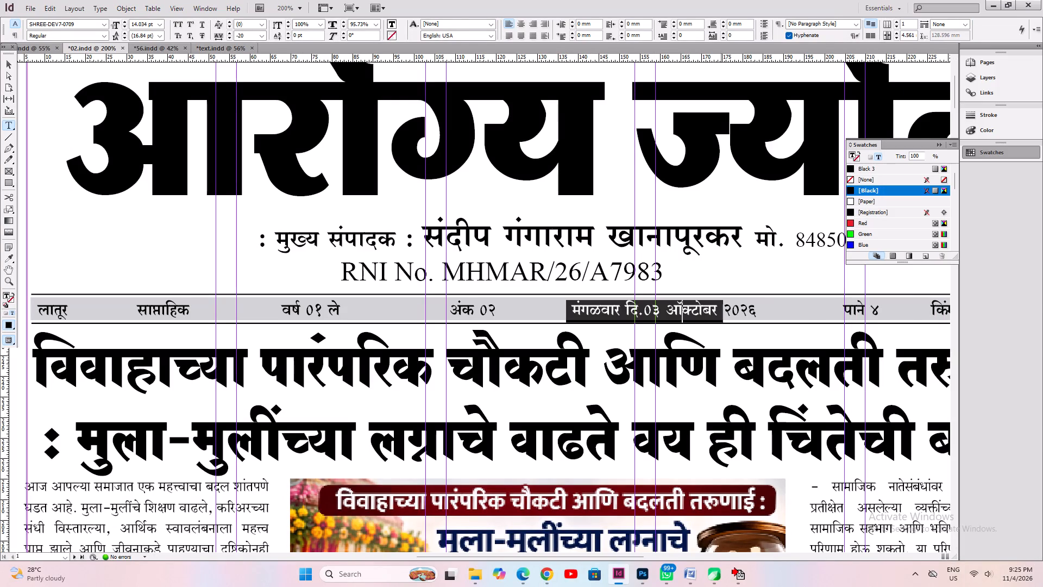
{"action": "left_click_drag", "start_coordinate": [722, 319], "coordinate": [763, 321]}
{"action": "key", "text": "ctrl+c"}
{"action": "key", "text": "ctrl+0"}
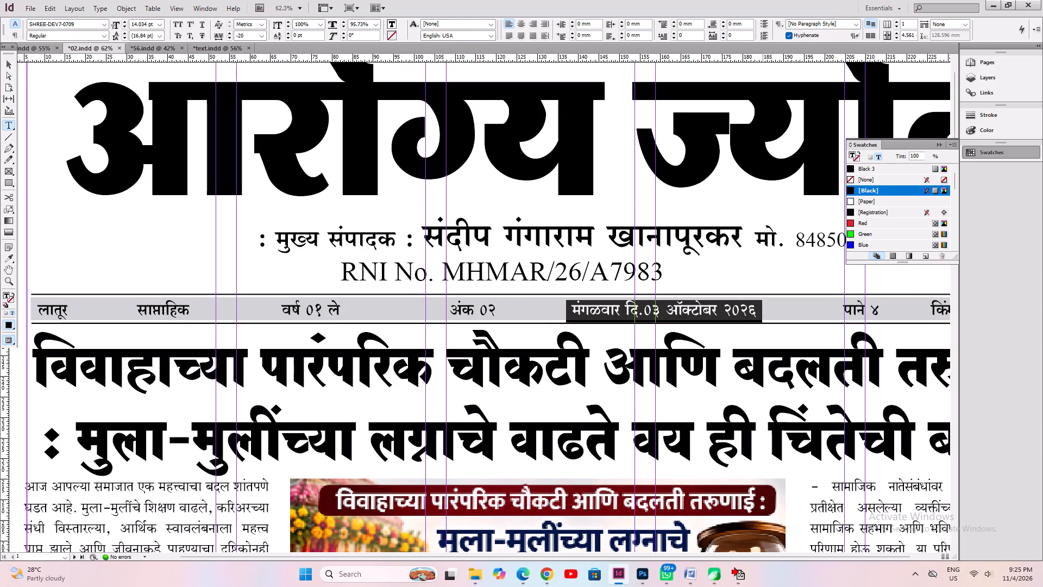
{"action": "scroll", "coordinate": [708, 346], "scroll_direction": "down", "scroll_amount": 5}
{"action": "left_click", "coordinate": [575, 439]}
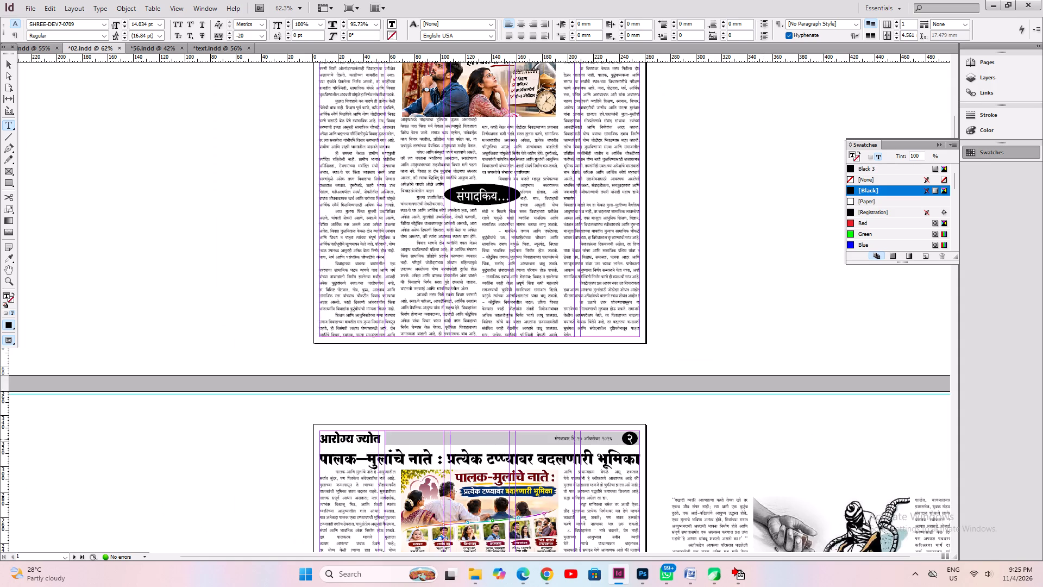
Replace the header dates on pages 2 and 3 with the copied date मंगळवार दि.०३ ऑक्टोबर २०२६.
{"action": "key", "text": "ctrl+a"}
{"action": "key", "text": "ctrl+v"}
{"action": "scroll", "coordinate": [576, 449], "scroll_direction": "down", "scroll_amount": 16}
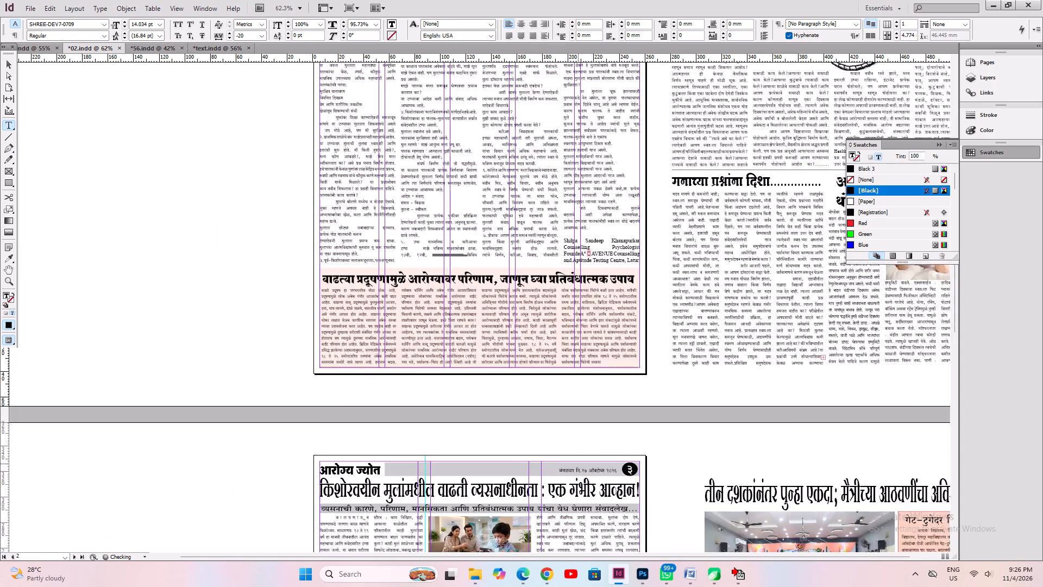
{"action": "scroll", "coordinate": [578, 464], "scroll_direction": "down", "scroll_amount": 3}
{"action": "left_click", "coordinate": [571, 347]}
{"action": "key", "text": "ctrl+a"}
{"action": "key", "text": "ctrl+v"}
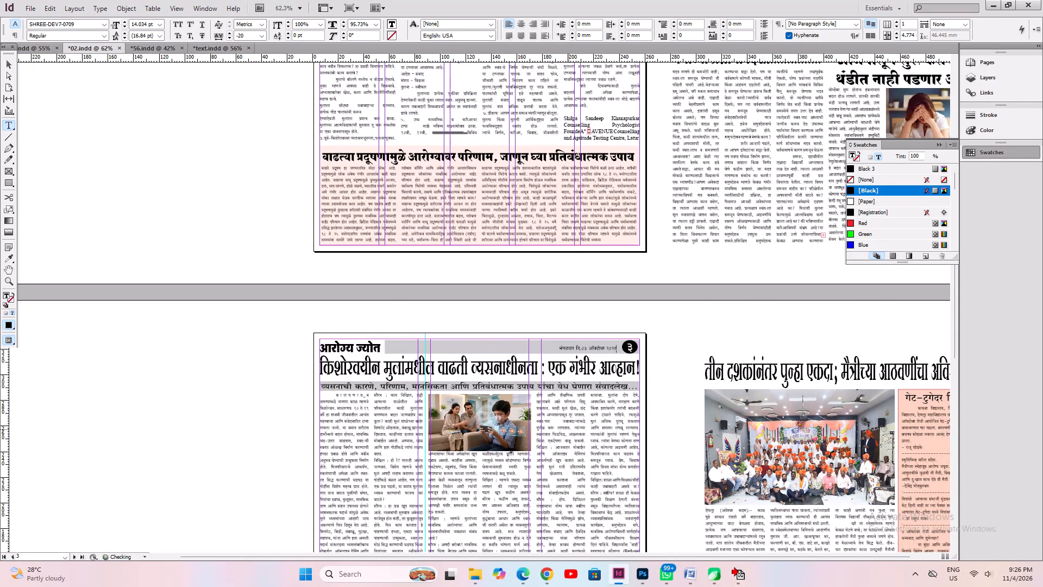
Replace page 4's header date with the copied date मंगळवार दि.०३ ऑक्टोबर २०२६.
{"action": "scroll", "coordinate": [572, 457], "scroll_direction": "down", "scroll_amount": 12}
{"action": "left_click", "coordinate": [582, 416]}
{"action": "key", "text": "ctrl+a"}
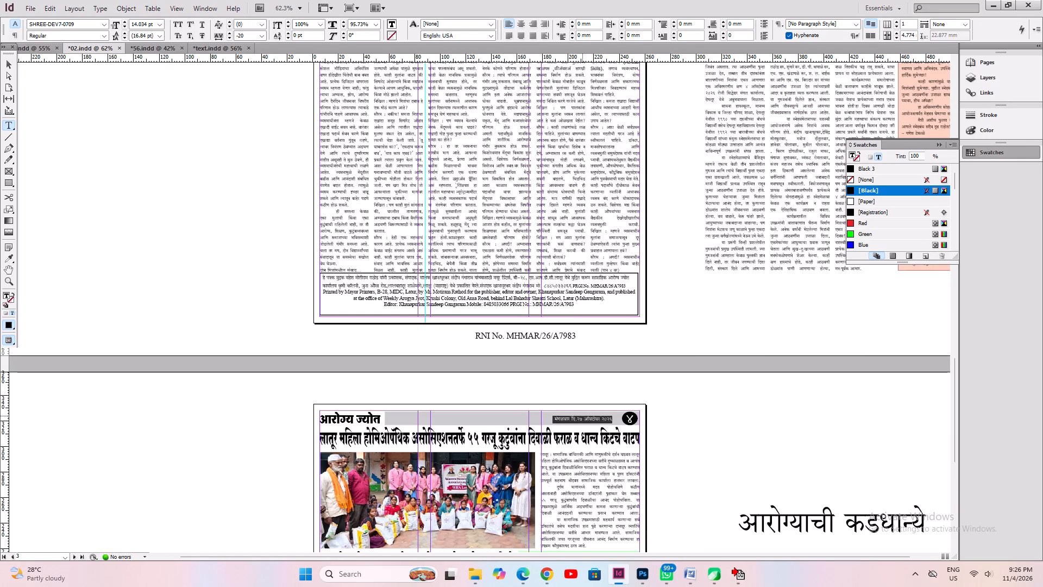
{"action": "key", "text": "ctrl+v"}
Change the month in page 4's header date to नोव्हेंबर.
{"action": "key", "text": "ctrl+2"}
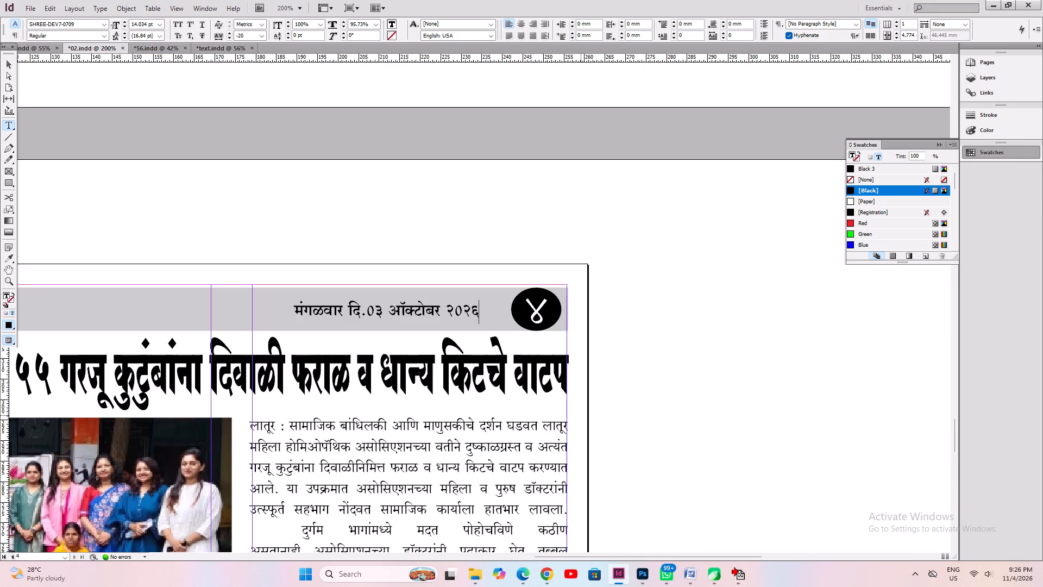
{"action": "key", "text": "Left"}
{"action": "key", "text": "Left"}
{"action": "key", "text": "Left"}
{"action": "key", "text": "Left"}
{"action": "key", "text": "Left"}
{"action": "key", "text": "Left"}
{"action": "key", "text": "shift+Left"}
{"action": "key", "text": "shift+Left"}
{"action": "key", "text": "shift+Left"}
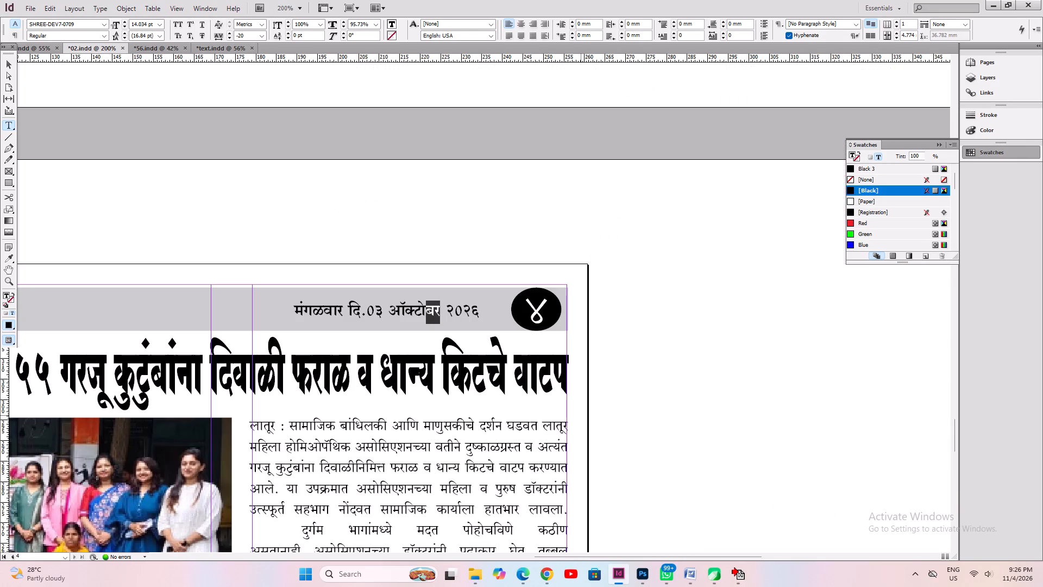
{"action": "key", "text": "shift+Left"}
{"action": "key", "text": "shift+Left"}
{"action": "key", "text": "shift+Left"}
{"action": "key", "text": "shift+Left"}
{"action": "key", "text": "shift+Left"}
{"action": "key", "text": "shift+Left"}
{"action": "key", "text": "shift+Left"}
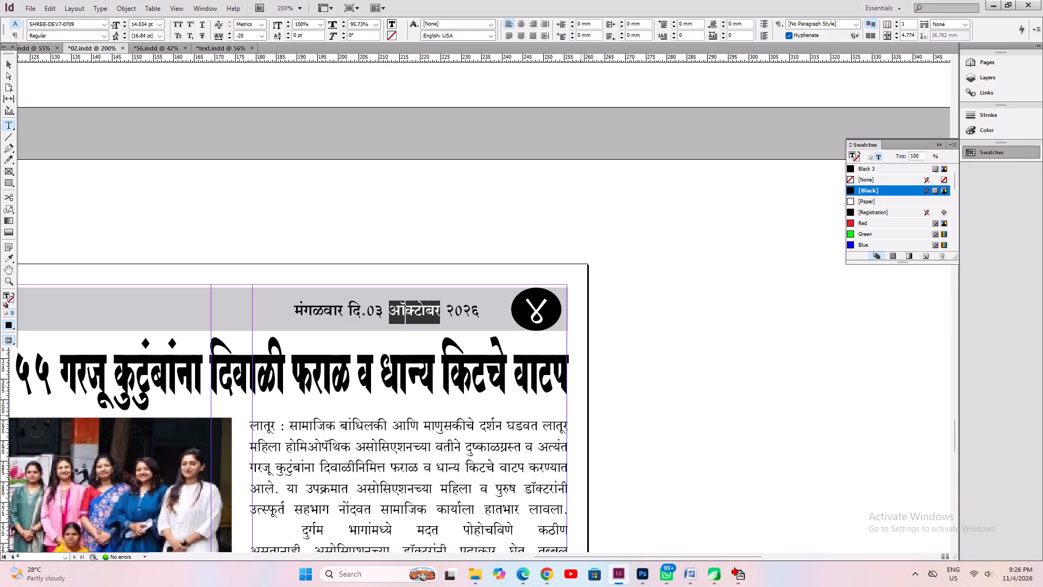
{"action": "type", "text": "UKSO`GSACJ"}
Copy page 4's full header date and paste it over the header dates on pages 3 and 2.
{"action": "key", "text": "ctrl+a"}
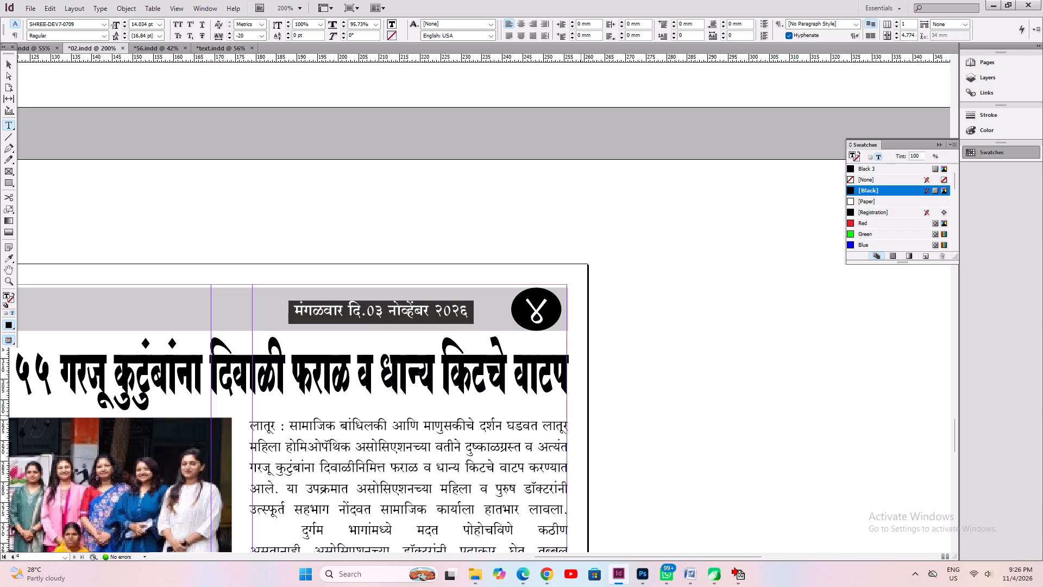
{"action": "key", "text": "ctrl+c"}
{"action": "key", "text": "ctrl+0"}
{"action": "scroll", "coordinate": [581, 415], "scroll_direction": "down", "scroll_amount": 2}
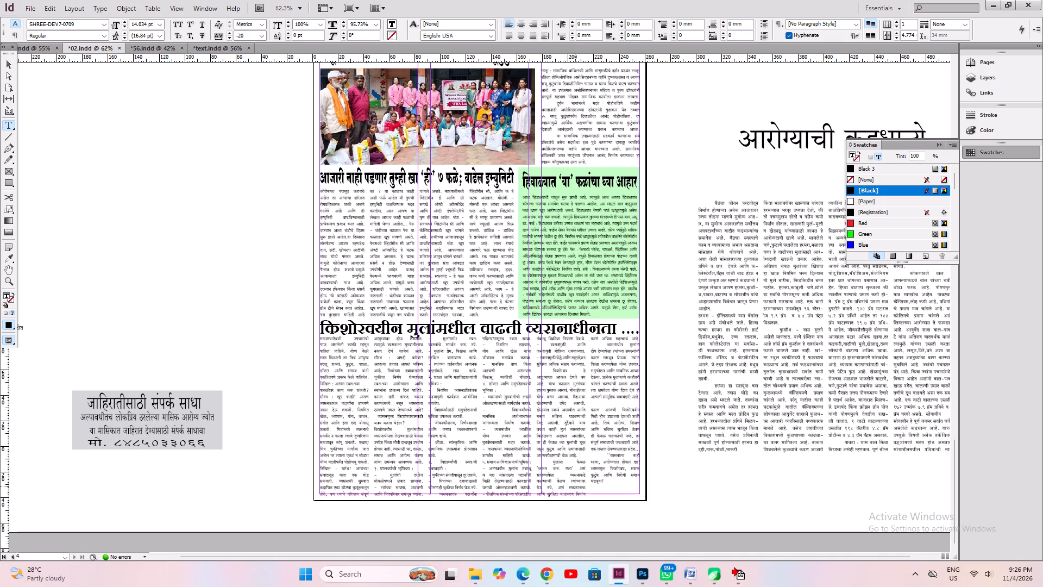
{"action": "scroll", "coordinate": [562, 415], "scroll_direction": "up", "scroll_amount": 17}
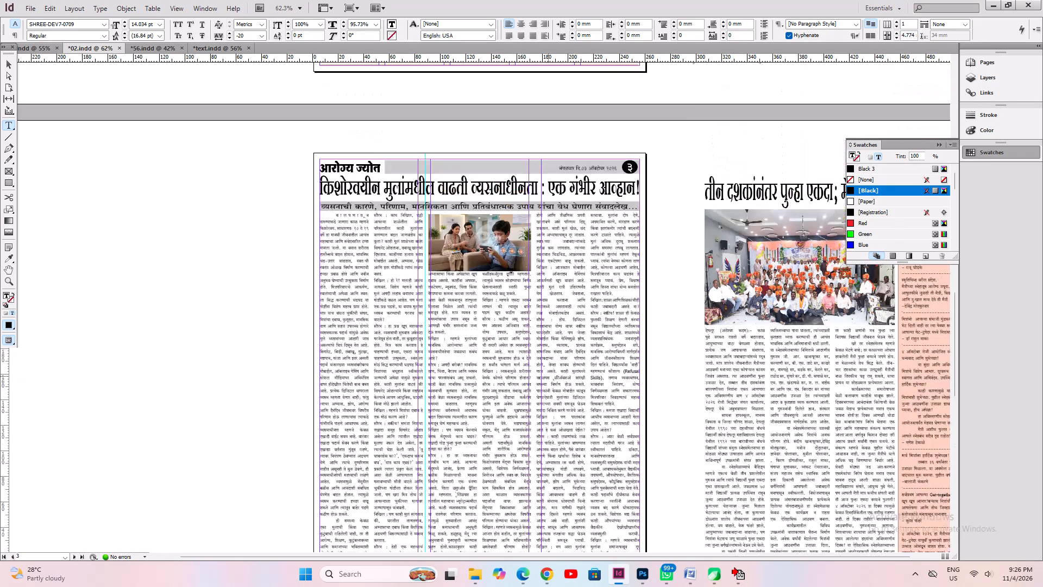
{"action": "left_click", "coordinate": [586, 171]}
{"action": "key", "text": "ctrl+a"}
{"action": "key", "text": "ctrl+v"}
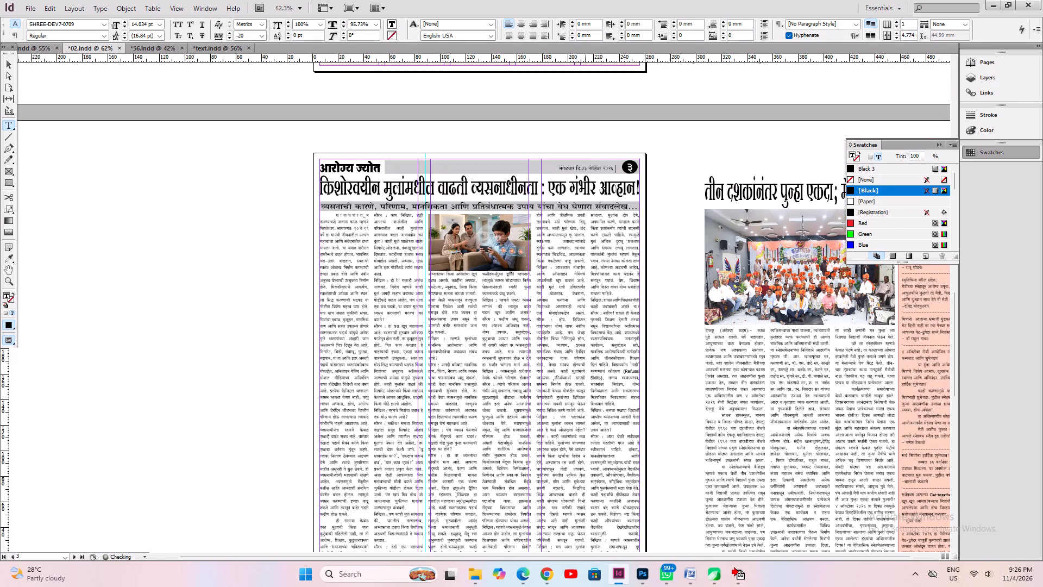
{"action": "scroll", "coordinate": [579, 207], "scroll_direction": "up", "scroll_amount": 13}
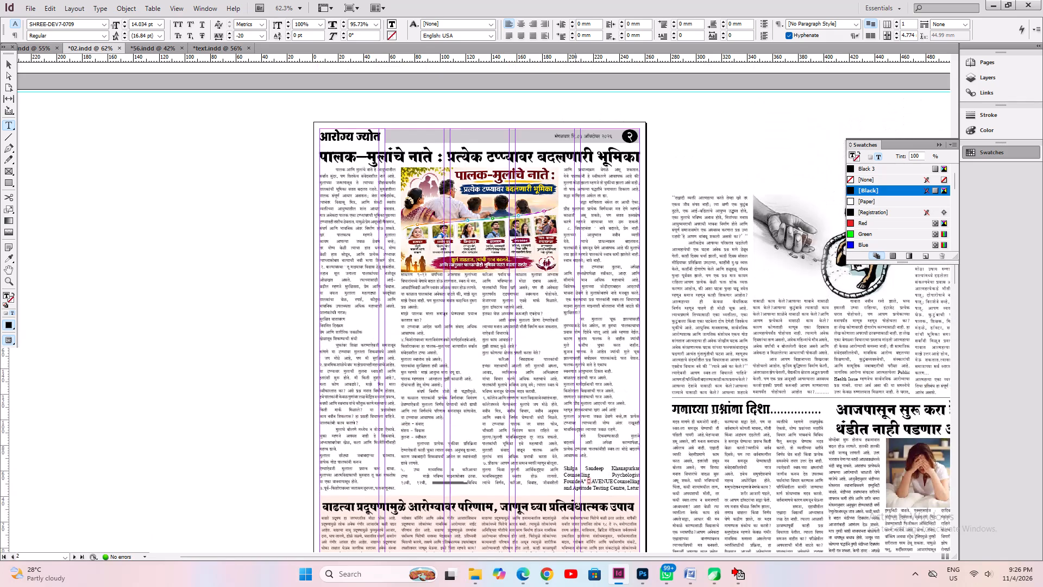
{"action": "left_click", "coordinate": [575, 138]}
{"action": "key", "text": "ctrl+a"}
{"action": "key", "text": "ctrl+v"}
{"action": "scroll", "coordinate": [580, 243], "scroll_direction": "up", "scroll_amount": 8}
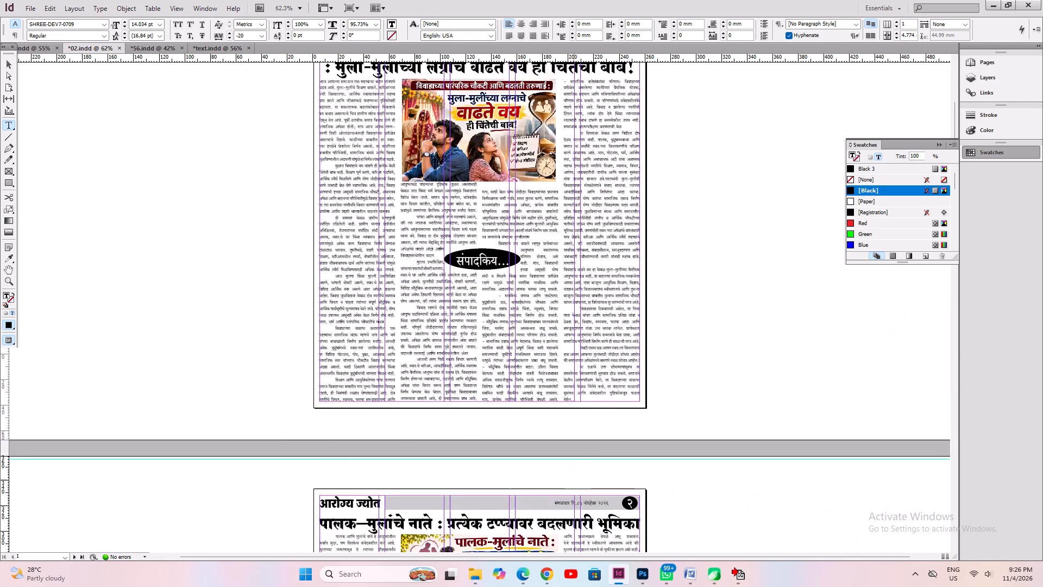
Change the month in page 1's masthead date strip to नोव्हेंबर, keeping the day and year.
{"action": "scroll", "coordinate": [574, 249], "scroll_direction": "up", "scroll_amount": 6}
{"action": "left_click", "coordinate": [529, 214]}
{"action": "key", "text": "ctrl+2"}
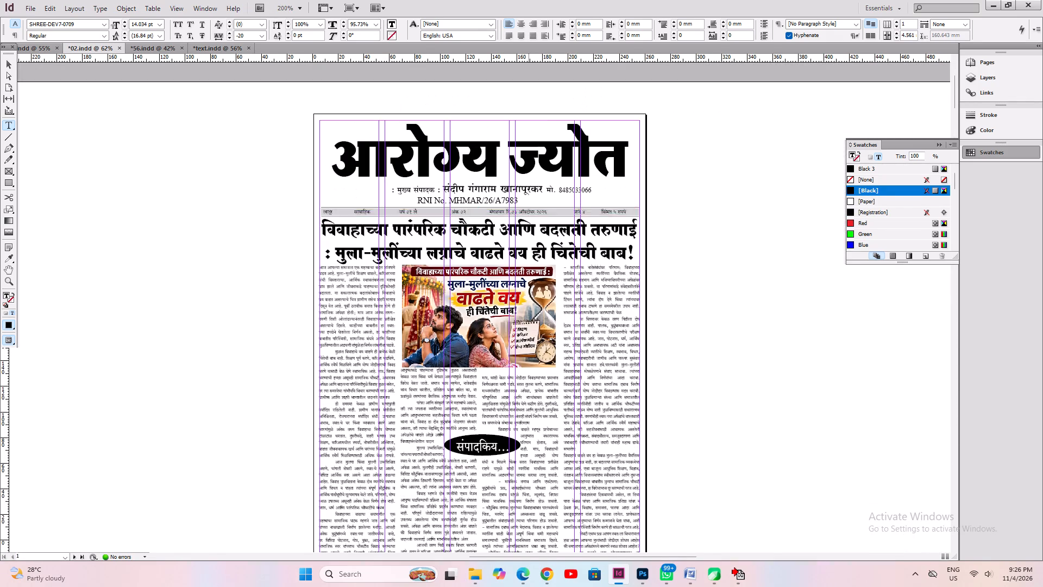
{"action": "key", "text": "Left"}
{"action": "key", "text": "Left"}
{"action": "key", "text": "Left"}
{"action": "key", "text": "Left"}
{"action": "key", "text": "Left"}
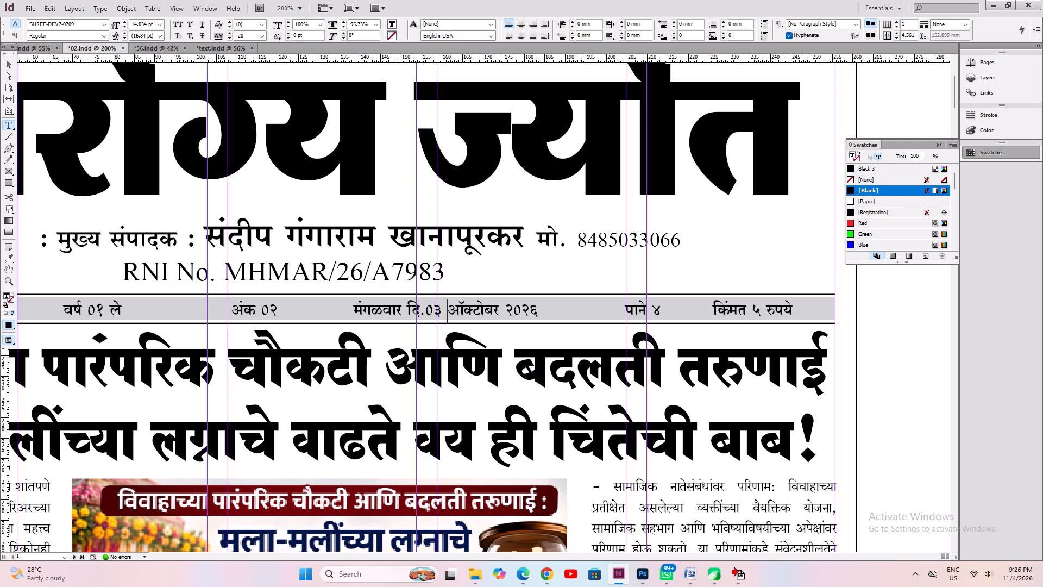
{"action": "key", "text": "shift+Right"}
{"action": "key", "text": "shift+Right"}
{"action": "key", "text": "shift+Right"}
{"action": "key", "text": "shift+Right"}
{"action": "key", "text": "shift+Right"}
{"action": "key", "text": "shift+Right"}
{"action": "key", "text": "shift+Right"}
{"action": "key", "text": "shift+Right"}
{"action": "key", "text": "shift+Right"}
{"action": "key", "text": "shift+Right"}
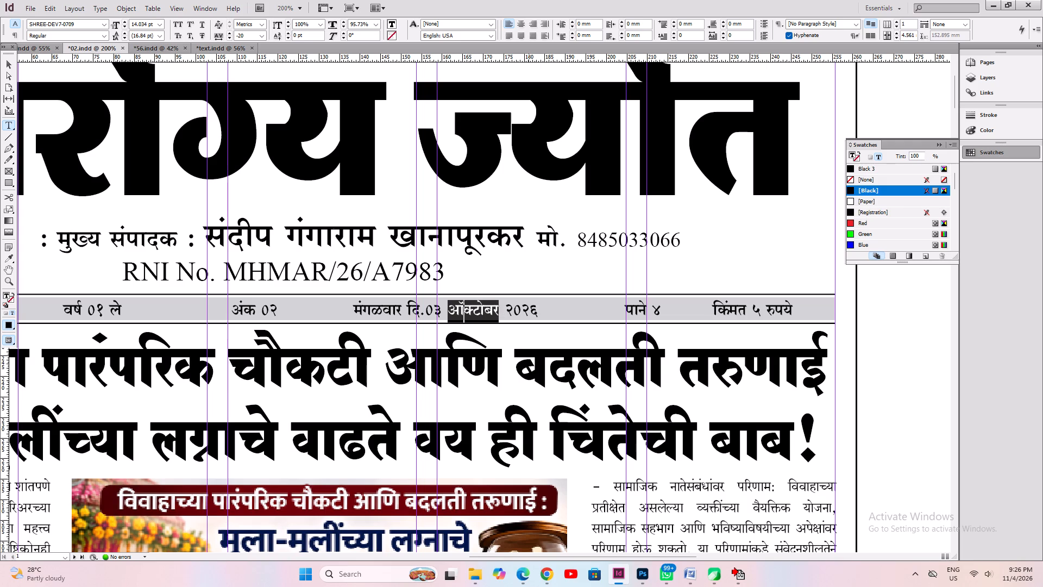
{"action": "type", "text": "UKSGO`"}
{"action": "key", "text": "BackSpace"}
{"action": "key", "text": "BackSpace"}
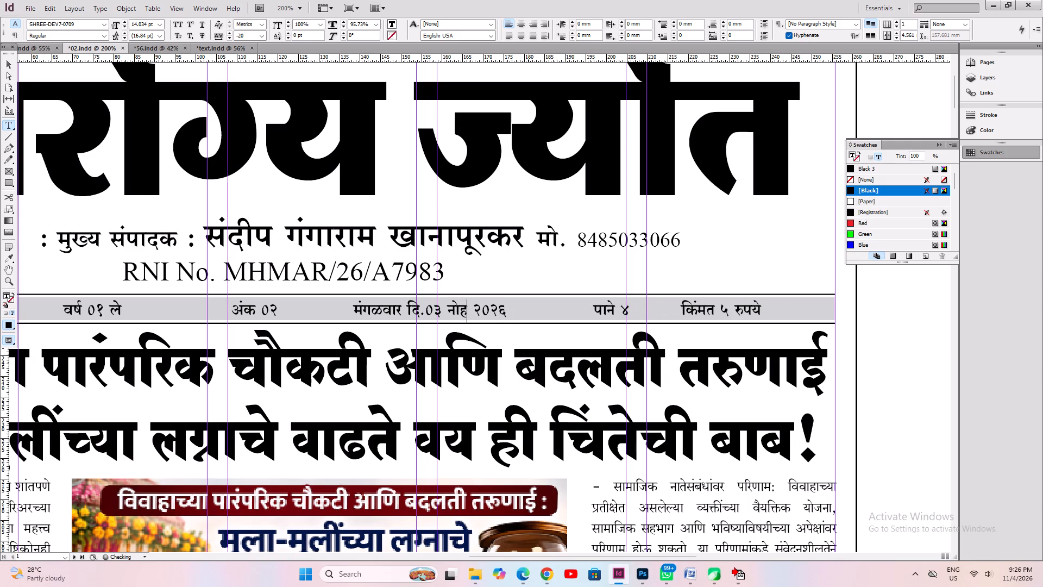
{"action": "key", "text": "BackSpace"}
{"action": "type", "text": "O`GSAJ"}
{"action": "key", "text": "BackSpace"}
{"action": "type", "text": "CJ"}
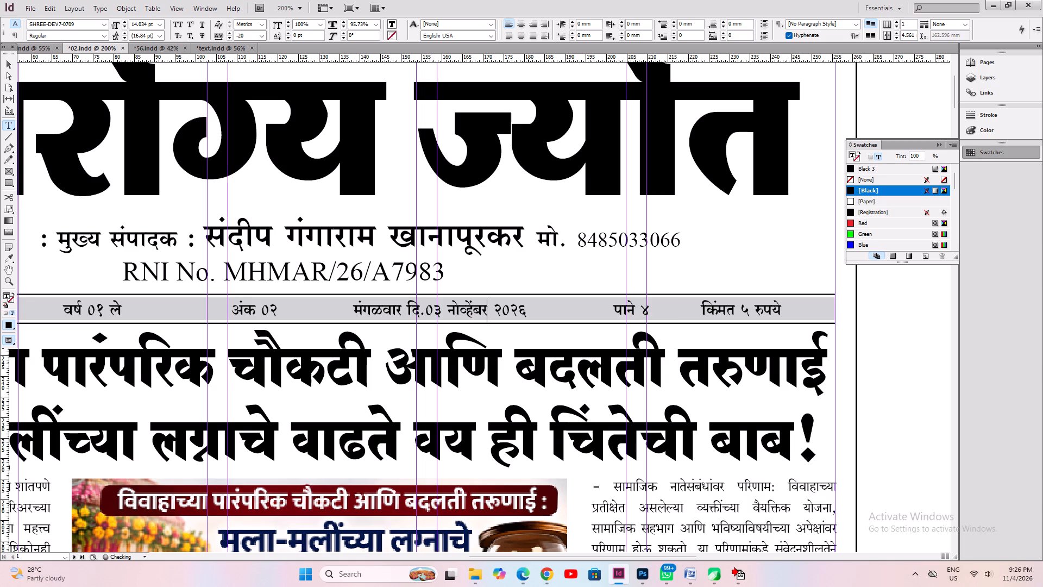
Check page 2's header date against the front page and save the document.
{"action": "left_click_drag", "start_coordinate": [618, 251], "coordinate": [473, 0], "text": "alt"}
{"action": "left_click_drag", "start_coordinate": [577, 381], "coordinate": [550, 92], "text": "alt"}
{"action": "left_click_drag", "start_coordinate": [597, 483], "coordinate": [605, 125], "text": "alt"}
{"action": "left_click_drag", "start_coordinate": [612, 528], "coordinate": [613, 440], "text": "alt"}
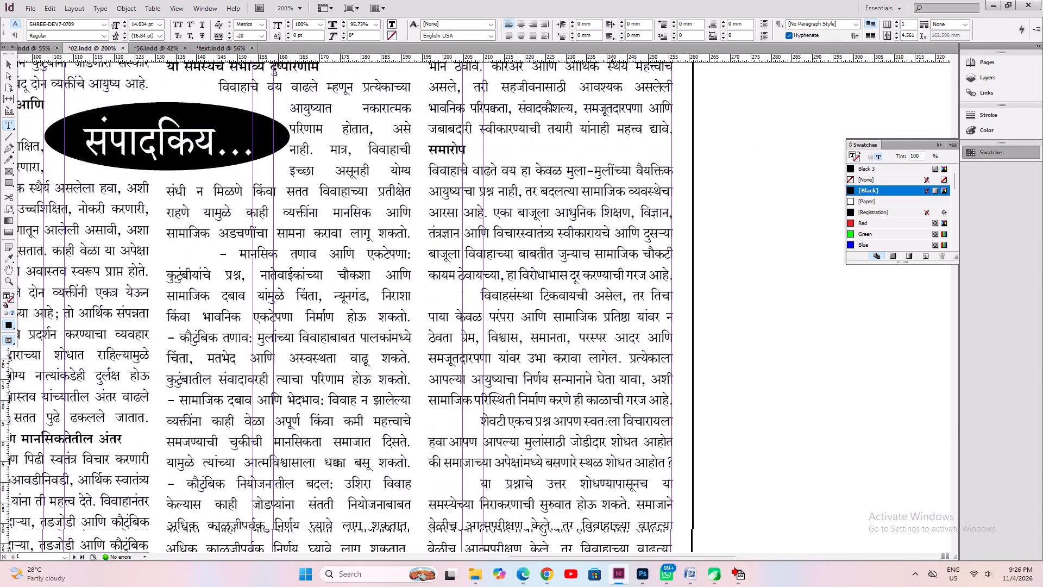
{"action": "left_click_drag", "start_coordinate": [613, 440], "coordinate": [599, 168], "text": "alt"}
{"action": "left_click_drag", "start_coordinate": [582, 405], "coordinate": [595, 163], "text": "alt"}
{"action": "key", "text": "ctrl+s"}
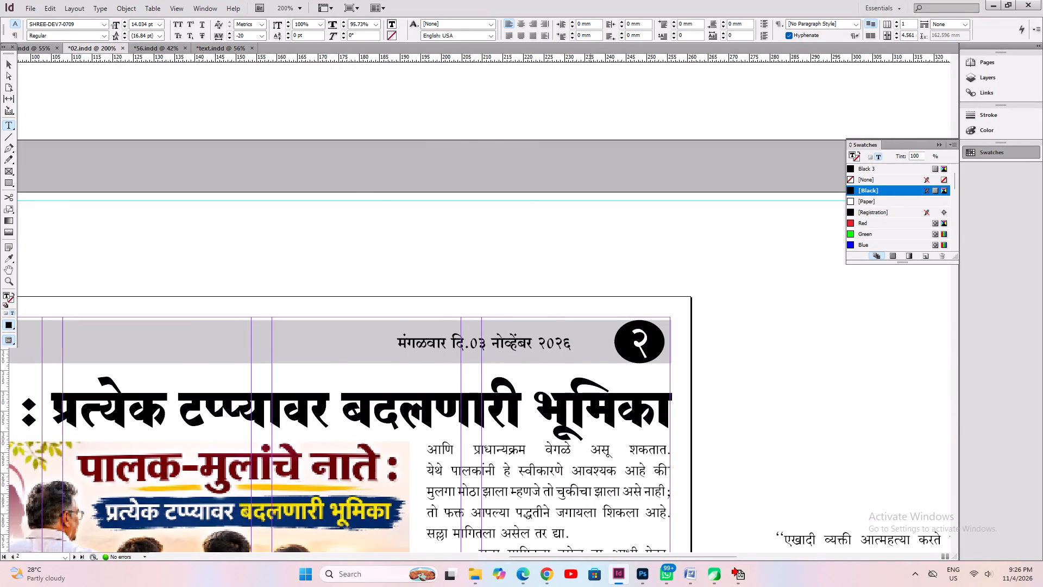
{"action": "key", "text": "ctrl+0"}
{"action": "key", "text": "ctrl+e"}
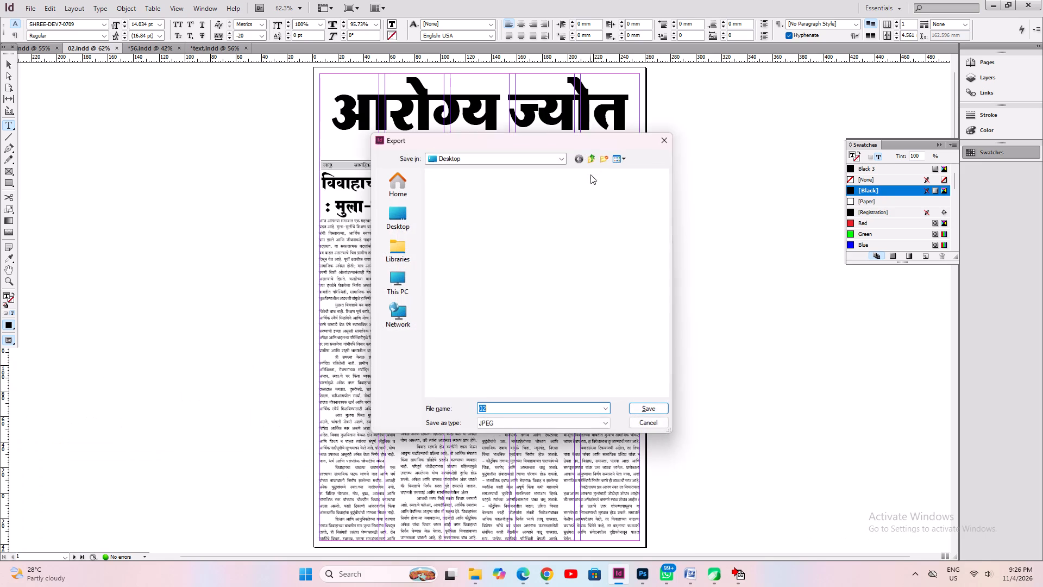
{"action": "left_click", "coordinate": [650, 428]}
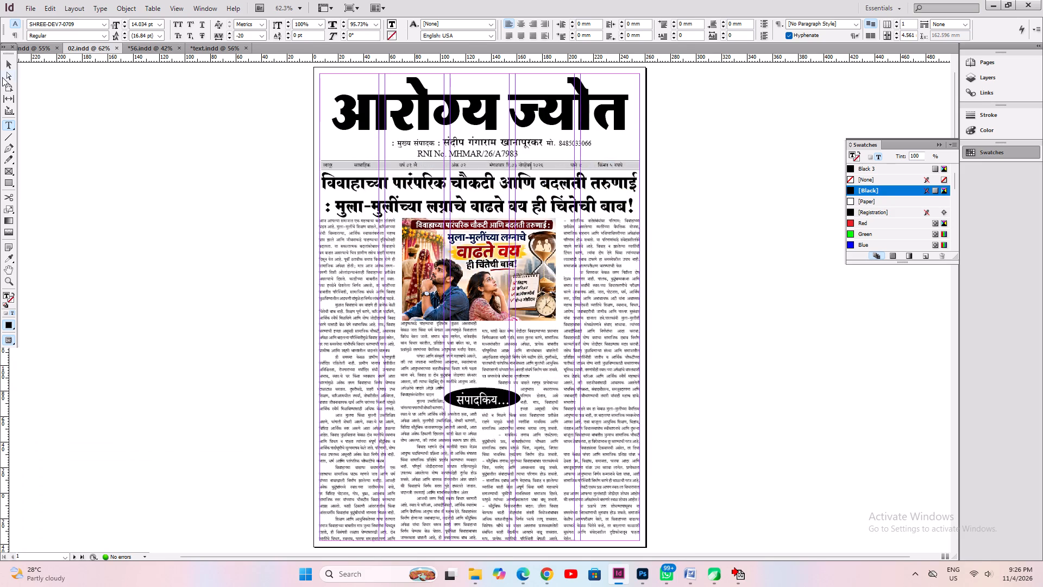
Leave text editing with the Selection tool and save the Arogya Jyot document, leaving nothing selected.
{"action": "left_click", "coordinate": [8, 66]}
{"action": "key", "text": "ctrl+a"}
{"action": "key", "text": "ctrl+s"}
{"action": "left_click", "coordinate": [185, 196], "text": "ctrl"}
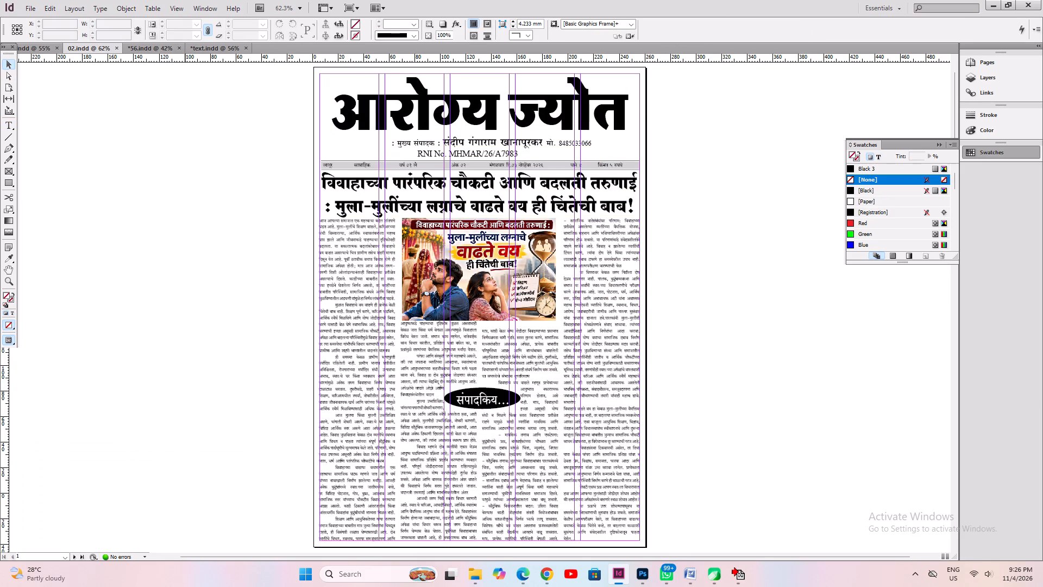
Export pages 1-4 to the Desktop as an Adobe PDF (Print) file named 02.pdf, using the High Quality Print preset.
{"action": "key", "text": "ctrl+p"}
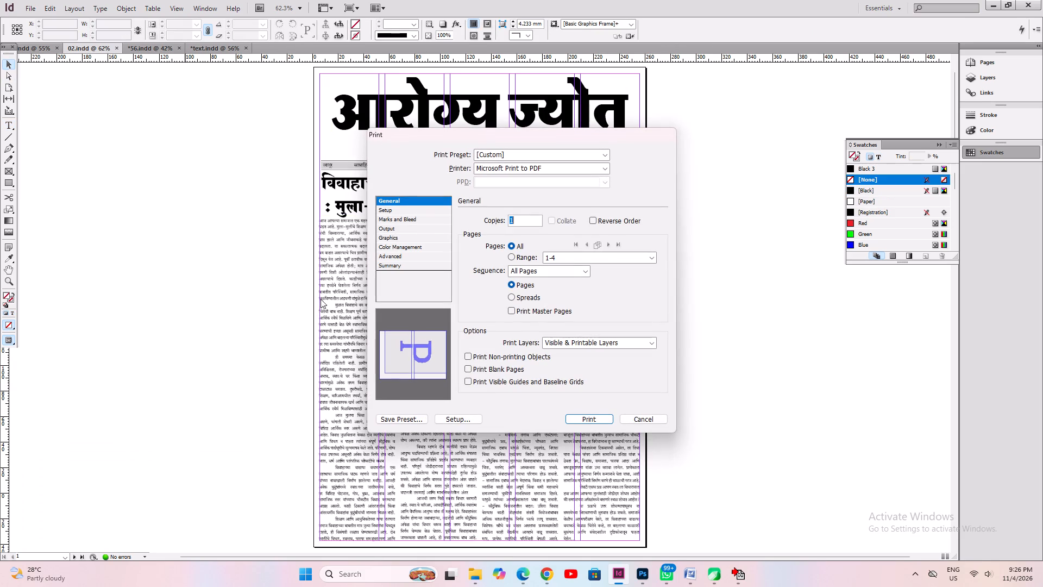
{"action": "left_click", "coordinate": [646, 422]}
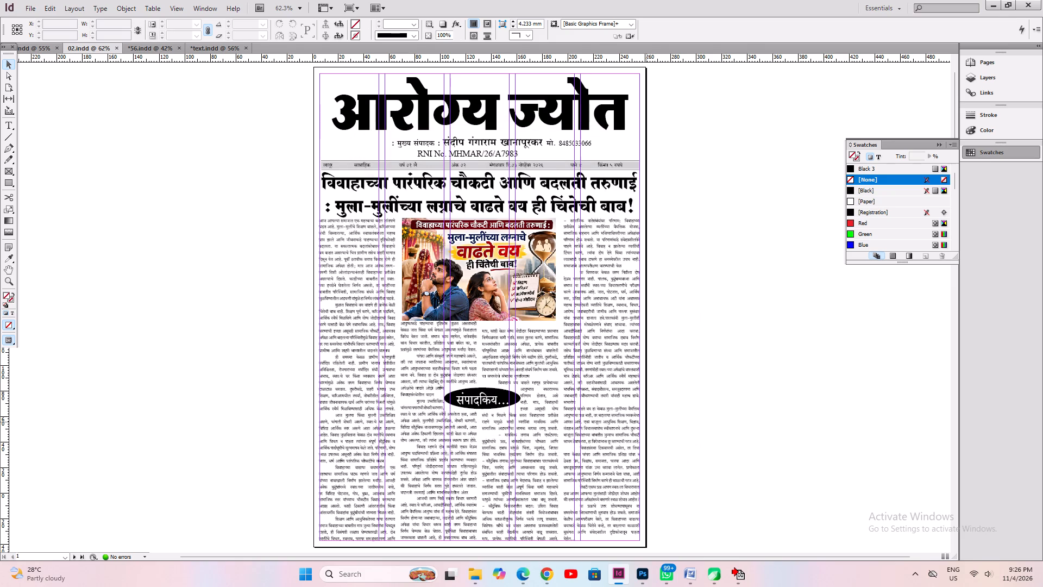
{"action": "key", "text": "ctrl+e"}
{"action": "left_click", "coordinate": [552, 418]}
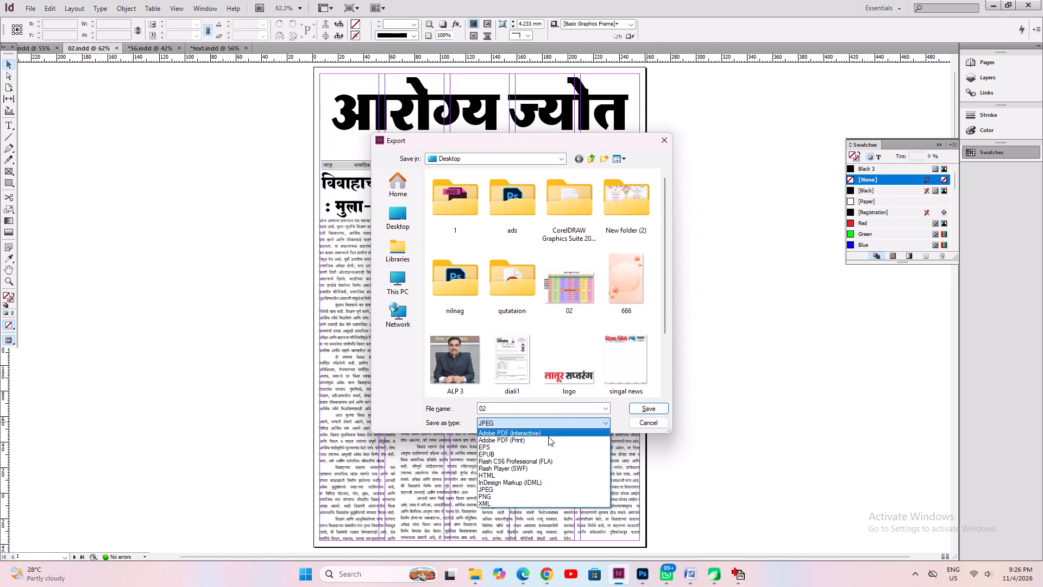
{"action": "left_click", "coordinate": [546, 443]}
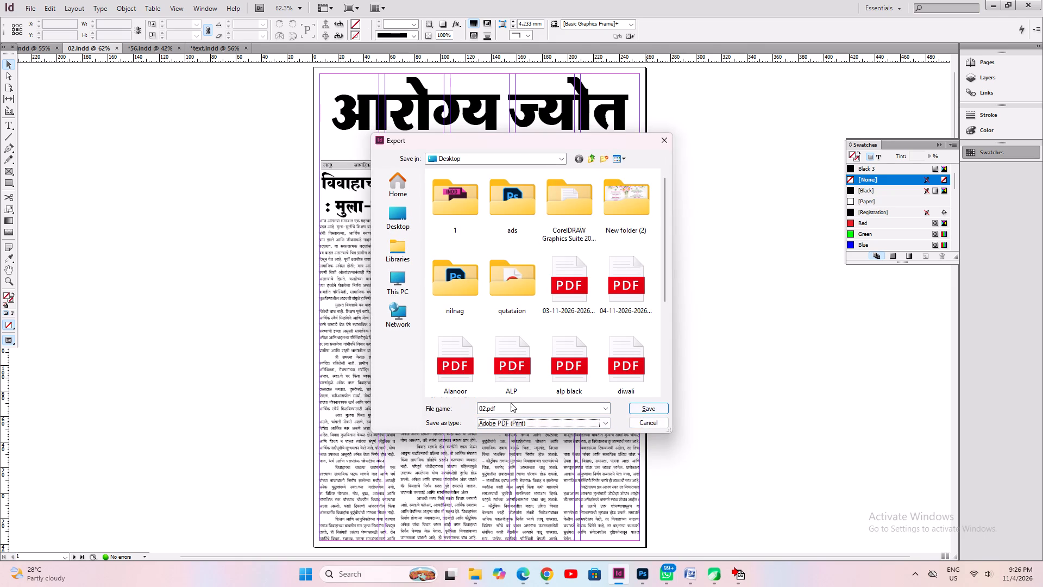
{"action": "left_click", "coordinate": [657, 409]}
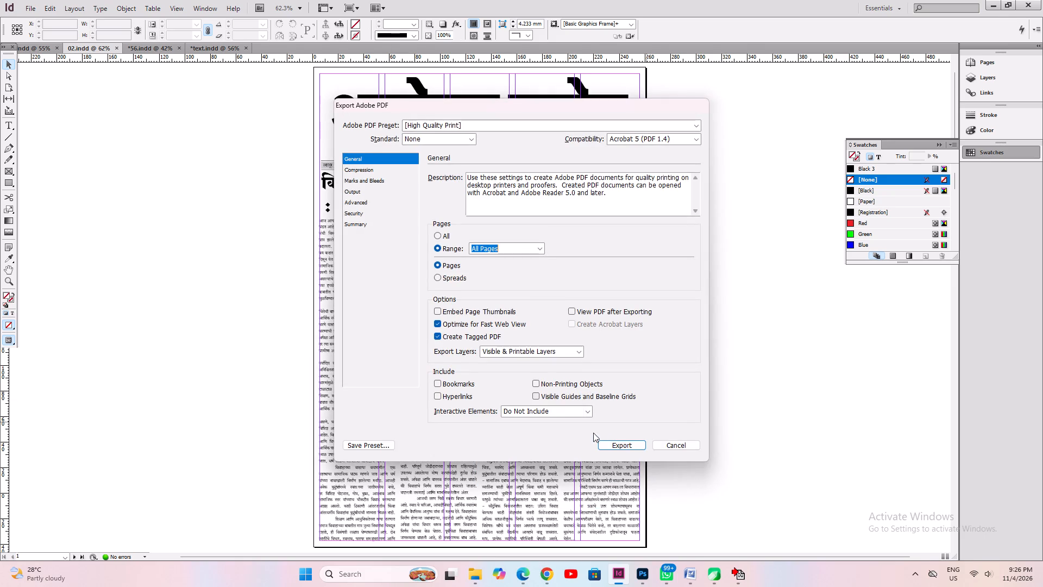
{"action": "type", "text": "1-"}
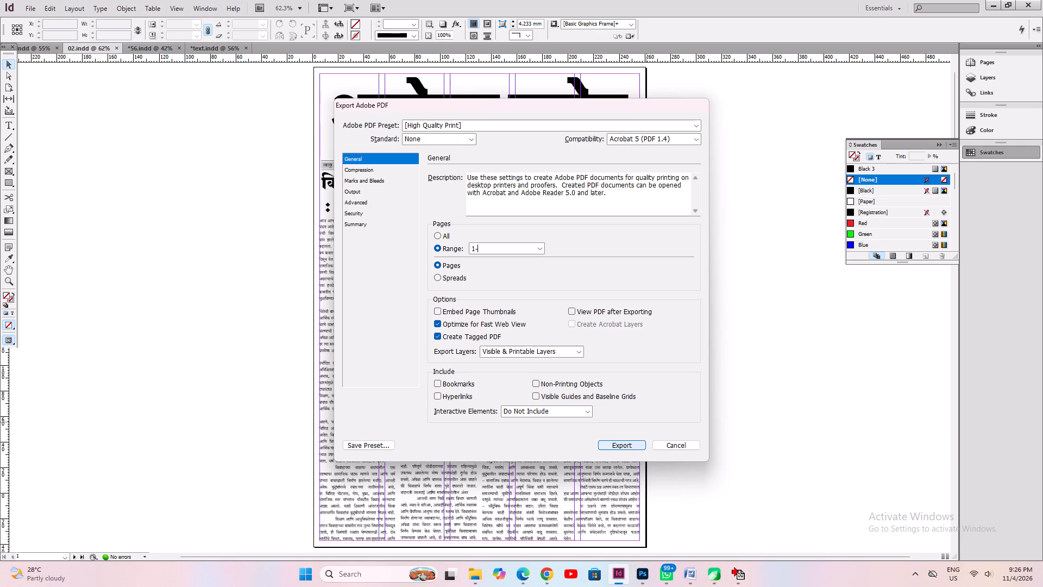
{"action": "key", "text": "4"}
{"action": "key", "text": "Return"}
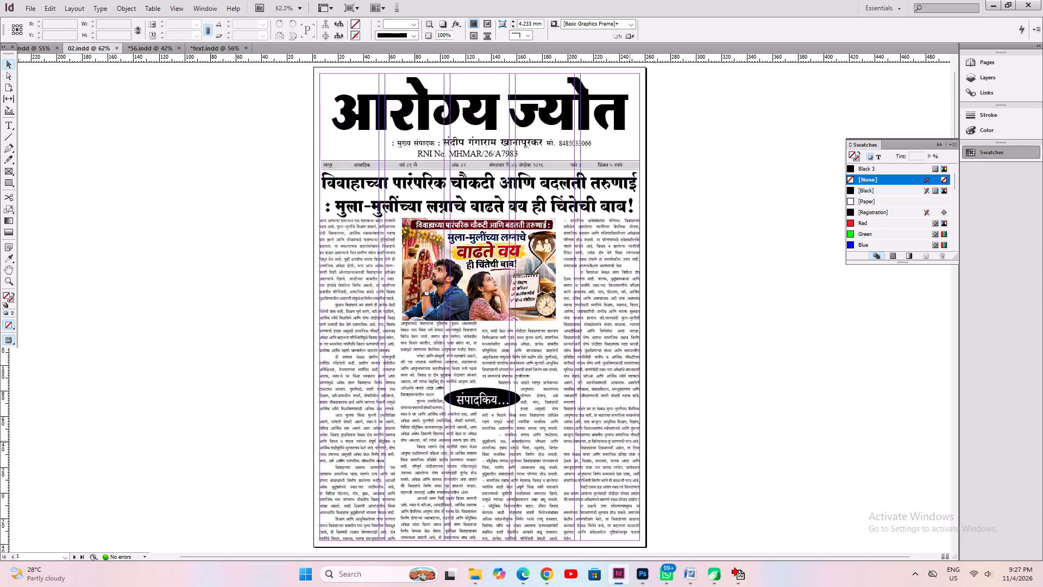